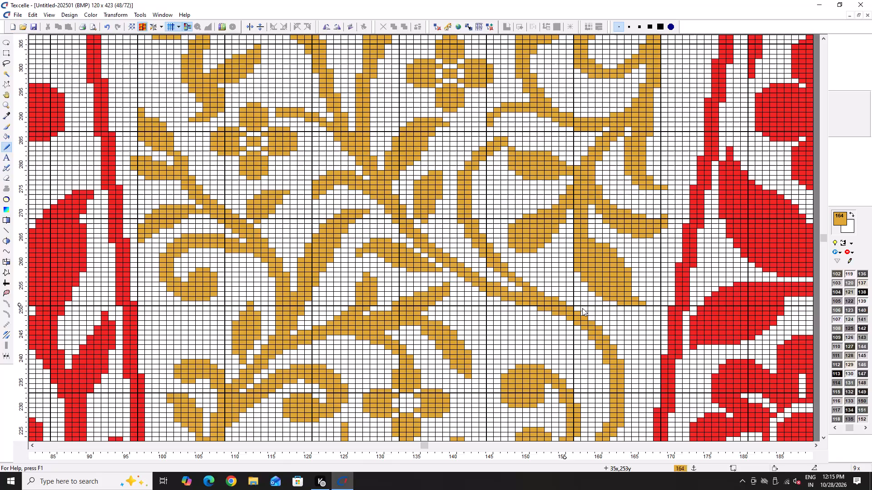
Thicken the thin gold sprig around columns 148–152, rows 384–392, into a small leaf using colour 164, and tidy its edge cells.
{"action": "scroll", "coordinate": [359, 235], "scroll_direction": "up", "scroll_amount": 3}
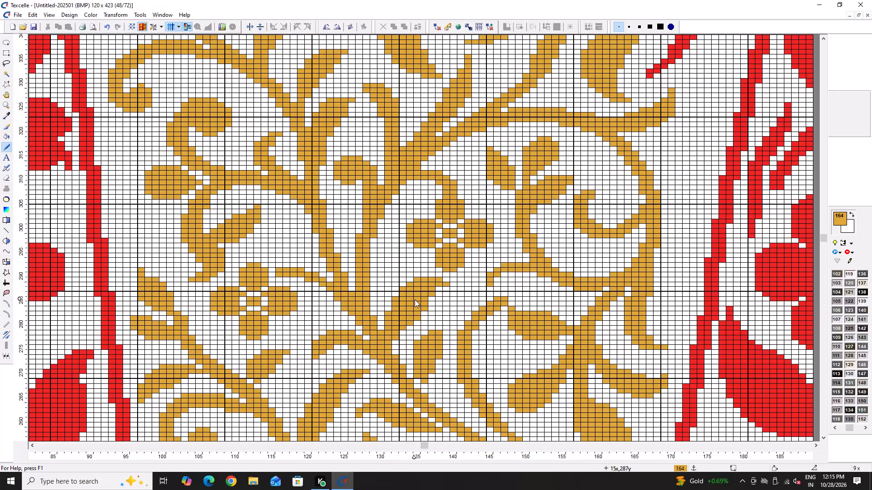
{"action": "key", "text": "space"}
{"action": "scroll", "coordinate": [410, 301], "scroll_direction": "up", "scroll_amount": 9}
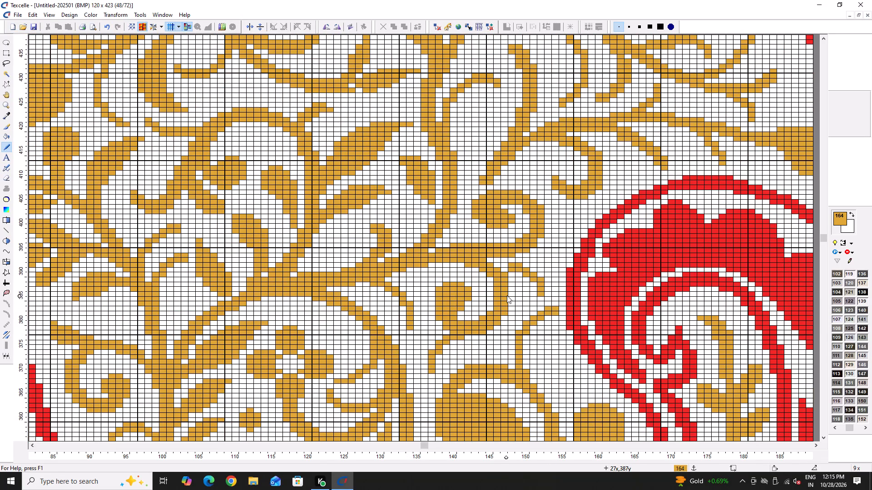
{"action": "type", "text": "++"}
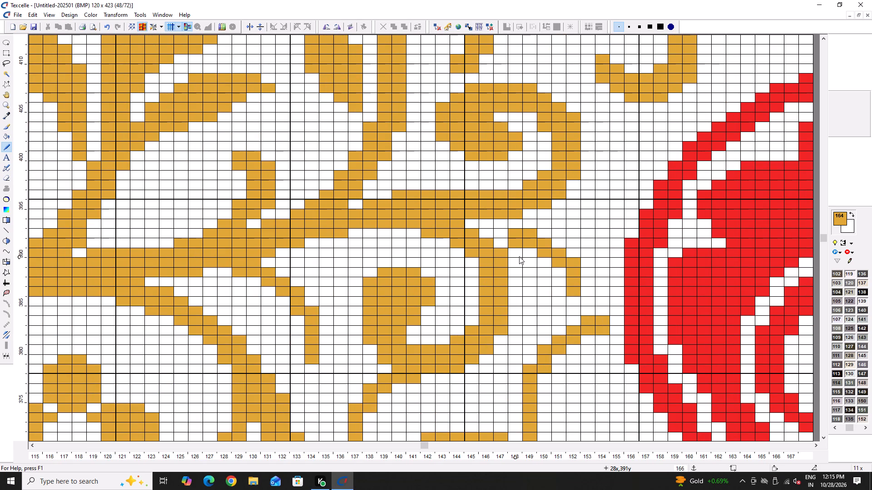
{"action": "left_click_drag", "start_coordinate": [529, 251], "coordinate": [541, 258]}
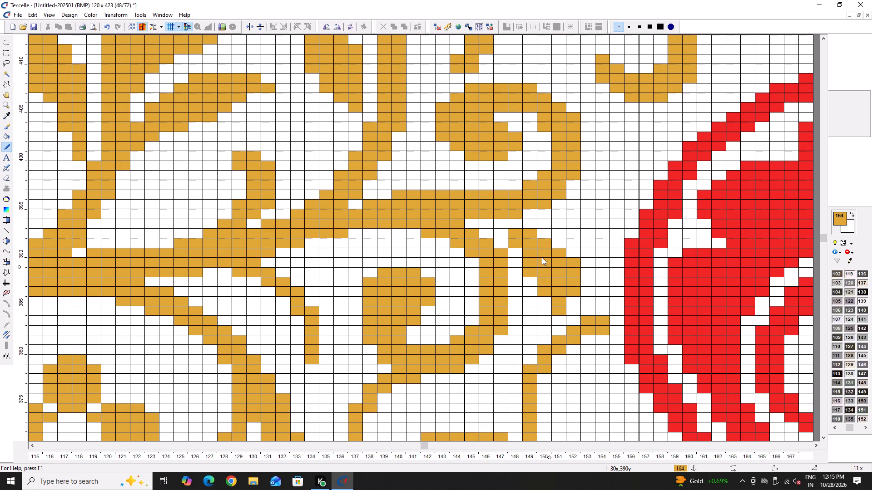
{"action": "left_click", "coordinate": [544, 234]}
{"action": "left_click", "coordinate": [554, 245]}
{"action": "double_click", "coordinate": [564, 252]}
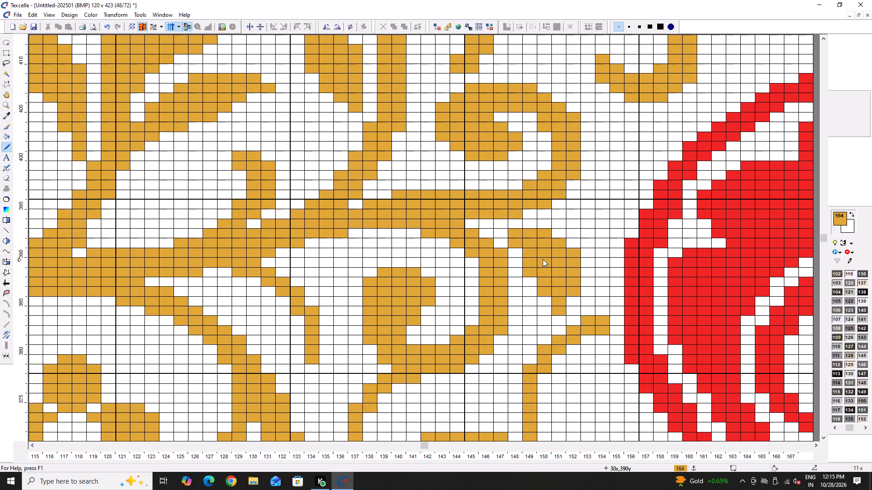
{"action": "right_click", "coordinate": [512, 247]}
{"action": "right_click", "coordinate": [575, 252]}
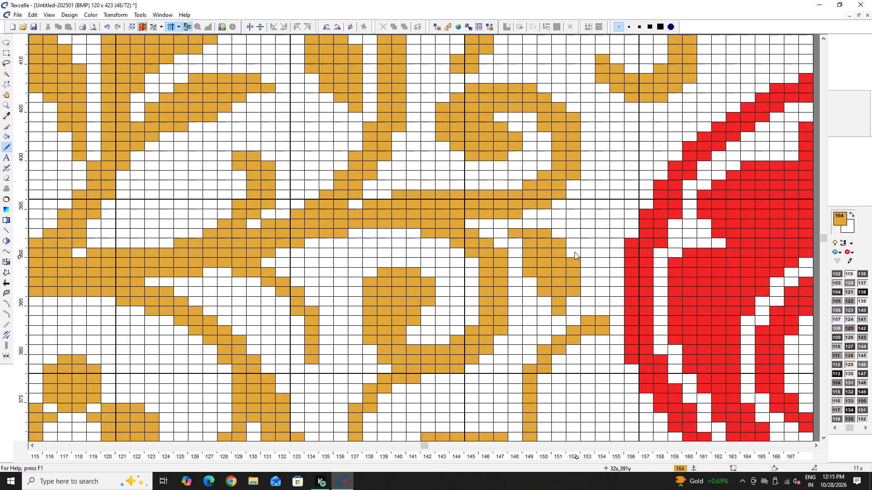
{"action": "left_click", "coordinate": [575, 252]}
Outline a gold leaf below the thin arched stem around columns 139–148, rows 423–431, and fill its interior with colour 164.
{"action": "scroll", "coordinate": [562, 258], "scroll_direction": "up", "scroll_amount": 4}
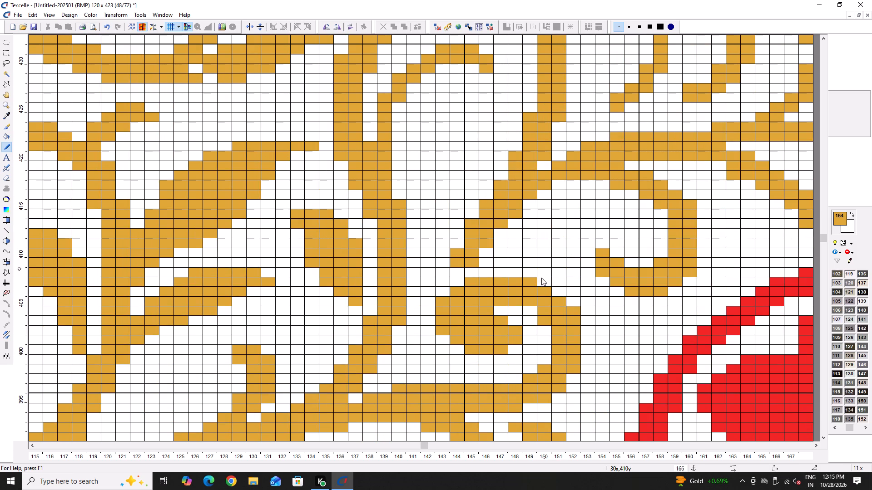
{"action": "scroll", "coordinate": [548, 280], "scroll_direction": "up", "scroll_amount": 1}
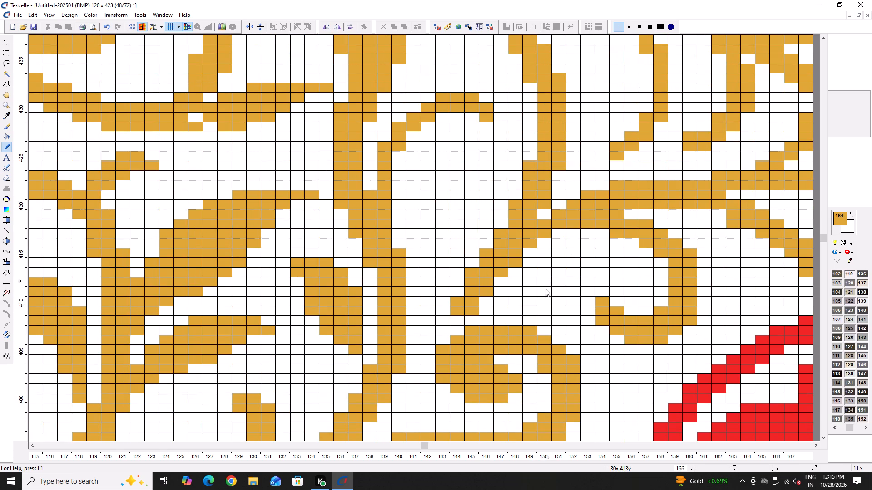
{"action": "scroll", "coordinate": [543, 298], "scroll_direction": "up", "scroll_amount": 5}
{"action": "scroll", "coordinate": [540, 324], "scroll_direction": "down", "scroll_amount": 2}
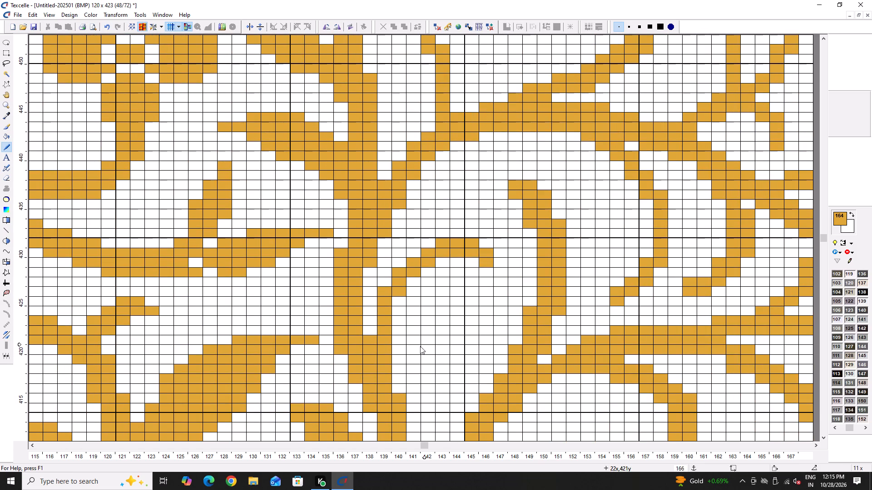
{"action": "left_click_drag", "start_coordinate": [391, 322], "coordinate": [508, 286]}
{"action": "left_click", "coordinate": [506, 284]}
{"action": "double_click", "coordinate": [505, 281]}
{"action": "left_click_drag", "start_coordinate": [503, 277], "coordinate": [498, 261]}
{"action": "right_click", "coordinate": [500, 293]}
{"action": "right_click", "coordinate": [499, 281]}
{"action": "left_click", "coordinate": [508, 274]}
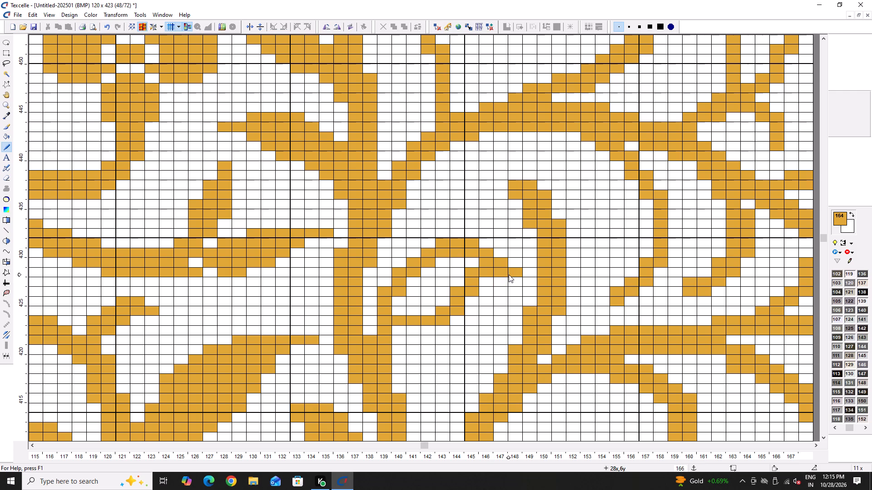
{"action": "left_click_drag", "start_coordinate": [476, 270], "coordinate": [443, 261]}
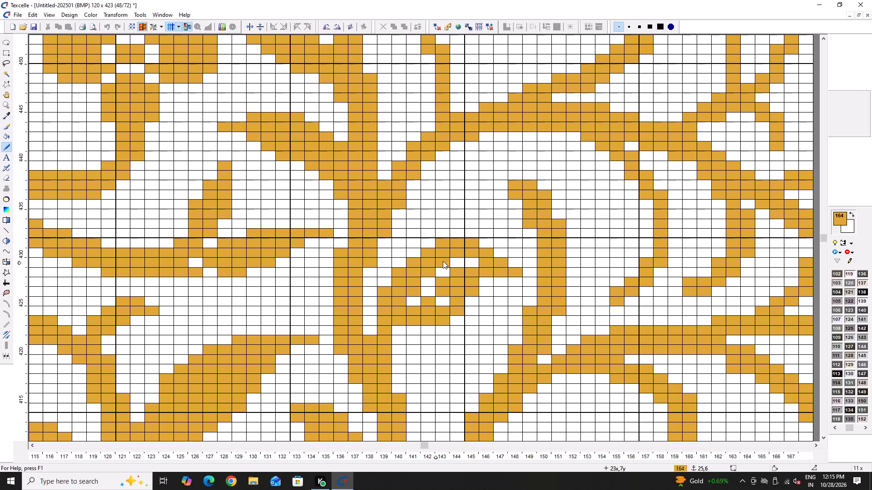
{"action": "left_click_drag", "start_coordinate": [443, 261], "coordinate": [443, 305]}
Erase the stray cells along the lower and upper edges of the new leaf at columns 139–148 to smooth its shape.
{"action": "right_click", "coordinate": [441, 325]}
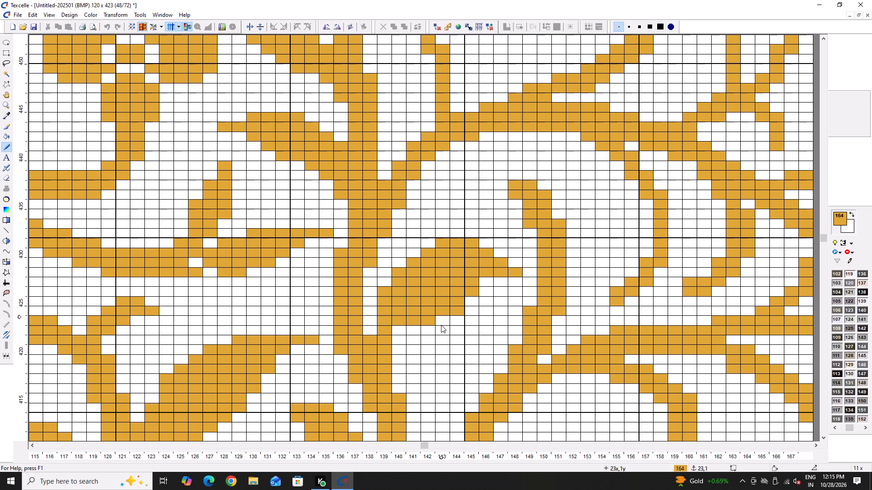
{"action": "right_click", "coordinate": [462, 311]}
{"action": "right_click", "coordinate": [473, 294]}
{"action": "right_click", "coordinate": [436, 321]}
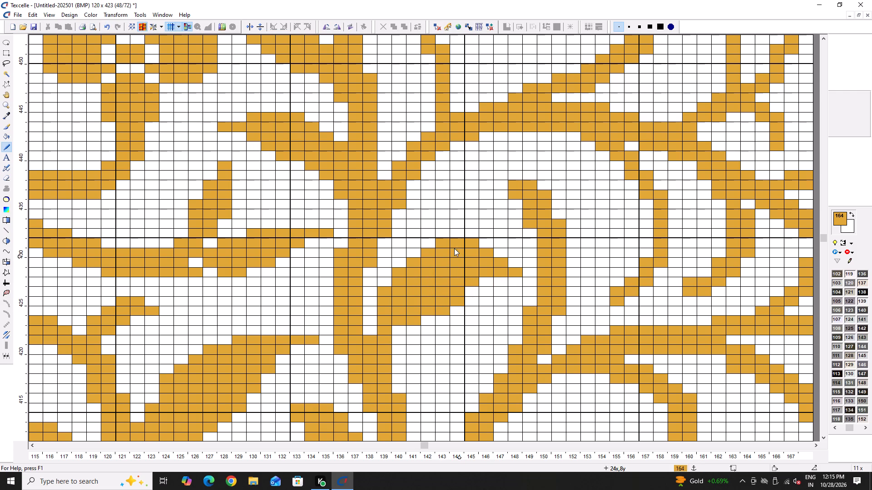
{"action": "right_click_drag", "start_coordinate": [443, 245], "coordinate": [460, 243]}
{"action": "right_click_drag", "start_coordinate": [463, 243], "coordinate": [475, 243]}
{"action": "right_click", "coordinate": [430, 250]}
{"action": "right_click", "coordinate": [492, 251]}
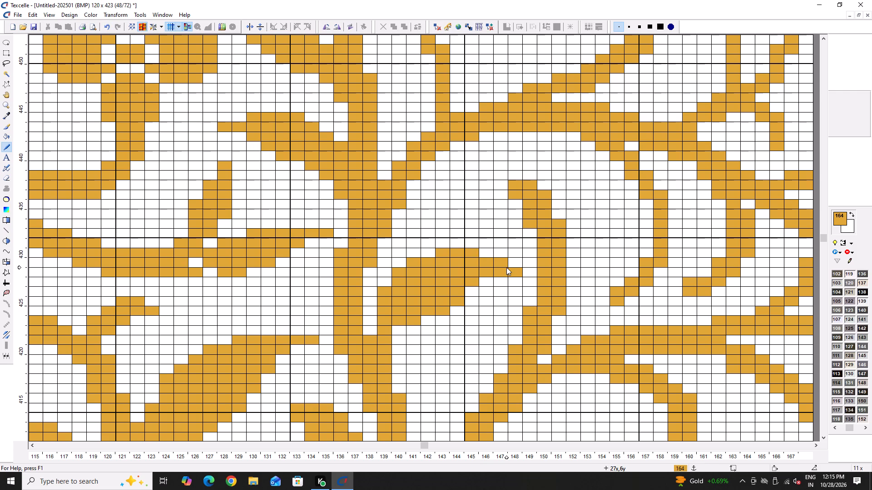
Thicken the thin curved sprig around columns 139–143, rows 449–455, into a gold leaf and clean up its edge cells.
{"action": "scroll", "coordinate": [473, 269], "scroll_direction": "up", "scroll_amount": 5}
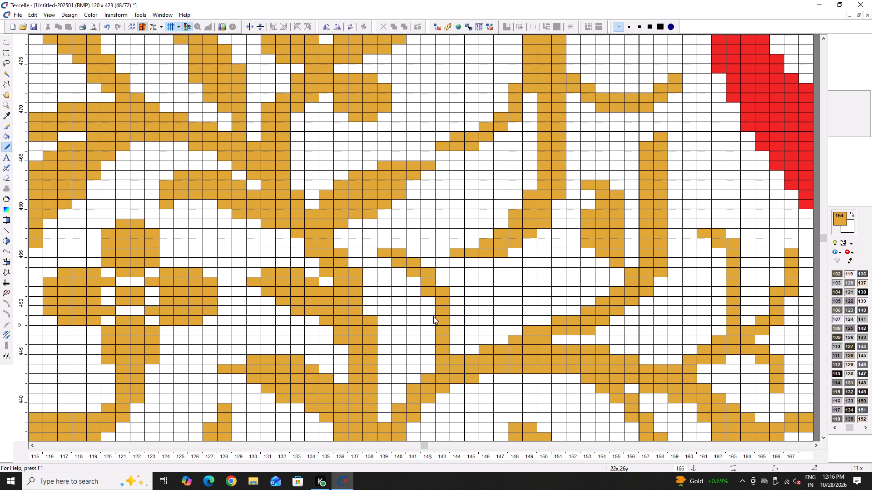
{"action": "left_click_drag", "start_coordinate": [434, 315], "coordinate": [371, 254]}
{"action": "left_click", "coordinate": [371, 254]}
{"action": "right_click", "coordinate": [382, 264]}
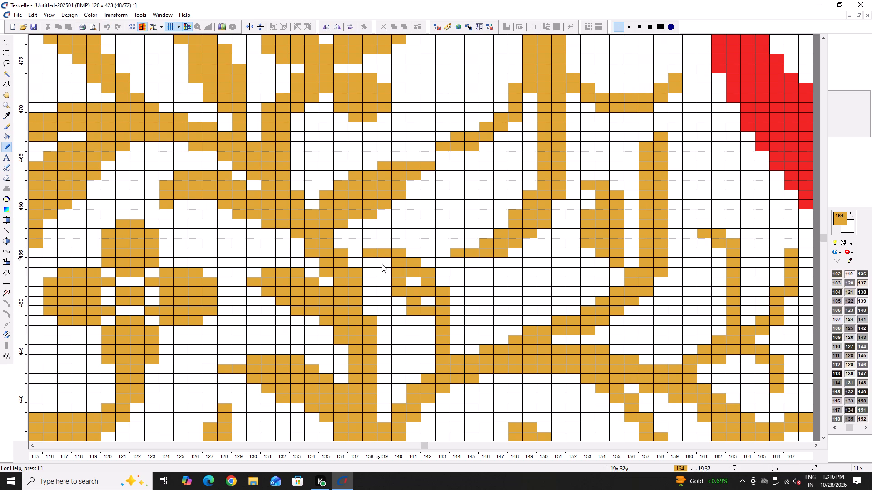
{"action": "right_click", "coordinate": [363, 254]}
{"action": "left_click_drag", "start_coordinate": [403, 274], "coordinate": [421, 298]}
{"action": "left_click", "coordinate": [421, 299]}
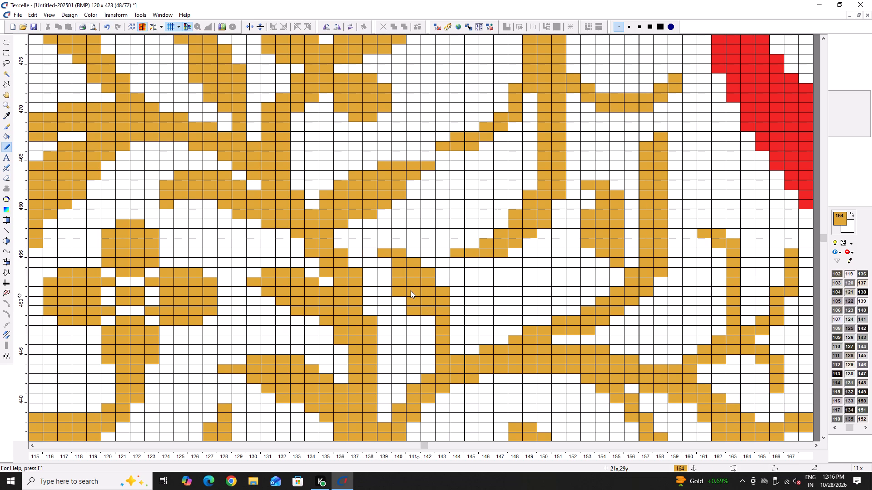
{"action": "right_click", "coordinate": [402, 291]}
{"action": "right_click", "coordinate": [411, 312]}
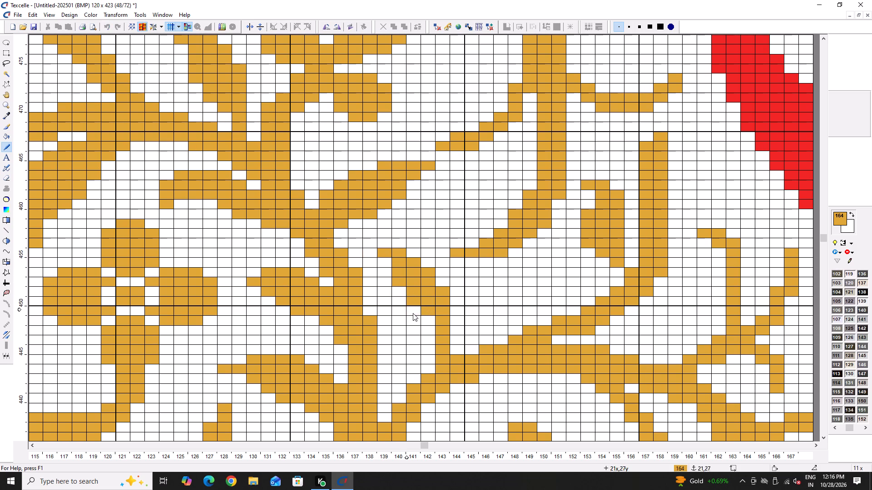
{"action": "left_click", "coordinate": [403, 289]}
{"action": "left_click", "coordinate": [414, 253]}
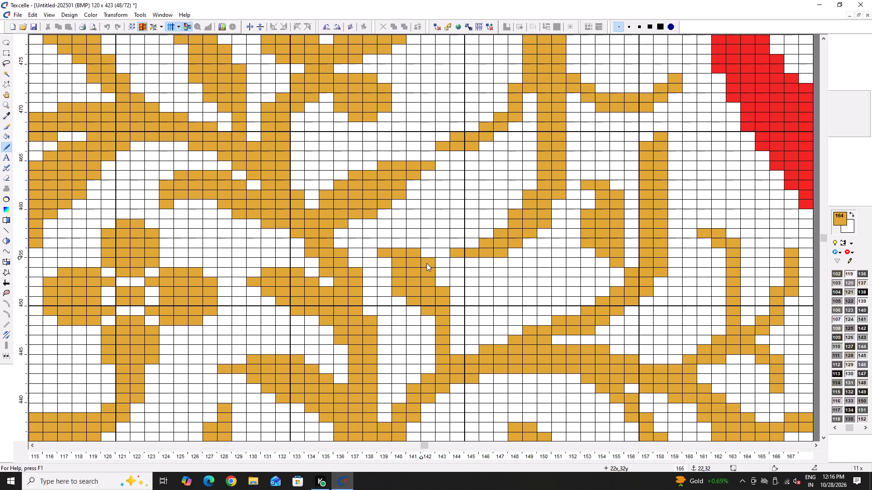
{"action": "left_click", "coordinate": [426, 263]}
{"action": "left_click_drag", "start_coordinate": [441, 279], "coordinate": [440, 286]}
{"action": "right_click", "coordinate": [397, 292]}
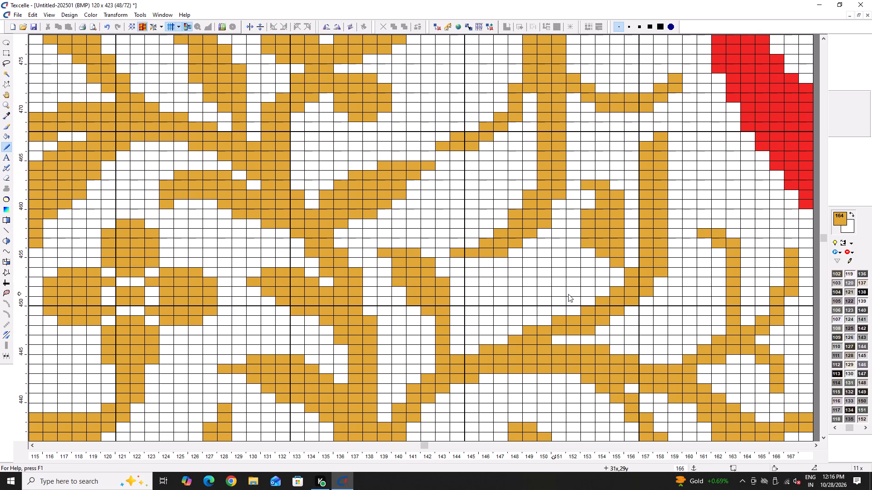
Outline a gold leaf on the thin branch at columns 141–149, rows 466–475, and trim the outline's corner cells.
{"action": "scroll", "coordinate": [470, 326], "scroll_direction": "up", "scroll_amount": 5}
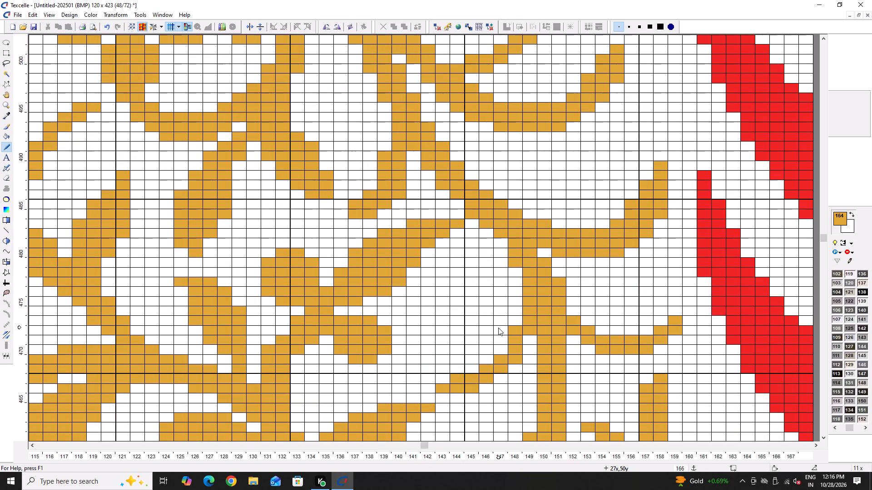
{"action": "left_click_drag", "start_coordinate": [518, 317], "coordinate": [517, 327]}
{"action": "left_click_drag", "start_coordinate": [509, 341], "coordinate": [504, 357]}
{"action": "left_click_drag", "start_coordinate": [518, 295], "coordinate": [426, 375]}
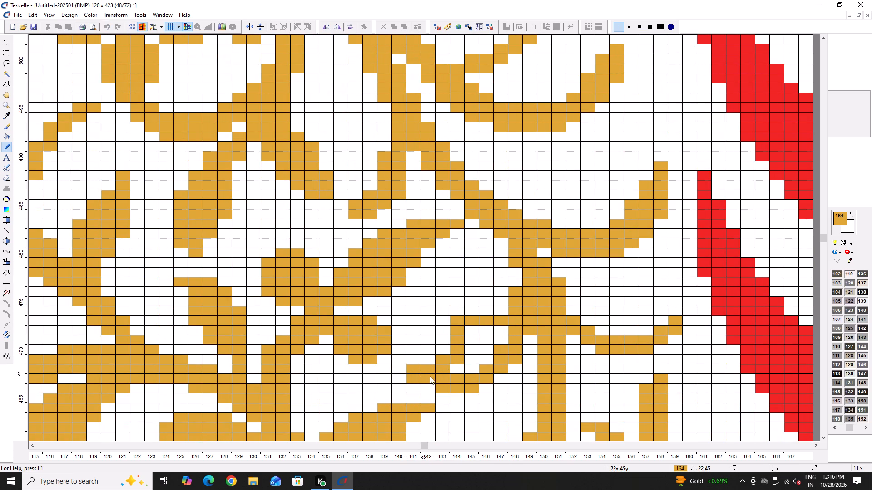
{"action": "left_click", "coordinate": [426, 375]}
{"action": "left_click", "coordinate": [435, 377]}
{"action": "right_click", "coordinate": [419, 379]}
{"action": "right_click", "coordinate": [463, 315]}
{"action": "left_click", "coordinate": [466, 331]}
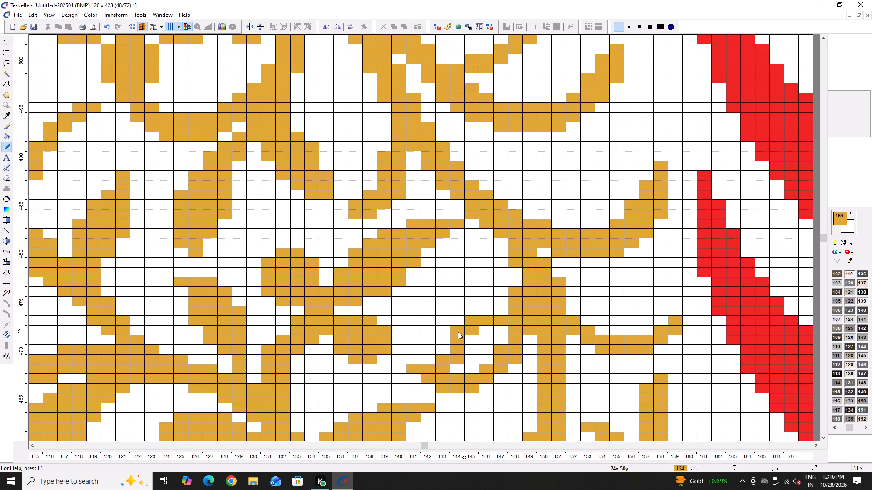
{"action": "right_click", "coordinate": [458, 332]}
{"action": "right_click", "coordinate": [458, 329]}
{"action": "right_click", "coordinate": [471, 316]}
Fill the interior of the leaf at columns 141–149 with gold and smooth where it joins the vertical stem.
{"action": "left_click_drag", "start_coordinate": [502, 336], "coordinate": [461, 369]}
{"action": "left_click_drag", "start_coordinate": [461, 367], "coordinate": [495, 335]}
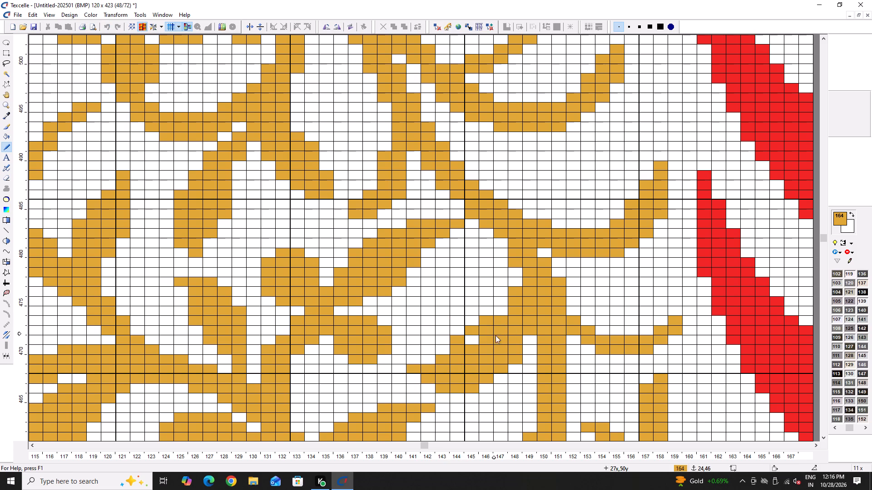
{"action": "left_click_drag", "start_coordinate": [495, 335], "coordinate": [493, 337]}
{"action": "left_click_drag", "start_coordinate": [491, 338], "coordinate": [471, 349]}
{"action": "left_click", "coordinate": [478, 341]}
{"action": "right_click", "coordinate": [517, 360]}
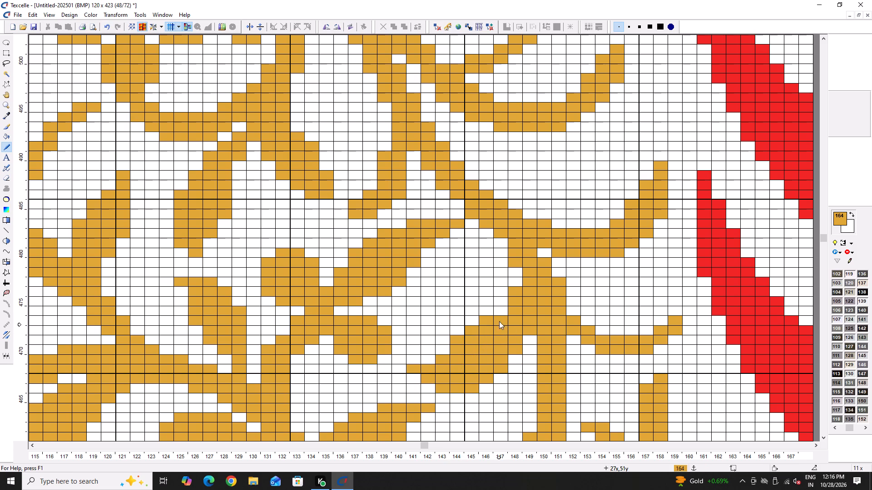
{"action": "left_click", "coordinate": [505, 310]}
{"action": "left_click_drag", "start_coordinate": [518, 267], "coordinate": [518, 279]}
{"action": "left_click", "coordinate": [504, 239]}
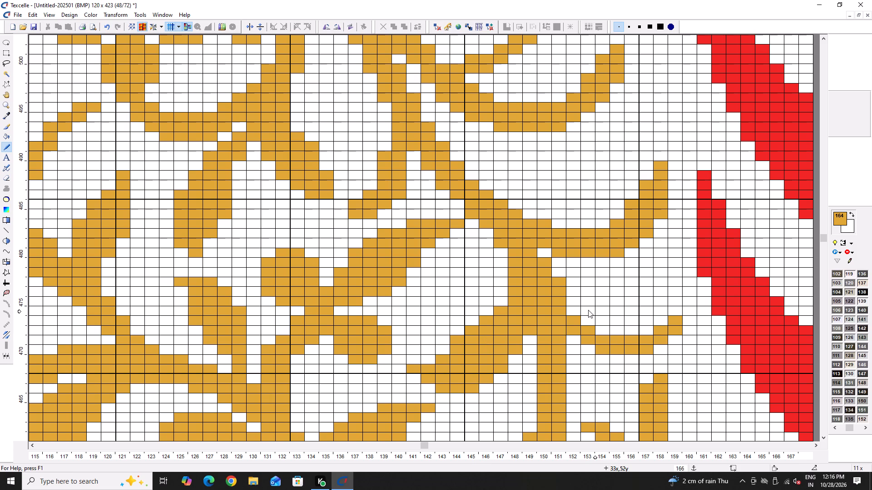
Draw and fill a gold leaf above the thin sprig at columns 153–159, rows 470–477, trimming its upper edge.
{"action": "key", "text": "Right"}
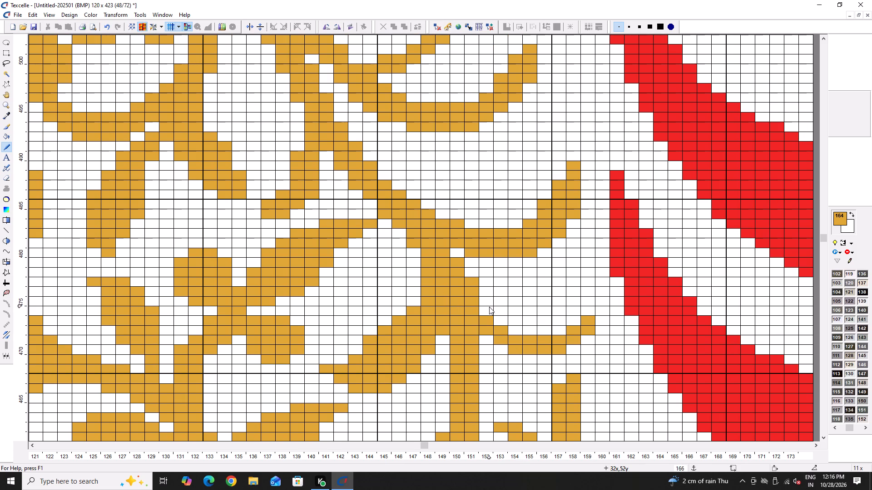
{"action": "left_click_drag", "start_coordinate": [495, 312], "coordinate": [586, 284]}
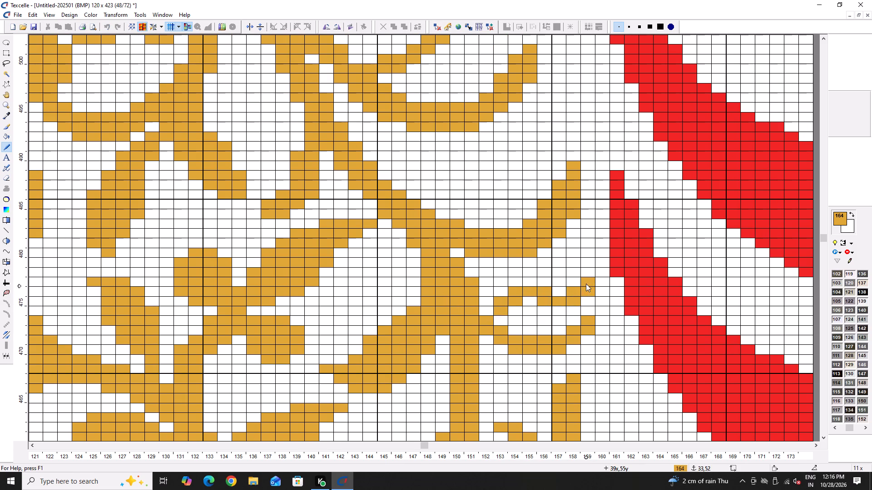
{"action": "left_click_drag", "start_coordinate": [586, 284], "coordinate": [585, 316]}
{"action": "right_click", "coordinate": [551, 288]}
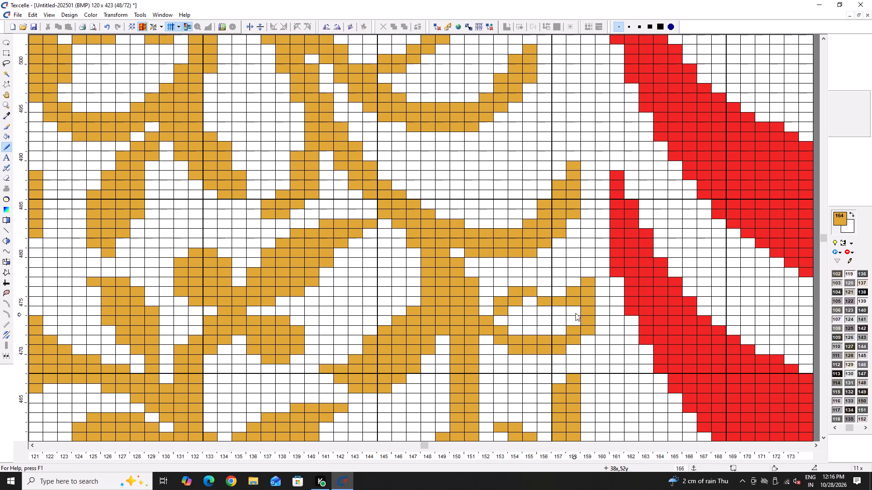
{"action": "left_click_drag", "start_coordinate": [575, 313], "coordinate": [541, 328]}
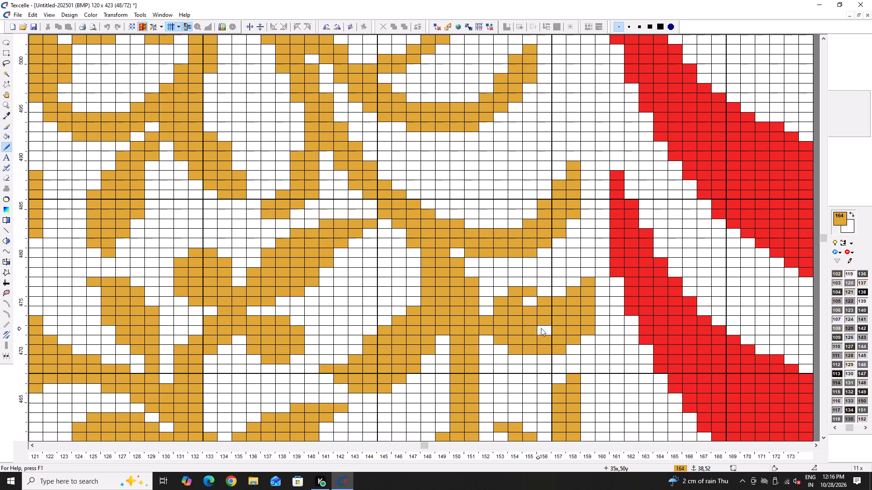
{"action": "left_click_drag", "start_coordinate": [541, 328], "coordinate": [546, 324]}
{"action": "left_click", "coordinate": [546, 323]}
{"action": "left_click", "coordinate": [535, 302]}
{"action": "right_click", "coordinate": [528, 289]}
{"action": "right_click", "coordinate": [528, 289]}
{"action": "right_click_drag", "start_coordinate": [530, 289], "coordinate": [535, 290]}
{"action": "right_click_drag", "start_coordinate": [521, 285], "coordinate": [514, 289]}
{"action": "right_click", "coordinate": [498, 304]}
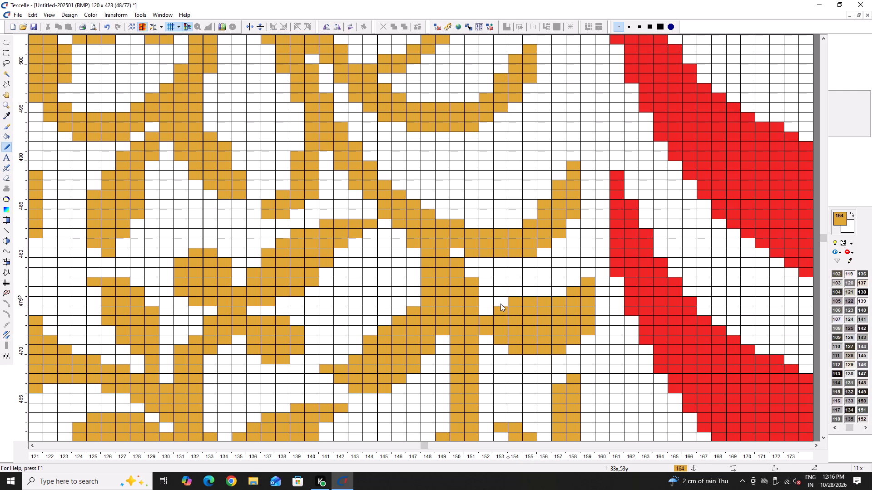
Erase the thin curved sprig at columns 145–151, rows 500–508, above the long curling stem.
{"action": "scroll", "coordinate": [476, 327], "scroll_direction": "up", "scroll_amount": 5}
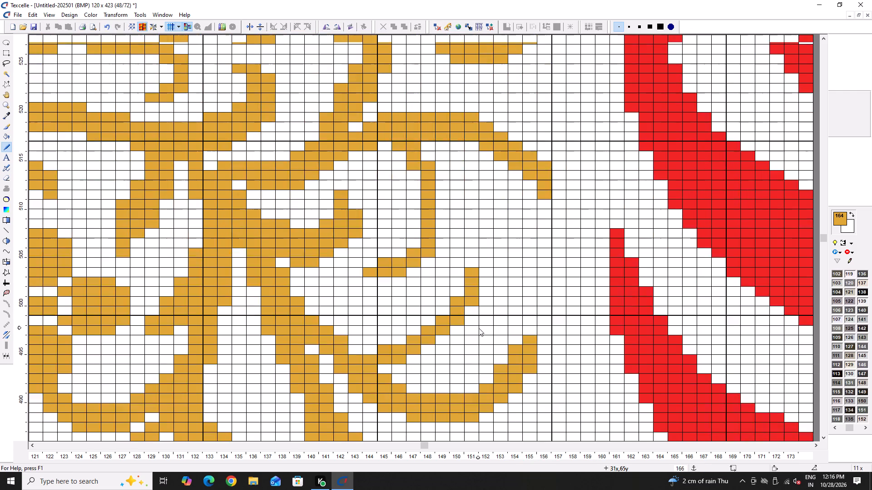
{"action": "scroll", "coordinate": [479, 328], "scroll_direction": "up", "scroll_amount": 2}
{"action": "scroll", "coordinate": [416, 366], "scroll_direction": "down", "scroll_amount": 1}
{"action": "right_click_drag", "start_coordinate": [405, 361], "coordinate": [384, 359]}
{"action": "right_click", "coordinate": [383, 359]}
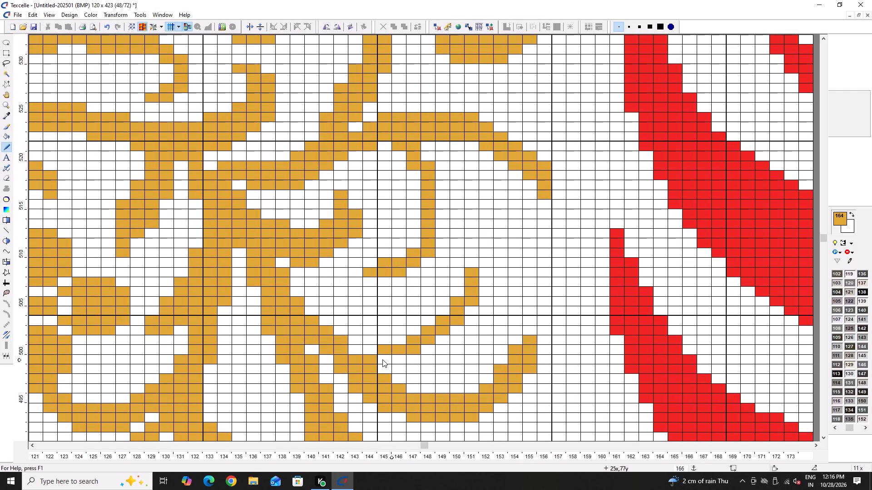
{"action": "right_click", "coordinate": [374, 358]}
{"action": "right_click_drag", "start_coordinate": [384, 349], "coordinate": [468, 284]}
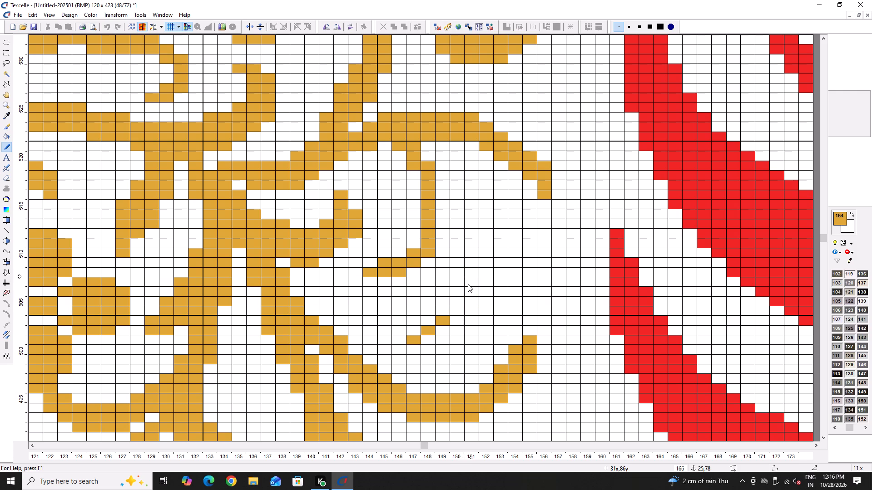
{"action": "right_click_drag", "start_coordinate": [468, 284], "coordinate": [416, 333]}
{"action": "right_click", "coordinate": [409, 339]}
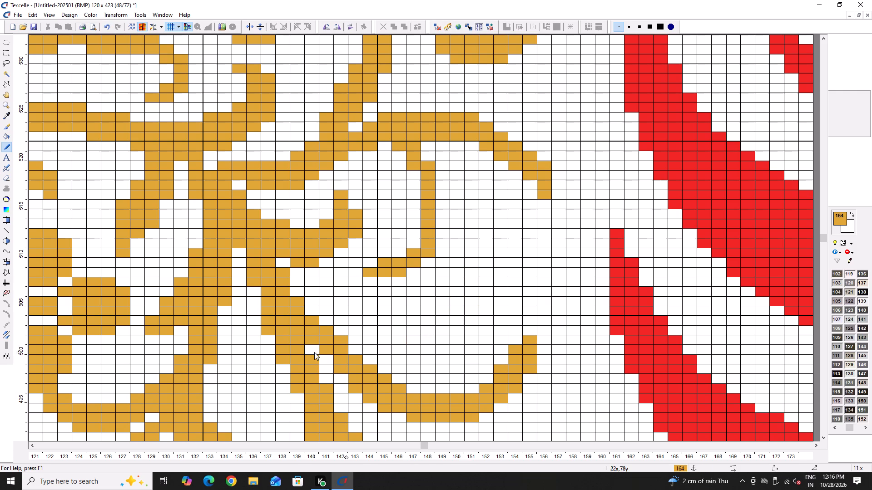
Trim the stray gold cells along the lower edge of the curling stem at columns 142–147, rows 493–496.
{"action": "right_click", "coordinate": [346, 386]}
{"action": "right_click", "coordinate": [354, 390]}
{"action": "right_click", "coordinate": [376, 402]}
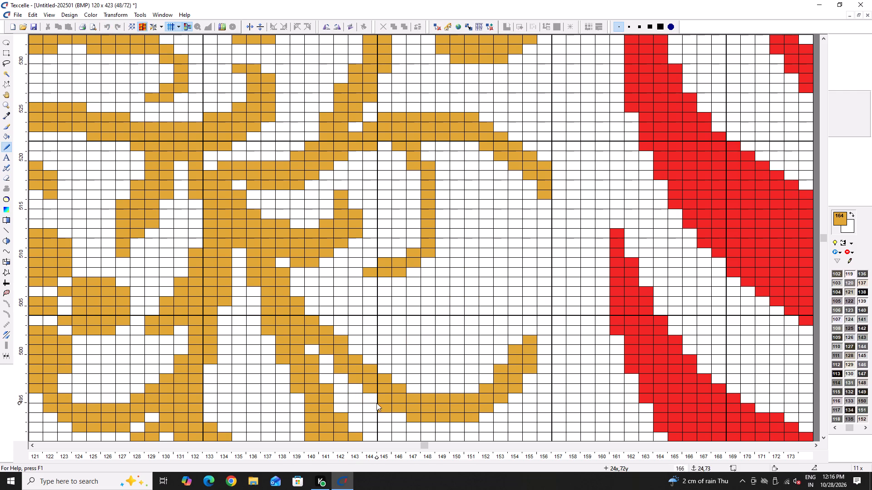
{"action": "right_click", "coordinate": [391, 406]}
{"action": "right_click", "coordinate": [415, 418]}
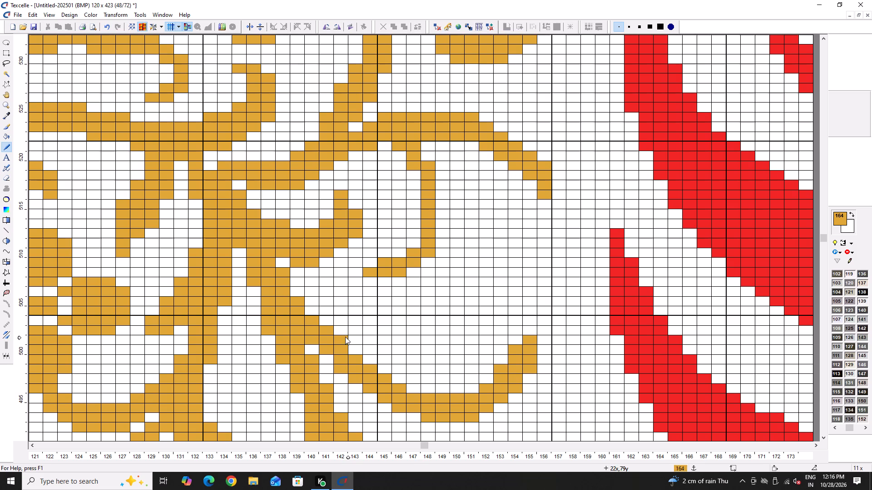
Draw and fill a rounded gold bulb on the curling stem's tip at columns 149–155, rows 499–505.
{"action": "left_click_drag", "start_coordinate": [524, 334], "coordinate": [448, 325]}
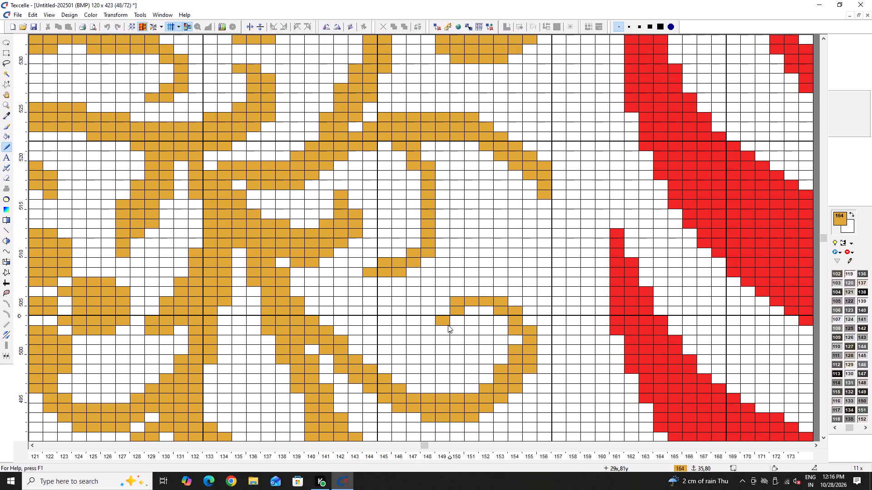
{"action": "left_click_drag", "start_coordinate": [448, 325], "coordinate": [466, 353]}
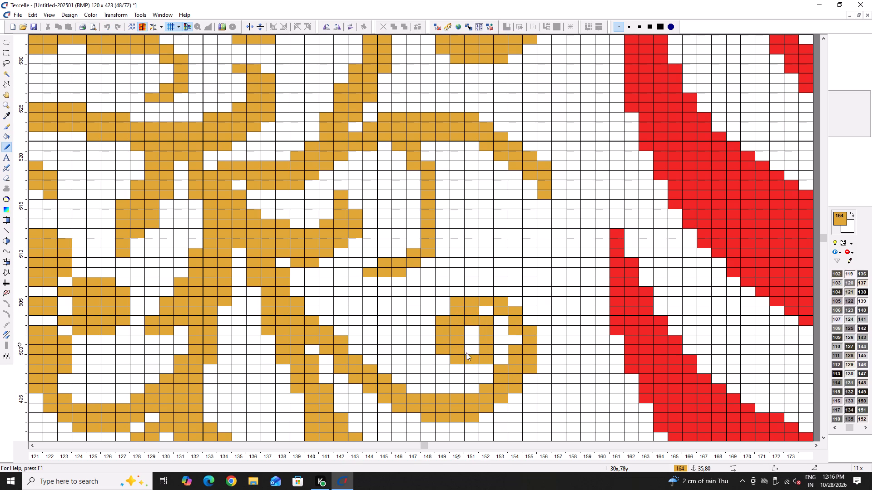
{"action": "left_click_drag", "start_coordinate": [466, 353], "coordinate": [503, 327]}
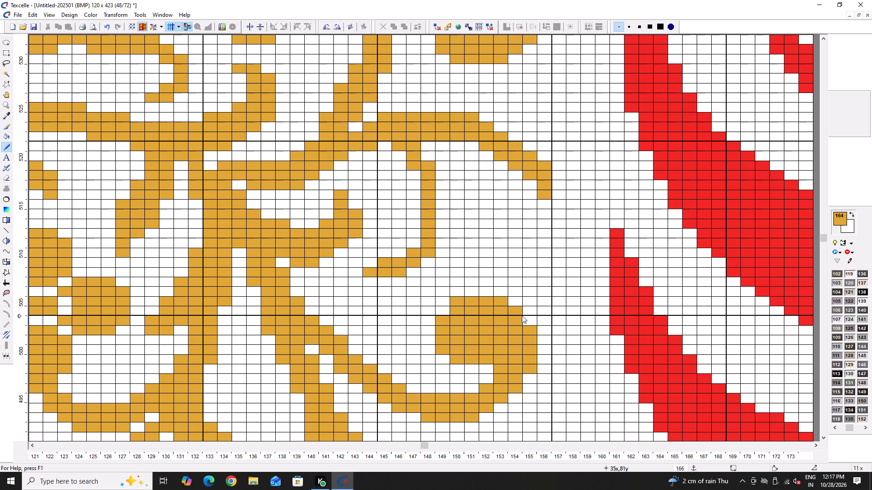
{"action": "left_click", "coordinate": [449, 311]}
{"action": "left_click", "coordinate": [530, 318]}
Thicken the curl's outer bend around columns 152–155, rows 493–497, fill its inner notch, and trim the bulb's corner cells at columns 149–150.
{"action": "left_click", "coordinate": [525, 377]}
{"action": "left_click", "coordinate": [518, 395]}
{"action": "left_click", "coordinate": [503, 407]}
{"action": "left_click", "coordinate": [486, 413]}
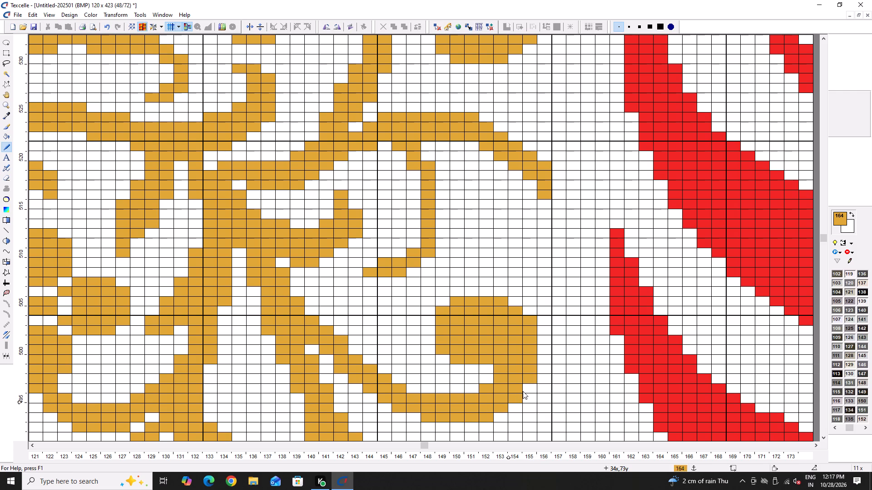
{"action": "left_click", "coordinate": [524, 390]}
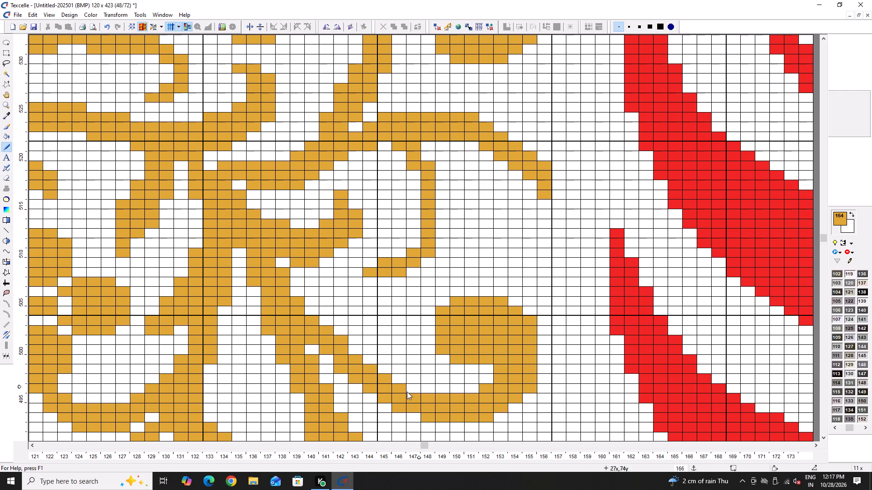
{"action": "left_click", "coordinate": [407, 392]}
{"action": "right_click", "coordinate": [441, 314]}
{"action": "right_click", "coordinate": [450, 305]}
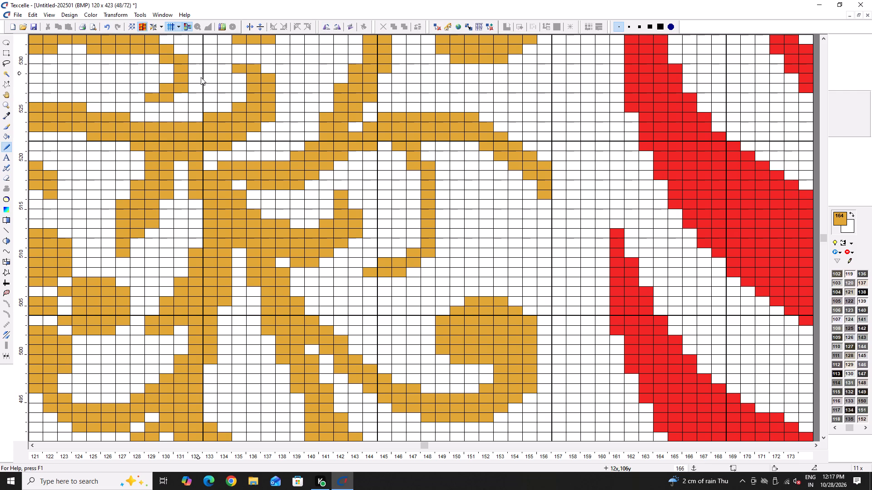
Smooth the arched branch around columns 150–153, rows 520–524, removing cells from its upper edge and adding gold cells below.
{"action": "scroll", "coordinate": [213, 86], "scroll_direction": "up", "scroll_amount": 1}
{"action": "right_click", "coordinate": [474, 169]}
{"action": "left_click", "coordinate": [472, 193]}
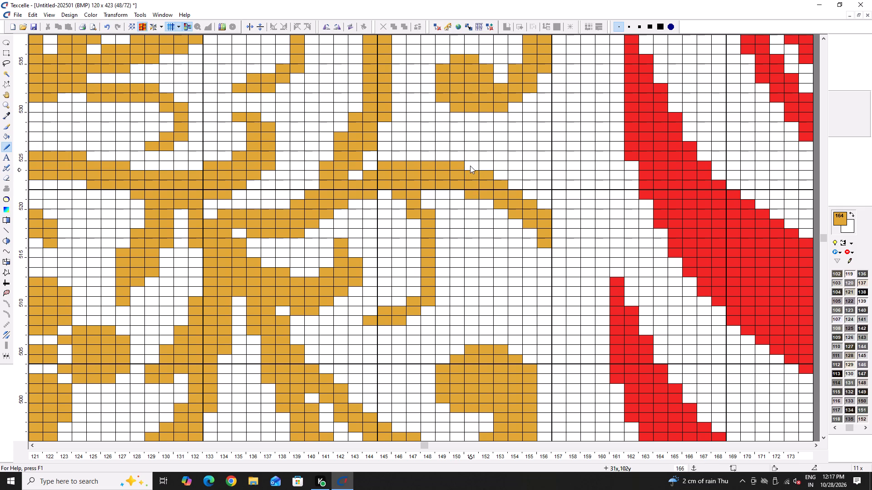
{"action": "right_click", "coordinate": [458, 164]}
{"action": "left_click", "coordinate": [458, 192]}
{"action": "left_click_drag", "start_coordinate": [486, 206], "coordinate": [486, 200]}
{"action": "right_click", "coordinate": [487, 174]}
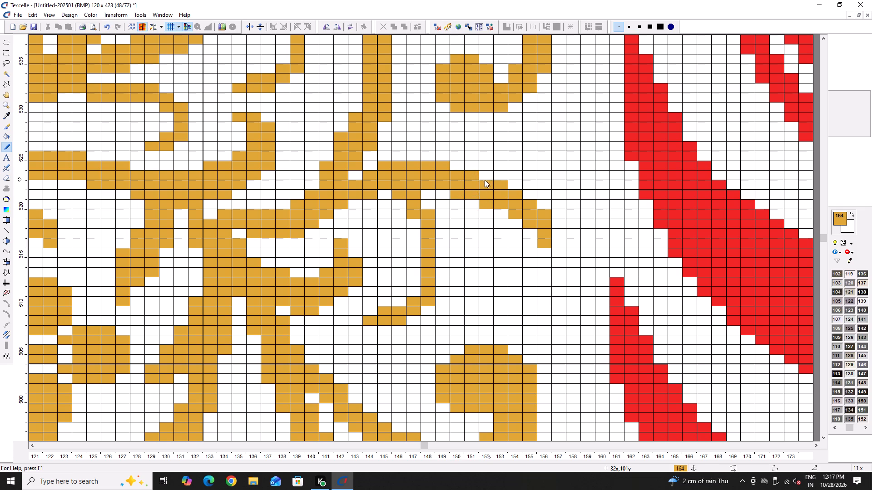
Thicken the inside of the hooked sprig at columns 144–148, rows 508–521, erase its old lower tip, and fill the gap cell.
{"action": "left_click", "coordinate": [386, 195]}
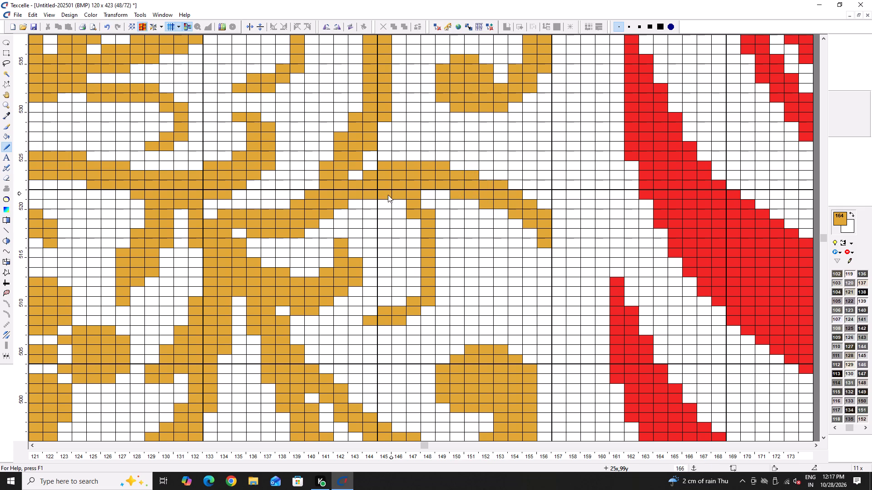
{"action": "left_click_drag", "start_coordinate": [385, 196], "coordinate": [407, 294]}
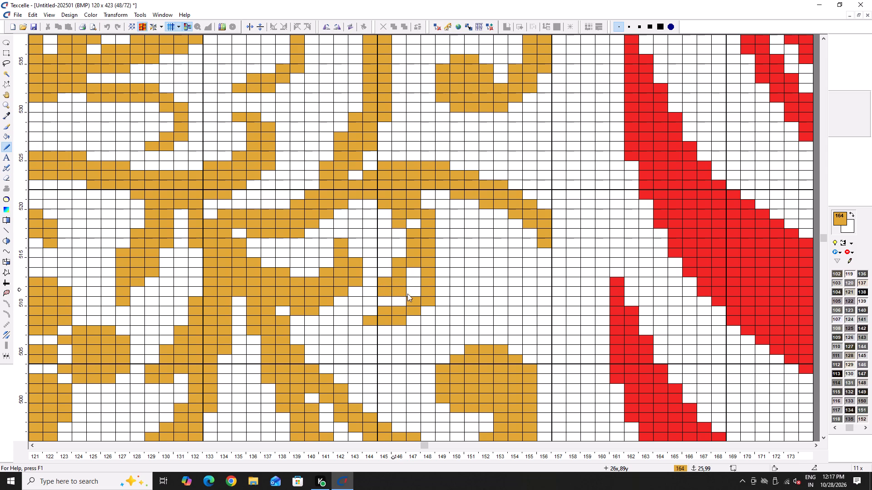
{"action": "left_click_drag", "start_coordinate": [407, 294], "coordinate": [413, 271]}
{"action": "right_click", "coordinate": [401, 308]}
{"action": "right_click_drag", "start_coordinate": [400, 309], "coordinate": [426, 304]}
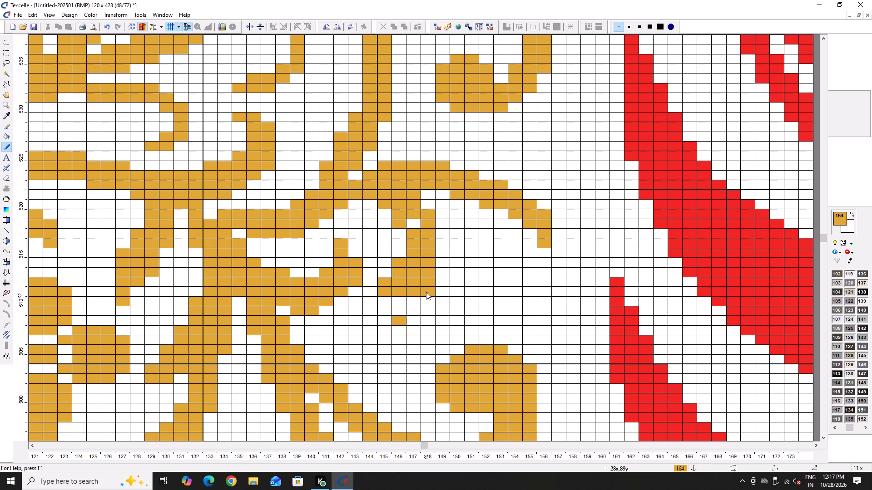
{"action": "right_click", "coordinate": [426, 292]}
{"action": "right_click", "coordinate": [416, 292]}
{"action": "right_click", "coordinate": [424, 281]}
{"action": "right_click_drag", "start_coordinate": [410, 304], "coordinate": [397, 317]}
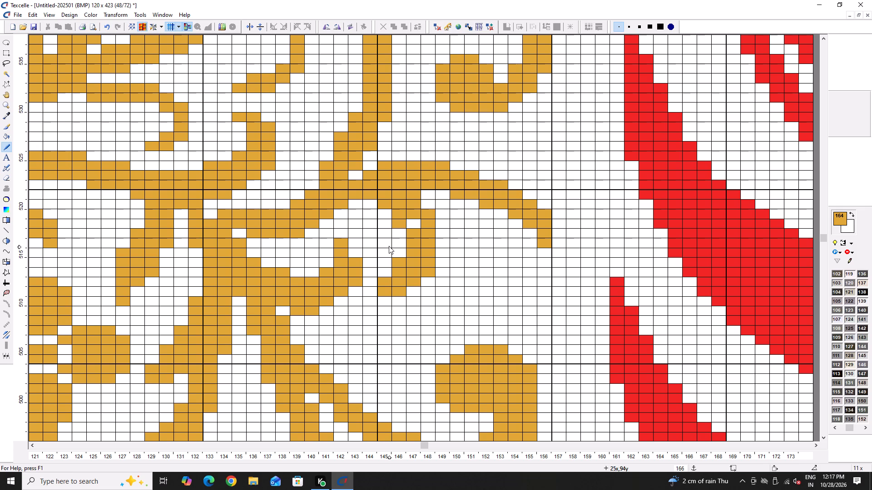
{"action": "left_click", "coordinate": [421, 219]}
Clear the gold cells around columns 142–143, rows 520–522, to separate the arched branch from the diagonal stem.
{"action": "scroll", "coordinate": [420, 221], "scroll_direction": "down", "scroll_amount": 3, "text": "ctrl"}
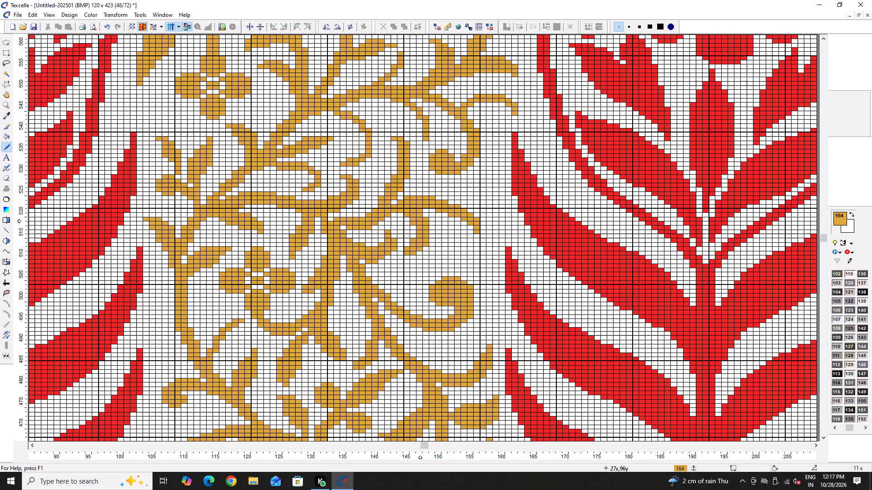
{"action": "scroll", "coordinate": [430, 220], "scroll_direction": "up", "scroll_amount": 4, "text": "ctrl"}
{"action": "right_click_drag", "start_coordinate": [354, 181], "coordinate": [337, 201]}
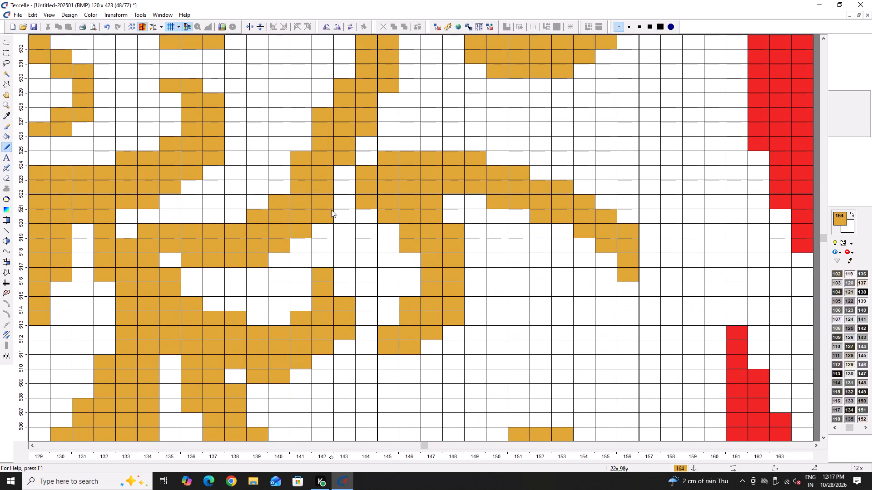
{"action": "right_click_drag", "start_coordinate": [329, 216], "coordinate": [325, 220]}
Reshape the diagonal stem at columns 136–142, rows 517–523, adding gold cells along its upper edge and trimming its lower edge.
{"action": "left_click", "coordinate": [230, 216]}
{"action": "left_click", "coordinate": [253, 207]}
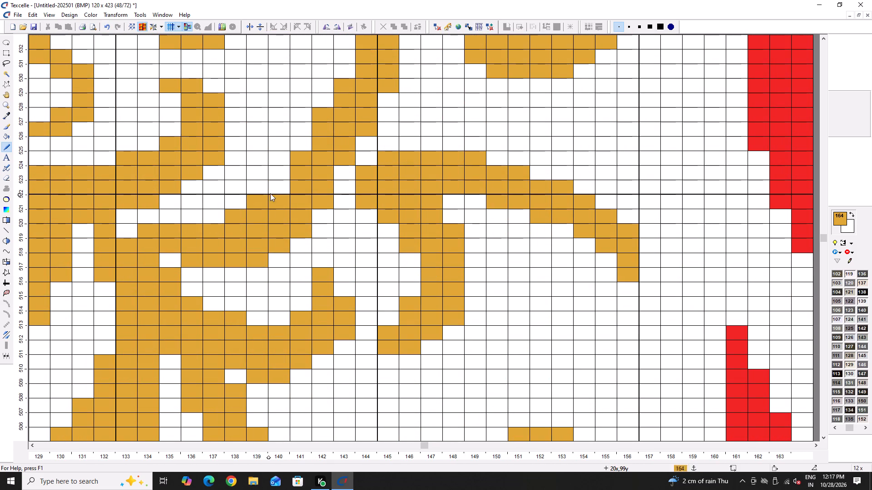
{"action": "left_click", "coordinate": [272, 191]}
{"action": "left_click", "coordinate": [225, 220]}
{"action": "right_click_drag", "start_coordinate": [263, 258], "coordinate": [226, 256]}
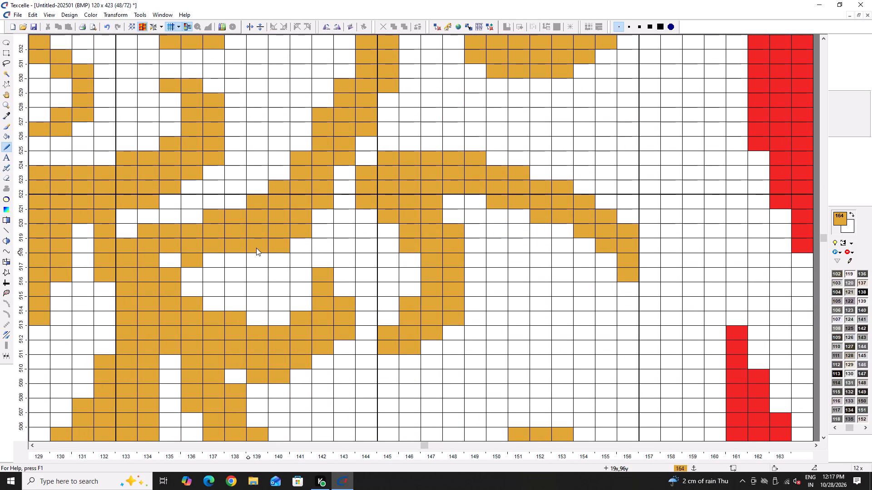
{"action": "right_click_drag", "start_coordinate": [266, 247], "coordinate": [264, 262]}
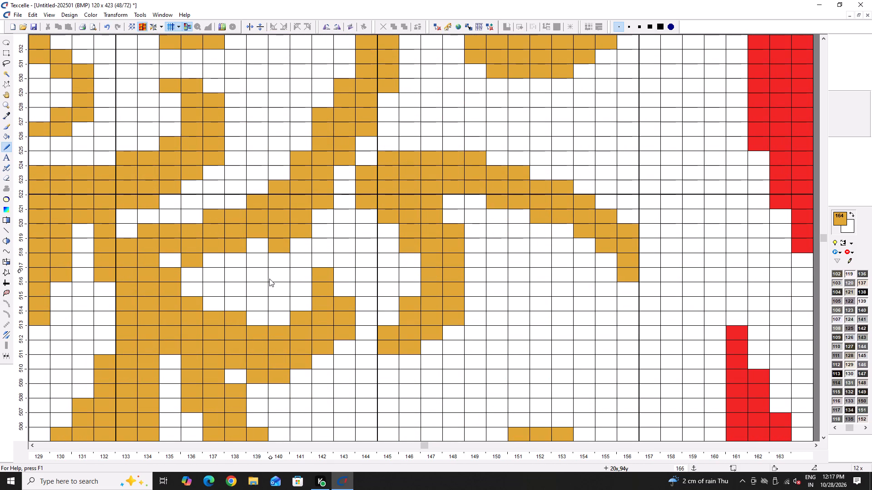
{"action": "right_click", "coordinate": [198, 265]}
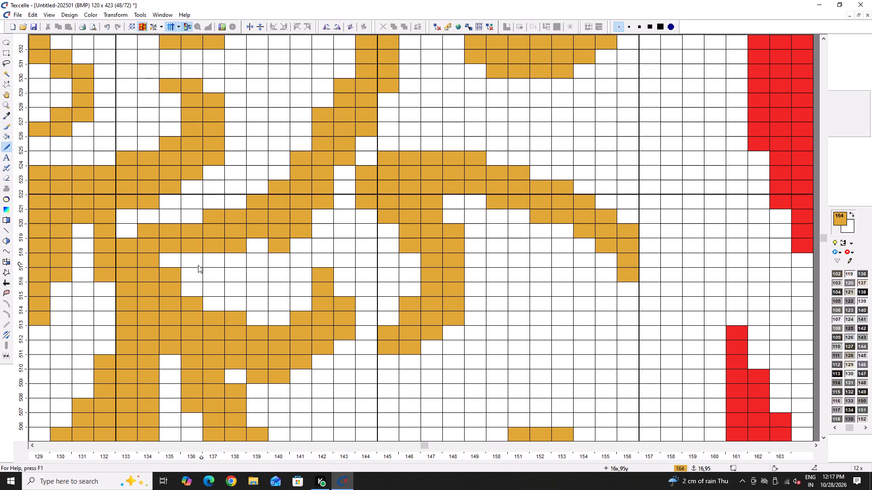
{"action": "right_click", "coordinate": [199, 265]}
{"action": "right_click_drag", "start_coordinate": [268, 245], "coordinate": [276, 245]}
{"action": "right_click", "coordinate": [277, 245]}
{"action": "right_click", "coordinate": [300, 233]}
{"action": "right_click", "coordinate": [327, 203]}
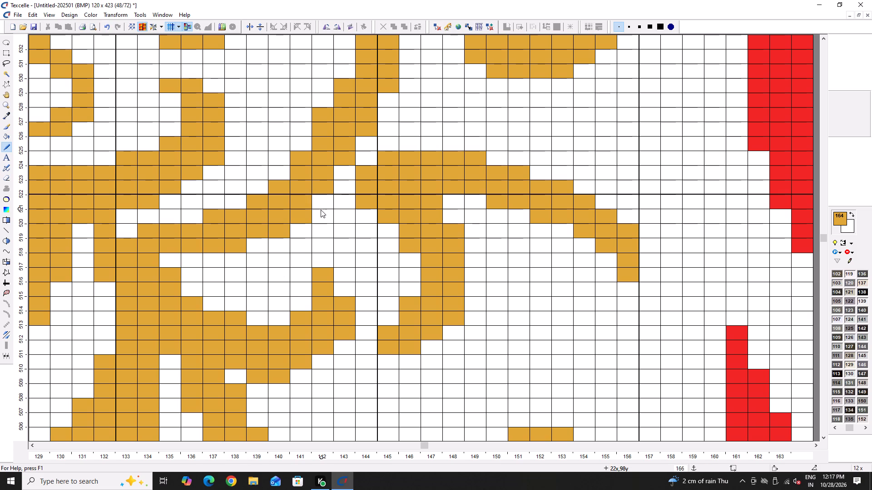
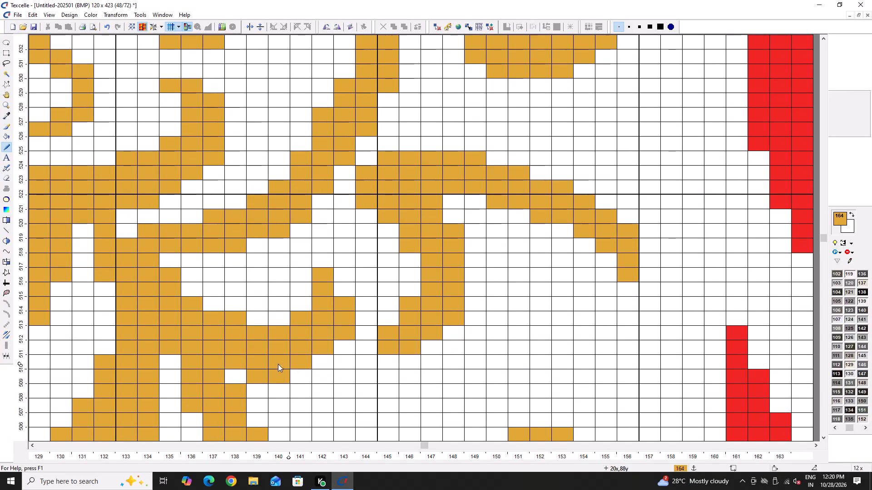
Clear the two gold cells on the branch's underside at columns 139–140, row 509.
{"action": "right_click_drag", "start_coordinate": [260, 373], "coordinate": [290, 376]}
Trim the upper edge of the descending branch at columns 138–142, rows 501–508, and fill the gap at columns 140–141, rows 499–500.
{"action": "scroll", "coordinate": [293, 370], "scroll_direction": "down", "scroll_amount": 4, "text": "ctrl"}
{"action": "right_click", "coordinate": [254, 232]}
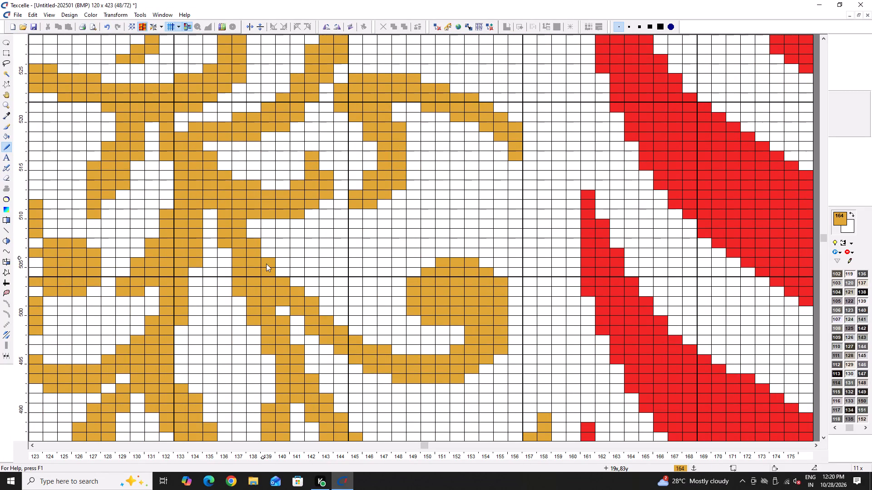
{"action": "right_click", "coordinate": [266, 264]}
{"action": "right_click", "coordinate": [282, 280]}
{"action": "right_click", "coordinate": [296, 291]}
{"action": "right_click", "coordinate": [312, 301]}
{"action": "right_click", "coordinate": [312, 301]}
{"action": "right_click", "coordinate": [312, 301]}
{"action": "left_click", "coordinate": [298, 318]}
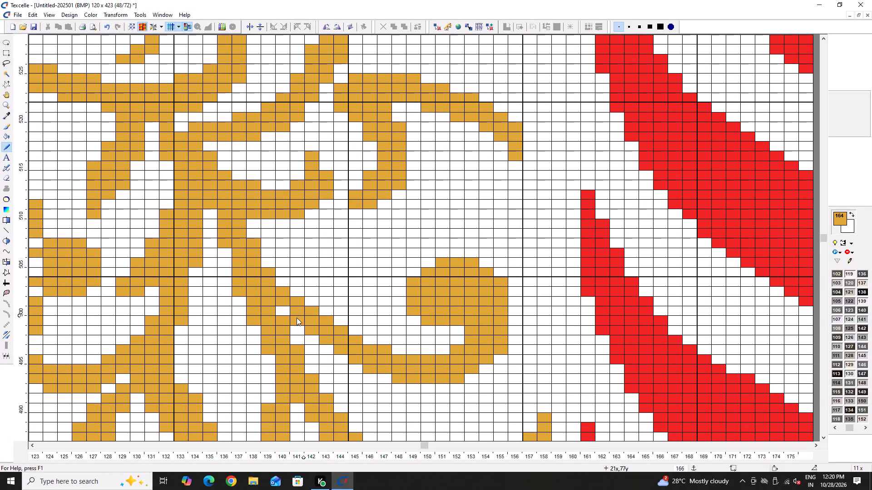
{"action": "left_click", "coordinate": [286, 309]}
Round out the curl's head in gold at columns 149–155, rows 504–506, and add a cell inside its bottom bend at column 151, row 496.
{"action": "right_click", "coordinate": [454, 383]}
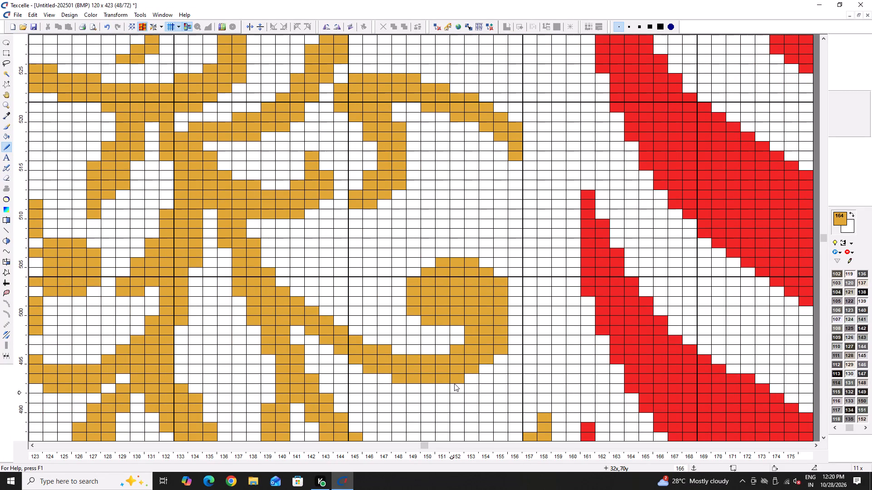
{"action": "right_click", "coordinate": [458, 379]}
{"action": "left_click", "coordinate": [441, 356]}
{"action": "left_click", "coordinate": [442, 353]}
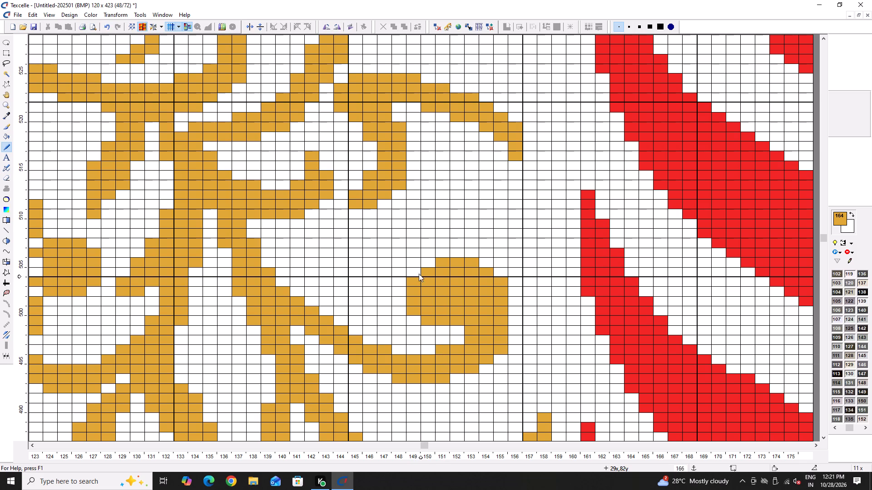
{"action": "left_click", "coordinate": [419, 274]}
{"action": "left_click", "coordinate": [426, 267]}
{"action": "left_click", "coordinate": [426, 266]}
{"action": "left_click_drag", "start_coordinate": [431, 257], "coordinate": [472, 254]}
{"action": "left_click", "coordinate": [483, 264]}
{"action": "left_click", "coordinate": [504, 274]}
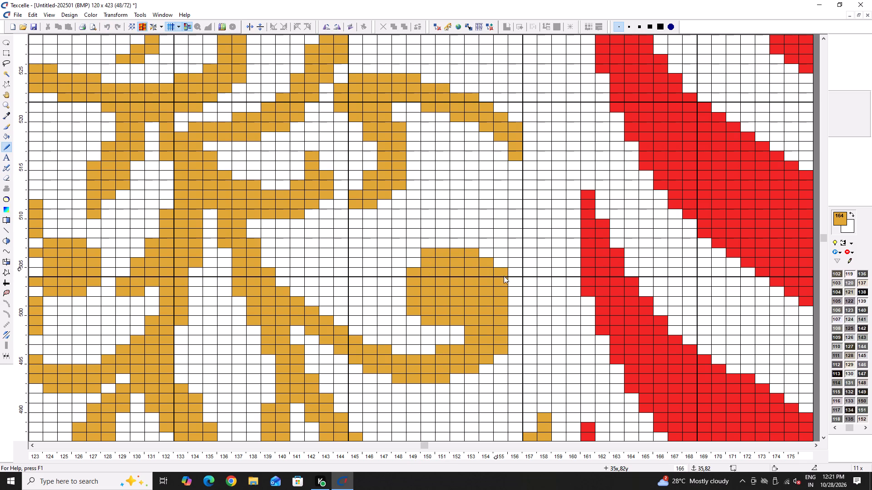
{"action": "left_click", "coordinate": [418, 266]}
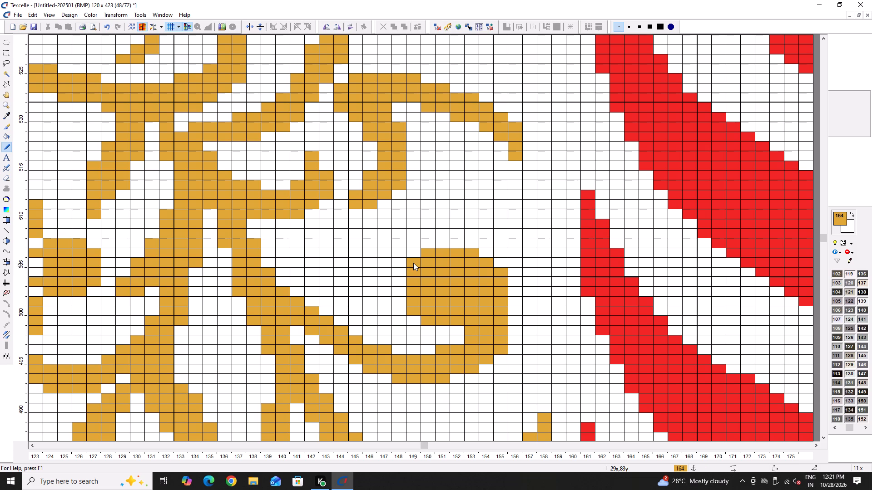
{"action": "scroll", "coordinate": [421, 265], "scroll_direction": "down", "scroll_amount": 7, "text": "ctrl"}
{"action": "scroll", "coordinate": [421, 288], "scroll_direction": "up", "scroll_amount": 8, "text": "ctrl"}
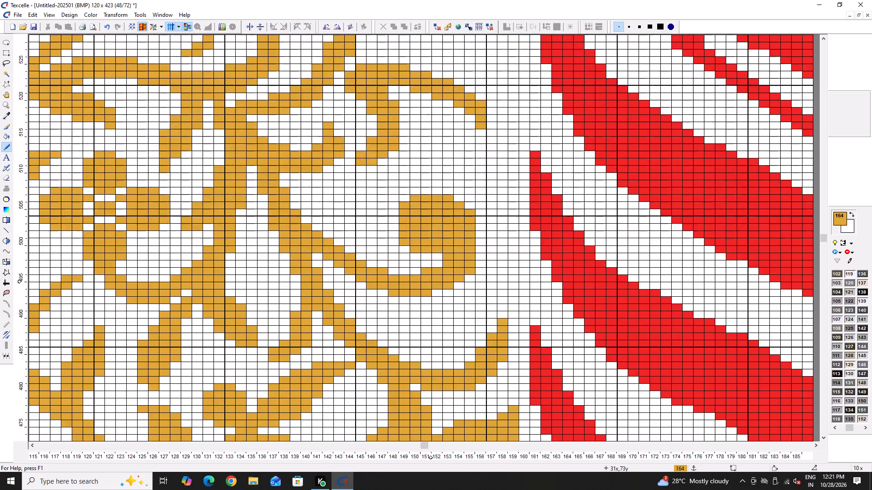
{"action": "scroll", "coordinate": [431, 281], "scroll_direction": "up", "scroll_amount": 2, "text": "ctrl"}
{"action": "left_click", "coordinate": [452, 302]}
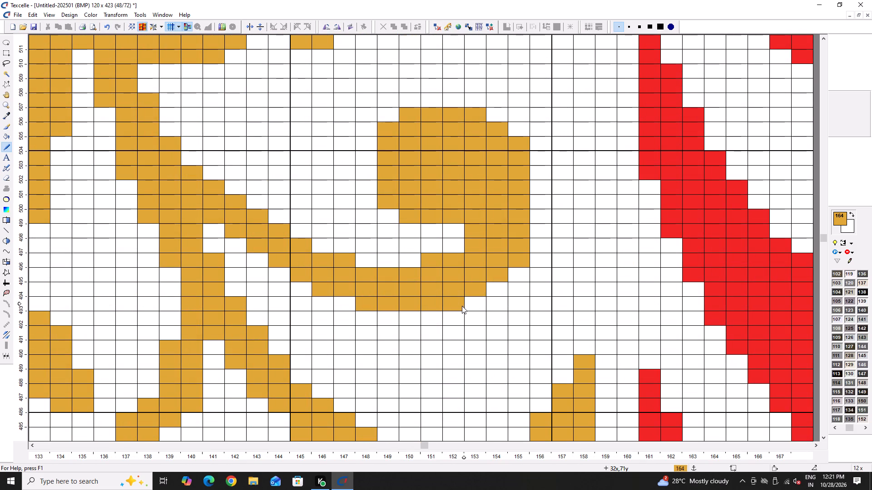
Trim the lower edge of the short leaf at columns 131–135, rows 486–490, and clear column 131, rows 491–493, beside it.
{"action": "scroll", "coordinate": [247, 308], "scroll_direction": "down", "scroll_amount": 3, "text": "ctrl"}
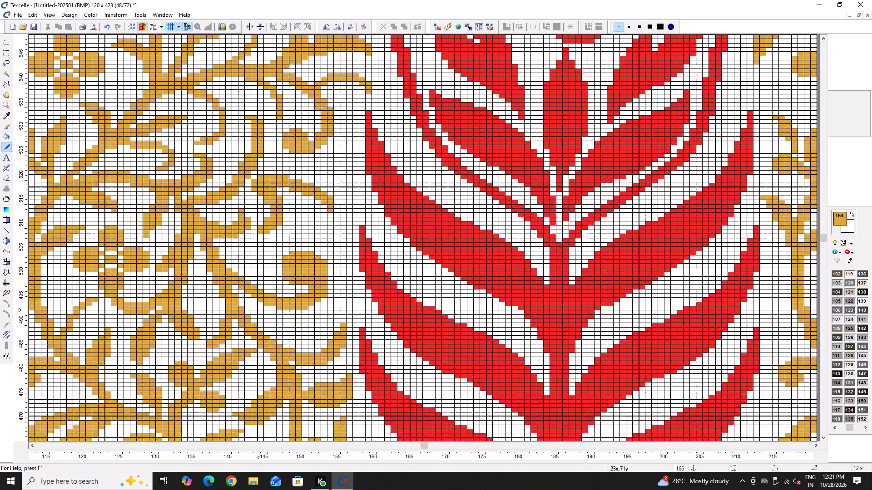
{"action": "scroll", "coordinate": [247, 308], "scroll_direction": "down", "scroll_amount": 2, "text": "ctrl"}
{"action": "scroll", "coordinate": [163, 297], "scroll_direction": "up", "scroll_amount": 6, "text": "ctrl"}
{"action": "scroll", "coordinate": [267, 314], "scroll_direction": "down", "scroll_amount": 3}
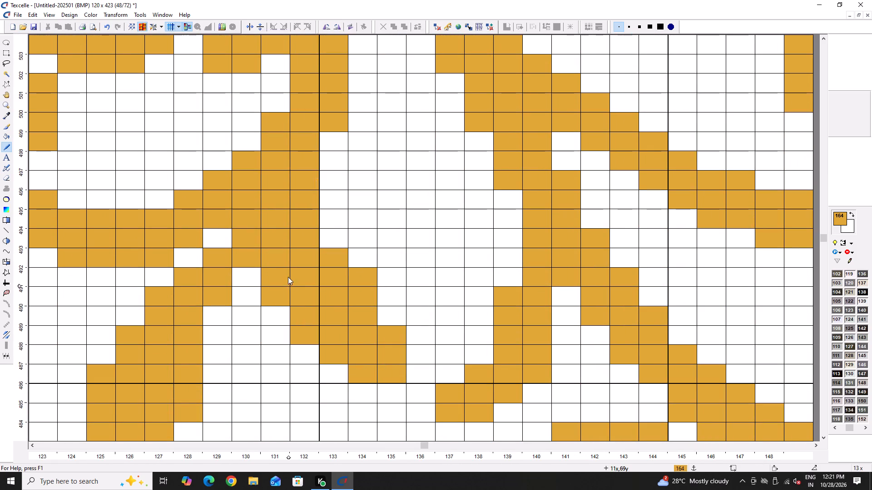
{"action": "right_click", "coordinate": [277, 289]}
{"action": "right_click", "coordinate": [296, 338]}
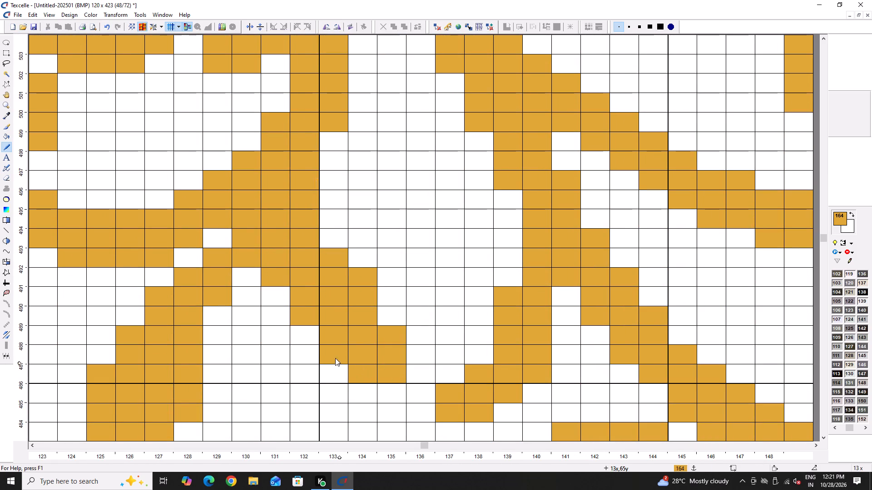
{"action": "right_click", "coordinate": [335, 358]}
{"action": "right_click", "coordinate": [355, 373]}
{"action": "right_click_drag", "start_coordinate": [406, 372], "coordinate": [361, 370]}
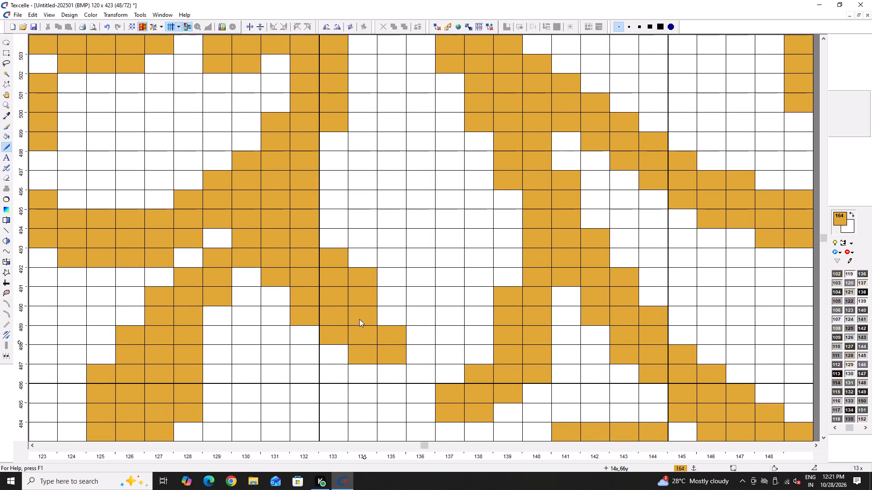
{"action": "scroll", "coordinate": [340, 301], "scroll_direction": "down", "scroll_amount": 4, "text": "ctrl"}
{"action": "scroll", "coordinate": [319, 301], "scroll_direction": "up", "scroll_amount": 4, "text": "ctrl"}
{"action": "right_click_drag", "start_coordinate": [335, 275], "coordinate": [334, 242]}
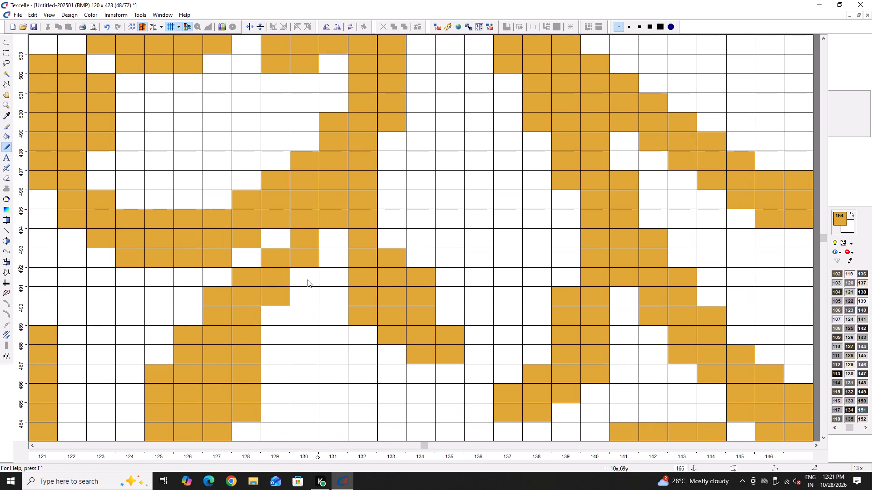
Add gold cells at columns 129–130, rows 489–491, on the drooping leaf and trim its edge at columns 127–128, rows 482–484.
{"action": "left_click", "coordinate": [307, 279]}
{"action": "left_click_drag", "start_coordinate": [275, 313], "coordinate": [275, 322]}
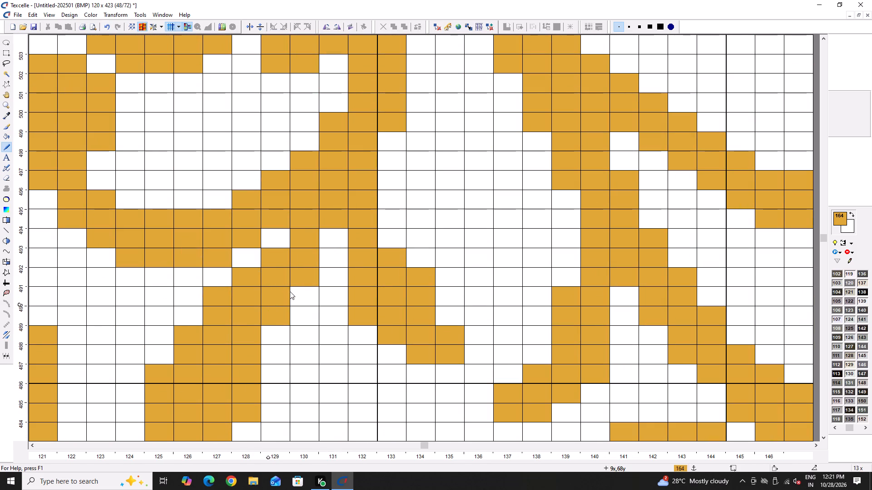
{"action": "scroll", "coordinate": [303, 293], "scroll_direction": "down", "scroll_amount": 6}
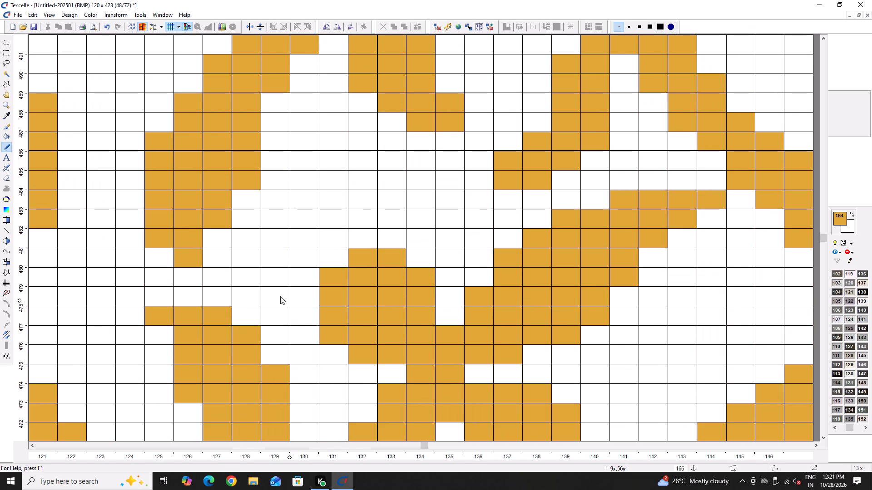
{"action": "right_click", "coordinate": [244, 179]}
{"action": "right_click_drag", "start_coordinate": [219, 229], "coordinate": [216, 234]}
{"action": "right_click", "coordinate": [218, 214], "text": "ctrl"}
Erase the small downward hook at columns 164–166, rows 441–445, beneath the forked sprig.
{"action": "scroll", "coordinate": [229, 229], "scroll_direction": "down", "scroll_amount": 6, "text": "ctrl"}
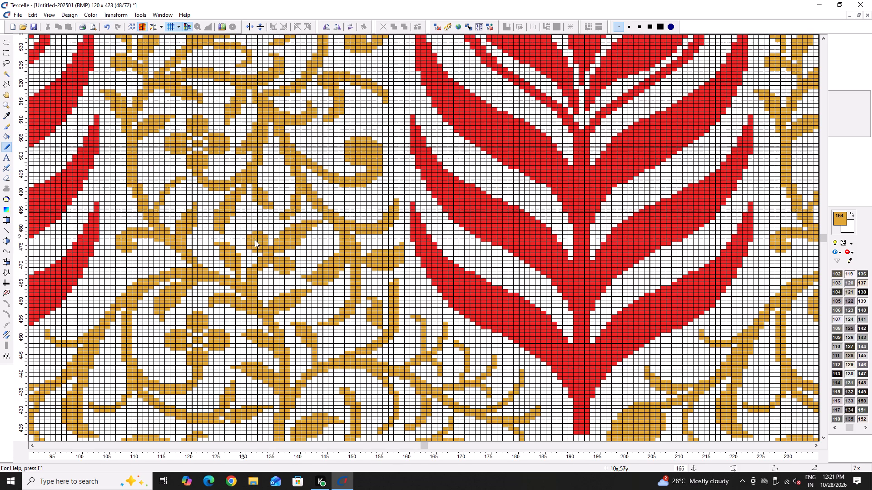
{"action": "scroll", "coordinate": [250, 314], "scroll_direction": "down", "scroll_amount": 2, "text": "ctrl"}
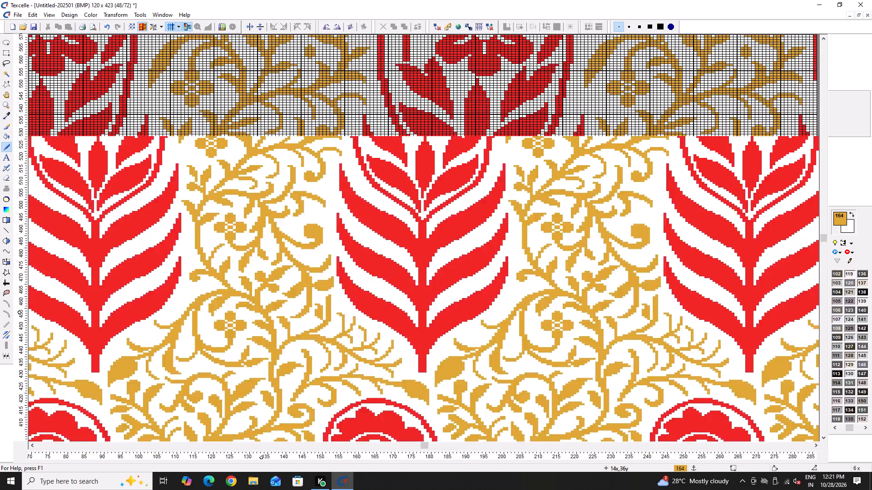
{"action": "scroll", "coordinate": [263, 312], "scroll_direction": "down", "scroll_amount": 1, "text": "ctrl"}
{"action": "scroll", "coordinate": [307, 310], "scroll_direction": "down", "scroll_amount": 1}
{"action": "scroll", "coordinate": [337, 280], "scroll_direction": "up", "scroll_amount": 7, "text": "ctrl"}
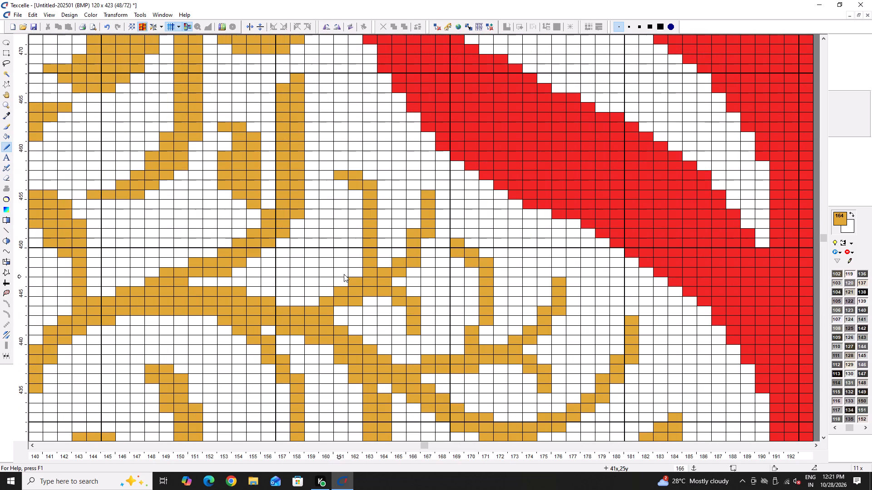
{"action": "scroll", "coordinate": [476, 307], "scroll_direction": "up", "scroll_amount": 1, "text": "ctrl"}
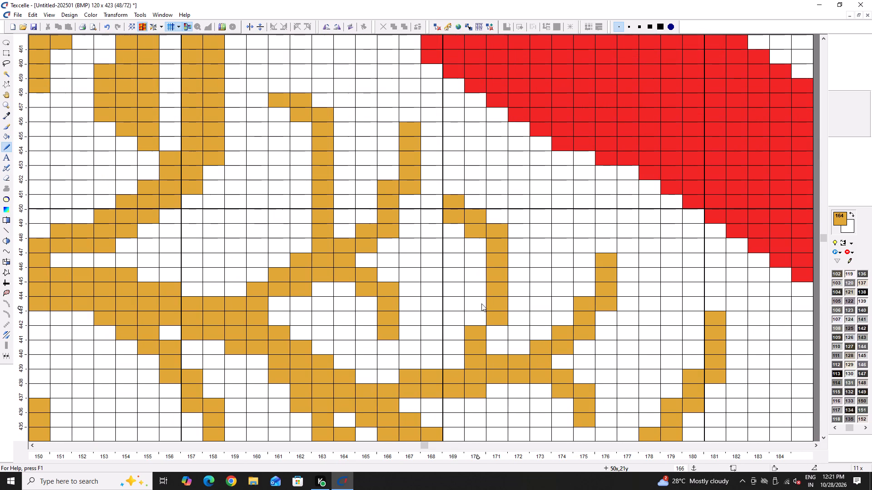
{"action": "scroll", "coordinate": [498, 340], "scroll_direction": "down", "scroll_amount": 3, "text": "ctrl"}
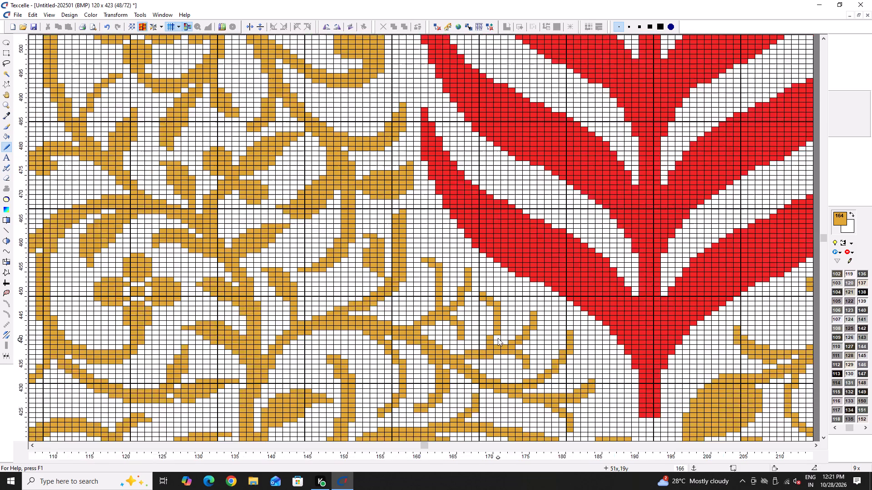
{"action": "scroll", "coordinate": [498, 338], "scroll_direction": "down", "scroll_amount": 1, "text": "ctrl"}
{"action": "scroll", "coordinate": [404, 269], "scroll_direction": "up", "scroll_amount": 4, "text": "ctrl"}
{"action": "scroll", "coordinate": [537, 310], "scroll_direction": "down", "scroll_amount": 3}
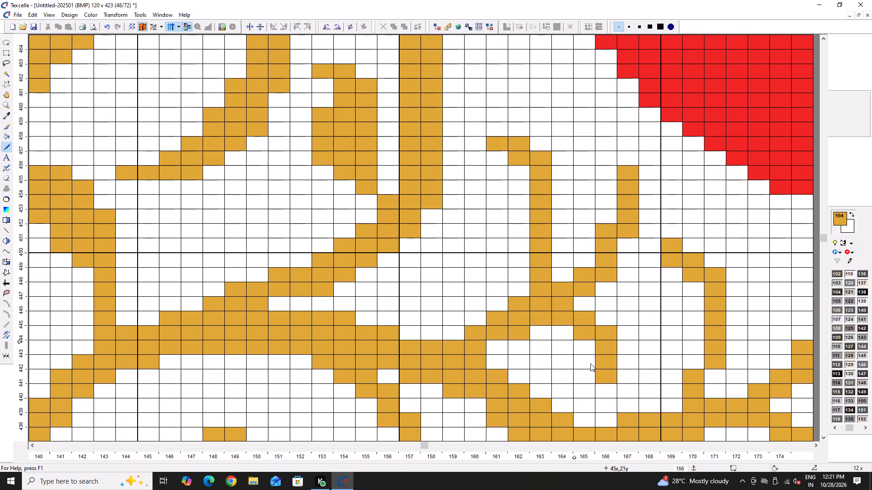
{"action": "right_click_drag", "start_coordinate": [572, 321], "coordinate": [618, 327]}
{"action": "right_click_drag", "start_coordinate": [615, 326], "coordinate": [581, 323]}
{"action": "right_click_drag", "start_coordinate": [576, 323], "coordinate": [563, 324]}
{"action": "right_click_drag", "start_coordinate": [563, 325], "coordinate": [605, 377]}
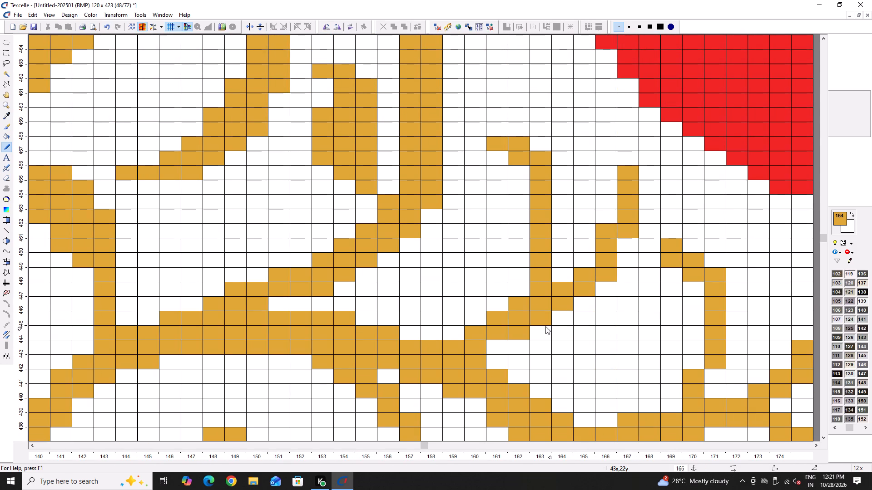
Thicken the thin curl at columns 161–163, rows 446–456, into a solid gold leaf with its tip shifted to column 160, row 457.
{"action": "scroll", "coordinate": [545, 326], "scroll_direction": "down", "scroll_amount": 4, "text": "ctrl"}
{"action": "scroll", "coordinate": [533, 274], "scroll_direction": "up", "scroll_amount": 4, "text": "ctrl"}
{"action": "scroll", "coordinate": [583, 375], "scroll_direction": "down", "scroll_amount": 2}
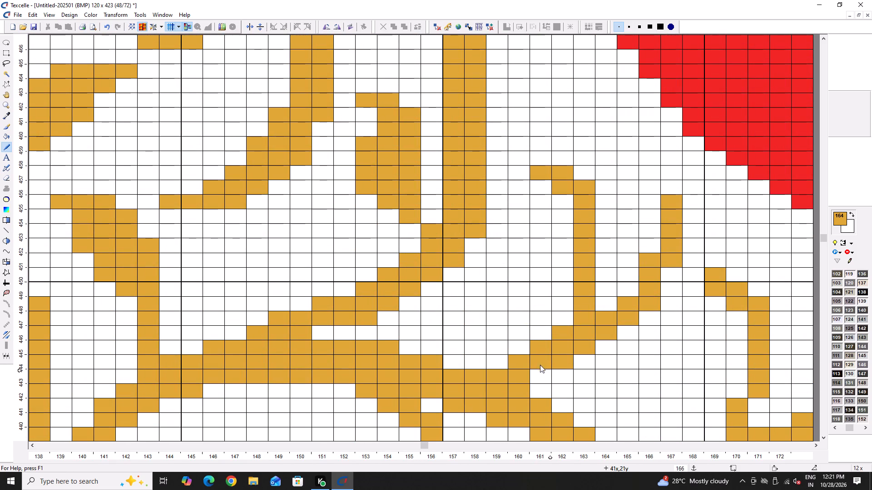
{"action": "left_click_drag", "start_coordinate": [530, 330], "coordinate": [540, 207]}
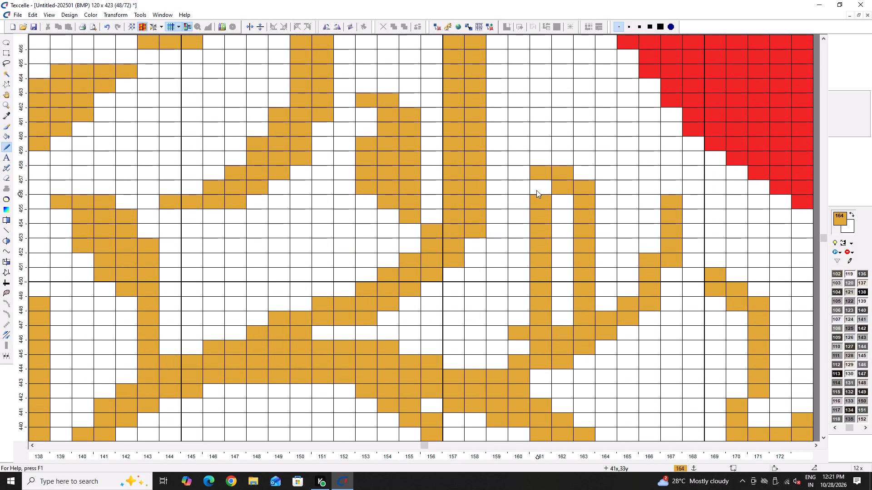
{"action": "left_click_drag", "start_coordinate": [535, 185], "coordinate": [521, 175]}
{"action": "triple_click", "coordinate": [520, 175]}
{"action": "right_click_drag", "start_coordinate": [565, 173], "coordinate": [583, 184]}
{"action": "right_click", "coordinate": [606, 203]}
{"action": "left_click_drag", "start_coordinate": [568, 200], "coordinate": [565, 209]}
{"action": "double_click", "coordinate": [565, 211]}
{"action": "middle_click", "coordinate": [565, 212]}
{"action": "left_click", "coordinate": [565, 212]}
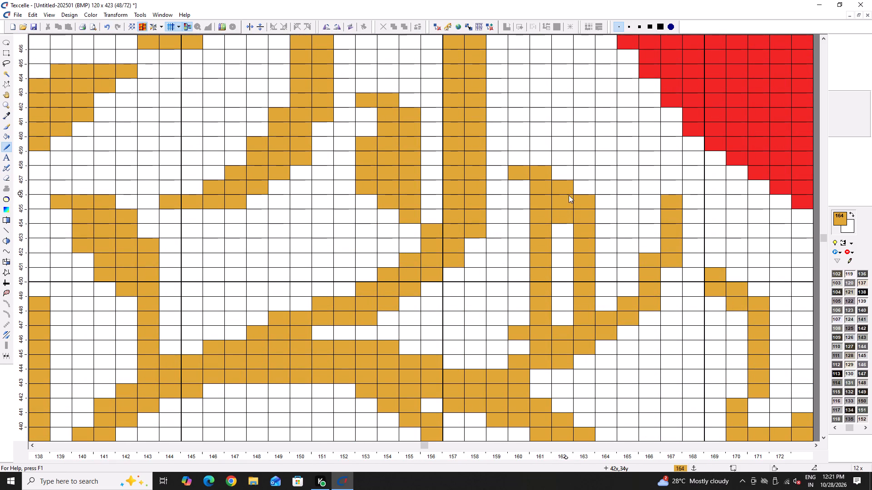
{"action": "left_click_drag", "start_coordinate": [560, 208], "coordinate": [560, 254]}
Blend the new leaf's base into the branch with gold cells at columns 157–160, rows 444–446, and trim cells along its underside.
{"action": "right_click_drag", "start_coordinate": [520, 331], "coordinate": [518, 338]}
{"action": "right_click", "coordinate": [518, 338]}
{"action": "left_click", "coordinate": [521, 344]}
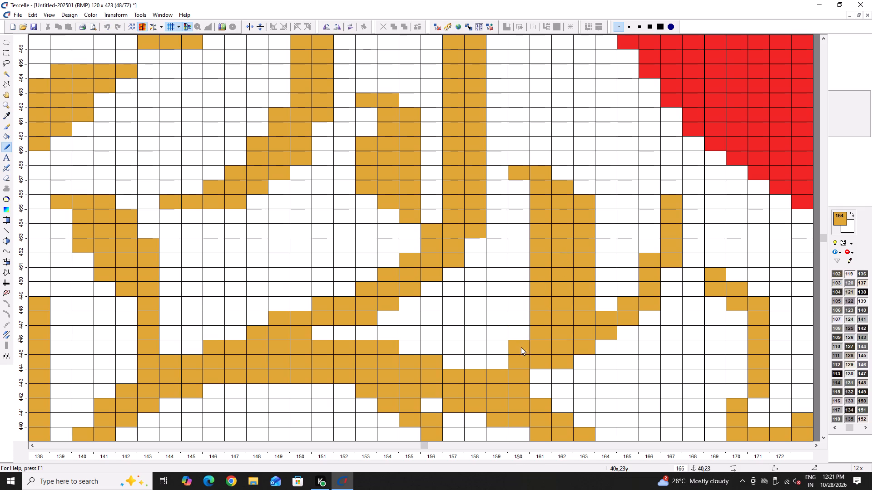
{"action": "left_click_drag", "start_coordinate": [500, 360], "coordinate": [454, 360]}
{"action": "left_click", "coordinate": [454, 360]}
{"action": "left_click_drag", "start_coordinate": [501, 344], "coordinate": [496, 343]}
{"action": "left_click", "coordinate": [524, 331]}
{"action": "right_click", "coordinate": [521, 375]}
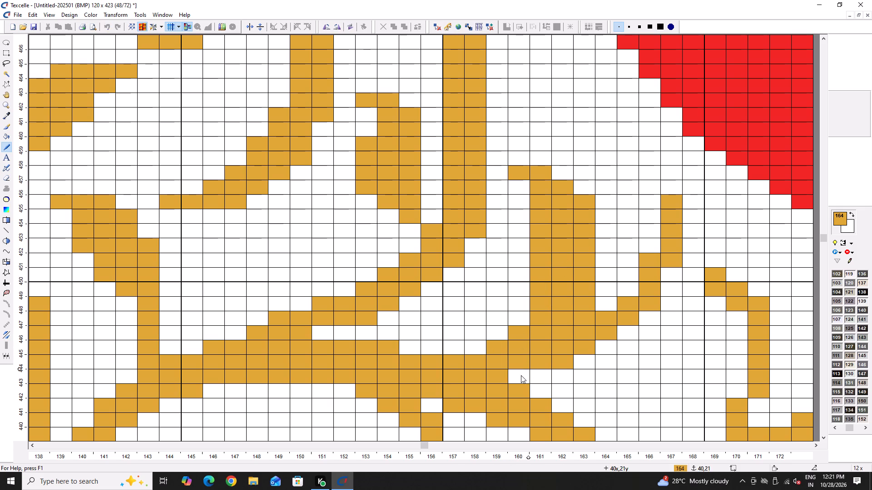
{"action": "right_click", "coordinate": [560, 361]}
{"action": "right_click", "coordinate": [564, 360]}
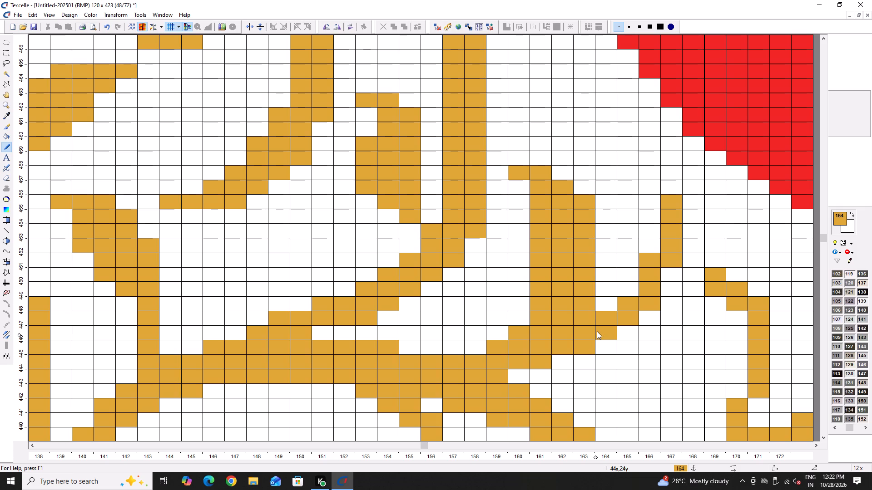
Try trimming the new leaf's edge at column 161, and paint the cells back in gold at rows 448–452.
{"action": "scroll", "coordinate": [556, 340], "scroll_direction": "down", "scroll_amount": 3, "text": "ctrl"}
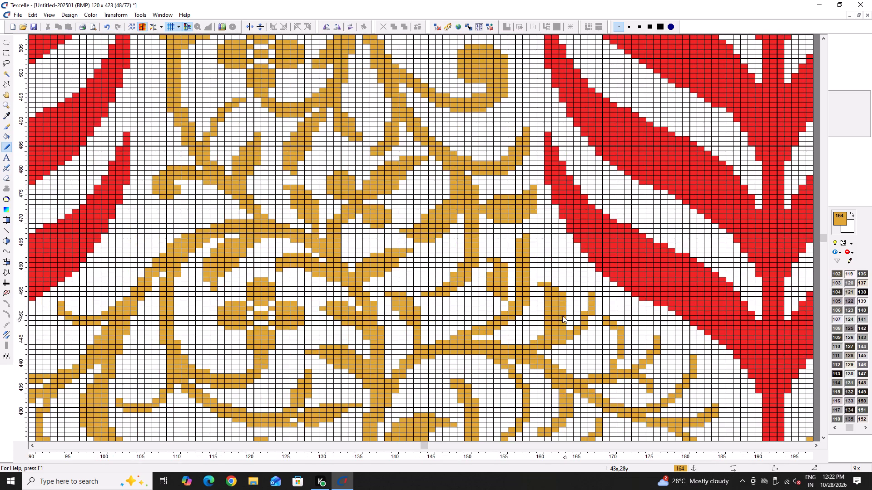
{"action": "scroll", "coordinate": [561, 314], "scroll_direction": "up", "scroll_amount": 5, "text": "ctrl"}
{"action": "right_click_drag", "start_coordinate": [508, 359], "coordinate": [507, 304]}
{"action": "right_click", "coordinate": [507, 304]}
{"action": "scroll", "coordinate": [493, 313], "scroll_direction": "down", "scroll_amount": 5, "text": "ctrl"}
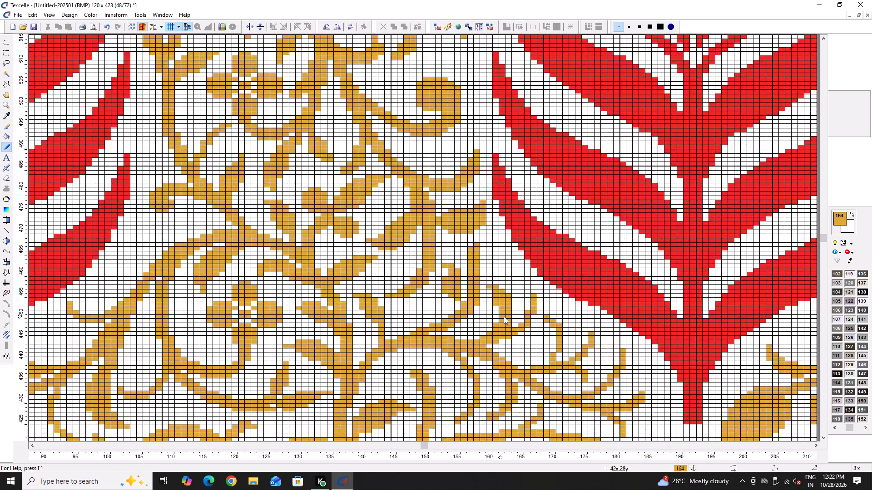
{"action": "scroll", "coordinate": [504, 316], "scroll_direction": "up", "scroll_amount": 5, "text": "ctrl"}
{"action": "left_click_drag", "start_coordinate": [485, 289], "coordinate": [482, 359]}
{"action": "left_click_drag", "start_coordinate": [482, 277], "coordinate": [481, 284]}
Widen the leaf's base with gold cells at columns 158–160, rows 445–448, and clear the cell at column 163, row 447.
{"action": "left_click_drag", "start_coordinate": [464, 371], "coordinate": [462, 379]}
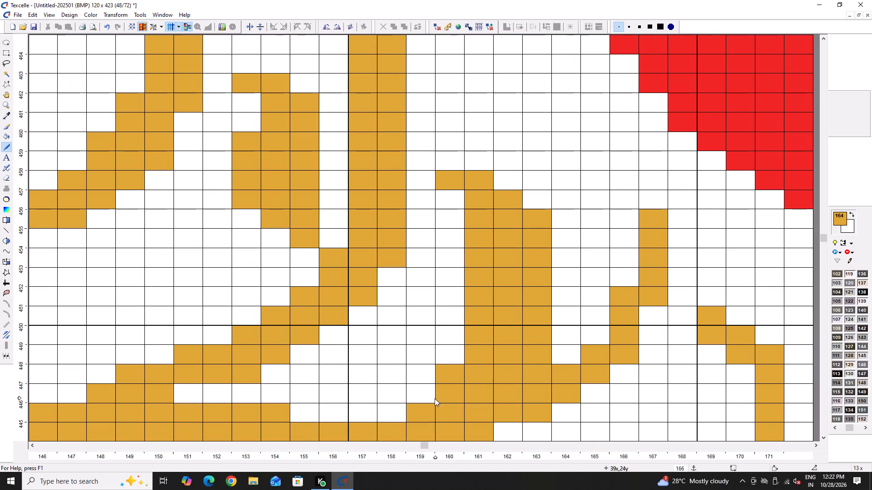
{"action": "left_click_drag", "start_coordinate": [383, 418], "coordinate": [387, 415]}
{"action": "left_click", "coordinate": [425, 397]}
{"action": "left_click", "coordinate": [452, 357]}
{"action": "scroll", "coordinate": [446, 358], "scroll_direction": "down", "scroll_amount": 4, "text": "ctrl"}
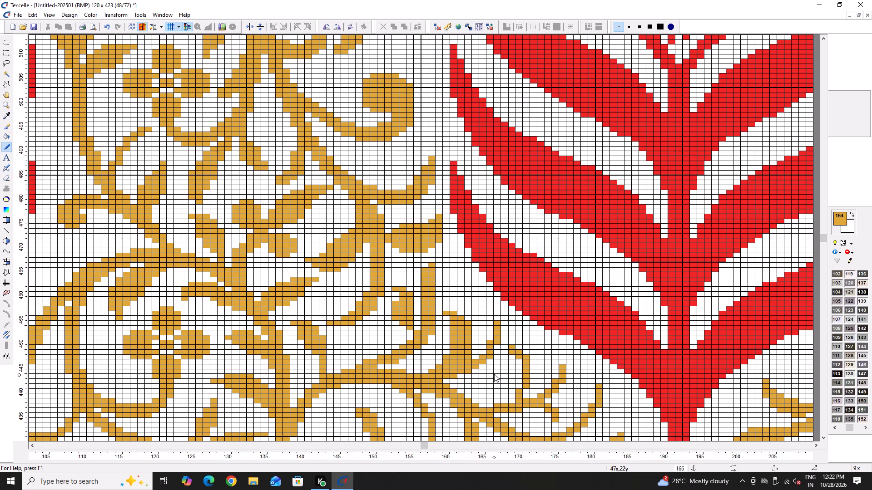
{"action": "scroll", "coordinate": [495, 373], "scroll_direction": "up", "scroll_amount": 3, "text": "ctrl"}
{"action": "right_click", "coordinate": [411, 344]}
Erase the bent tip of the thin curl at columns 169–170, rows 448–450.
{"action": "scroll", "coordinate": [492, 284], "scroll_direction": "down", "scroll_amount": 1}
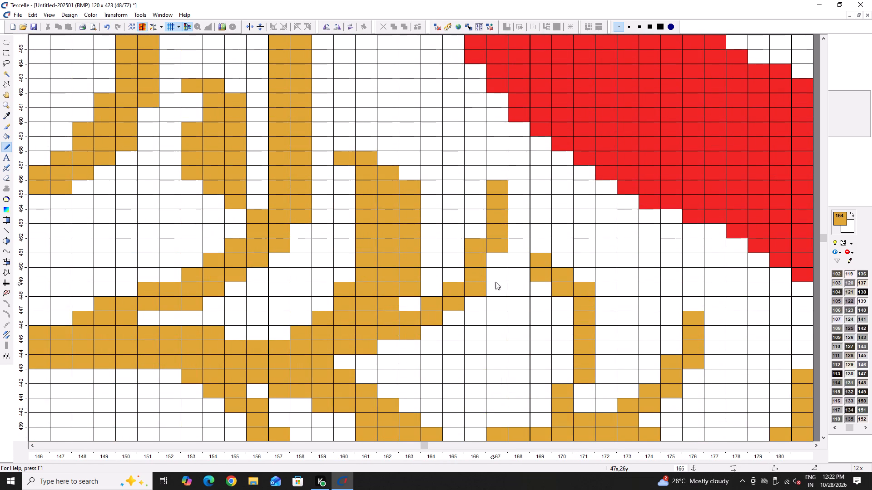
{"action": "right_click_drag", "start_coordinate": [538, 250], "coordinate": [556, 297]}
Thicken the branch beneath the upright sprig with gold cells at columns 164–171, rows 439–443, smoothing the join.
{"action": "scroll", "coordinate": [603, 338], "scroll_direction": "down", "scroll_amount": 1}
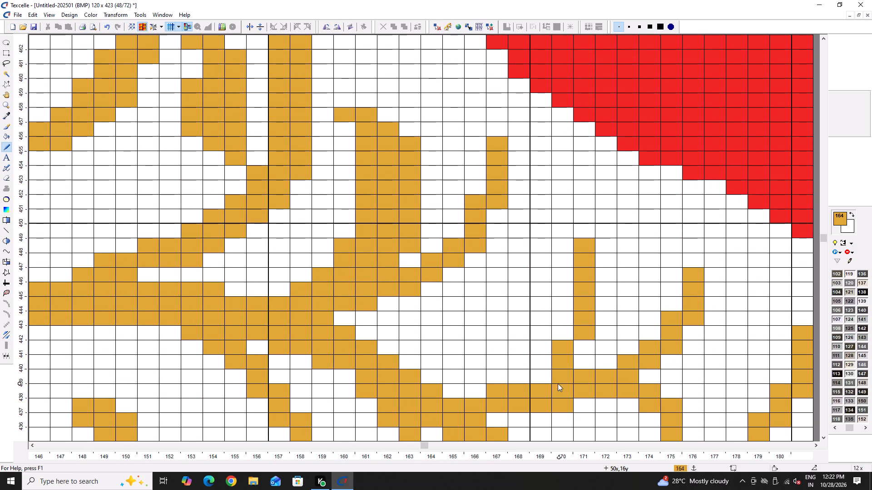
{"action": "left_click_drag", "start_coordinate": [553, 380], "coordinate": [548, 380]}
{"action": "left_click_drag", "start_coordinate": [476, 396], "coordinate": [450, 393]}
{"action": "left_click", "coordinate": [523, 375]}
{"action": "left_click", "coordinate": [497, 381]}
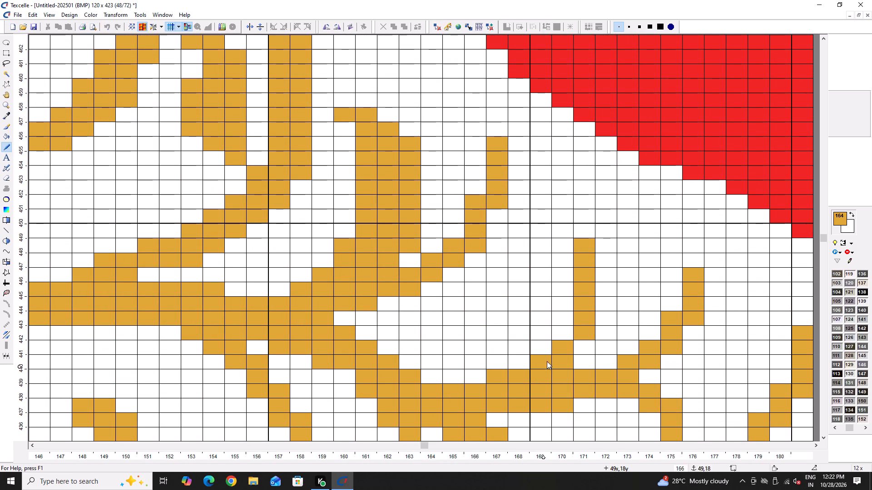
{"action": "left_click", "coordinate": [547, 361]}
{"action": "left_click", "coordinate": [571, 339]}
{"action": "left_click", "coordinate": [589, 354]}
{"action": "left_click", "coordinate": [425, 380]}
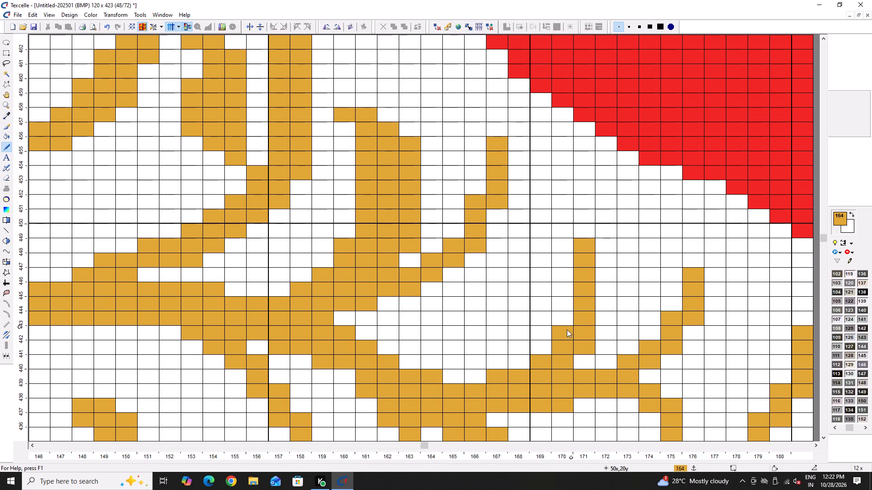
Fill the gap under the short offshoot with gold cells at columns 171–174, rows 436–438, and trim its lower corner cells.
{"action": "scroll", "coordinate": [555, 334], "scroll_direction": "down", "scroll_amount": 3, "text": "ctrl"}
{"action": "scroll", "coordinate": [575, 353], "scroll_direction": "down", "scroll_amount": 1}
{"action": "scroll", "coordinate": [620, 309], "scroll_direction": "up", "scroll_amount": 3, "text": "ctrl"}
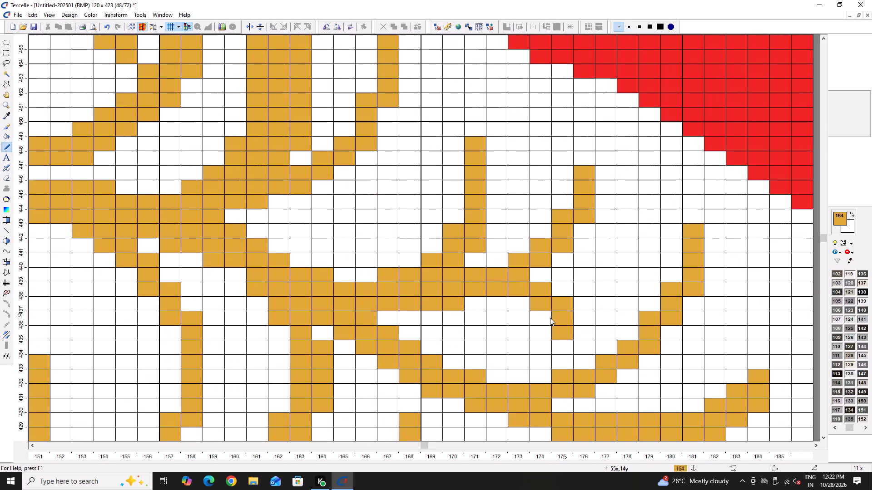
{"action": "left_click_drag", "start_coordinate": [464, 303], "coordinate": [555, 338]}
{"action": "right_click", "coordinate": [528, 332]}
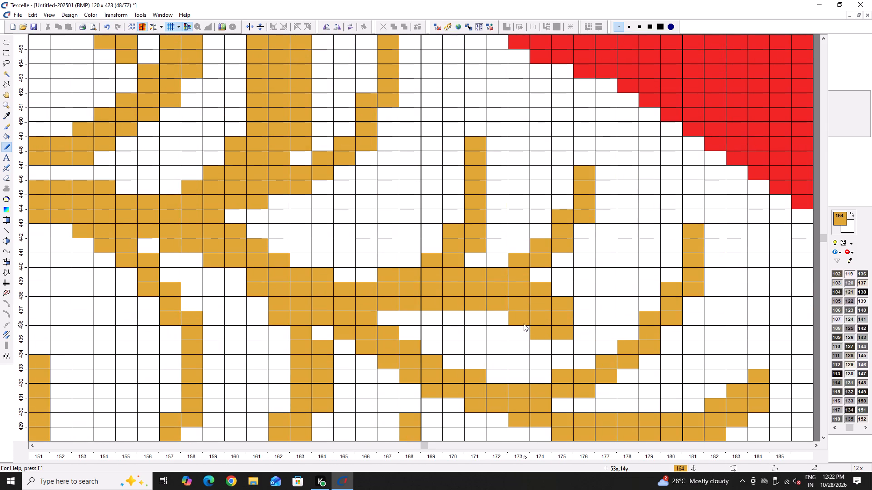
{"action": "right_click", "coordinate": [521, 323]}
{"action": "right_click", "coordinate": [543, 333]}
Turn the upright sprig's tip into a curled leaf with gold cells at columns 168–170, rows 445–449, and round its top corners.
{"action": "scroll", "coordinate": [544, 339], "scroll_direction": "down", "scroll_amount": 3, "text": "ctrl"}
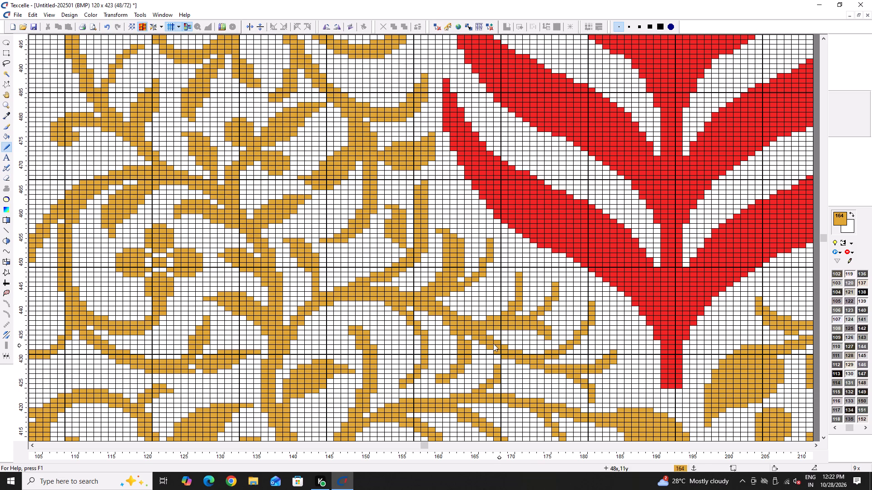
{"action": "scroll", "coordinate": [548, 282], "scroll_direction": "up", "scroll_amount": 2, "text": "ctrl"}
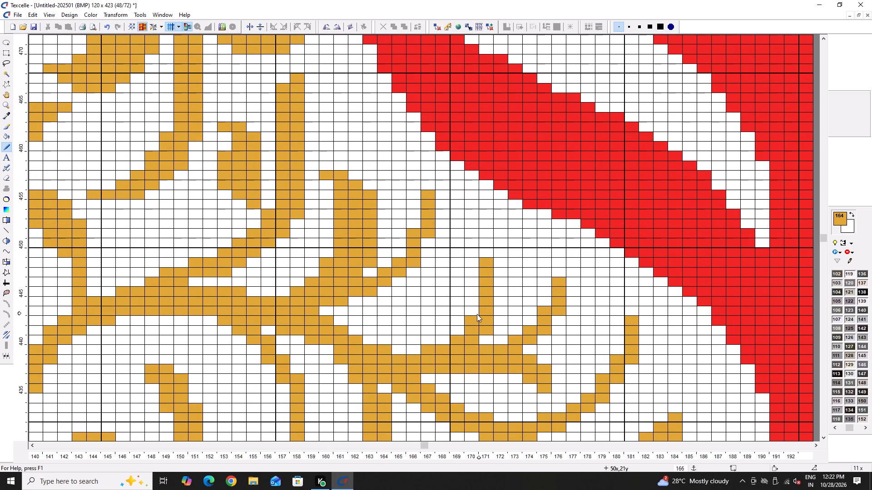
{"action": "right_click", "coordinate": [489, 329]}
{"action": "left_click_drag", "start_coordinate": [478, 274], "coordinate": [452, 296]}
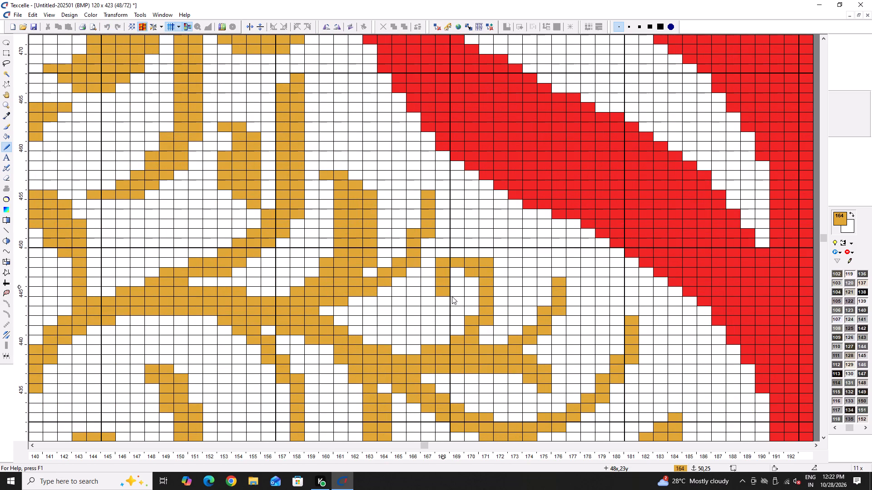
{"action": "left_click_drag", "start_coordinate": [452, 296], "coordinate": [473, 279]}
{"action": "left_click_drag", "start_coordinate": [471, 279], "coordinate": [466, 276]}
{"action": "left_click", "coordinate": [465, 276]}
{"action": "right_click", "coordinate": [445, 263]}
{"action": "right_click", "coordinate": [483, 259]}
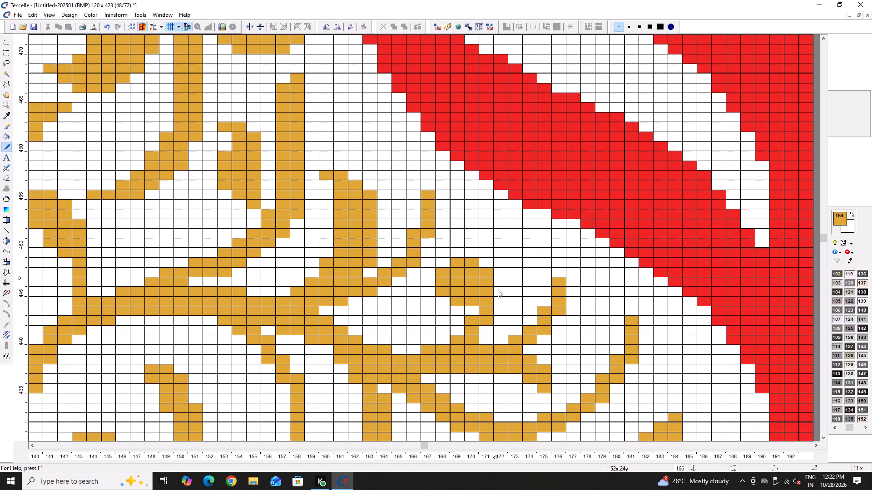
Widen the curled leaf's stem and blend it into the branch with gold cells at columns 165–170, rows 440–444.
{"action": "left_click_drag", "start_coordinate": [476, 305], "coordinate": [472, 311]}
{"action": "left_click", "coordinate": [462, 333]}
{"action": "left_click", "coordinate": [451, 341]}
{"action": "left_click_drag", "start_coordinate": [435, 346], "coordinate": [418, 350]}
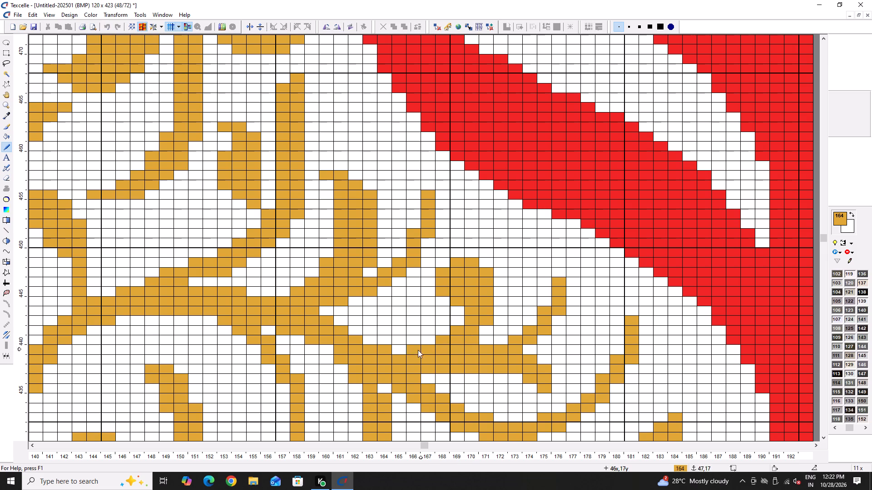
{"action": "left_click_drag", "start_coordinate": [418, 350], "coordinate": [393, 353]}
Trim stray cells along the main branch's edges between columns 154 and 162, rows 437–446.
{"action": "right_click", "coordinate": [334, 360]}
{"action": "right_click", "coordinate": [347, 374]}
{"action": "right_click", "coordinate": [352, 376]}
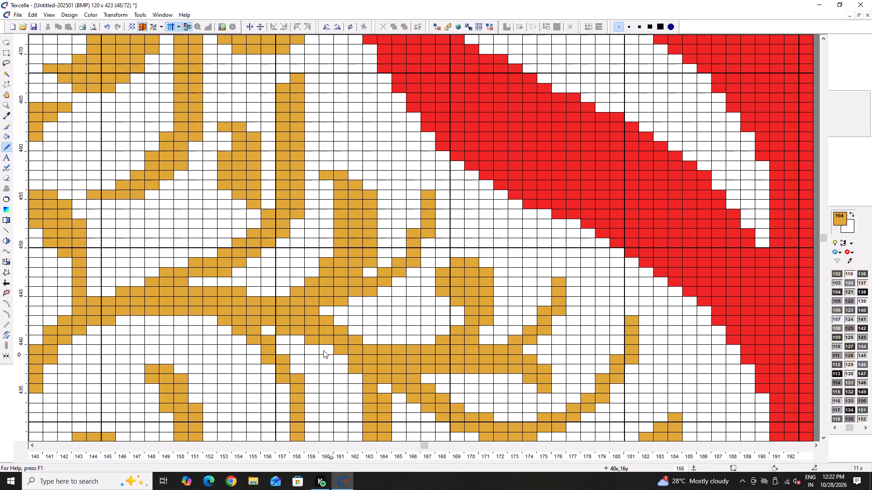
{"action": "right_click", "coordinate": [285, 329]}
{"action": "right_click_drag", "start_coordinate": [243, 287], "coordinate": [238, 291]}
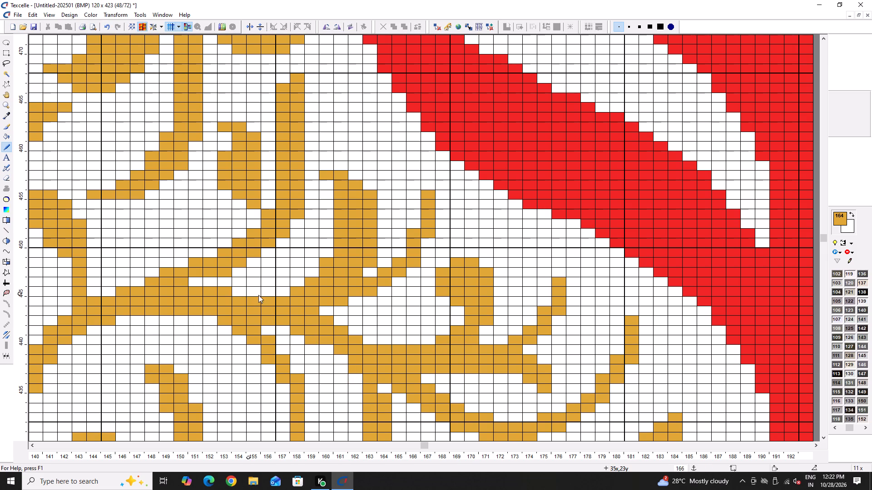
Smooth the upper side of the branch and leaf base with gold cells at columns 157–160, rows 446–450.
{"action": "left_click_drag", "start_coordinate": [282, 289], "coordinate": [284, 294]}
{"action": "scroll", "coordinate": [312, 286], "scroll_direction": "down", "scroll_amount": 6, "text": "ctrl"}
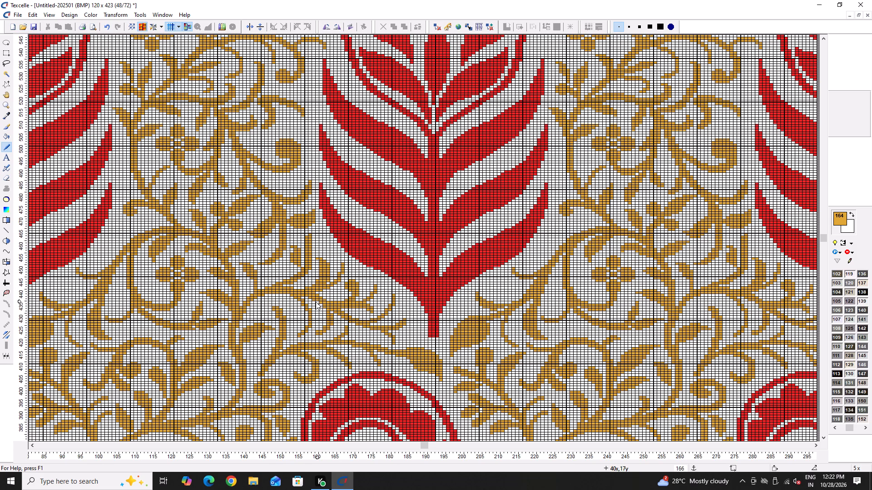
{"action": "scroll", "coordinate": [296, 277], "scroll_direction": "up", "scroll_amount": 5, "text": "ctrl"}
{"action": "left_click", "coordinate": [337, 299]}
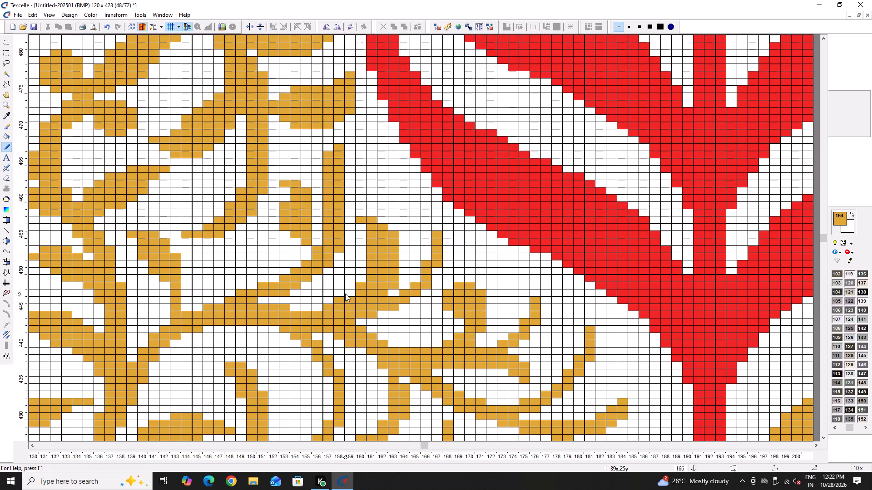
{"action": "left_click", "coordinate": [345, 294]}
{"action": "left_click", "coordinate": [361, 279]}
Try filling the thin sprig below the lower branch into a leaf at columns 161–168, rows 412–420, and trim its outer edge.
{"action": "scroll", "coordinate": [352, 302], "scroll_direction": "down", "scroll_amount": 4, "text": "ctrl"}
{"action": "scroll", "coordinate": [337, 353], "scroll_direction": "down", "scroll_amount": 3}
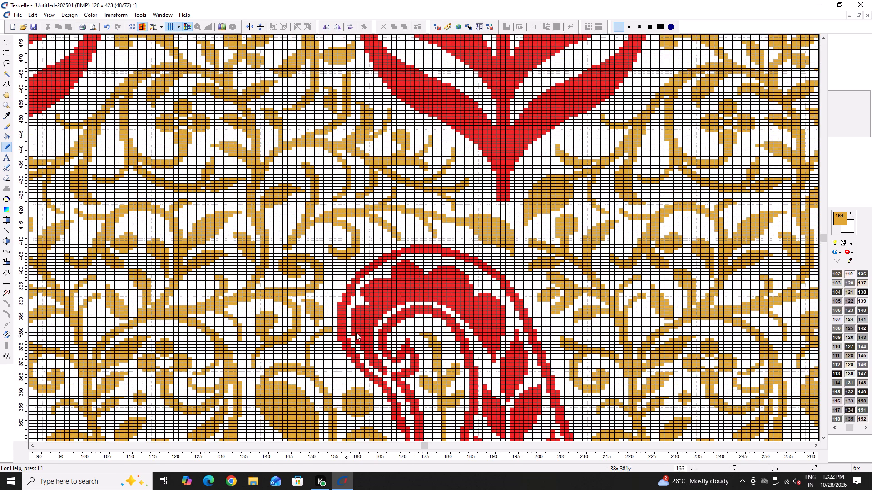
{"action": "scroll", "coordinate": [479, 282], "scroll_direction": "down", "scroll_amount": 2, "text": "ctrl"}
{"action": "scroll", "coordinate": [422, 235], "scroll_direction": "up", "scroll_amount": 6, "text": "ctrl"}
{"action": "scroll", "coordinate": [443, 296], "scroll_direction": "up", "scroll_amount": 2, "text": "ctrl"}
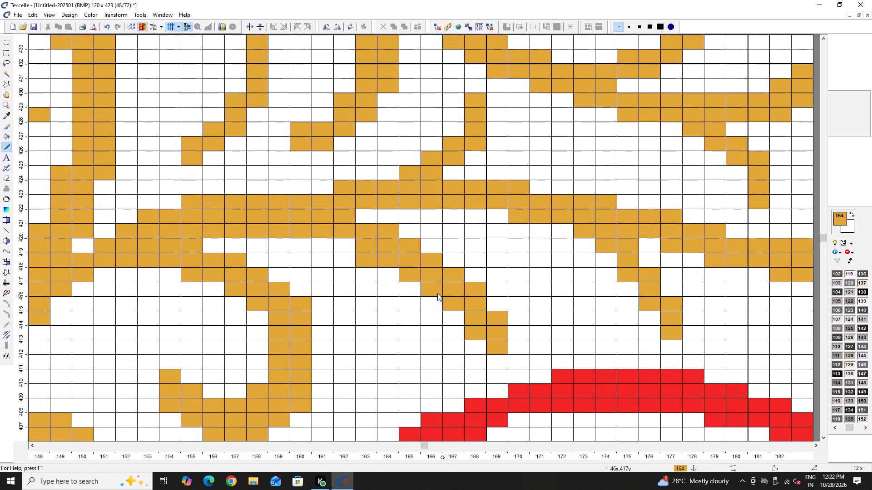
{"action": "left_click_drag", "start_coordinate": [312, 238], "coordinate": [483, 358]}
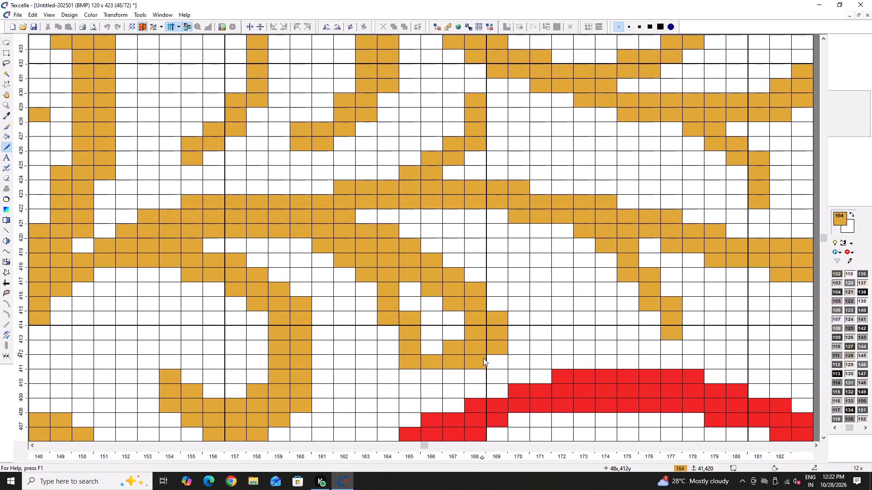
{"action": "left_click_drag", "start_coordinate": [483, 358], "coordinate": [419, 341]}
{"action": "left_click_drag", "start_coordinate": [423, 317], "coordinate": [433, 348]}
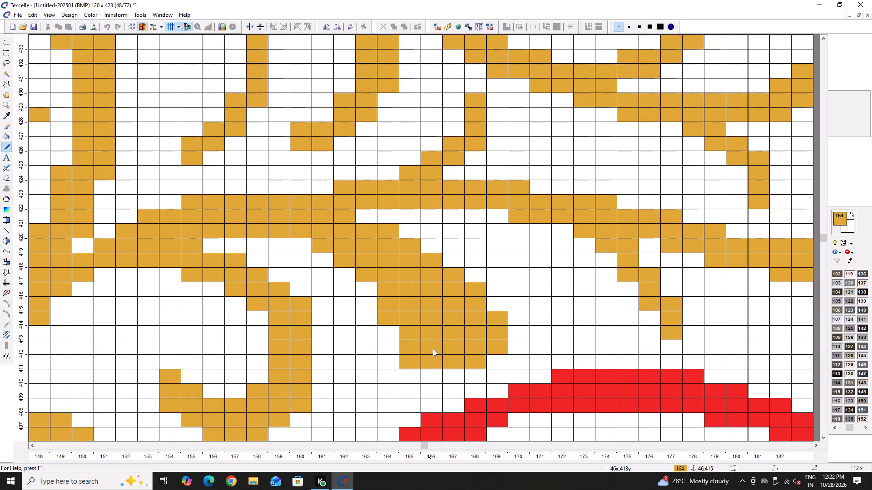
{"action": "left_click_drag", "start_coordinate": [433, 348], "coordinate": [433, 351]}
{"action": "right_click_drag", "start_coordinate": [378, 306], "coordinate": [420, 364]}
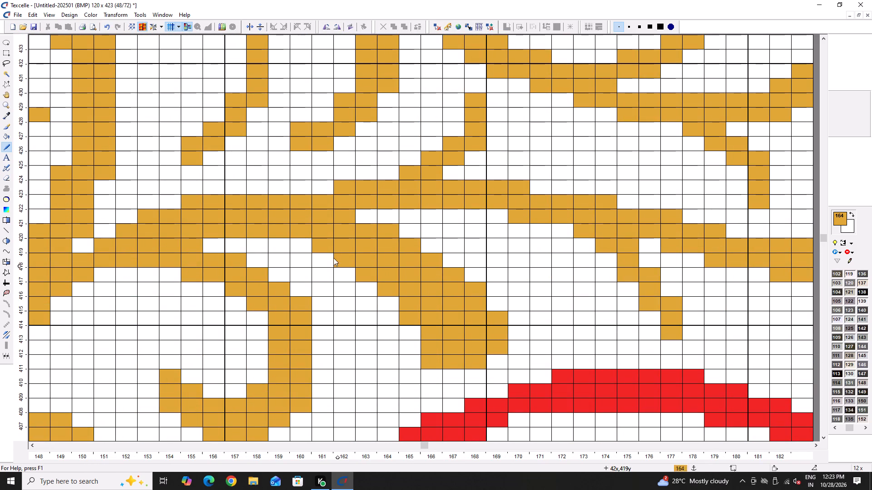
Cut the leaf off the branch at columns 160–163, rows 420–421, and erase it with a background fill.
{"action": "right_click_drag", "start_coordinate": [309, 240], "coordinate": [366, 229]}
{"action": "key", "text": "h"}
{"action": "right_click", "coordinate": [417, 285]}
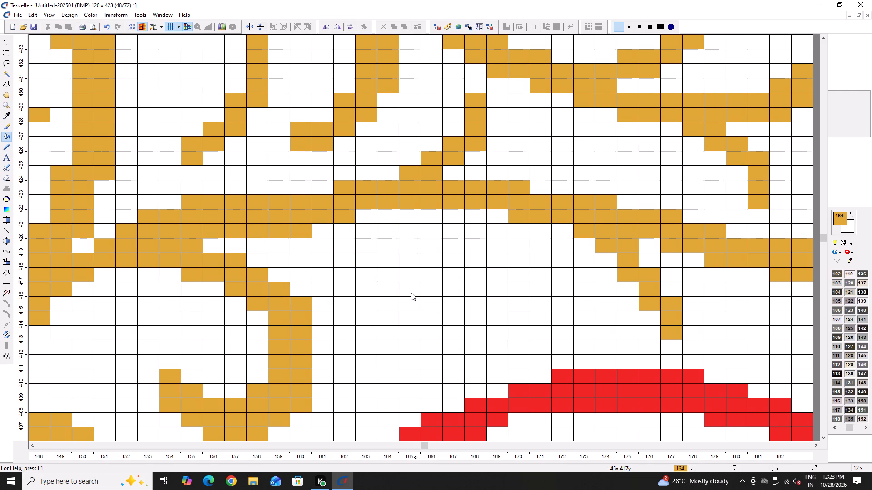
Redraw the leaf below the branch as a filled gold shape at columns 161–168, rows 413–421.
{"action": "key", "text": "x"}
{"action": "left_click_drag", "start_coordinate": [324, 242], "coordinate": [479, 326]}
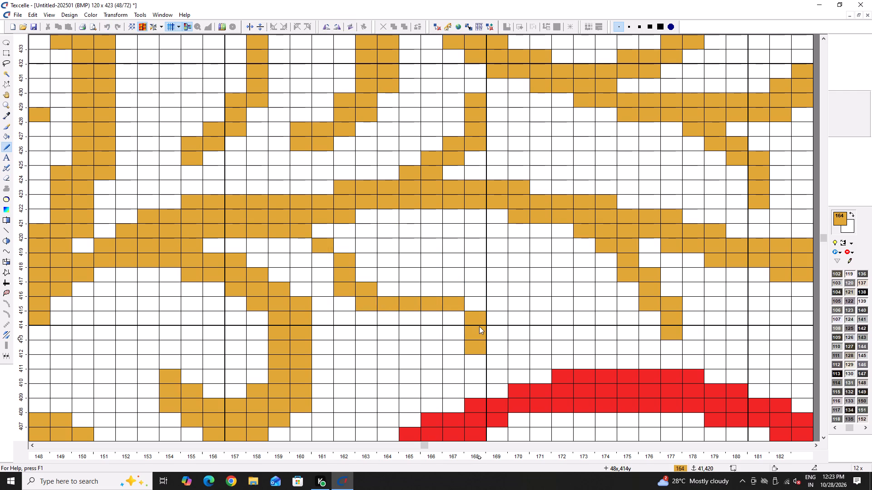
{"action": "left_click_drag", "start_coordinate": [479, 326], "coordinate": [381, 279]}
{"action": "left_click_drag", "start_coordinate": [380, 279], "coordinate": [377, 277]}
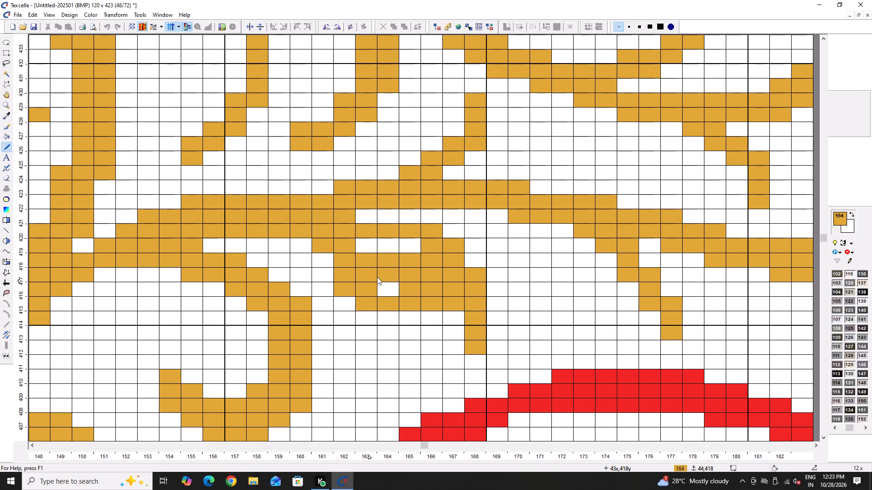
{"action": "left_click_drag", "start_coordinate": [377, 277], "coordinate": [397, 297]}
Round the redrawn leaf by erasing edge cells at columns 162–168, rows 416–421, and shorten its tip at column 168, row 413.
{"action": "right_click", "coordinate": [429, 232]}
{"action": "right_click", "coordinate": [466, 248]}
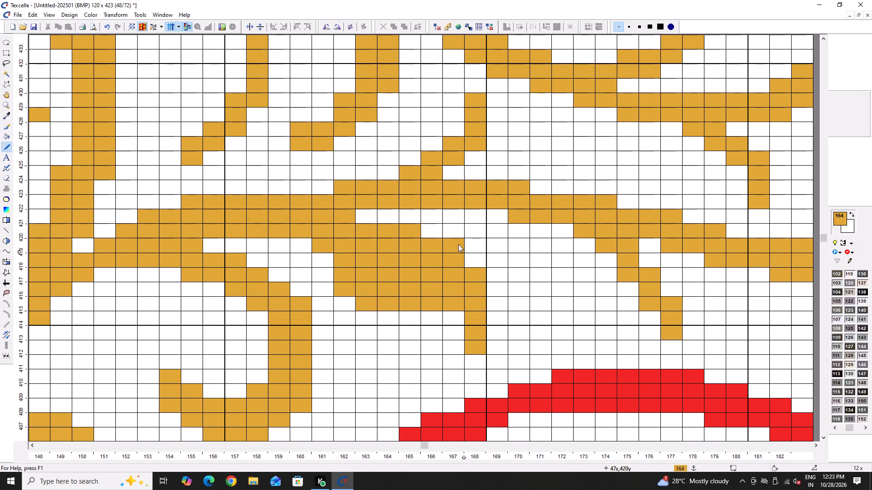
{"action": "right_click_drag", "start_coordinate": [456, 243], "coordinate": [454, 248]}
{"action": "right_click_drag", "start_coordinate": [343, 287], "coordinate": [346, 295]}
{"action": "right_click", "coordinate": [369, 304]}
{"action": "right_click", "coordinate": [403, 217]}
{"action": "right_click", "coordinate": [411, 226]}
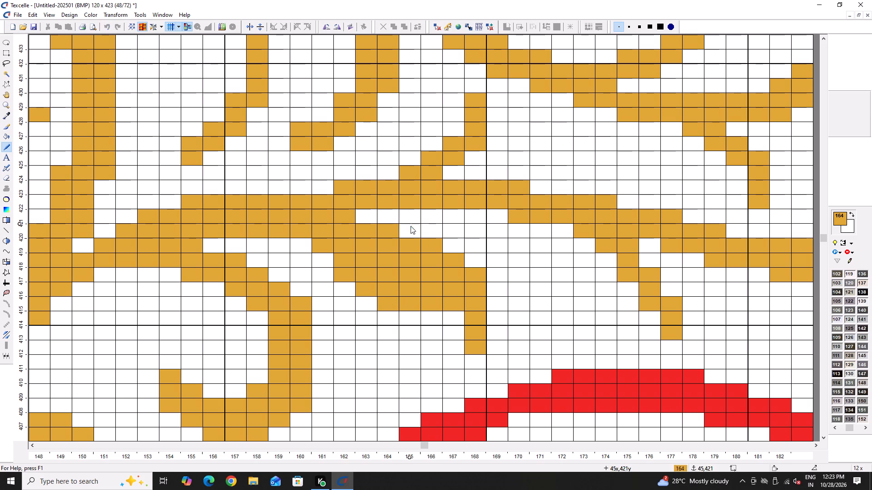
{"action": "right_click", "coordinate": [475, 349]}
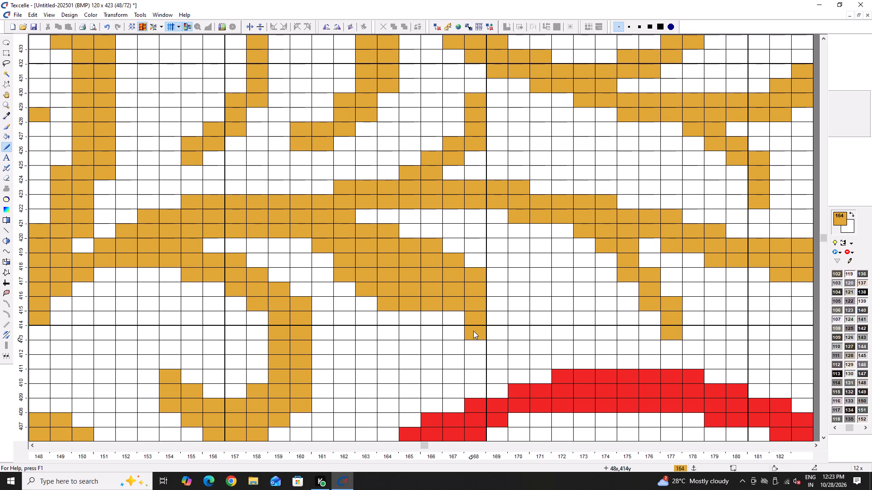
Fill out the next thin sprig along the lower branch into a leaf with gold cells at columns 170–175, rows 414–421.
{"action": "scroll", "coordinate": [332, 314], "scroll_direction": "down", "scroll_amount": 4, "text": "ctrl"}
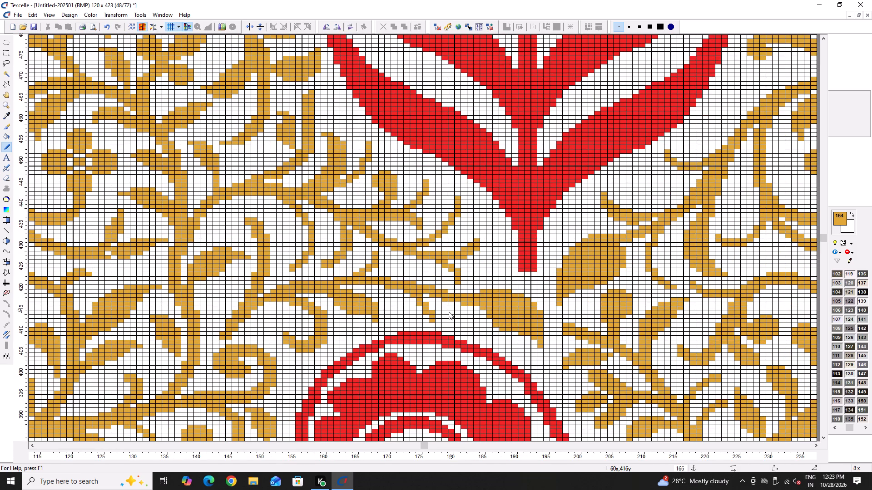
{"action": "scroll", "coordinate": [441, 314], "scroll_direction": "up", "scroll_amount": 2, "text": "ctrl"}
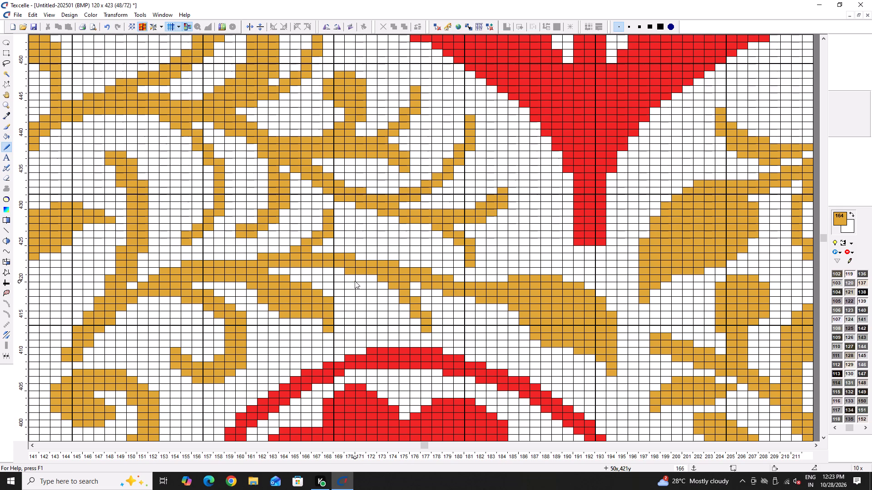
{"action": "left_click_drag", "start_coordinate": [355, 281], "coordinate": [406, 329]}
{"action": "left_click_drag", "start_coordinate": [407, 328], "coordinate": [370, 282]}
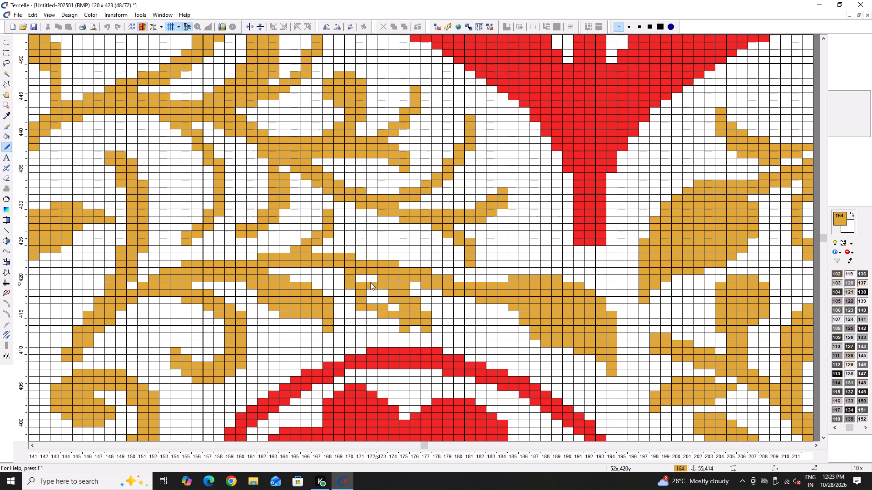
{"action": "left_click_drag", "start_coordinate": [370, 282], "coordinate": [364, 279]}
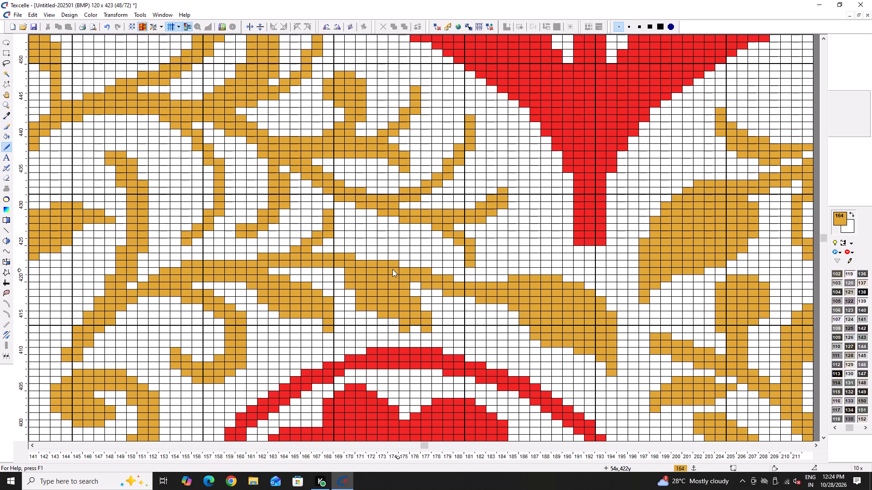
Trim the new leaf's lower edge at columns 170–175, rows 414–421, and paint the cell at column 172, row 418 back in gold.
{"action": "scroll", "coordinate": [400, 323], "scroll_direction": "up", "scroll_amount": 2, "text": "ctrl"}
{"action": "right_click", "coordinate": [298, 246]}
{"action": "right_click_drag", "start_coordinate": [316, 278], "coordinate": [321, 287]}
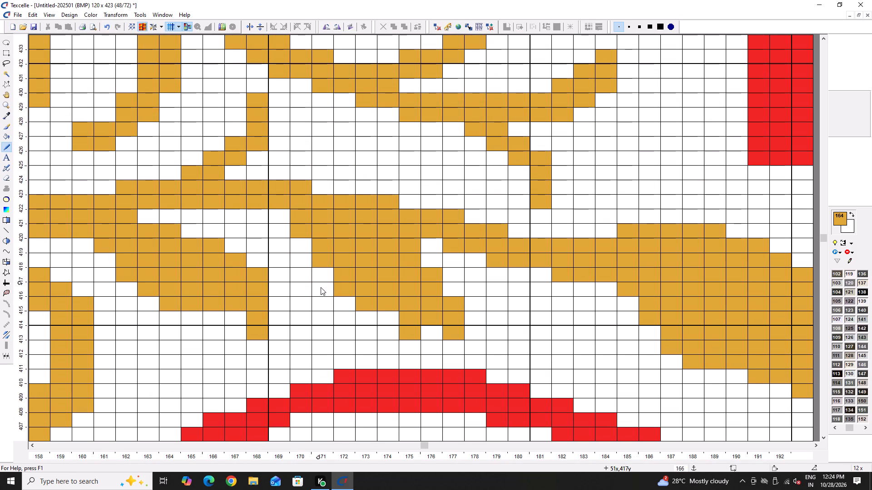
{"action": "right_click", "coordinate": [367, 308]}
{"action": "right_click_drag", "start_coordinate": [415, 323], "coordinate": [413, 333]}
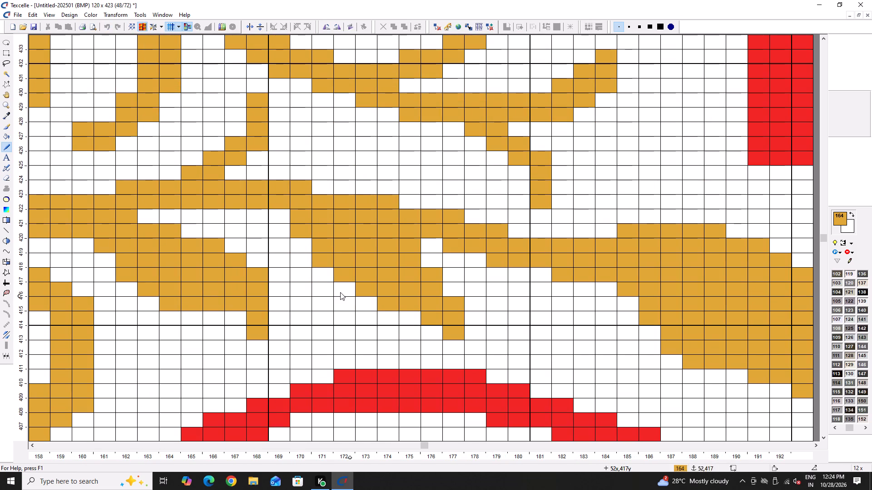
{"action": "right_click", "coordinate": [340, 292]}
{"action": "right_click", "coordinate": [302, 230]}
{"action": "right_click_drag", "start_coordinate": [302, 232], "coordinate": [303, 237]}
{"action": "right_click", "coordinate": [325, 268]}
{"action": "right_click", "coordinate": [334, 268]}
{"action": "right_click", "coordinate": [334, 268]}
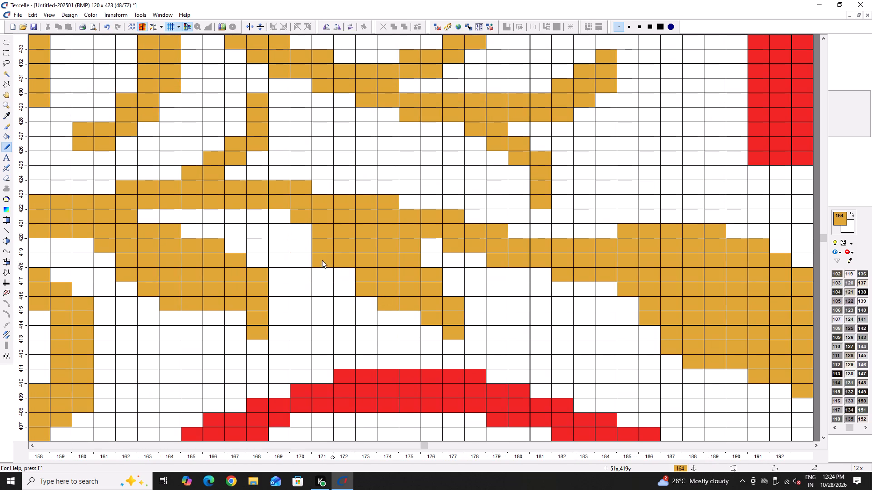
{"action": "right_click", "coordinate": [322, 260]}
{"action": "left_click", "coordinate": [349, 271]}
Slim the leaf's lower edge by erasing cells at columns 172–175, rows 415–418, and its tip at column 177, rows 414–416.
{"action": "scroll", "coordinate": [389, 300], "scroll_direction": "down", "scroll_amount": 5, "text": "ctrl"}
{"action": "scroll", "coordinate": [386, 290], "scroll_direction": "up", "scroll_amount": 5, "text": "ctrl"}
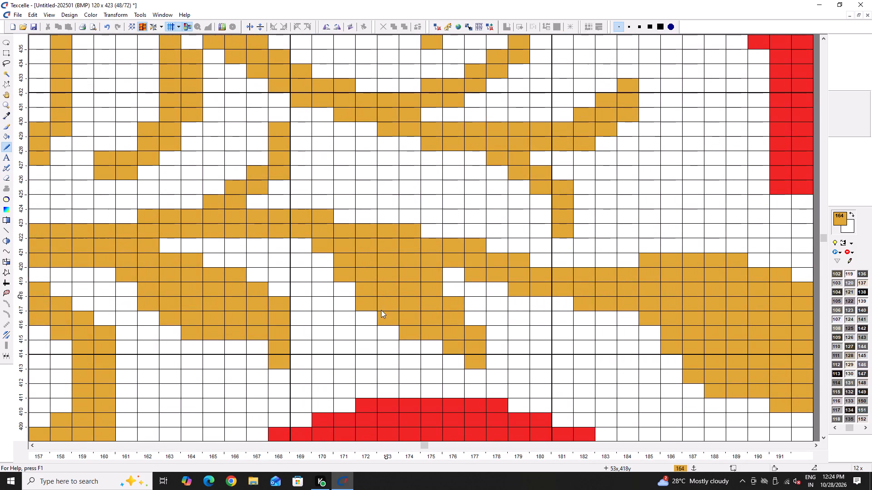
{"action": "left_click", "coordinate": [430, 346]}
{"action": "right_click", "coordinate": [426, 346]}
{"action": "right_click", "coordinate": [406, 334]}
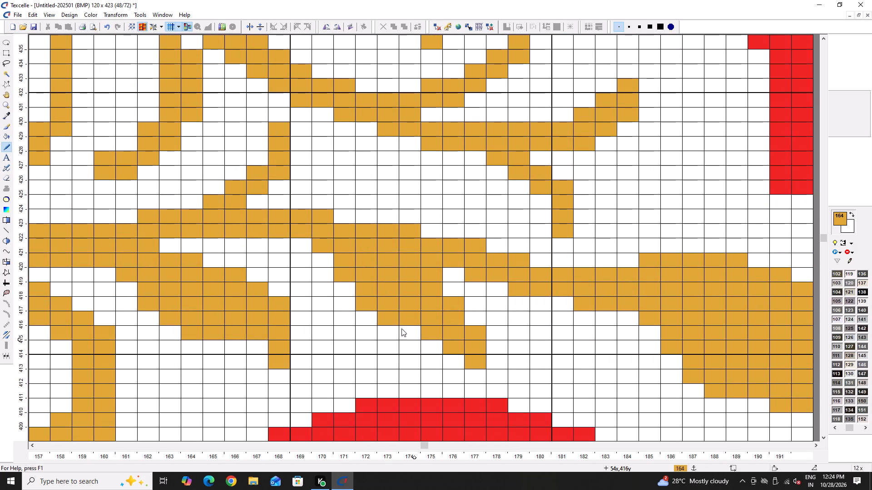
{"action": "right_click", "coordinate": [381, 316]}
{"action": "right_click", "coordinate": [362, 305]}
{"action": "right_click_drag", "start_coordinate": [478, 333], "coordinate": [476, 364]}
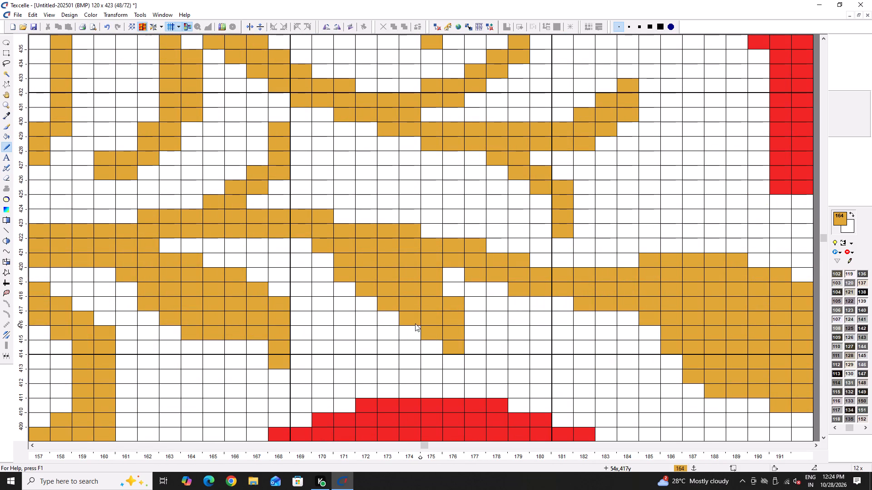
Trim the leaf's lower edge by erasing the stair-step cells at columns 174–176, rows 414–416.
{"action": "right_click", "coordinate": [415, 324]}
{"action": "right_click", "coordinate": [428, 337]}
{"action": "right_click", "coordinate": [448, 345]}
{"action": "scroll", "coordinate": [438, 338], "scroll_direction": "down", "scroll_amount": 4, "text": "ctrl"}
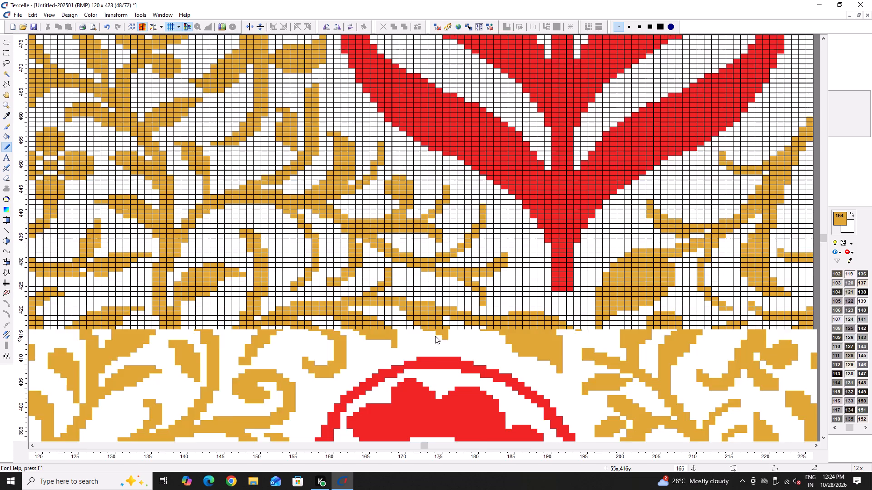
Smooth the lower branch's upper edge by erasing the cells at column 153, row 421 and column 155, row 422.
{"action": "scroll", "coordinate": [449, 338], "scroll_direction": "up", "scroll_amount": 5, "text": "ctrl"}
{"action": "right_click", "coordinate": [392, 256]}
{"action": "scroll", "coordinate": [383, 271], "scroll_direction": "down", "scroll_amount": 5, "text": "ctrl"}
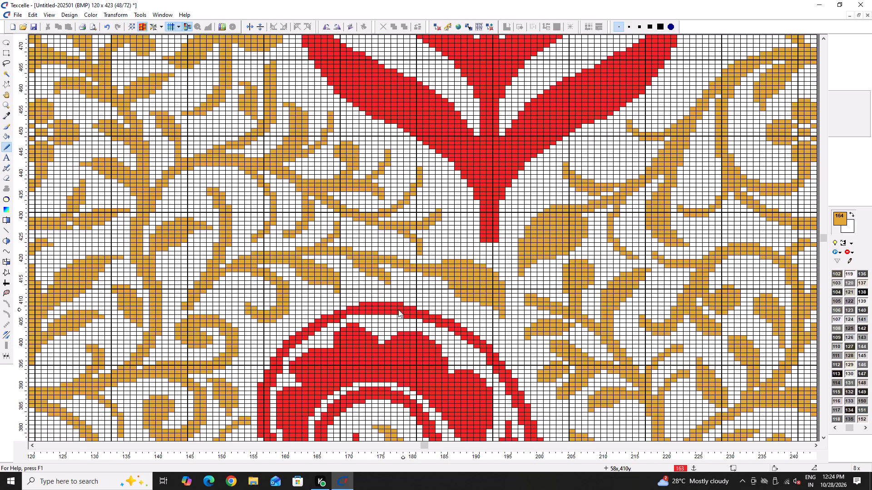
{"action": "scroll", "coordinate": [384, 307], "scroll_direction": "down", "scroll_amount": 3, "text": "ctrl"}
{"action": "scroll", "coordinate": [307, 277], "scroll_direction": "up", "scroll_amount": 6, "text": "ctrl"}
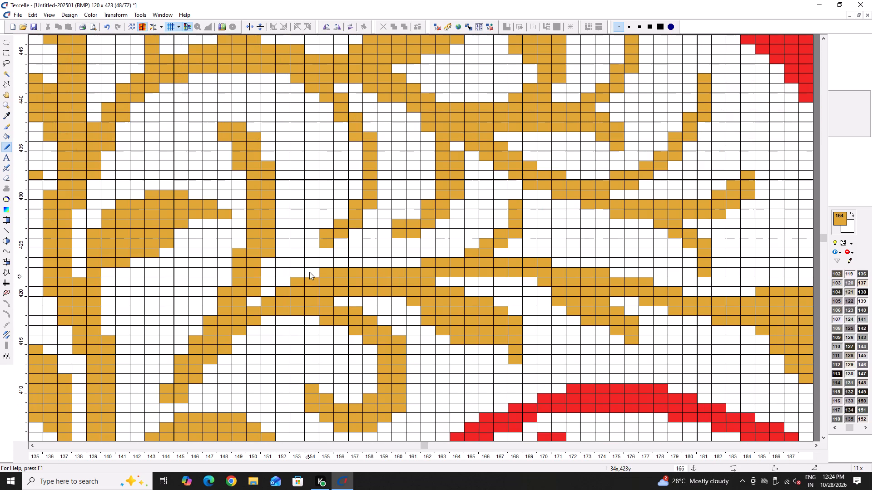
{"action": "right_click", "coordinate": [297, 281]}
{"action": "right_click", "coordinate": [317, 272]}
Turn the thin hanging curl into a full leaf by outlining and filling it in gold at columns 154–158, rows 425–440.
{"action": "scroll", "coordinate": [339, 266], "scroll_direction": "down", "scroll_amount": 3, "text": "ctrl"}
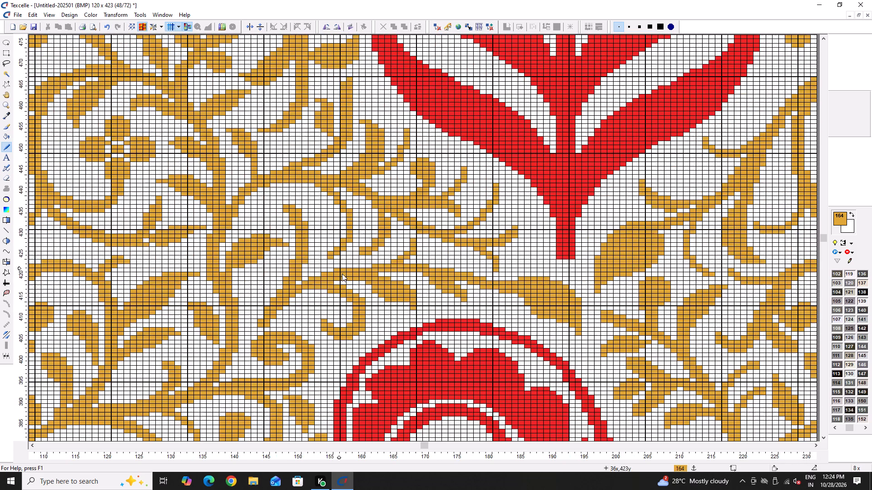
{"action": "scroll", "coordinate": [302, 202], "scroll_direction": "up", "scroll_amount": 3, "text": "ctrl"}
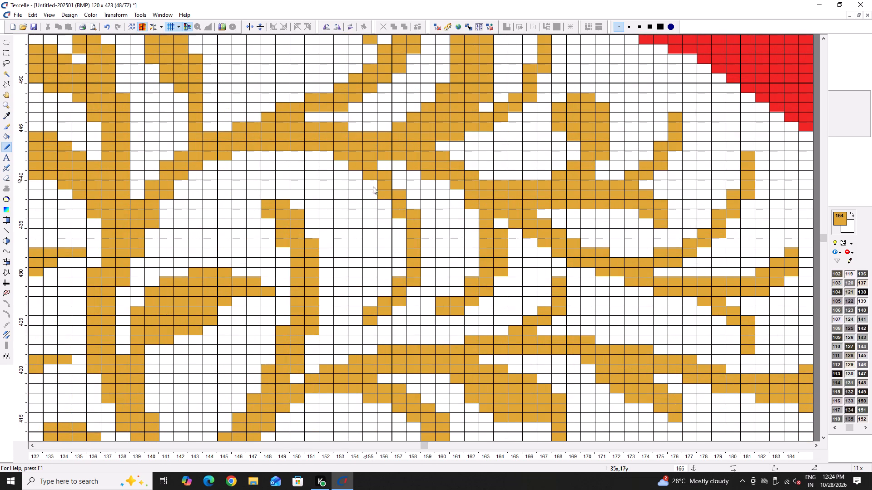
{"action": "left_click_drag", "start_coordinate": [371, 188], "coordinate": [351, 316]}
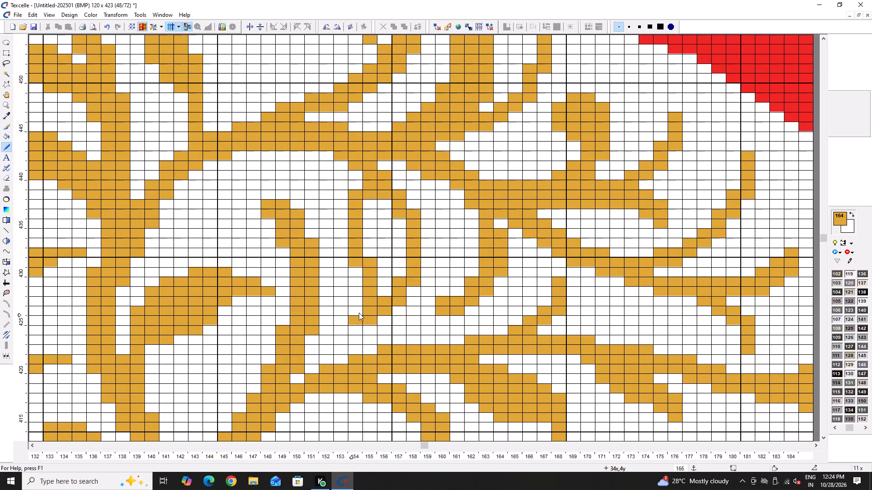
{"action": "key", "text": "h"}
{"action": "left_click", "coordinate": [381, 257]}
{"action": "key", "text": "space"}
{"action": "key", "text": "x"}
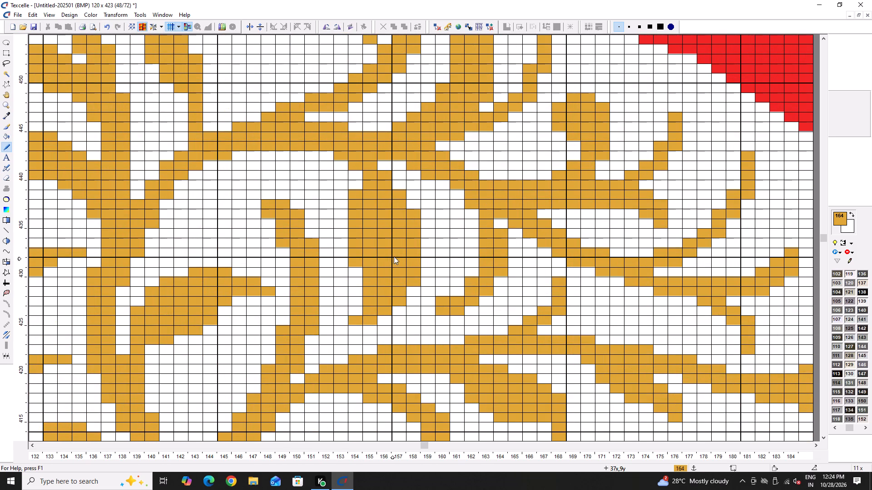
Detach the thin sprig at columns 160–164, rows 427–435 from the branch above and erase it with a background fill.
{"action": "scroll", "coordinate": [395, 248], "scroll_direction": "up", "scroll_amount": 2}
{"action": "scroll", "coordinate": [437, 297], "scroll_direction": "down", "scroll_amount": 3, "text": "ctrl"}
{"action": "scroll", "coordinate": [468, 344], "scroll_direction": "up", "scroll_amount": 3, "text": "ctrl"}
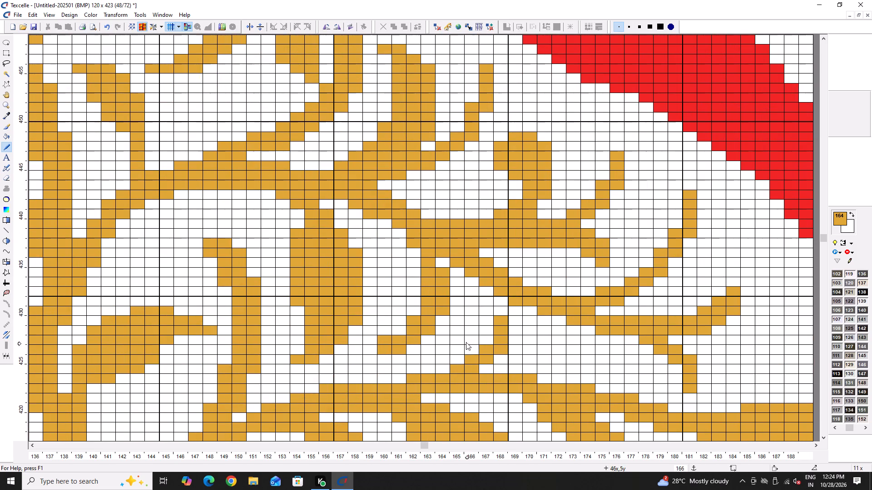
{"action": "right_click", "coordinate": [426, 261]}
{"action": "right_click", "coordinate": [416, 243]}
{"action": "right_click", "coordinate": [416, 242]}
{"action": "right_click", "coordinate": [430, 257]}
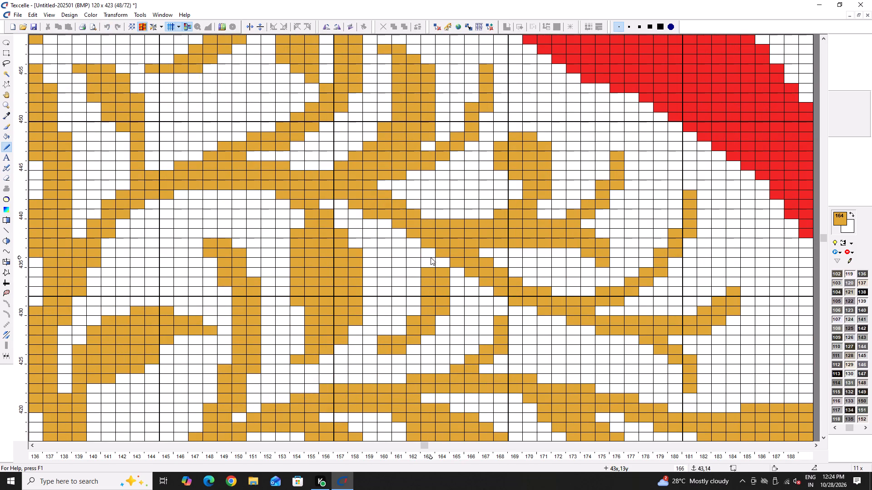
{"action": "scroll", "coordinate": [444, 279], "scroll_direction": "down", "scroll_amount": 3, "text": "ctrl"}
{"action": "scroll", "coordinate": [443, 290], "scroll_direction": "up", "scroll_amount": 4, "text": "ctrl"}
{"action": "key", "text": "h"}
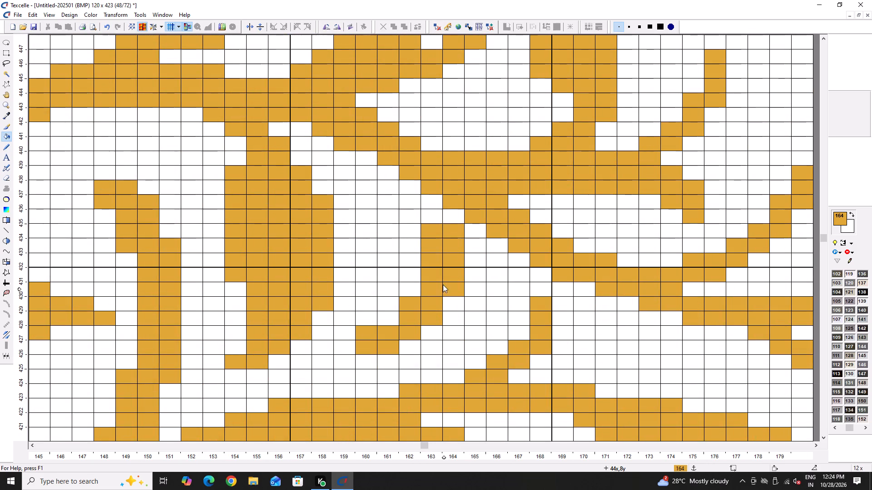
{"action": "right_click", "coordinate": [443, 284]}
{"action": "scroll", "coordinate": [436, 292], "scroll_direction": "down", "scroll_amount": 4, "text": "ctrl"}
{"action": "scroll", "coordinate": [463, 320], "scroll_direction": "up", "scroll_amount": 3, "text": "ctrl"}
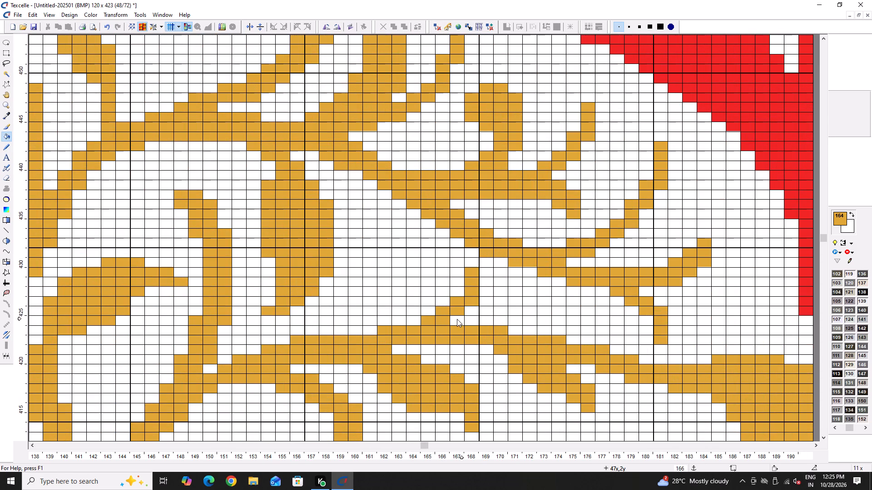
Outline a new gold leaf rising from the lower branch at columns 160–166, rows 424–433.
{"action": "key", "text": "x"}
{"action": "left_click_drag", "start_coordinate": [322, 332], "coordinate": [389, 294]}
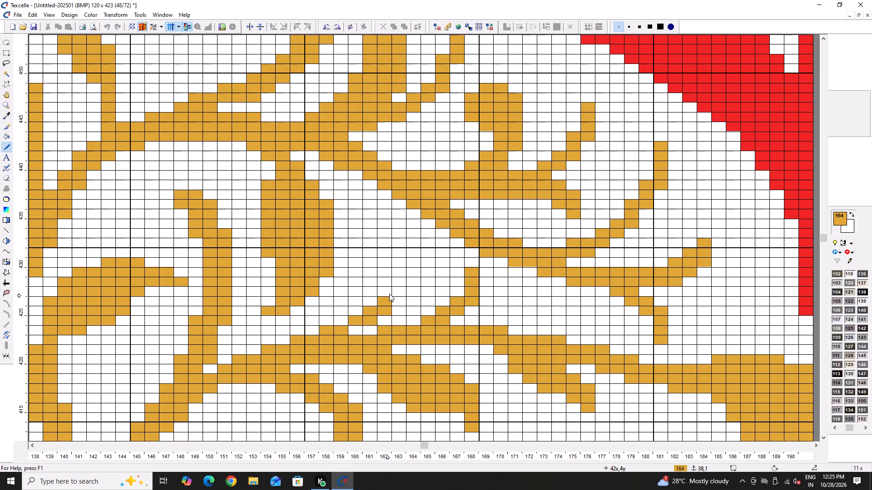
{"action": "left_click_drag", "start_coordinate": [389, 294], "coordinate": [398, 269]}
{"action": "left_click", "coordinate": [398, 266]}
{"action": "left_click_drag", "start_coordinate": [399, 263], "coordinate": [377, 236]}
{"action": "left_click_drag", "start_coordinate": [377, 237], "coordinate": [434, 298]}
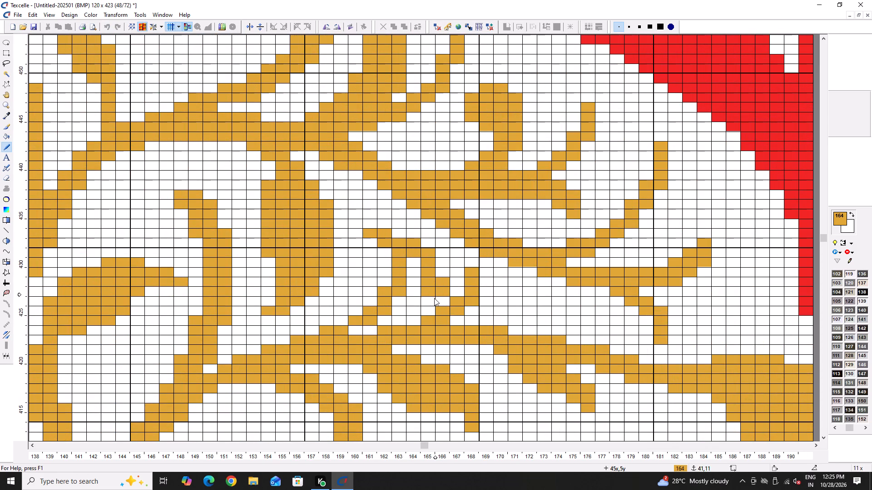
{"action": "left_click_drag", "start_coordinate": [434, 298], "coordinate": [426, 314]}
Erase the old sprig at columns 166–168, rows 424–430, and tidy the new leaf outline's inner and base cells.
{"action": "right_click_drag", "start_coordinate": [462, 271], "coordinate": [473, 266]}
{"action": "right_click_drag", "start_coordinate": [448, 308], "coordinate": [442, 322]}
{"action": "right_click_drag", "start_coordinate": [442, 293], "coordinate": [445, 276]}
{"action": "right_click", "coordinate": [433, 255]}
{"action": "right_click", "coordinate": [416, 240]}
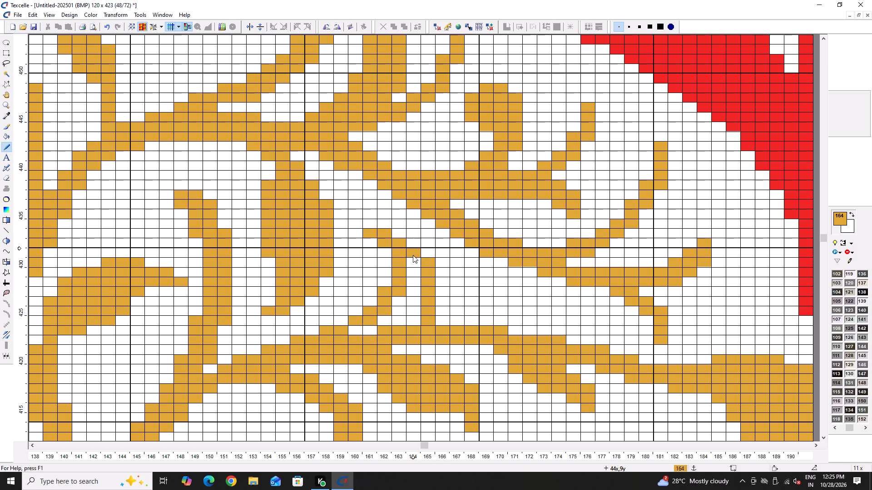
{"action": "right_click", "coordinate": [426, 321]}
{"action": "left_click", "coordinate": [416, 318]}
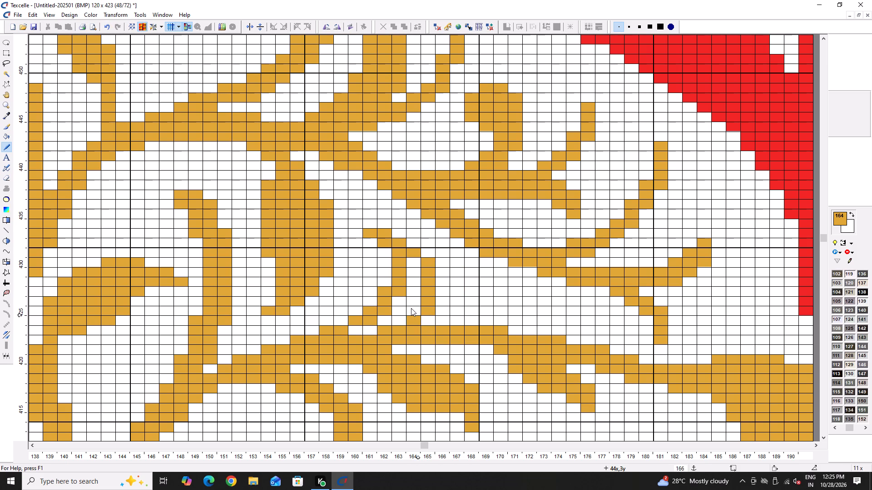
Fill the new leaf's interior and the gap at column 161, row 423 with gold.
{"action": "key", "text": "h"}
{"action": "left_click", "coordinate": [411, 304]}
{"action": "left_click", "coordinate": [372, 330]}
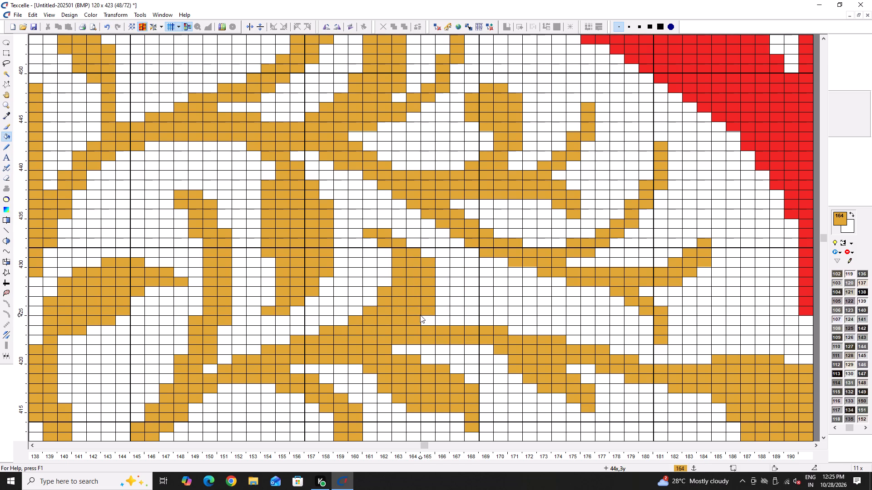
Round the leaf's tip with gold cells at columns 163–165, rows 431–433, and erase stray cells at its tip and base.
{"action": "key", "text": "space"}
{"action": "key", "text": "x"}
{"action": "right_click", "coordinate": [367, 232]}
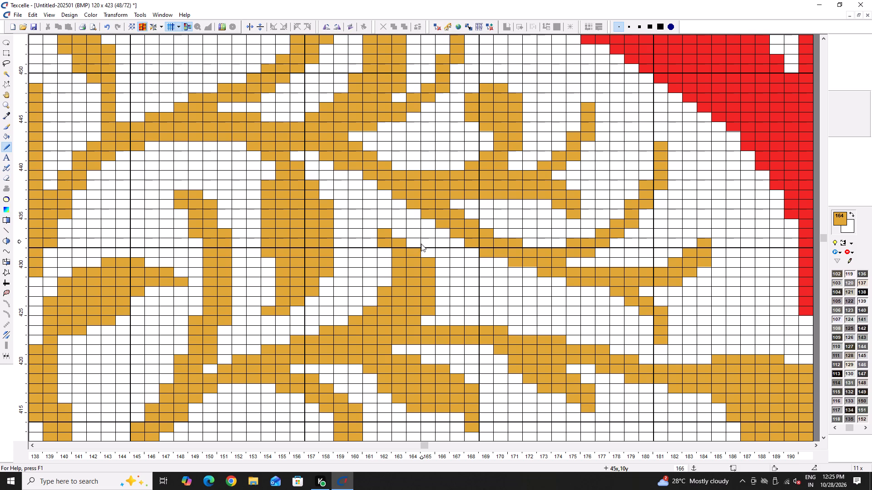
{"action": "left_click", "coordinate": [413, 241]}
{"action": "left_click", "coordinate": [426, 256]}
{"action": "left_click", "coordinate": [395, 237]}
{"action": "right_click", "coordinate": [383, 242]}
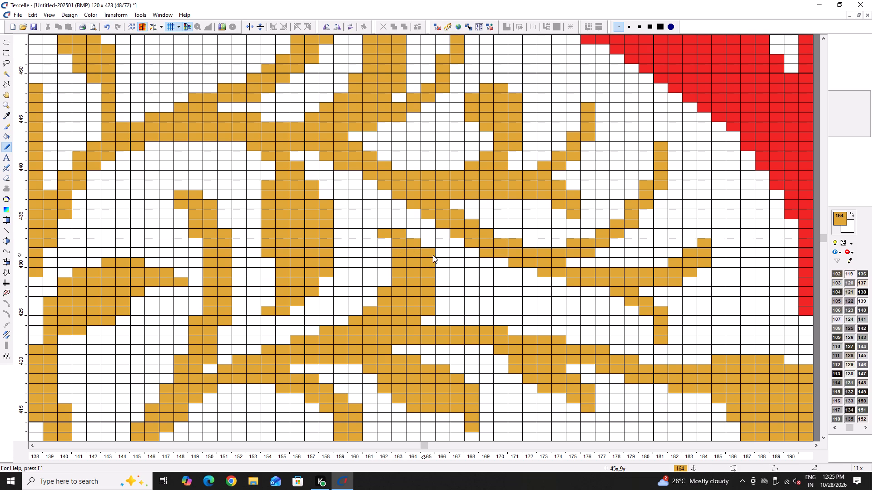
{"action": "right_click", "coordinate": [410, 322]}
{"action": "right_click", "coordinate": [425, 310]}
Smooth the middle branch's upper edge by painting gold cells at columns 163 and 167, row 440.
{"action": "scroll", "coordinate": [416, 317], "scroll_direction": "down", "scroll_amount": 5, "text": "ctrl"}
{"action": "scroll", "coordinate": [476, 312], "scroll_direction": "up", "scroll_amount": 5, "text": "ctrl"}
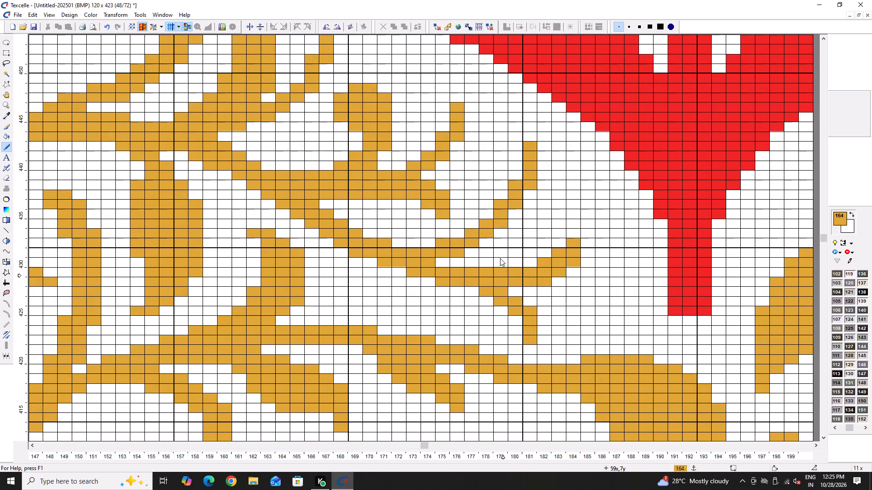
{"action": "scroll", "coordinate": [493, 257], "scroll_direction": "up", "scroll_amount": 2}
{"action": "scroll", "coordinate": [483, 321], "scroll_direction": "up", "scroll_amount": 1}
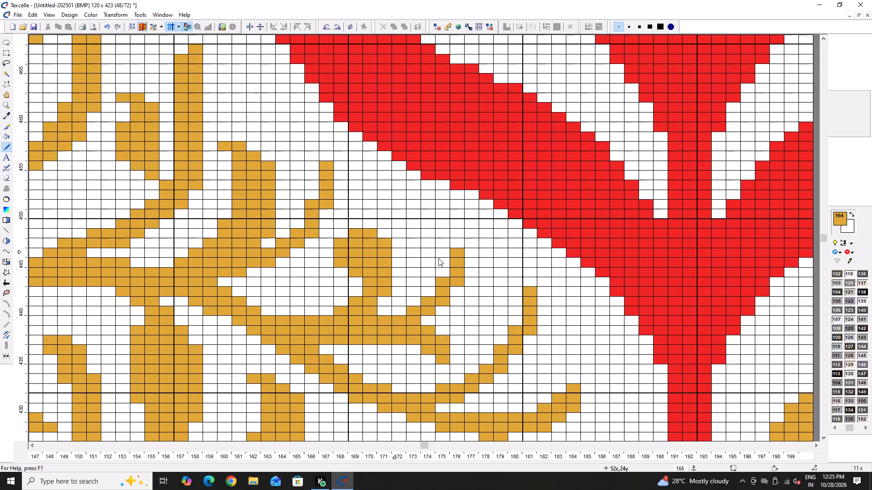
{"action": "scroll", "coordinate": [513, 310], "scroll_direction": "down", "scroll_amount": 4, "text": "ctrl"}
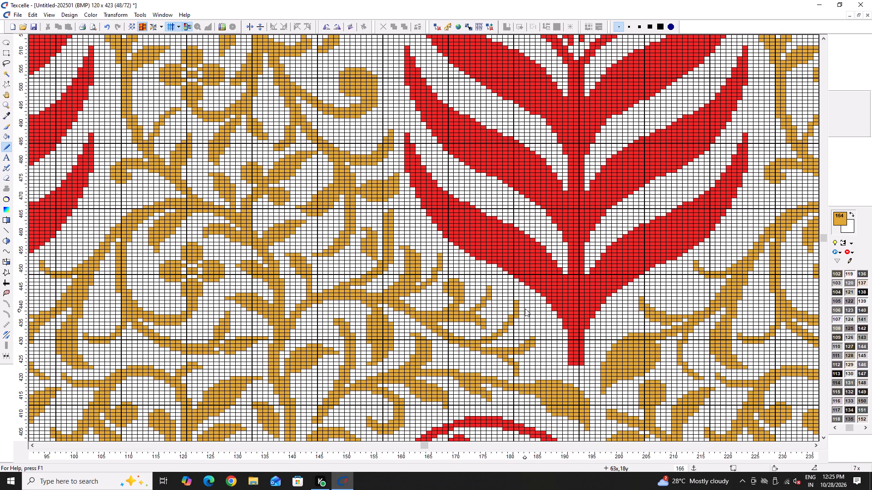
{"action": "scroll", "coordinate": [502, 314], "scroll_direction": "up", "scroll_amount": 4, "text": "ctrl"}
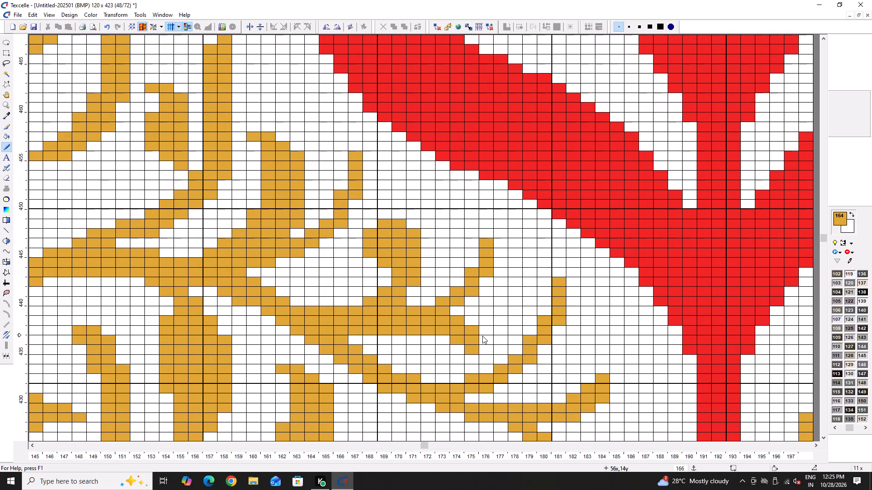
{"action": "left_click", "coordinate": [355, 302]}
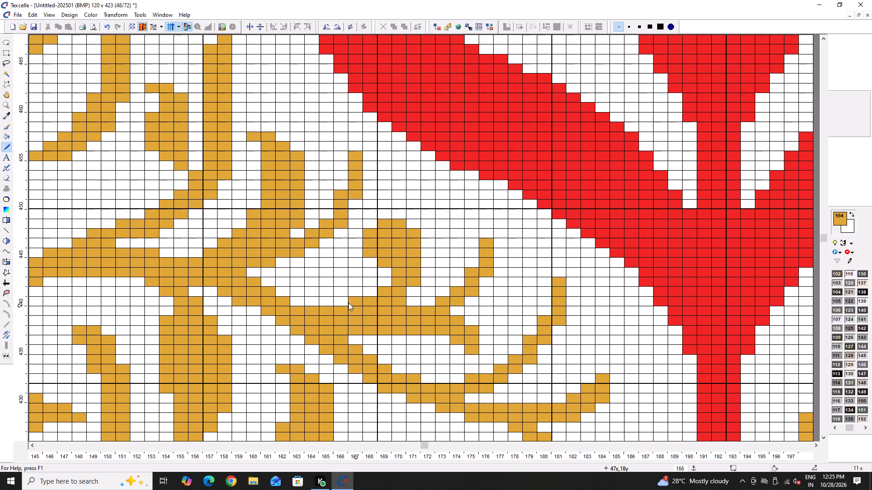
{"action": "left_click", "coordinate": [298, 304]}
Trim the curved stem's outer edge by erasing the cells at column 158, row 453 and column 157, row 451.
{"action": "scroll", "coordinate": [342, 302], "scroll_direction": "down", "scroll_amount": 4, "text": "ctrl"}
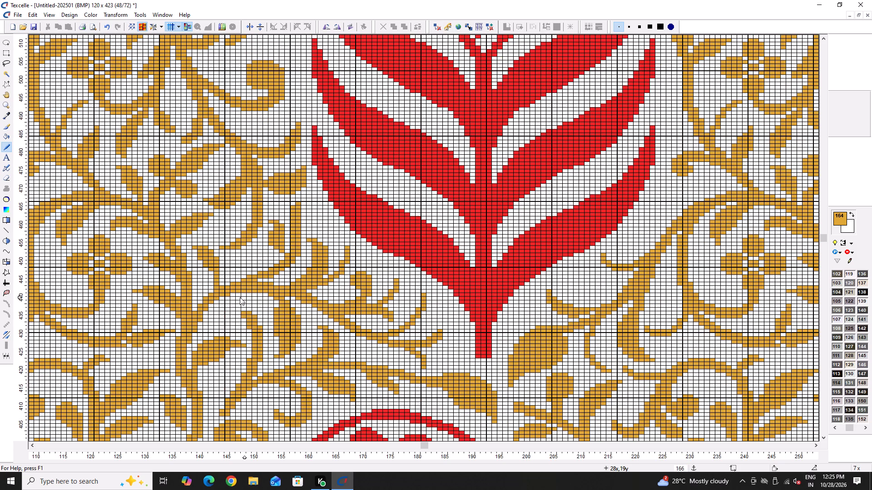
{"action": "scroll", "coordinate": [292, 224], "scroll_direction": "up", "scroll_amount": 4, "text": "ctrl"}
{"action": "right_click", "coordinate": [314, 290]}
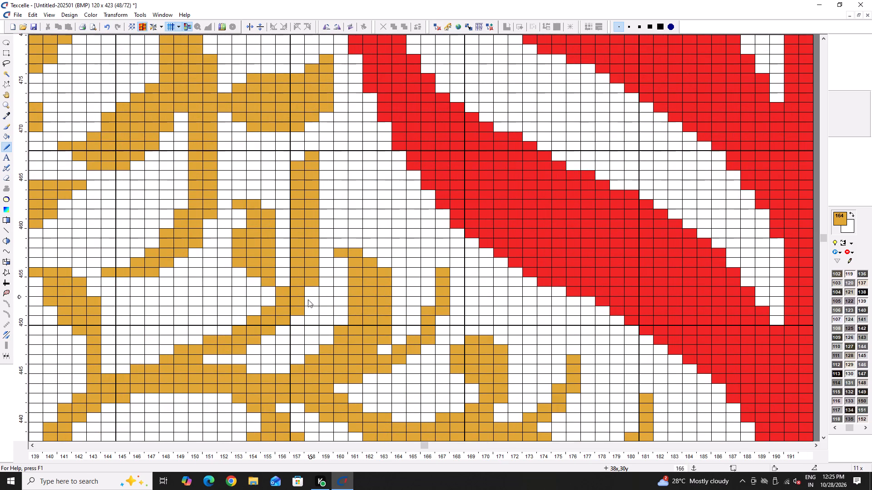
{"action": "right_click", "coordinate": [302, 309]}
Thicken the upturned thin sprig into a leaf by outlining and filling gold cells at columns 179–183, rows 432–442.
{"action": "scroll", "coordinate": [323, 285], "scroll_direction": "down", "scroll_amount": 4, "text": "ctrl"}
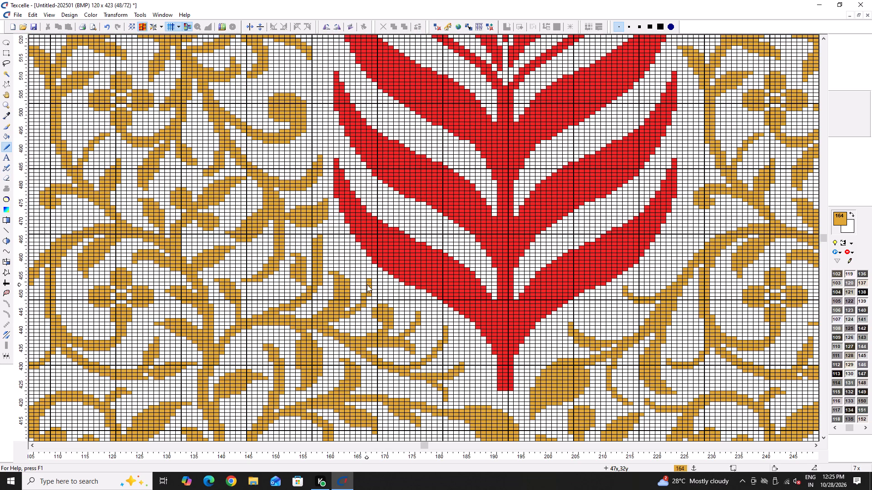
{"action": "scroll", "coordinate": [444, 337], "scroll_direction": "up", "scroll_amount": 2, "text": "ctrl"}
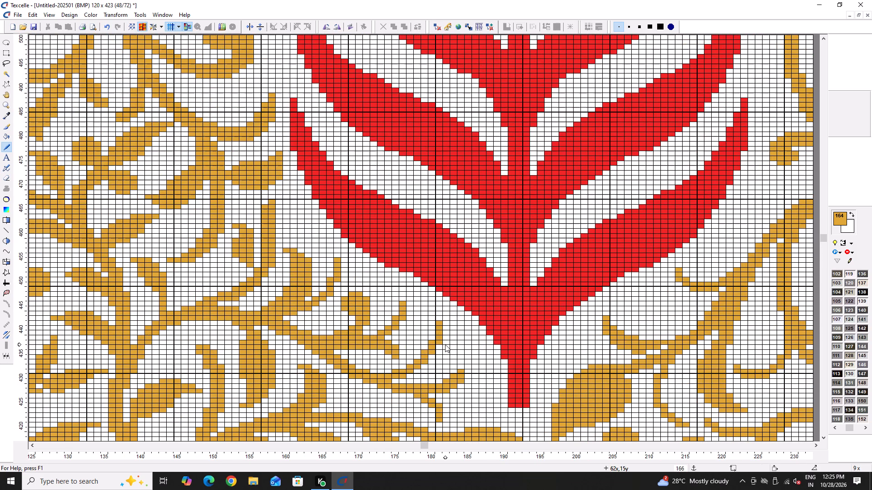
{"action": "left_click_drag", "start_coordinate": [439, 322], "coordinate": [423, 372]}
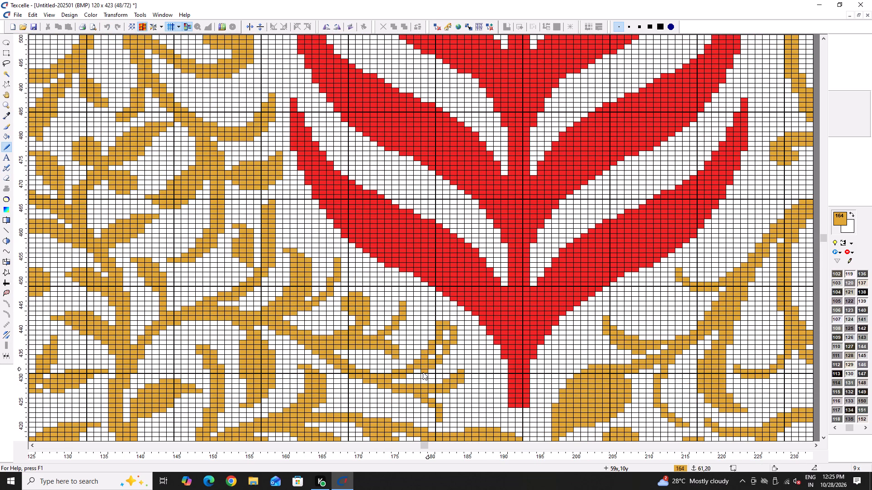
{"action": "left_click_drag", "start_coordinate": [423, 372], "coordinate": [430, 359]}
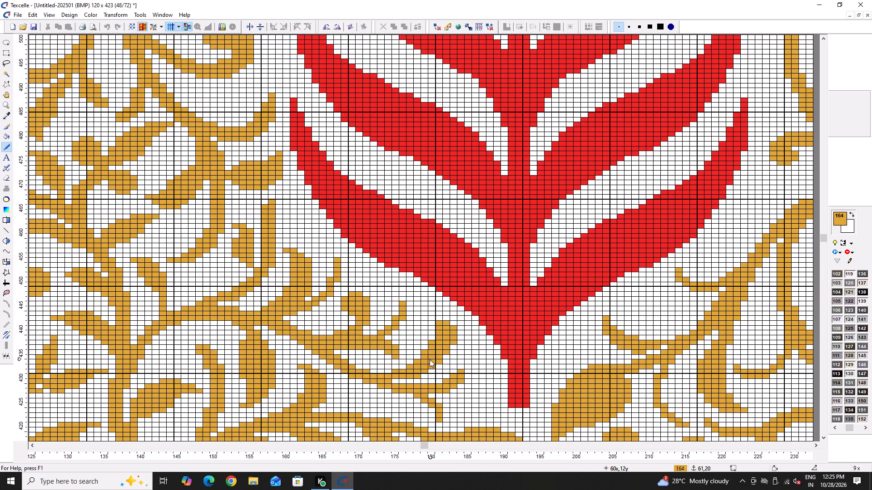
{"action": "left_click_drag", "start_coordinate": [430, 359], "coordinate": [439, 349]}
Reshape the upturned leaf's tip with gold cells at columns 181–183, rows 442–443.
{"action": "scroll", "coordinate": [436, 333], "scroll_direction": "up", "scroll_amount": 4, "text": "ctrl"}
{"action": "right_click", "coordinate": [455, 294]}
{"action": "left_click", "coordinate": [489, 294]}
{"action": "double_click", "coordinate": [494, 295]}
{"action": "left_click", "coordinate": [500, 299]}
{"action": "left_click", "coordinate": [500, 302]}
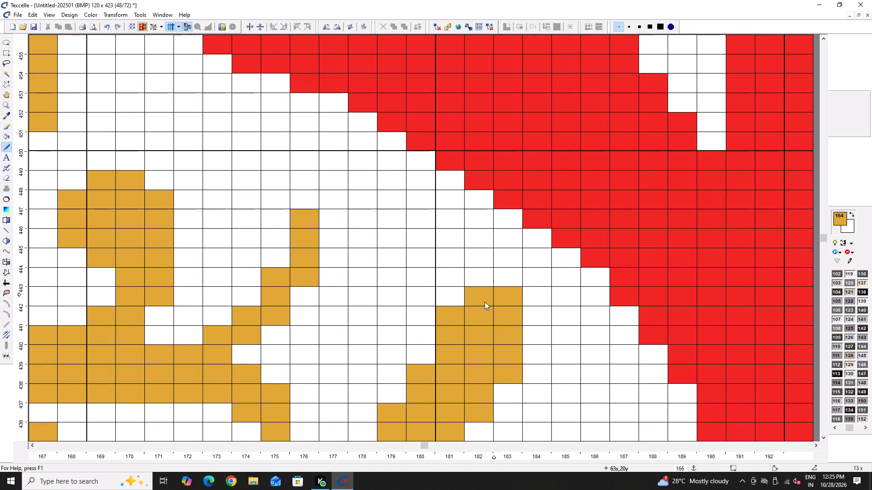
{"action": "left_click_drag", "start_coordinate": [461, 298], "coordinate": [450, 300]}
{"action": "left_click", "coordinate": [450, 300]}
Widen the curl's tip into a leaf shape with gold cells at columns 146–149, rows 429–437.
{"action": "scroll", "coordinate": [530, 343], "scroll_direction": "down", "scroll_amount": 5, "text": "ctrl"}
{"action": "scroll", "coordinate": [498, 380], "scroll_direction": "down", "scroll_amount": 3}
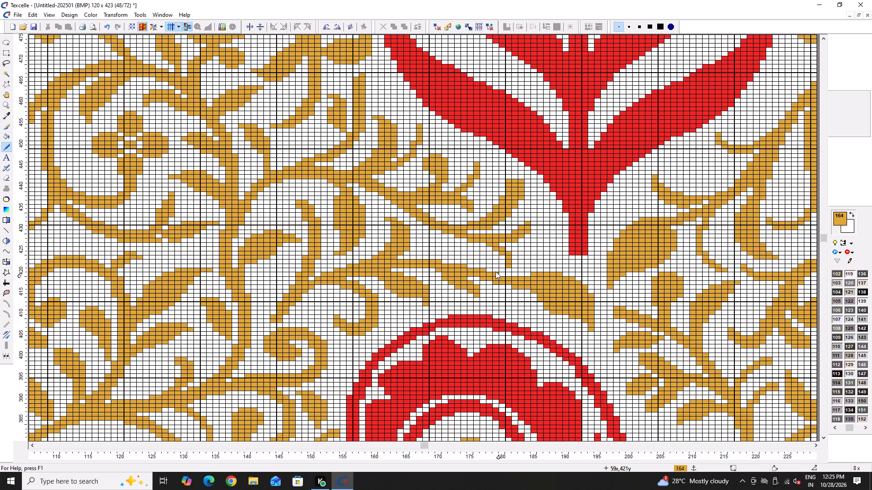
{"action": "scroll", "coordinate": [278, 220], "scroll_direction": "up", "scroll_amount": 2, "text": "ctrl"}
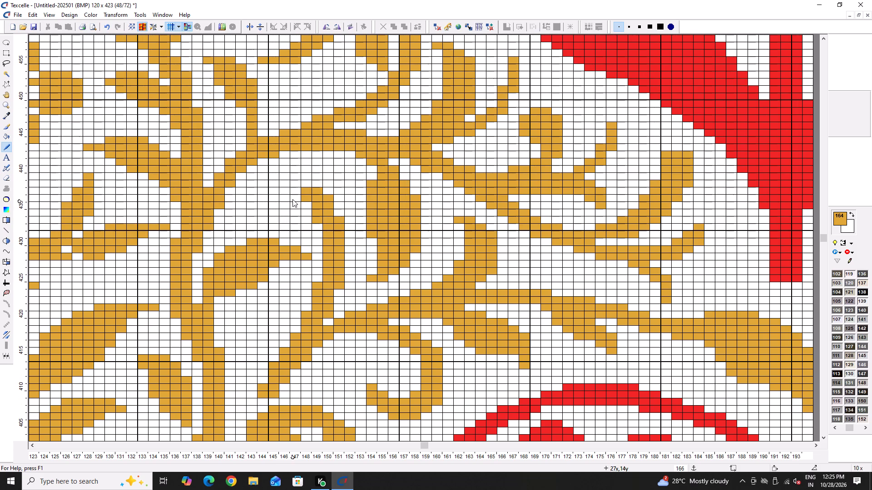
{"action": "left_click_drag", "start_coordinate": [292, 198], "coordinate": [317, 197]}
{"action": "left_click_drag", "start_coordinate": [294, 198], "coordinate": [302, 194]}
{"action": "left_click", "coordinate": [302, 193]}
{"action": "left_click_drag", "start_coordinate": [305, 192], "coordinate": [318, 190]}
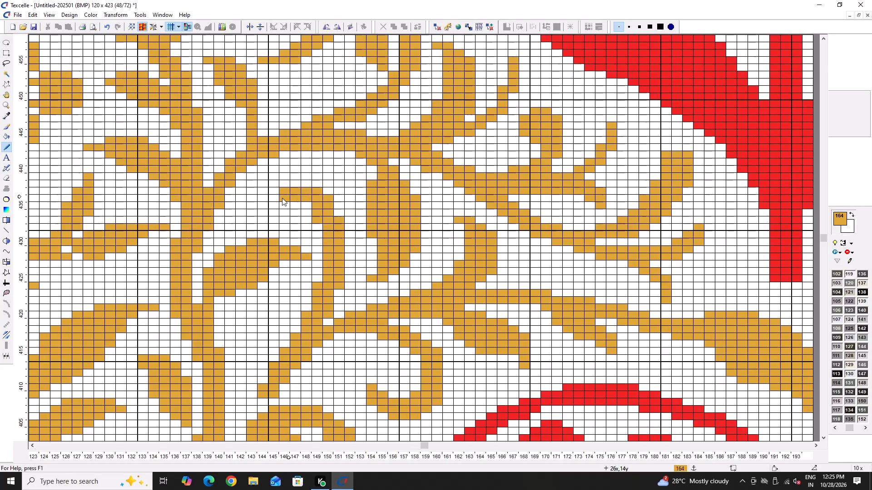
{"action": "left_click_drag", "start_coordinate": [282, 198], "coordinate": [318, 252]}
{"action": "left_click_drag", "start_coordinate": [318, 250], "coordinate": [300, 201]}
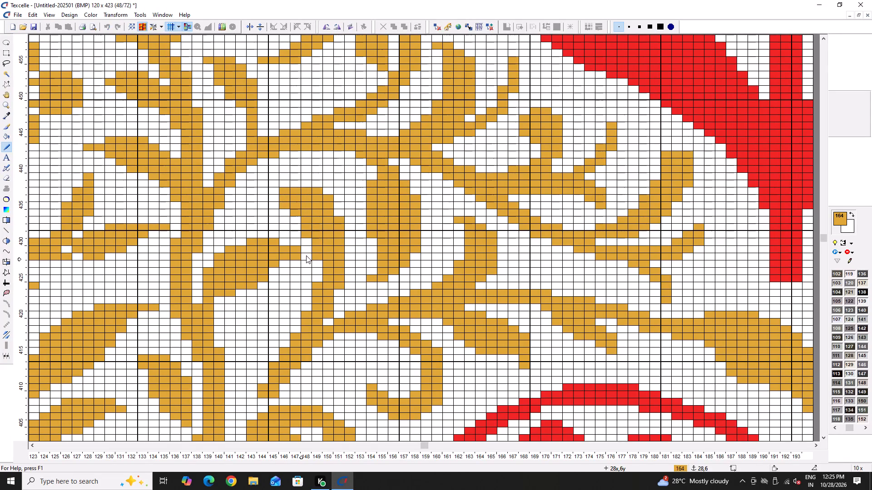
Erase the neighbouring leaf's tip cells at columns 147–148, row 428, and the widened curl's end cells at column 146, rows 435–437.
{"action": "right_click", "coordinate": [304, 257]}
{"action": "right_click", "coordinate": [297, 258]}
{"action": "right_click_drag", "start_coordinate": [280, 204], "coordinate": [285, 191]}
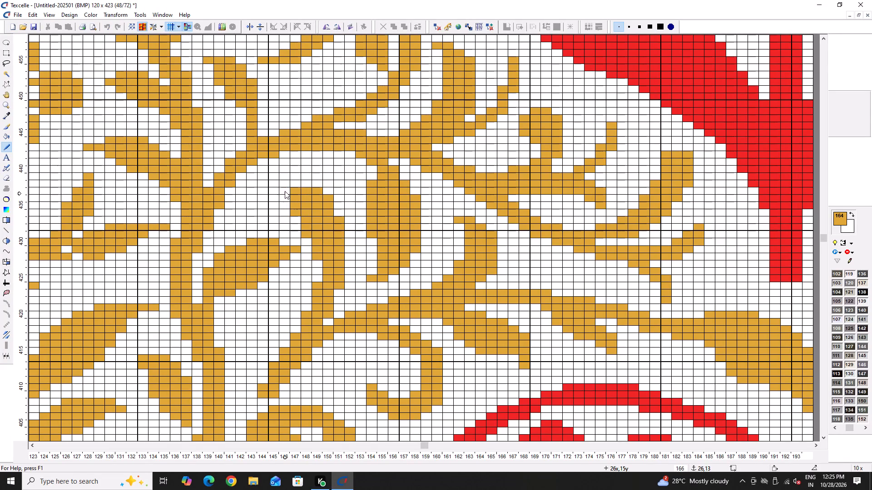
Flatten the curl's tip by erasing its top row of gold cells at columns 147–150, row 437.
{"action": "right_click_drag", "start_coordinate": [285, 191], "coordinate": [285, 191]}
{"action": "left_click", "coordinate": [324, 189]}
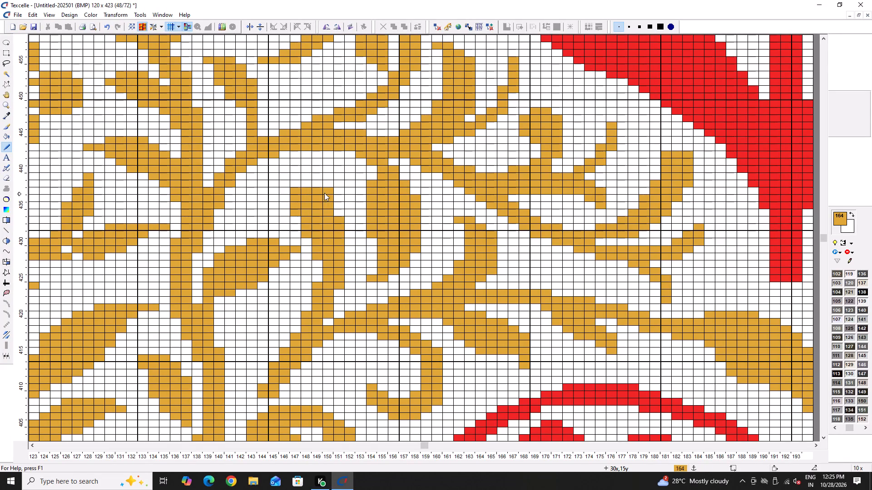
{"action": "right_click", "coordinate": [327, 190]}
{"action": "right_click_drag", "start_coordinate": [293, 189], "coordinate": [324, 188]}
{"action": "right_click", "coordinate": [327, 195]}
Thicken the curl's stem with gold cells along its inner edge at columns 147–149, rows 417–427.
{"action": "left_click_drag", "start_coordinate": [319, 260], "coordinate": [320, 280]}
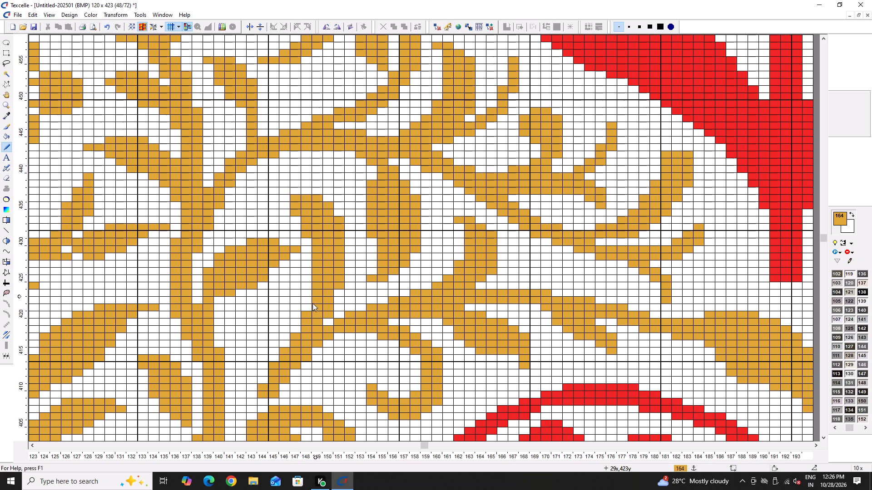
{"action": "double_click", "coordinate": [312, 305]}
{"action": "left_click", "coordinate": [310, 304]}
{"action": "left_click", "coordinate": [295, 330]}
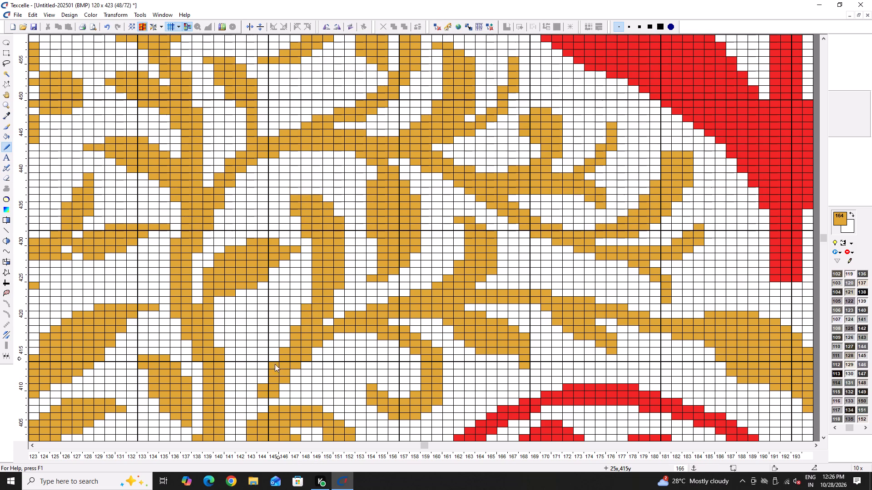
Trim stray cells along the lower edge of the large leaf at columns 187–191, rows 410–412.
{"action": "scroll", "coordinate": [288, 350], "scroll_direction": "down", "scroll_amount": 6, "text": "ctrl"}
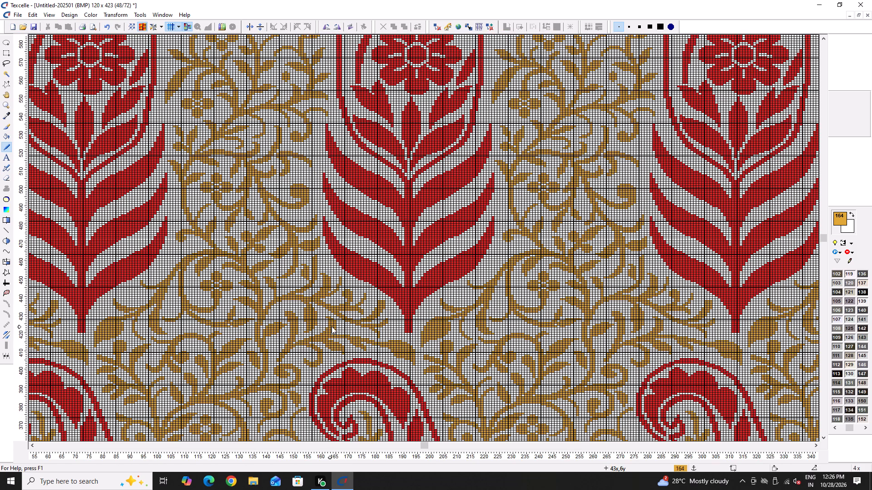
{"action": "scroll", "coordinate": [391, 344], "scroll_direction": "up", "scroll_amount": 6, "text": "ctrl"}
{"action": "scroll", "coordinate": [401, 379], "scroll_direction": "down", "scroll_amount": 2}
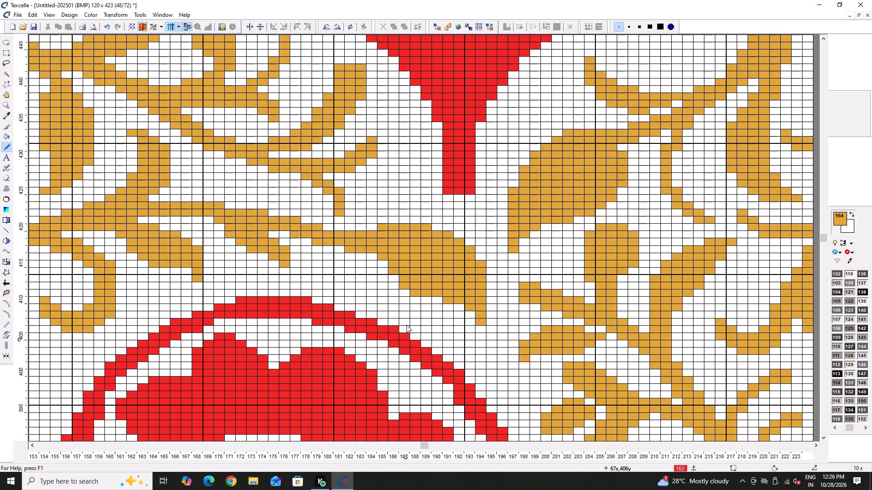
{"action": "right_click", "coordinate": [402, 288]}
{"action": "right_click", "coordinate": [420, 296]}
{"action": "right_click", "coordinate": [427, 291]}
{"action": "right_click", "coordinate": [445, 299]}
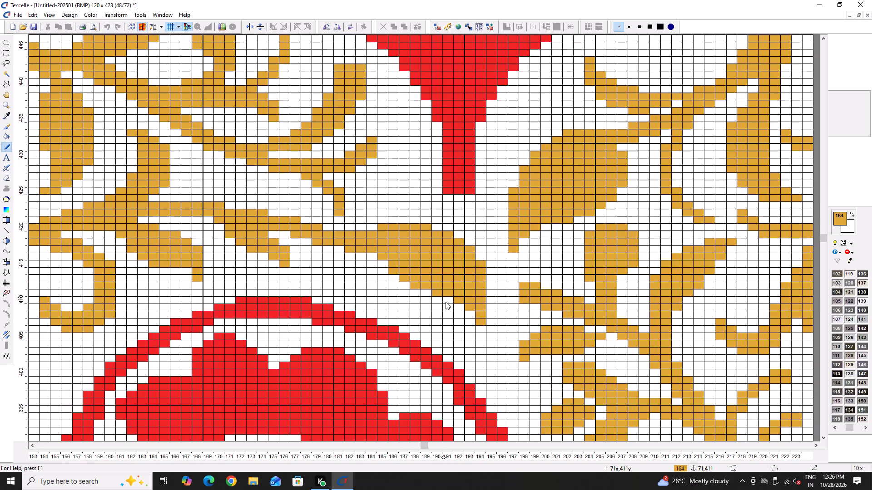
Thicken the thin sprig below the four-petal flower into a leaf at columns 113–118, rows 490–498, trimming its upper corner cells.
{"action": "scroll", "coordinate": [461, 318], "scroll_direction": "down", "scroll_amount": 6, "text": "ctrl"}
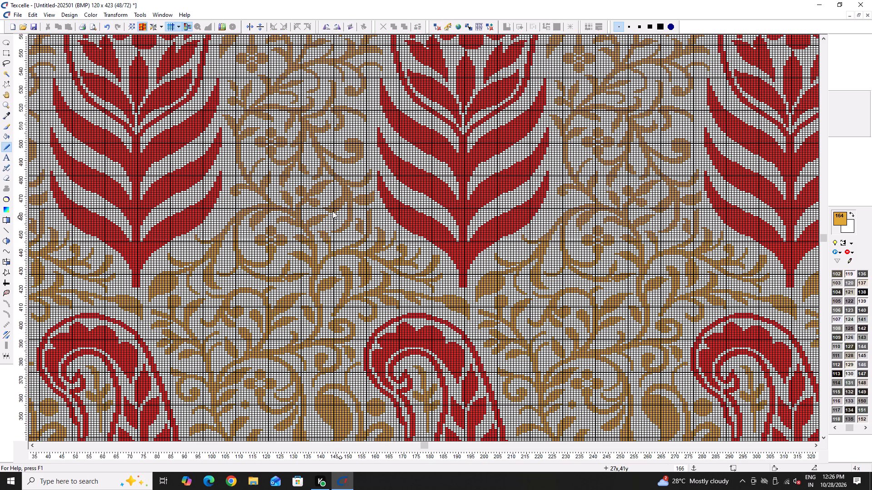
{"action": "scroll", "coordinate": [254, 216], "scroll_direction": "up", "scroll_amount": 1}
{"action": "scroll", "coordinate": [246, 227], "scroll_direction": "up", "scroll_amount": 7, "text": "ctrl"}
{"action": "scroll", "coordinate": [275, 230], "scroll_direction": "up", "scroll_amount": 2}
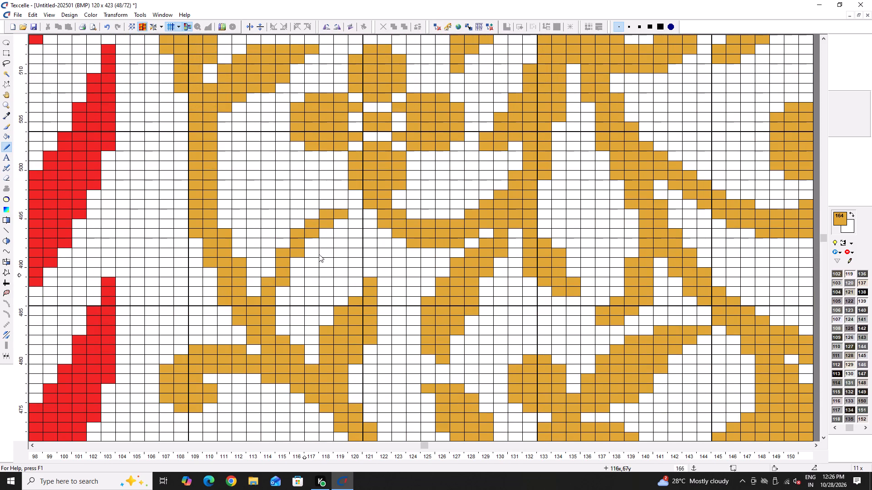
{"action": "left_click_drag", "start_coordinate": [336, 212], "coordinate": [259, 266]}
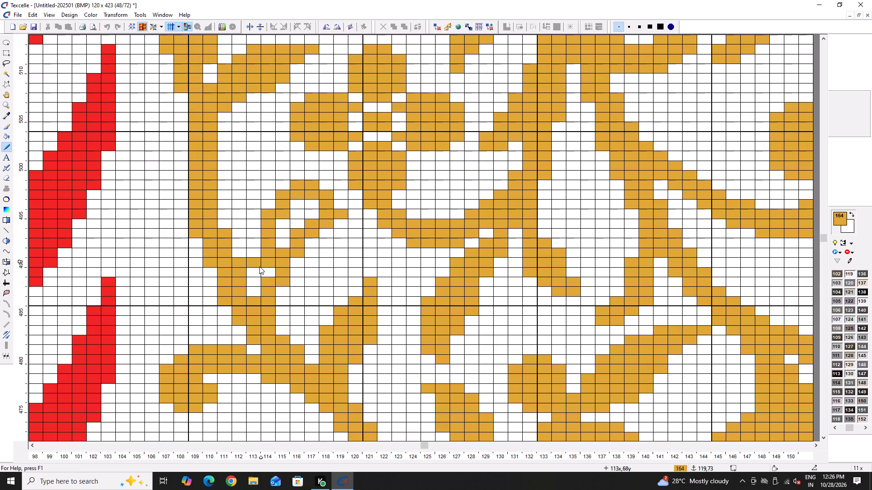
{"action": "left_click_drag", "start_coordinate": [259, 266], "coordinate": [301, 222]}
{"action": "left_click_drag", "start_coordinate": [258, 239], "coordinate": [256, 269]}
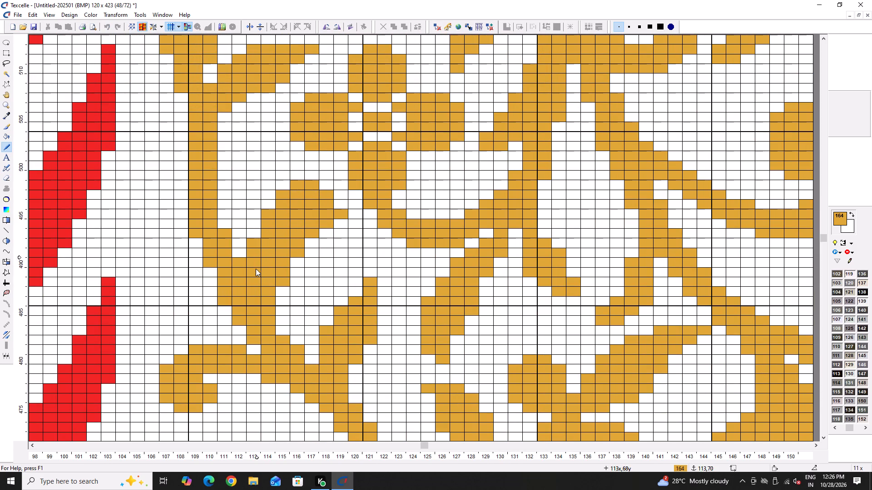
{"action": "left_click_drag", "start_coordinate": [256, 269], "coordinate": [254, 268]}
{"action": "right_click", "coordinate": [243, 260]}
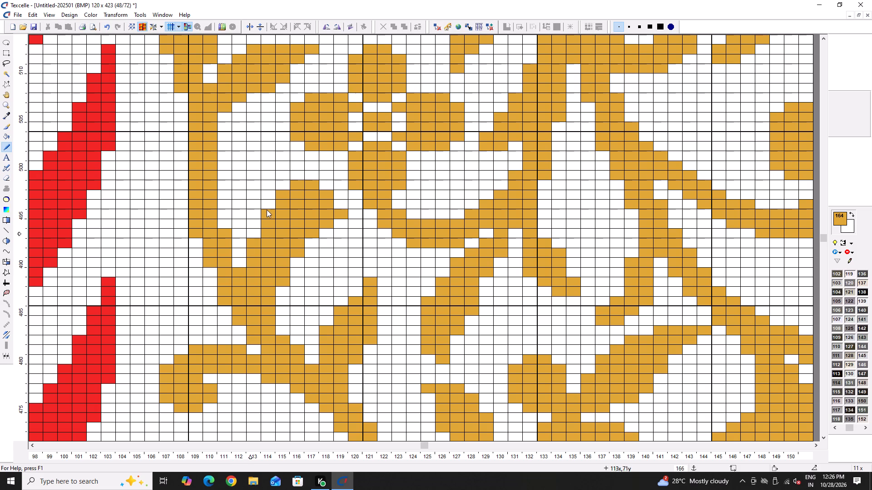
{"action": "right_click", "coordinate": [312, 187]}
{"action": "right_click", "coordinate": [327, 192]}
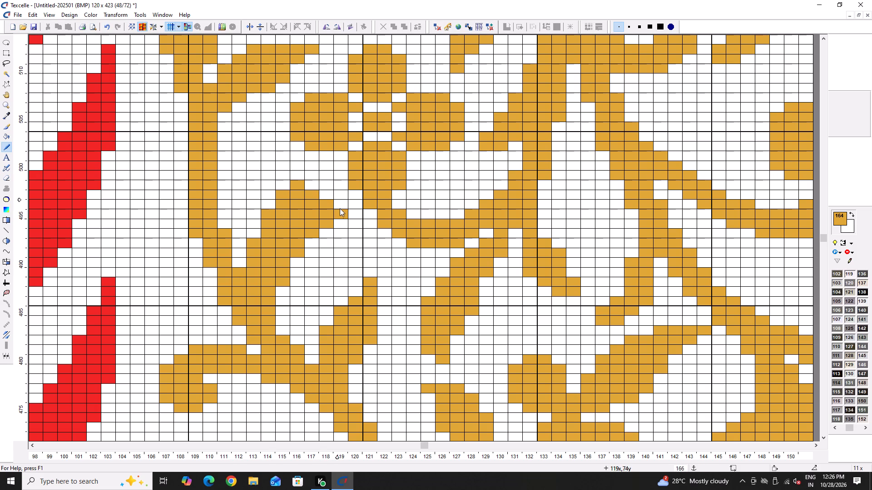
Thicken the small upturned sprig into a leaf at columns 174–178, rows 440–446, erasing excess cells along its lower edge.
{"action": "scroll", "coordinate": [340, 211], "scroll_direction": "down", "scroll_amount": 5, "text": "ctrl"}
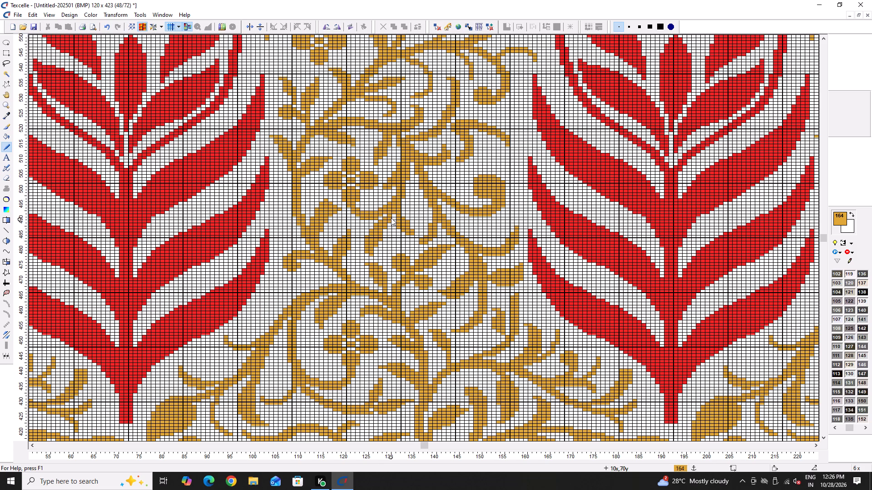
{"action": "scroll", "coordinate": [415, 238], "scroll_direction": "down", "scroll_amount": 3, "text": "ctrl"}
{"action": "scroll", "coordinate": [458, 273], "scroll_direction": "up", "scroll_amount": 2, "text": "ctrl"}
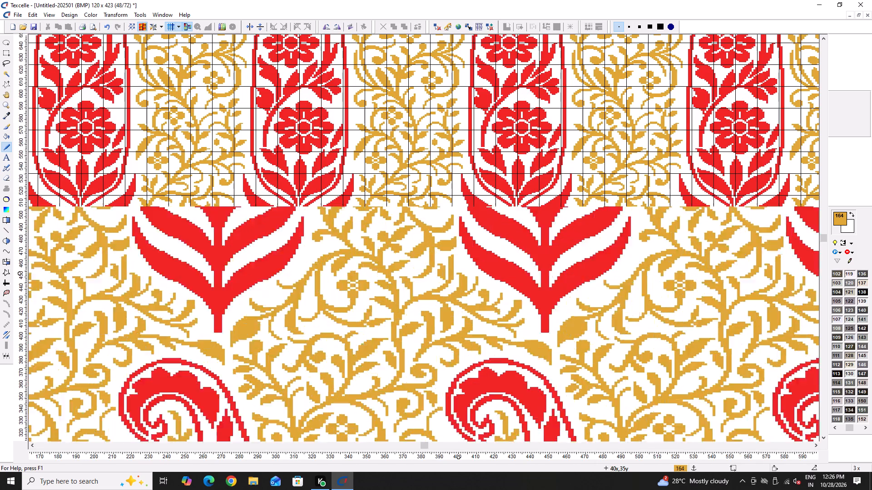
{"action": "scroll", "coordinate": [458, 273], "scroll_direction": "up", "scroll_amount": 5, "text": "ctrl"}
{"action": "scroll", "coordinate": [588, 330], "scroll_direction": "down", "scroll_amount": 1}
{"action": "scroll", "coordinate": [595, 292], "scroll_direction": "up", "scroll_amount": 2, "text": "ctrl"}
{"action": "left_click_drag", "start_coordinate": [587, 274], "coordinate": [543, 367]}
{"action": "left_click_drag", "start_coordinate": [575, 339], "coordinate": [577, 333]}
{"action": "right_click_drag", "start_coordinate": [585, 360], "coordinate": [595, 354]}
{"action": "right_click", "coordinate": [609, 347]}
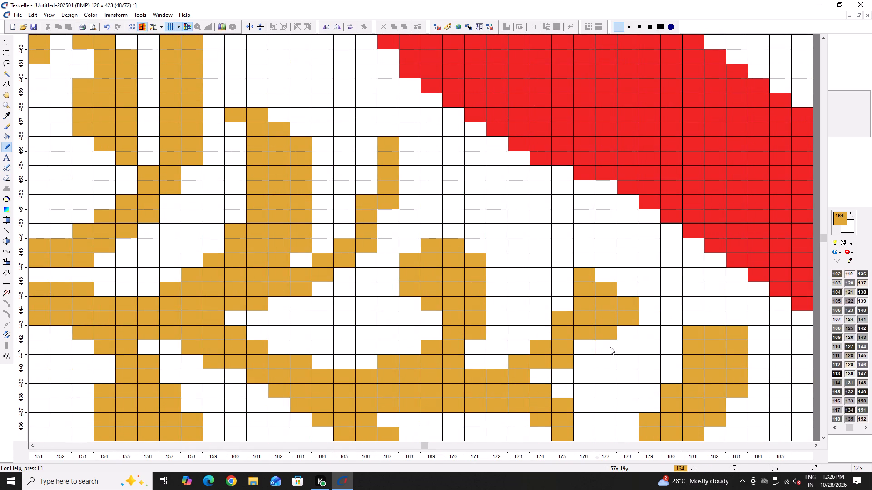
{"action": "left_click_drag", "start_coordinate": [575, 340], "coordinate": [577, 345]}
{"action": "left_click", "coordinate": [543, 371]}
Add a gold cell to the lower branch near column 175, row 430.
{"action": "scroll", "coordinate": [544, 365], "scroll_direction": "down", "scroll_amount": 3, "text": "ctrl"}
{"action": "scroll", "coordinate": [548, 373], "scroll_direction": "up", "scroll_amount": 3, "text": "ctrl"}
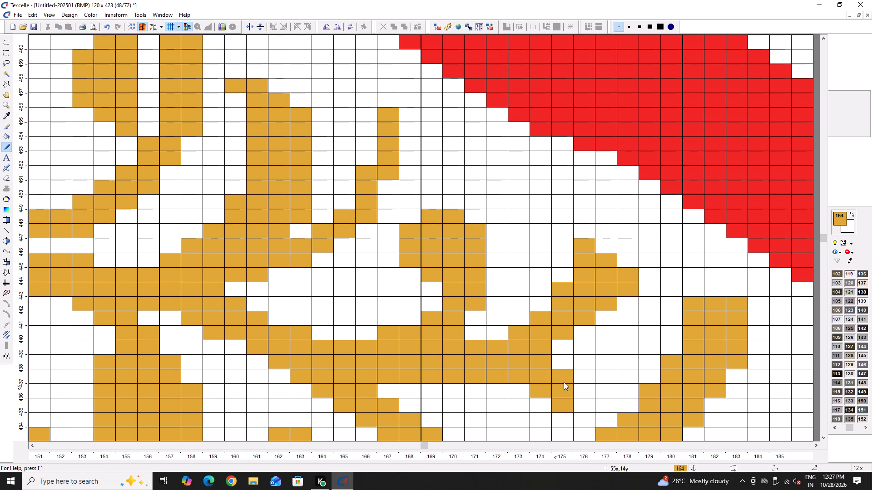
{"action": "scroll", "coordinate": [553, 369], "scroll_direction": "down", "scroll_amount": 3, "text": "ctrl"}
{"action": "scroll", "coordinate": [594, 358], "scroll_direction": "down", "scroll_amount": 1}
{"action": "left_click", "coordinate": [555, 351]}
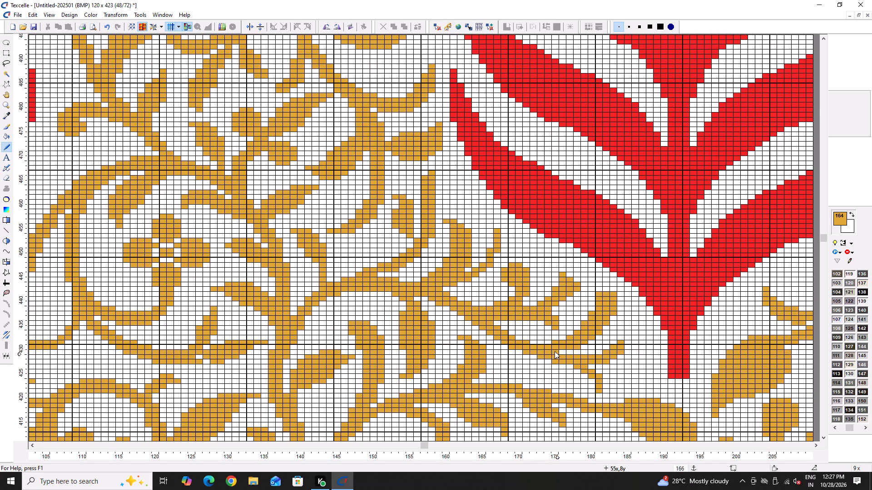
Thicken the thin rising sprig into a leaf with gold cells at columns 138–146, rows 576–589, and erase its old tip at column 147.
{"action": "scroll", "coordinate": [426, 350], "scroll_direction": "down", "scroll_amount": 2}
{"action": "scroll", "coordinate": [448, 339], "scroll_direction": "down", "scroll_amount": 4, "text": "ctrl"}
{"action": "scroll", "coordinate": [433, 333], "scroll_direction": "up", "scroll_amount": 2}
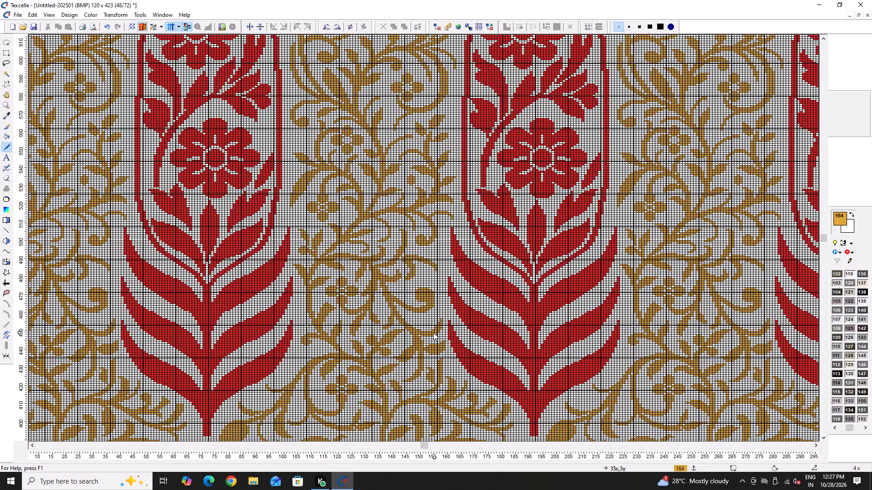
{"action": "scroll", "coordinate": [433, 333], "scroll_direction": "up", "scroll_amount": 1}
{"action": "scroll", "coordinate": [375, 186], "scroll_direction": "up", "scroll_amount": 6, "text": "ctrl"}
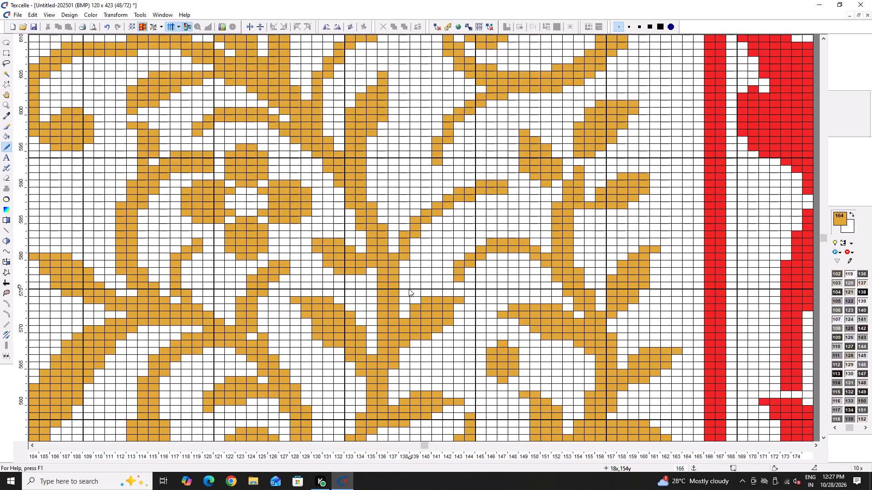
{"action": "scroll", "coordinate": [409, 289], "scroll_direction": "up", "scroll_amount": 1}
{"action": "scroll", "coordinate": [417, 315], "scroll_direction": "up", "scroll_amount": 1, "text": "ctrl"}
{"action": "left_click_drag", "start_coordinate": [395, 347], "coordinate": [460, 269]}
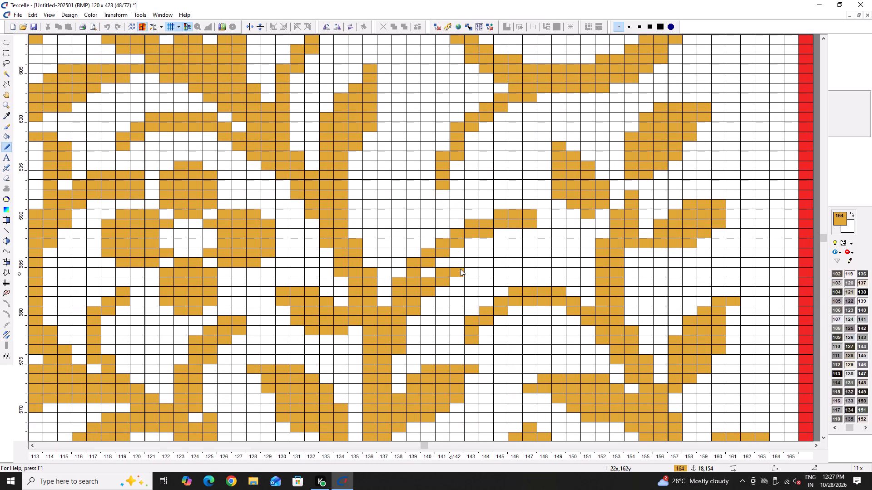
{"action": "left_click_drag", "start_coordinate": [460, 269], "coordinate": [520, 224]}
{"action": "right_click_drag", "start_coordinate": [529, 213], "coordinate": [529, 246]}
{"action": "left_click_drag", "start_coordinate": [513, 232], "coordinate": [480, 242]}
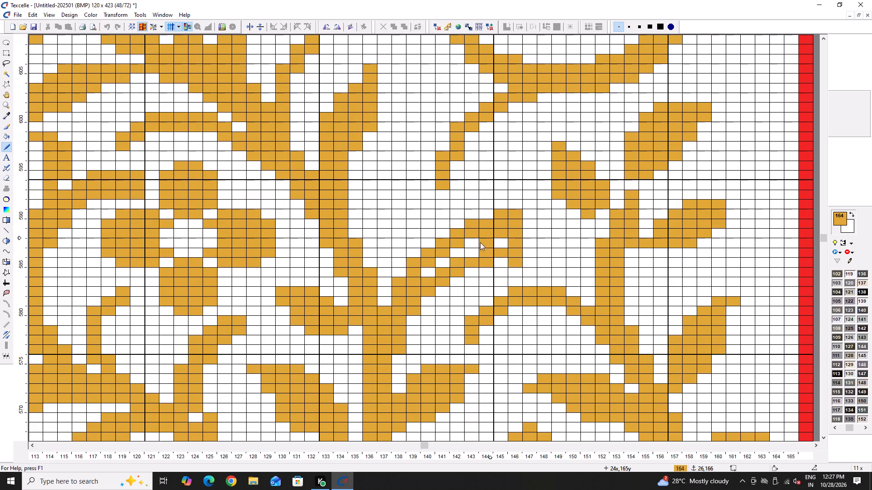
{"action": "left_click_drag", "start_coordinate": [480, 242], "coordinate": [503, 245]}
{"action": "left_click", "coordinate": [505, 264]}
Erase the leaf's top cells at columns 145–146, row 590, and smooth its lower edge with gold cells at columns 139 and 143.
{"action": "right_click_drag", "start_coordinate": [499, 211], "coordinate": [499, 211]}
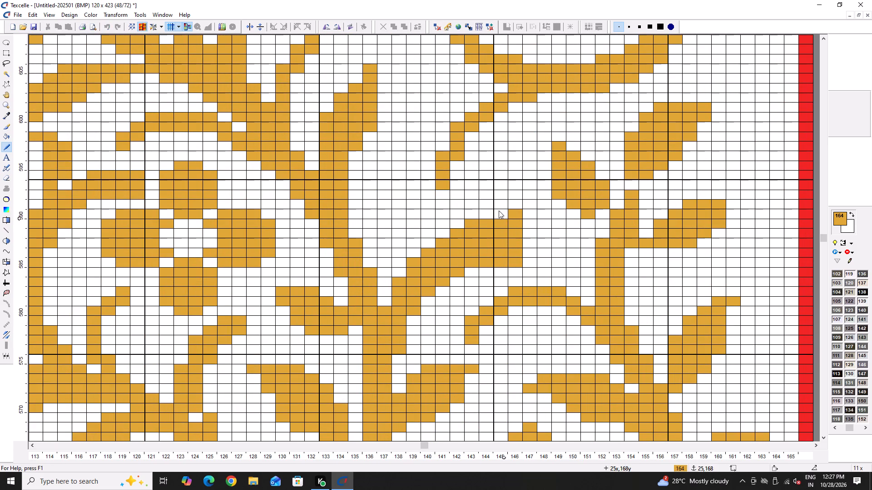
{"action": "right_click_drag", "start_coordinate": [499, 211], "coordinate": [510, 213]}
{"action": "left_click", "coordinate": [468, 268]}
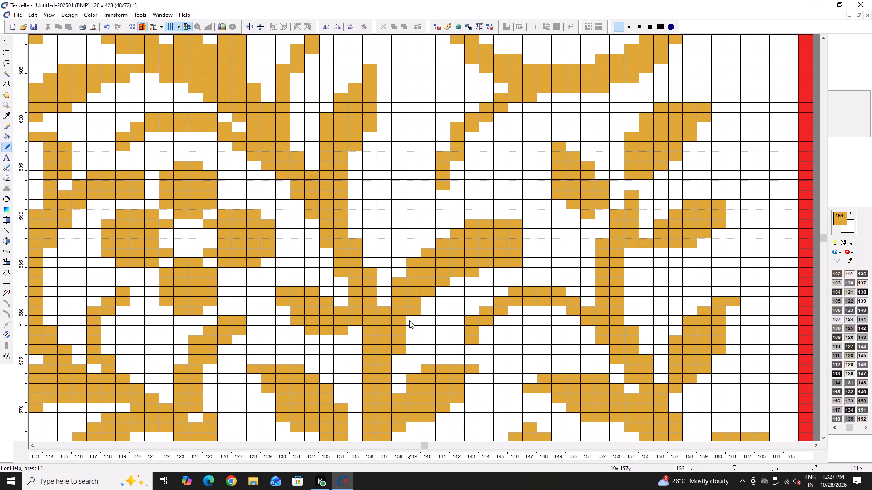
{"action": "left_click", "coordinate": [409, 320]}
Widen the sprig under the curved branch into a leaf by outlining and filling columns 141–149, rows 593–602, then trim its corner cells.
{"action": "scroll", "coordinate": [411, 303], "scroll_direction": "down", "scroll_amount": 2, "text": "ctrl"}
{"action": "scroll", "coordinate": [466, 205], "scroll_direction": "up", "scroll_amount": 2, "text": "ctrl"}
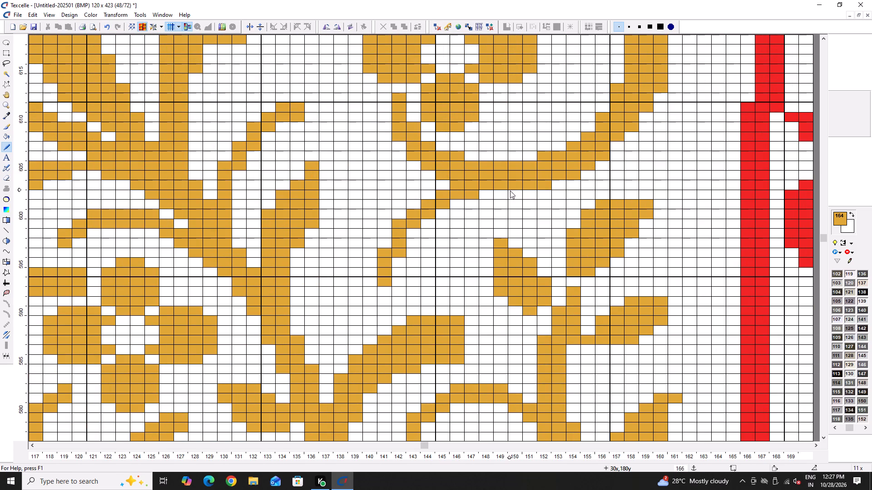
{"action": "left_click_drag", "start_coordinate": [510, 191], "coordinate": [397, 284]}
{"action": "key", "text": "h"}
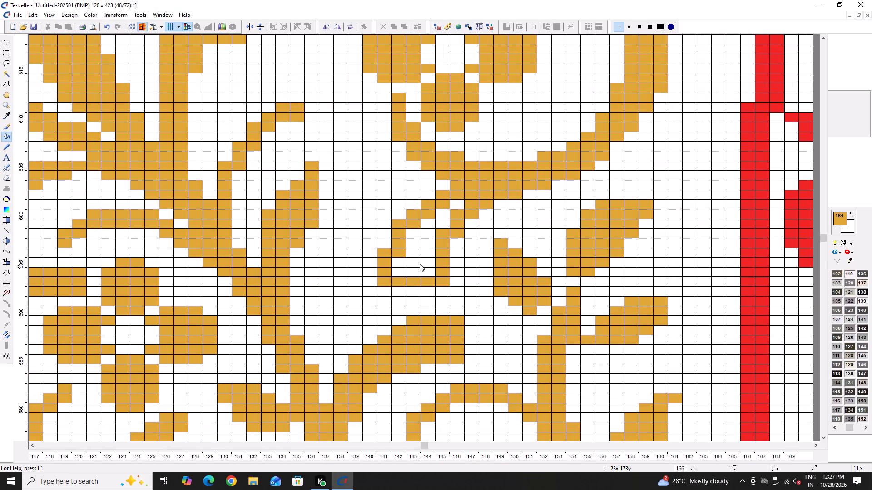
{"action": "left_click", "coordinate": [420, 263]}
{"action": "left_click", "coordinate": [455, 211]}
{"action": "left_click", "coordinate": [456, 204]}
{"action": "key", "text": "space"}
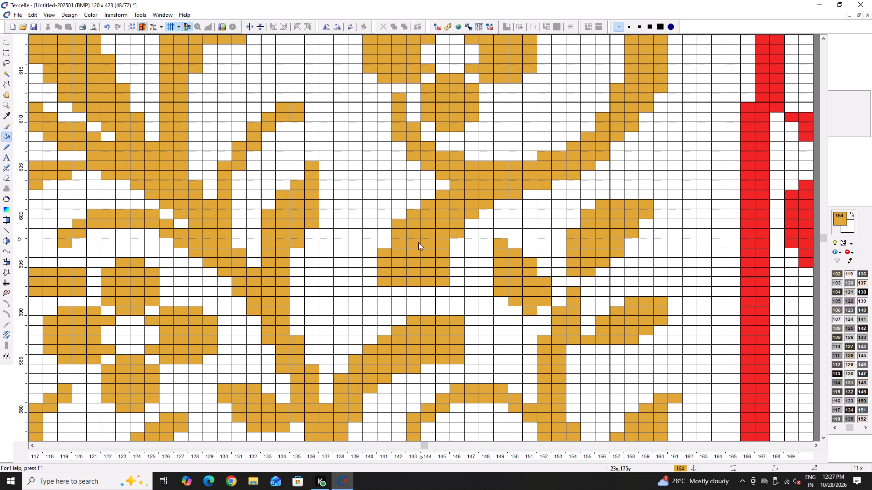
{"action": "key", "text": "x"}
{"action": "right_click_drag", "start_coordinate": [439, 275], "coordinate": [438, 287]}
{"action": "right_click", "coordinate": [398, 223]}
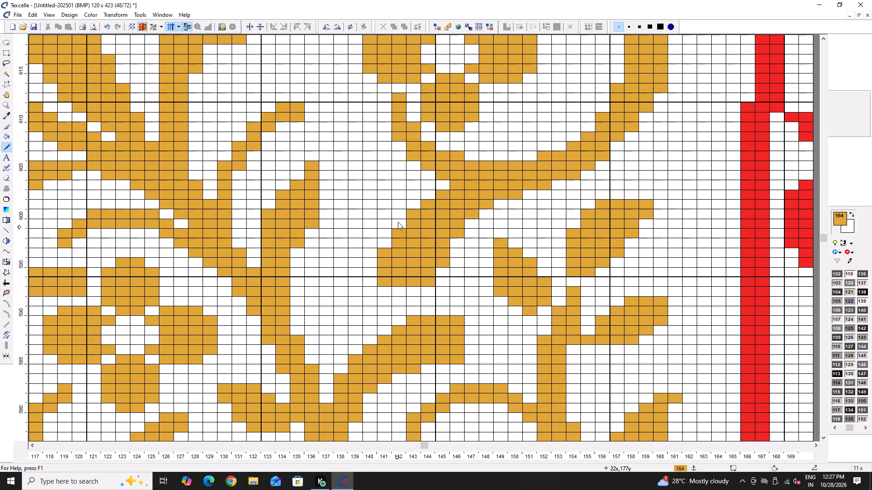
Widen the short upturned sprig into a leaf with gold cells at columns 129–135, rows 602–614.
{"action": "scroll", "coordinate": [400, 232], "scroll_direction": "down", "scroll_amount": 3, "text": "ctrl"}
{"action": "scroll", "coordinate": [448, 268], "scroll_direction": "up", "scroll_amount": 2}
{"action": "scroll", "coordinate": [332, 289], "scroll_direction": "up", "scroll_amount": 1, "text": "ctrl"}
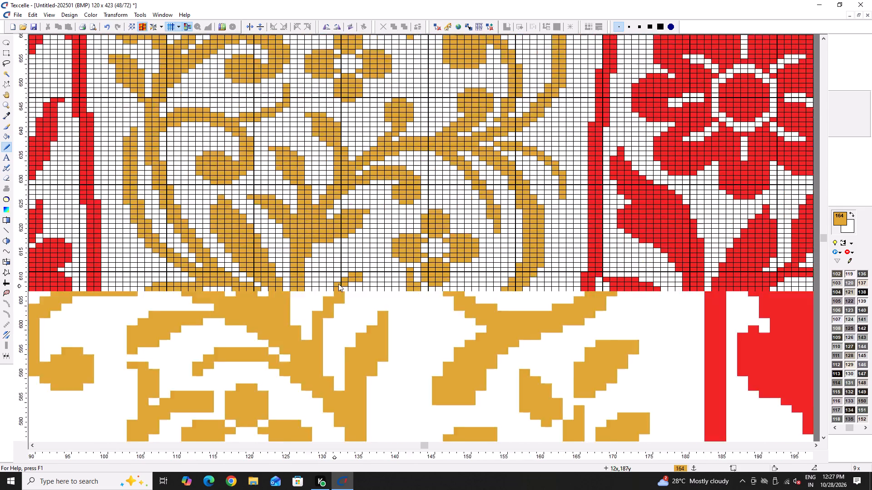
{"action": "scroll", "coordinate": [338, 284], "scroll_direction": "up", "scroll_amount": 2, "text": "ctrl"}
{"action": "left_click_drag", "start_coordinate": [362, 272], "coordinate": [282, 358]}
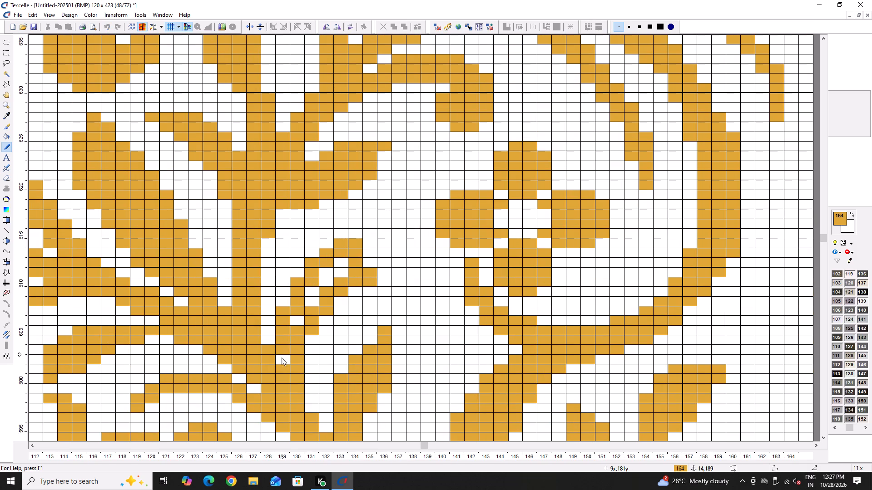
{"action": "left_click_drag", "start_coordinate": [282, 358], "coordinate": [297, 309]}
{"action": "left_click_drag", "start_coordinate": [364, 242], "coordinate": [366, 271]}
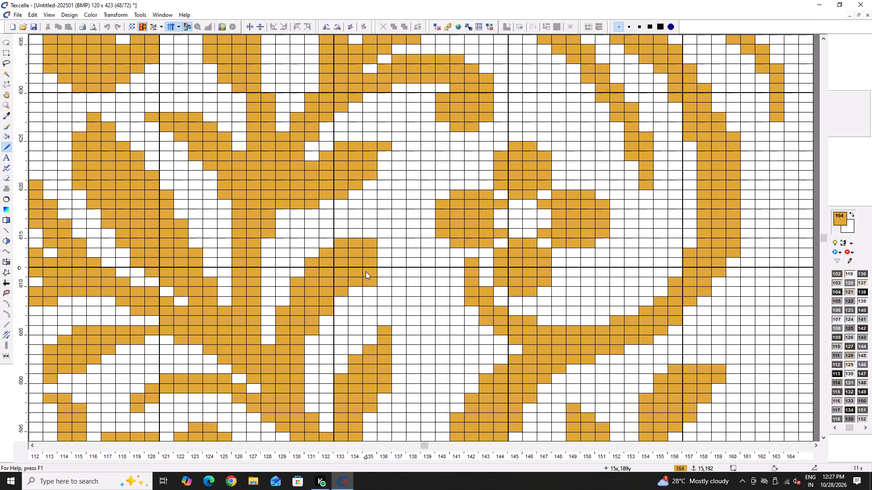
{"action": "left_click_drag", "start_coordinate": [366, 271], "coordinate": [366, 274]}
{"action": "left_click", "coordinate": [352, 291]}
{"action": "left_click", "coordinate": [339, 300]}
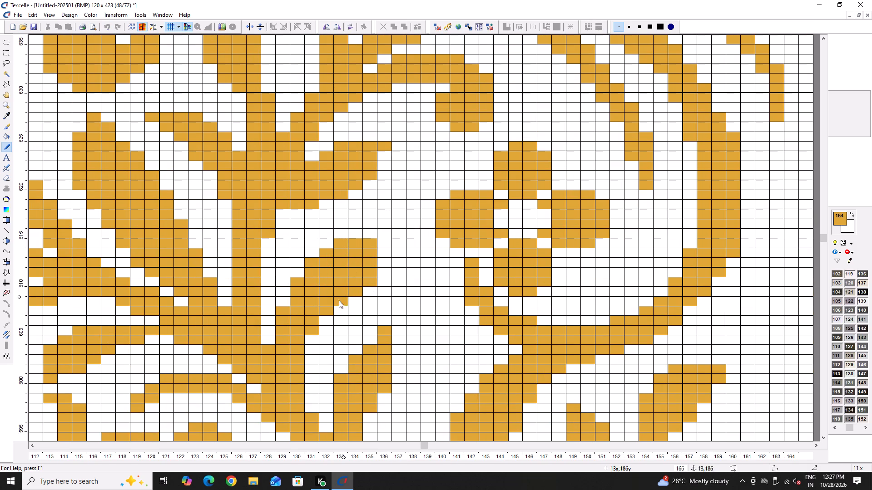
{"action": "left_click", "coordinate": [327, 321]}
{"action": "left_click", "coordinate": [312, 338]}
Trim excess gold cells around the tip of the newly widened upturned leaf.
{"action": "scroll", "coordinate": [340, 305], "scroll_direction": "down", "scroll_amount": 5, "text": "ctrl"}
{"action": "scroll", "coordinate": [360, 282], "scroll_direction": "up", "scroll_amount": 2, "text": "ctrl"}
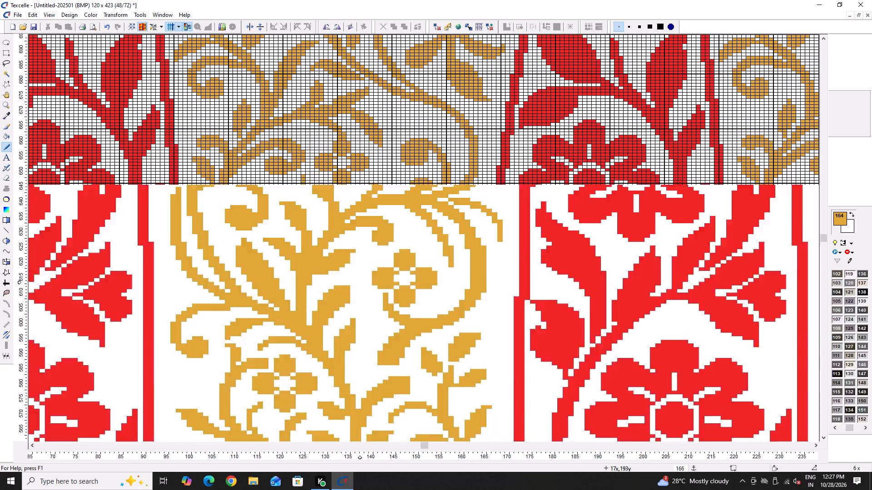
{"action": "scroll", "coordinate": [359, 282], "scroll_direction": "up", "scroll_amount": 3, "text": "ctrl"}
{"action": "right_click", "coordinate": [357, 272]}
{"action": "right_click", "coordinate": [347, 272]}
{"action": "right_click", "coordinate": [353, 279]}
Widen the drooping twig beside the red border into a filled gold leaf at columns 157–163, rows 635–641, removing its thin lower tip.
{"action": "scroll", "coordinate": [394, 297], "scroll_direction": "down", "scroll_amount": 6, "text": "ctrl"}
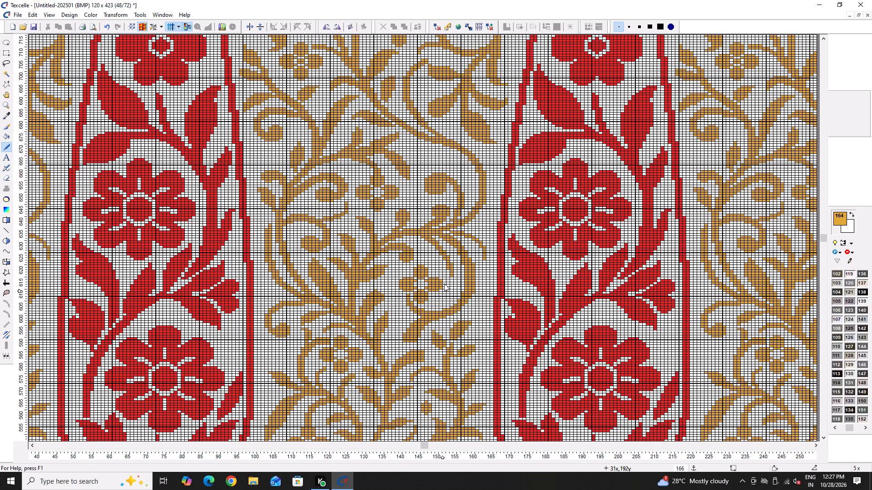
{"action": "scroll", "coordinate": [489, 234], "scroll_direction": "up", "scroll_amount": 7, "text": "ctrl"}
{"action": "right_click_drag", "start_coordinate": [469, 266], "coordinate": [448, 353]}
{"action": "scroll", "coordinate": [373, 217], "scroll_direction": "up", "scroll_amount": 1}
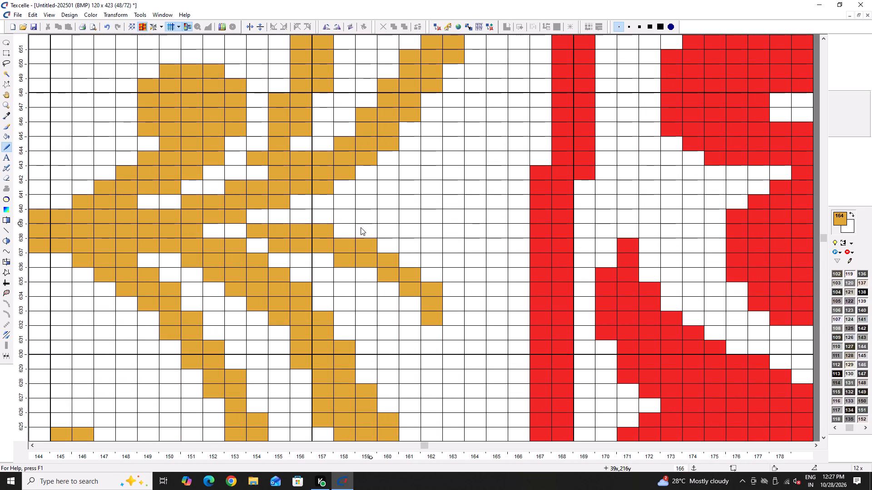
{"action": "left_click_drag", "start_coordinate": [307, 202], "coordinate": [431, 295]}
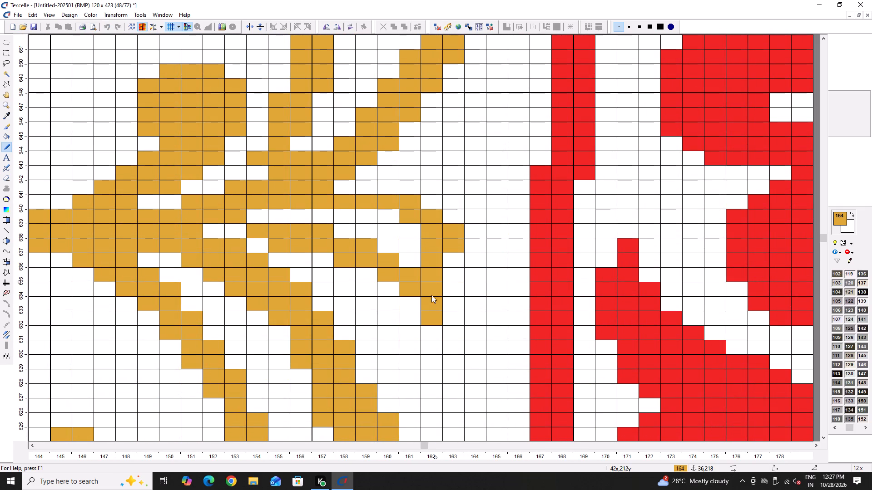
{"action": "left_click_drag", "start_coordinate": [431, 295], "coordinate": [431, 293]}
{"action": "left_click", "coordinate": [431, 289]}
{"action": "left_click_drag", "start_coordinate": [443, 245], "coordinate": [451, 276]}
{"action": "right_click_drag", "start_coordinate": [447, 289], "coordinate": [434, 316]}
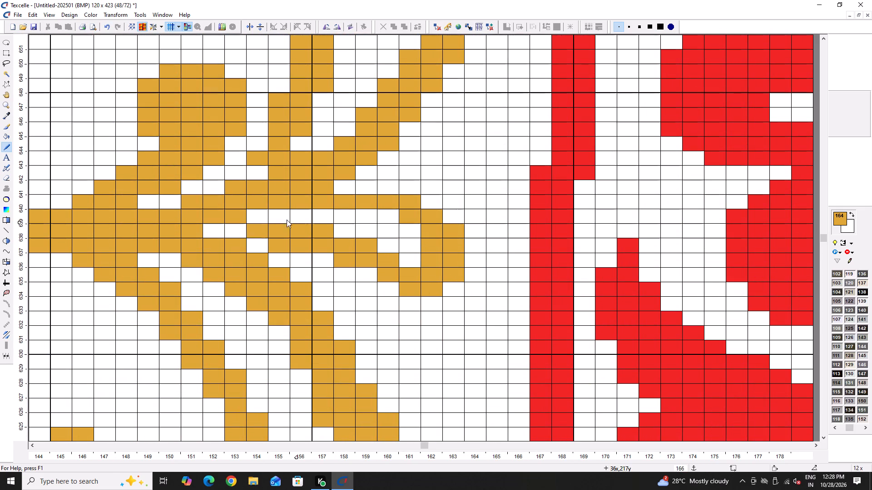
{"action": "key", "text": "h"}
{"action": "left_click", "coordinate": [316, 219]}
{"action": "key", "text": "space"}
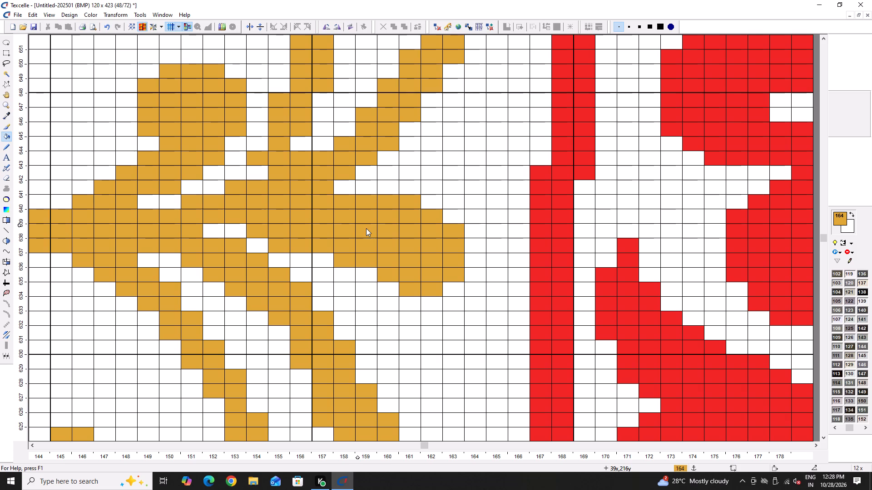
Trim the new leaf's upper edge and tip at columns 160–163, rows 639–641.
{"action": "key", "text": "x"}
{"action": "right_click", "coordinate": [392, 194]}
{"action": "right_click", "coordinate": [396, 195]}
{"action": "right_click", "coordinate": [403, 198]}
{"action": "right_click", "coordinate": [423, 212]}
{"action": "right_click", "coordinate": [425, 216]}
{"action": "right_click", "coordinate": [449, 235]}
{"action": "right_click", "coordinate": [452, 238]}
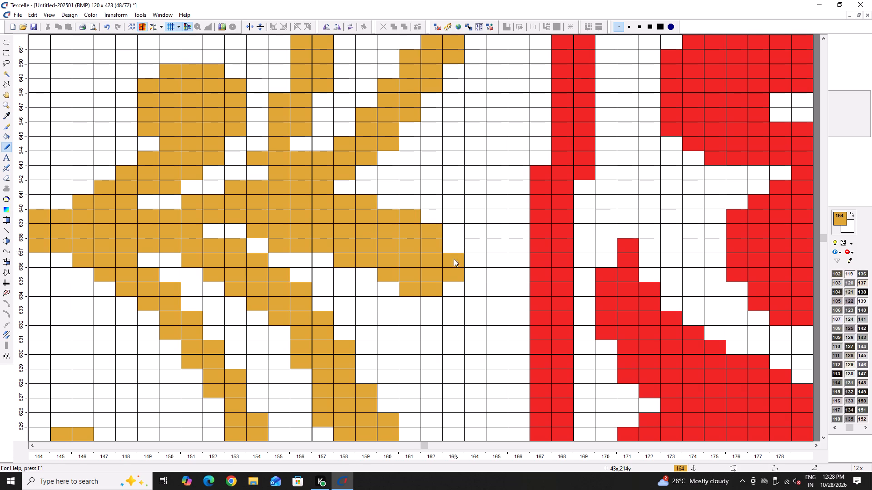
{"action": "left_click_drag", "start_coordinate": [450, 241], "coordinate": [450, 256]}
Fill the small gaps where the leaf joins the branch with gold cells at columns 152–155, rows 638–643.
{"action": "scroll", "coordinate": [438, 254], "scroll_direction": "down", "scroll_amount": 6, "text": "ctrl"}
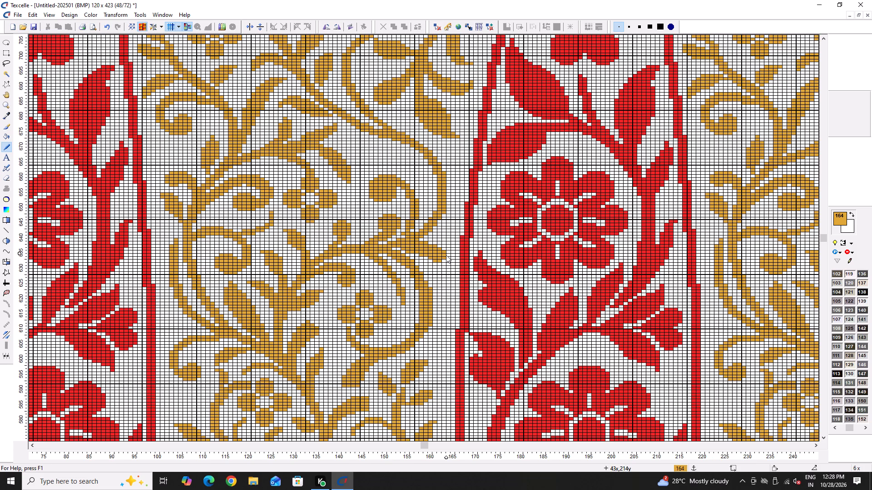
{"action": "scroll", "coordinate": [446, 255], "scroll_direction": "up", "scroll_amount": 6, "text": "ctrl"}
{"action": "left_click", "coordinate": [314, 183]}
{"action": "left_click_drag", "start_coordinate": [306, 188], "coordinate": [304, 193]}
{"action": "left_click_drag", "start_coordinate": [290, 238], "coordinate": [261, 250]}
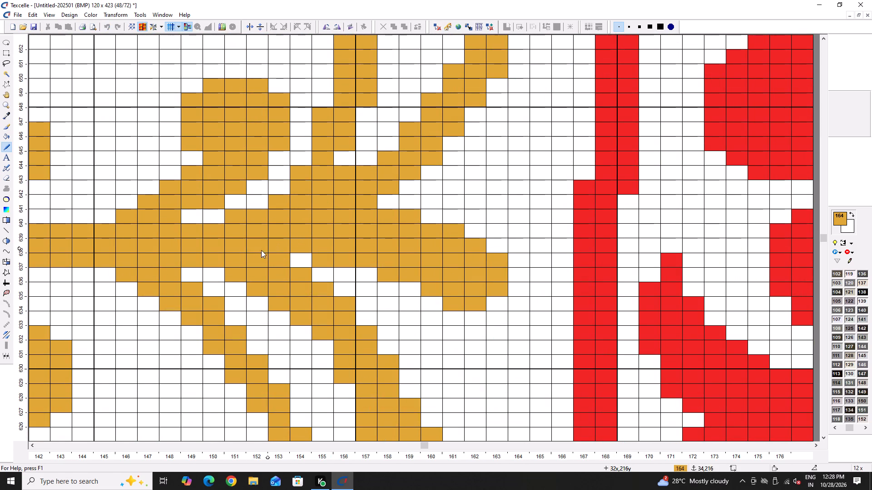
{"action": "left_click_drag", "start_coordinate": [261, 250], "coordinate": [254, 253]}
Trim a further layer of cells from the leaf's upper edge at columns 157–163, rows 638–641.
{"action": "scroll", "coordinate": [297, 233], "scroll_direction": "down", "scroll_amount": 5, "text": "ctrl"}
{"action": "scroll", "coordinate": [315, 231], "scroll_direction": "up", "scroll_amount": 5, "text": "ctrl"}
{"action": "right_click", "coordinate": [318, 220]}
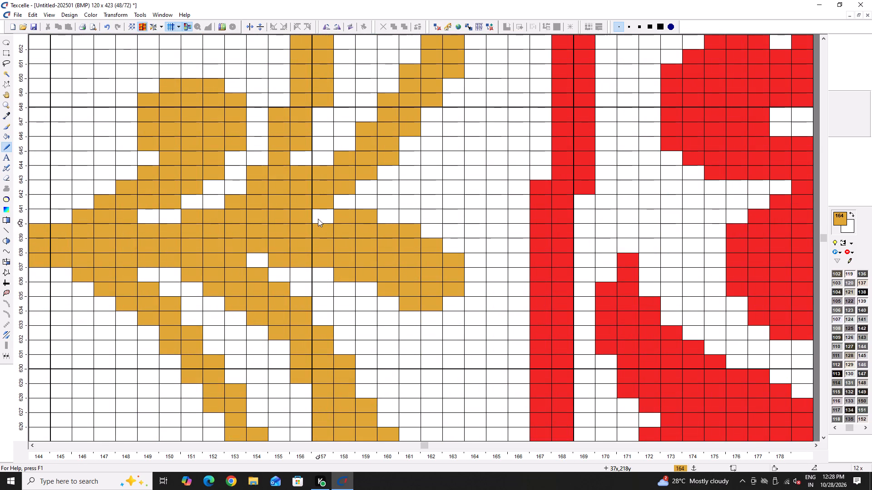
{"action": "right_click_drag", "start_coordinate": [327, 215], "coordinate": [368, 216]}
{"action": "right_click", "coordinate": [397, 227]}
{"action": "right_click", "coordinate": [414, 233]}
{"action": "right_click", "coordinate": [426, 242]}
{"action": "right_click", "coordinate": [450, 257]}
{"action": "right_click", "coordinate": [450, 259]}
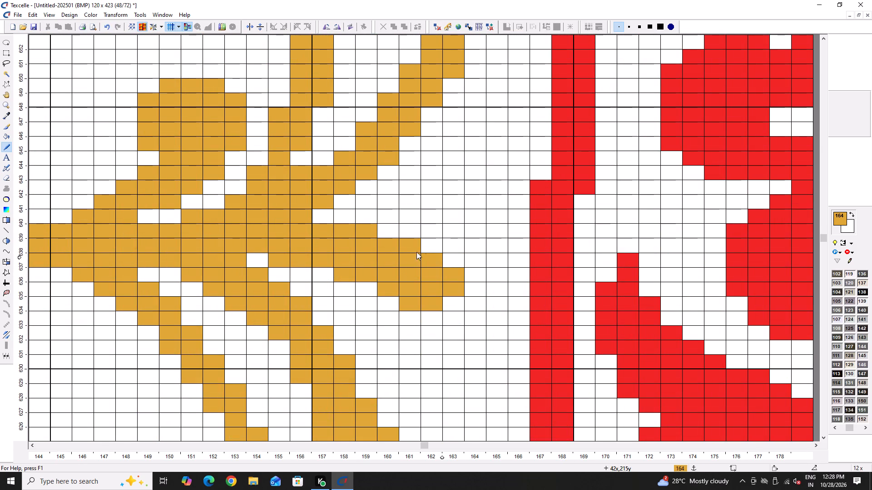
Thicken the thin curved sprig's underside with gold at columns 146–156, rows 712–715, and erase the corner cell at column 147, row 717.
{"action": "scroll", "coordinate": [414, 253], "scroll_direction": "down", "scroll_amount": 5, "text": "ctrl"}
{"action": "scroll", "coordinate": [404, 251], "scroll_direction": "up", "scroll_amount": 1, "text": "ctrl"}
{"action": "scroll", "coordinate": [248, 200], "scroll_direction": "up", "scroll_amount": 2}
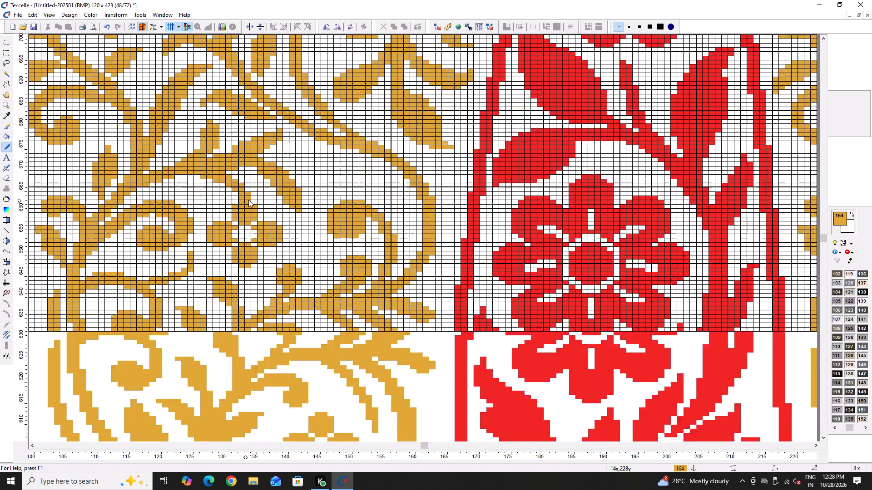
{"action": "scroll", "coordinate": [248, 200], "scroll_direction": "up", "scroll_amount": 3}
{"action": "scroll", "coordinate": [325, 191], "scroll_direction": "up", "scroll_amount": 5, "text": "ctrl"}
{"action": "left_click_drag", "start_coordinate": [327, 204], "coordinate": [339, 209]}
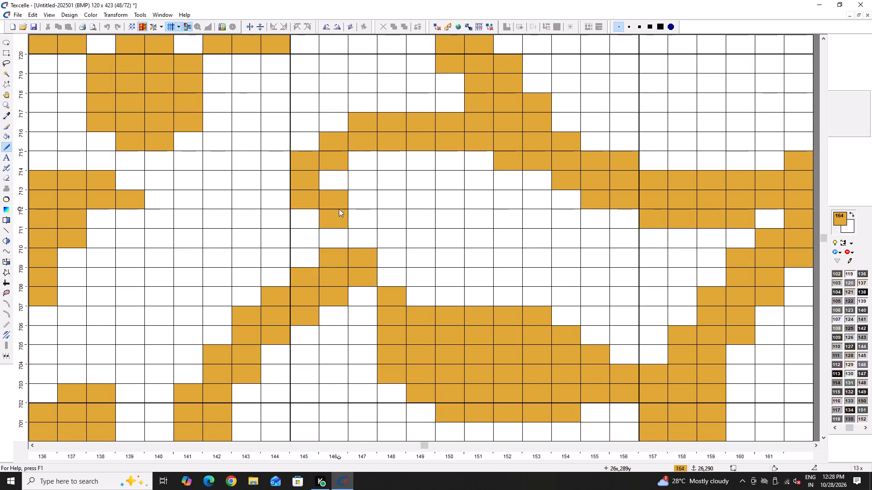
{"action": "left_click_drag", "start_coordinate": [339, 209], "coordinate": [479, 171]}
{"action": "left_click_drag", "start_coordinate": [478, 162], "coordinate": [338, 187]}
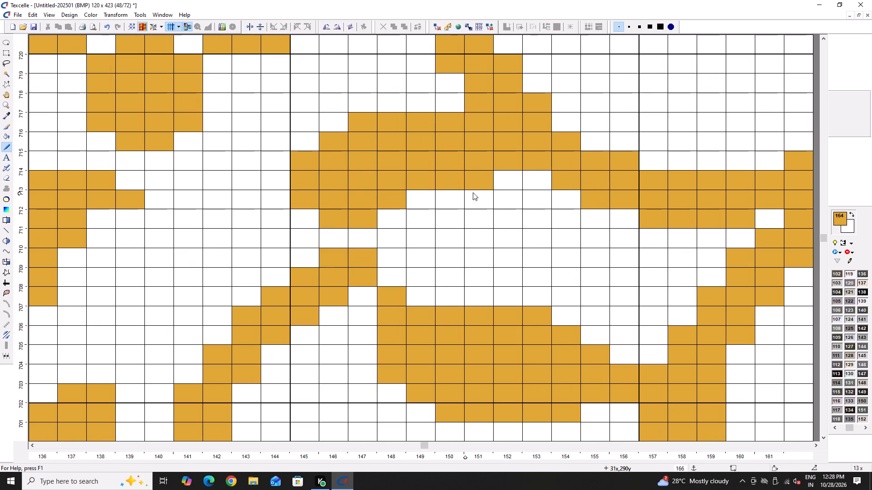
{"action": "left_click_drag", "start_coordinate": [503, 176], "coordinate": [534, 176]}
{"action": "left_click_drag", "start_coordinate": [406, 198], "coordinate": [411, 198]}
{"action": "right_click_drag", "start_coordinate": [362, 120], "coordinate": [357, 121]}
{"action": "right_click", "coordinate": [357, 121]}
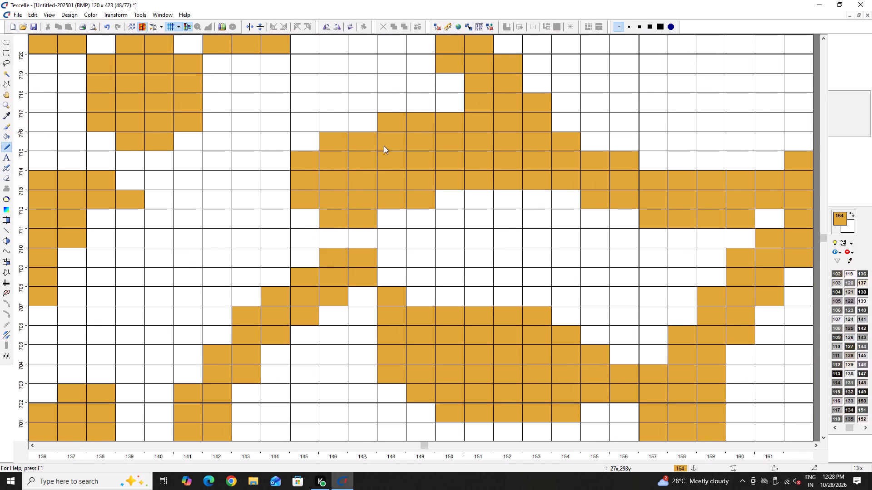
{"action": "left_click", "coordinate": [570, 189]}
{"action": "left_click", "coordinate": [613, 207]}
{"action": "left_click", "coordinate": [573, 190]}
{"action": "left_click", "coordinate": [624, 212]}
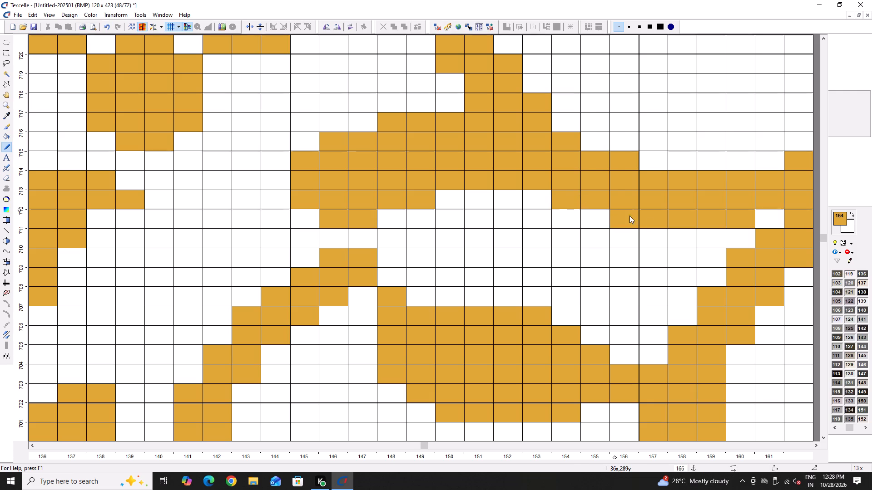
Trim the thickened sprig's blunt tip into a taper at columns 145–147, rows 712–716.
{"action": "scroll", "coordinate": [525, 186], "scroll_direction": "down", "scroll_amount": 5, "text": "ctrl"}
{"action": "scroll", "coordinate": [491, 183], "scroll_direction": "up", "scroll_amount": 5, "text": "ctrl"}
{"action": "right_click", "coordinate": [444, 136]}
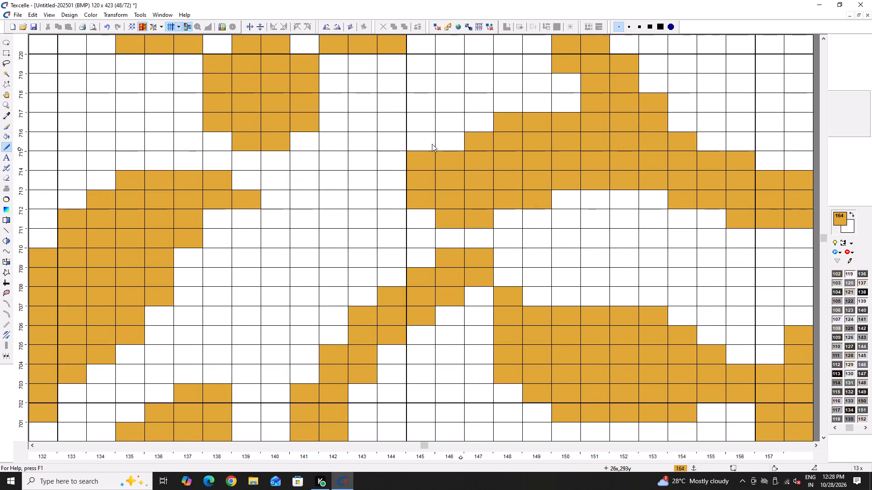
{"action": "right_click", "coordinate": [422, 155]}
{"action": "scroll", "coordinate": [464, 174], "scroll_direction": "down", "scroll_amount": 6, "text": "ctrl"}
{"action": "scroll", "coordinate": [461, 173], "scroll_direction": "up", "scroll_amount": 6, "text": "ctrl"}
{"action": "right_click_drag", "start_coordinate": [401, 156], "coordinate": [396, 202]}
{"action": "right_click", "coordinate": [396, 203]}
{"action": "right_click_drag", "start_coordinate": [404, 206], "coordinate": [421, 226]}
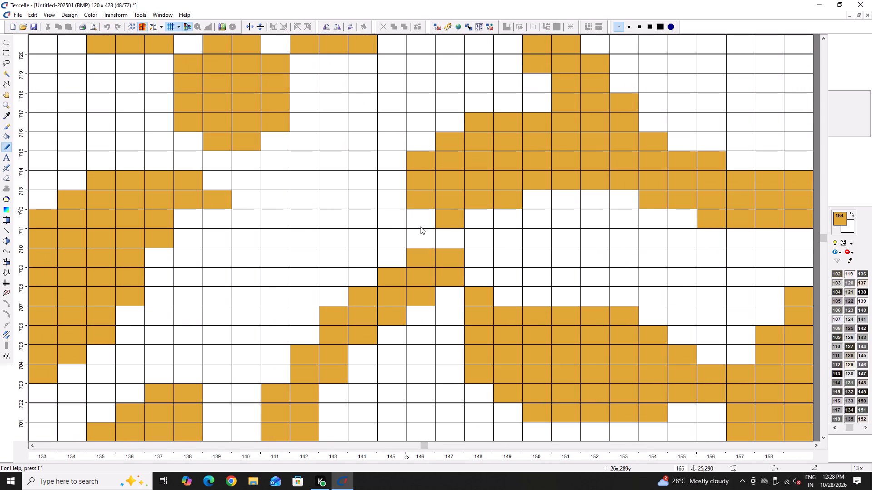
{"action": "right_click_drag", "start_coordinate": [421, 226], "coordinate": [449, 230]}
{"action": "right_click", "coordinate": [461, 231]}
{"action": "right_click_drag", "start_coordinate": [426, 204], "coordinate": [429, 208]}
{"action": "right_click", "coordinate": [429, 209]}
{"action": "right_click_drag", "start_coordinate": [445, 216], "coordinate": [456, 228]}
{"action": "right_click", "coordinate": [456, 228]}
Erase the hooked end of the drooping curl and widen it into a filled gold leaf at columns 131–139, rows 111–122.
{"action": "scroll", "coordinate": [461, 218], "scroll_direction": "down", "scroll_amount": 6, "text": "ctrl"}
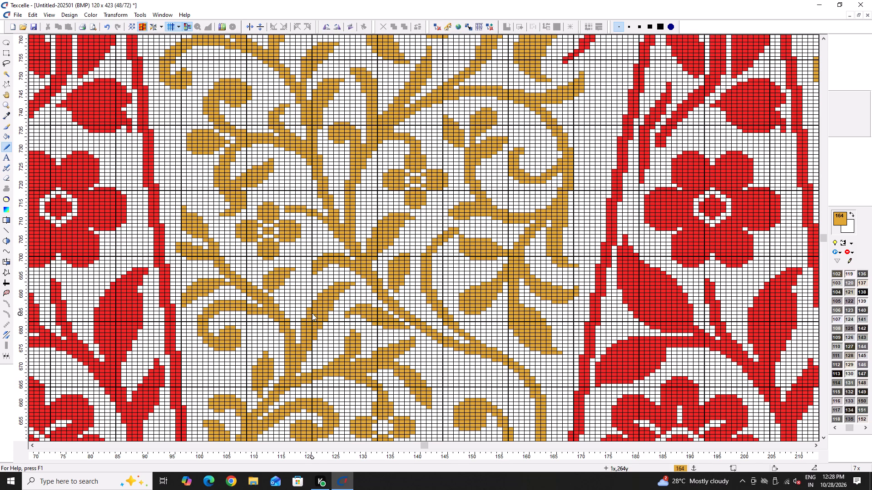
{"action": "scroll", "coordinate": [312, 313], "scroll_direction": "down", "scroll_amount": 6, "text": "ctrl"}
{"action": "scroll", "coordinate": [320, 144], "scroll_direction": "up", "scroll_amount": 7, "text": "ctrl"}
{"action": "scroll", "coordinate": [318, 176], "scroll_direction": "up", "scroll_amount": 2}
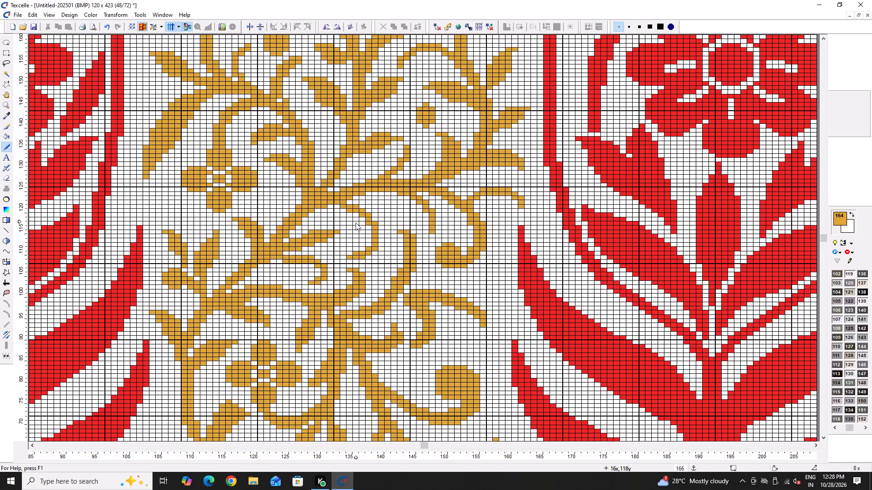
{"action": "scroll", "coordinate": [356, 223], "scroll_direction": "up", "scroll_amount": 4, "text": "ctrl"}
{"action": "right_click_drag", "start_coordinate": [412, 289], "coordinate": [365, 318]}
{"action": "right_click_drag", "start_coordinate": [367, 317], "coordinate": [385, 307]}
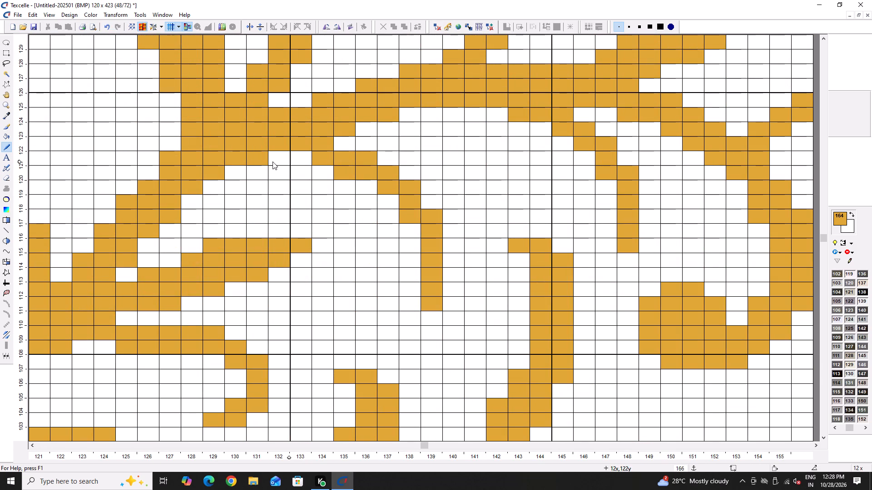
{"action": "left_click_drag", "start_coordinate": [261, 166], "coordinate": [434, 303]}
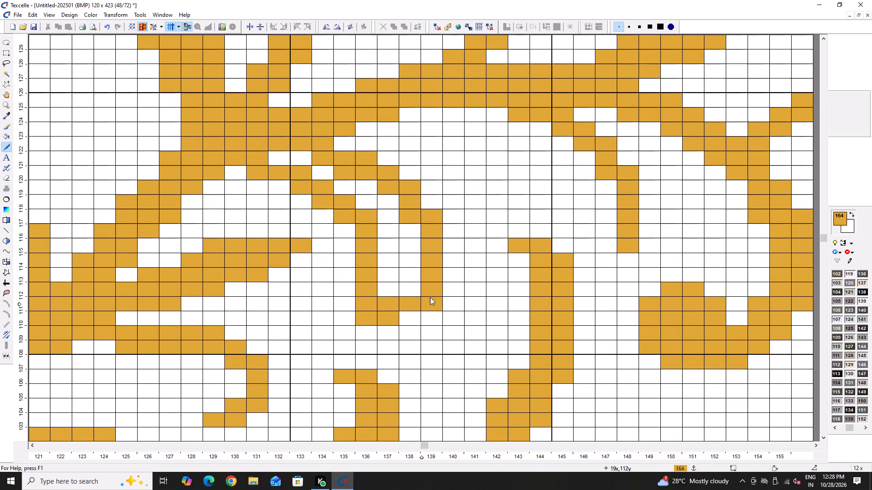
{"action": "key", "text": "h"}
{"action": "left_click", "coordinate": [411, 269]}
{"action": "left_click", "coordinate": [323, 169]}
{"action": "left_click", "coordinate": [282, 152]}
{"action": "left_click", "coordinate": [295, 159]}
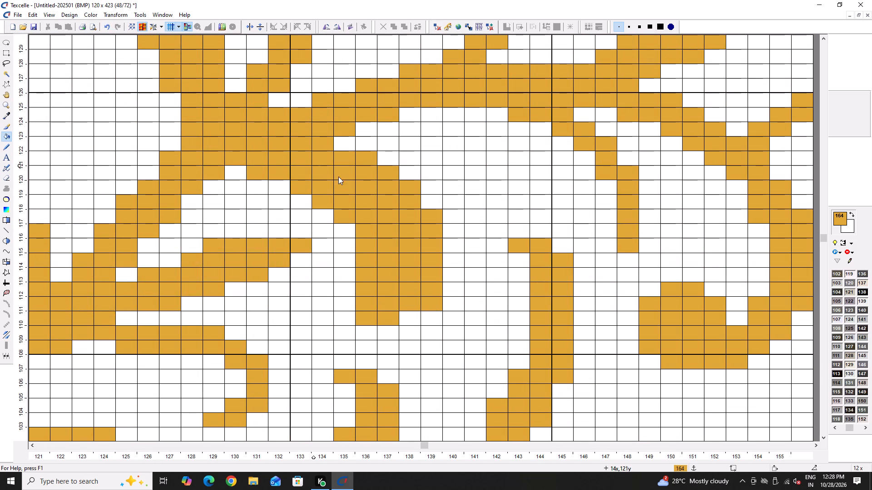
Trim the leaf's bottom cells at columns 136–137, row 111, and smooth its branch junction at columns 128–132, rows 119–121.
{"action": "key", "text": "space"}
{"action": "key", "text": "x"}
{"action": "right_click_drag", "start_coordinate": [411, 316], "coordinate": [367, 322]}
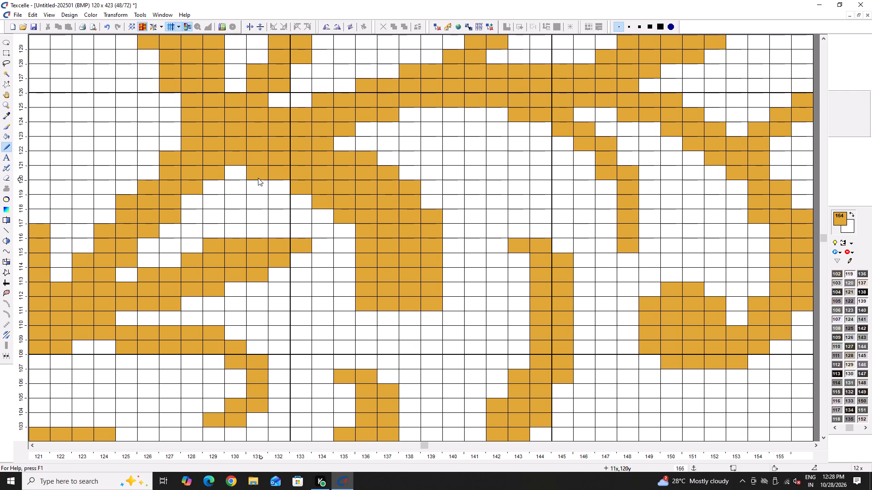
{"action": "left_click", "coordinate": [238, 172]}
{"action": "left_click", "coordinate": [295, 186]}
{"action": "left_click", "coordinate": [275, 186]}
{"action": "left_click", "coordinate": [227, 186]}
{"action": "left_click", "coordinate": [208, 186]}
{"action": "right_click", "coordinate": [231, 191]}
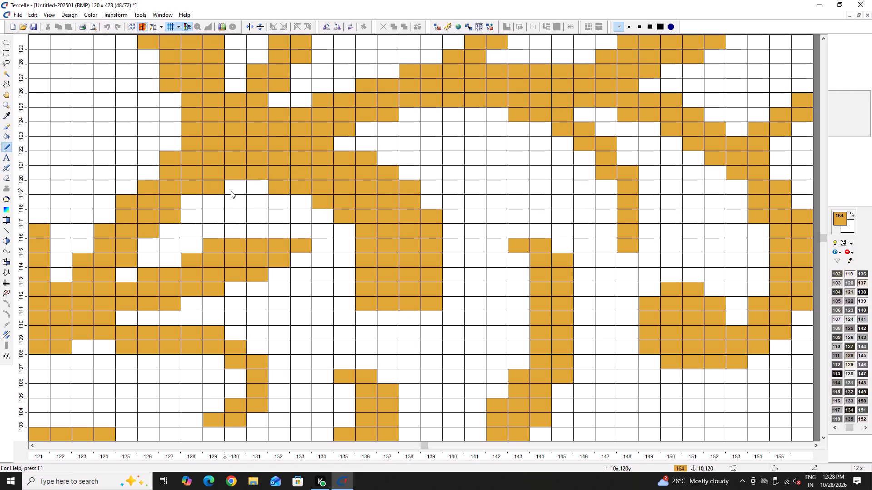
{"action": "left_click", "coordinate": [198, 198]}
Remove the small thin leaf and the curl beneath it at columns 122–133, rows 104–116, cutting them from the stem.
{"action": "scroll", "coordinate": [310, 177], "scroll_direction": "down", "scroll_amount": 4, "text": "ctrl"}
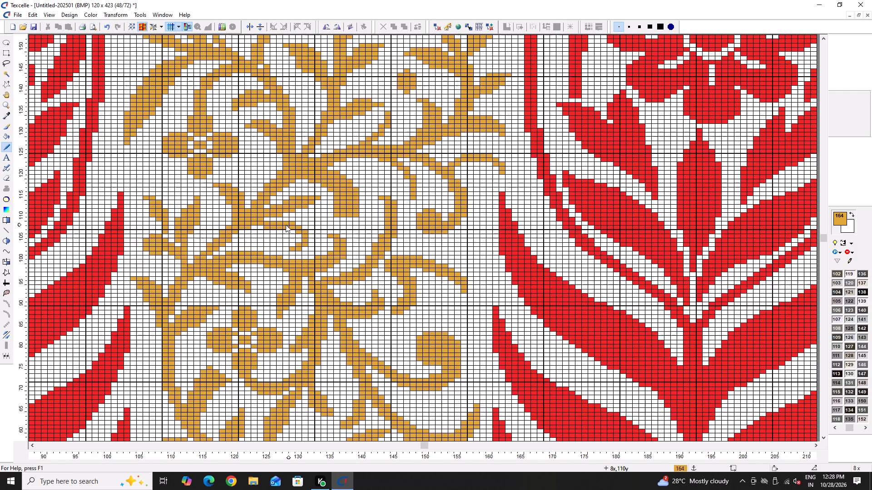
{"action": "scroll", "coordinate": [284, 225], "scroll_direction": "up", "scroll_amount": 4, "text": "ctrl"}
{"action": "right_click_drag", "start_coordinate": [225, 197], "coordinate": [257, 175]}
{"action": "right_click_drag", "start_coordinate": [208, 226], "coordinate": [205, 235]}
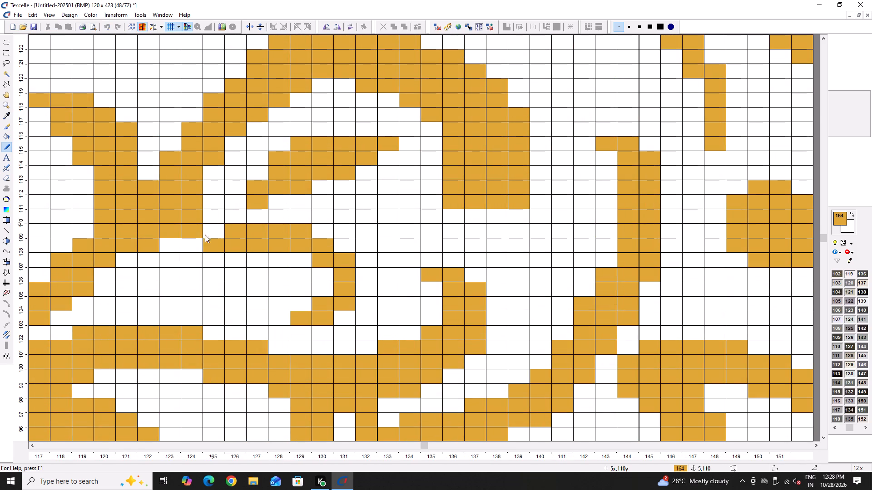
{"action": "right_click_drag", "start_coordinate": [205, 235], "coordinate": [194, 214]}
{"action": "right_click_drag", "start_coordinate": [168, 234], "coordinate": [167, 238]}
{"action": "key", "text": "j"}
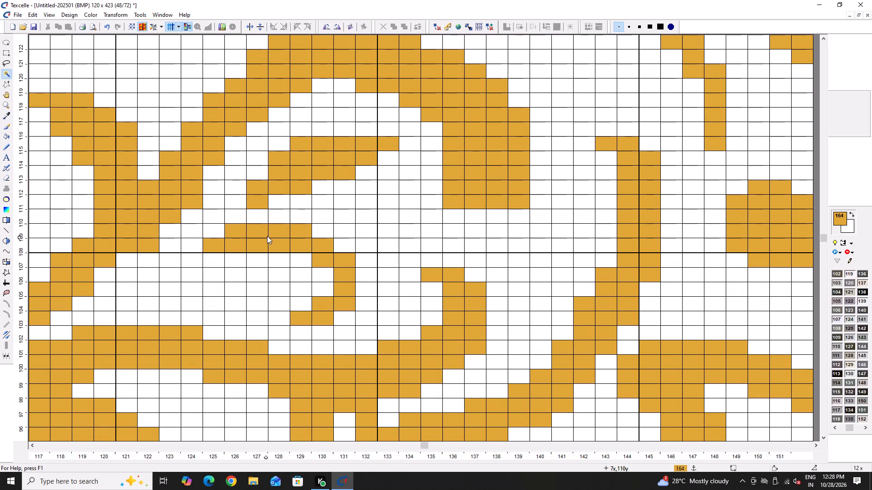
{"action": "key", "text": "h"}
{"action": "right_click_drag", "start_coordinate": [298, 182], "coordinate": [295, 170]}
{"action": "right_click", "coordinate": [282, 237]}
{"action": "key", "text": "x"}
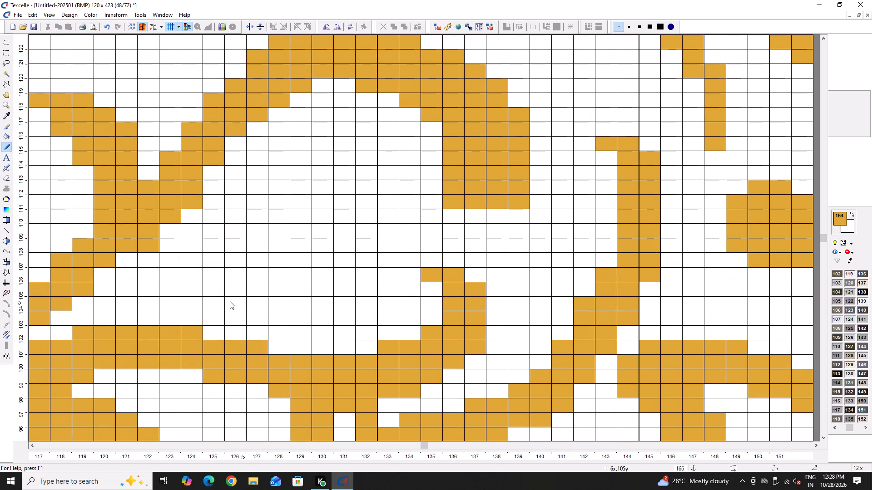
Outline and fill a broad gold leaf in the cleared space at columns 122–133, rows 106–114, leaving a gap beside the stem.
{"action": "scroll", "coordinate": [228, 301], "scroll_direction": "up", "scroll_amount": 1}
{"action": "right_click", "coordinate": [150, 285]}
{"action": "left_click_drag", "start_coordinate": [159, 308], "coordinate": [345, 254]}
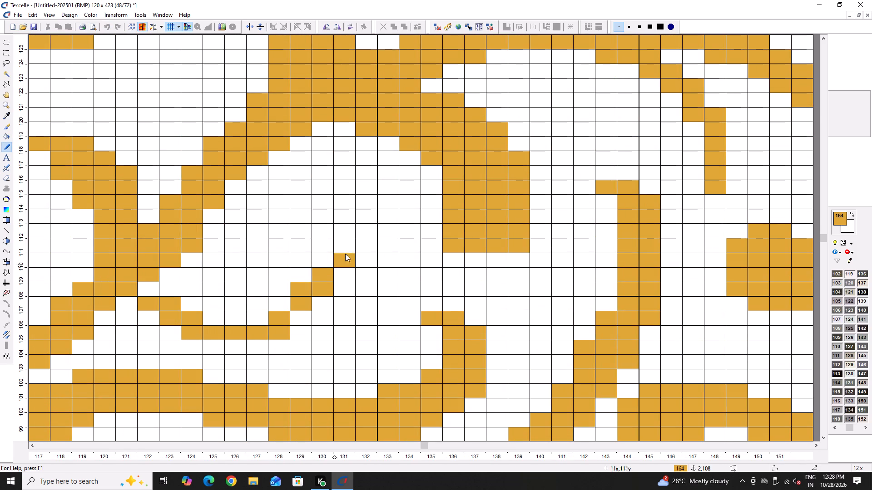
{"action": "left_click_drag", "start_coordinate": [345, 254], "coordinate": [247, 221]}
{"action": "right_click", "coordinate": [196, 249]}
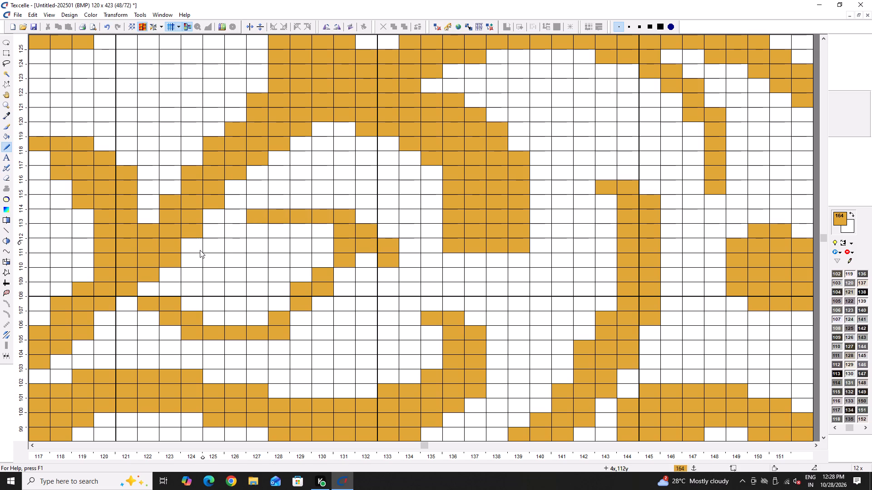
{"action": "left_click", "coordinate": [234, 230]}
{"action": "left_click_drag", "start_coordinate": [212, 248], "coordinate": [208, 256]}
{"action": "left_click_drag", "start_coordinate": [191, 272], "coordinate": [190, 277]}
{"action": "left_click", "coordinate": [179, 285]}
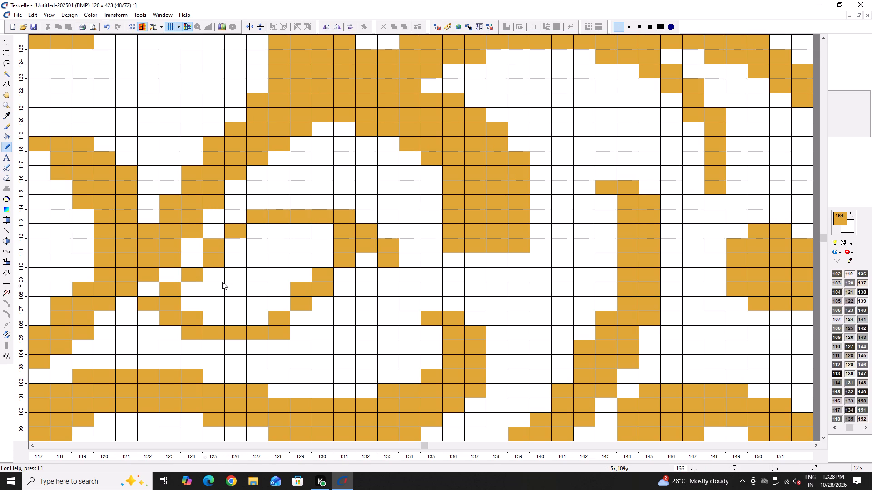
{"action": "key", "text": "h"}
{"action": "left_click", "coordinate": [260, 283]}
{"action": "key", "text": "space"}
Trim stray cells from the broad leaf's lower edge and tip at columns 127–133, rows 106–111.
{"action": "key", "text": "c"}
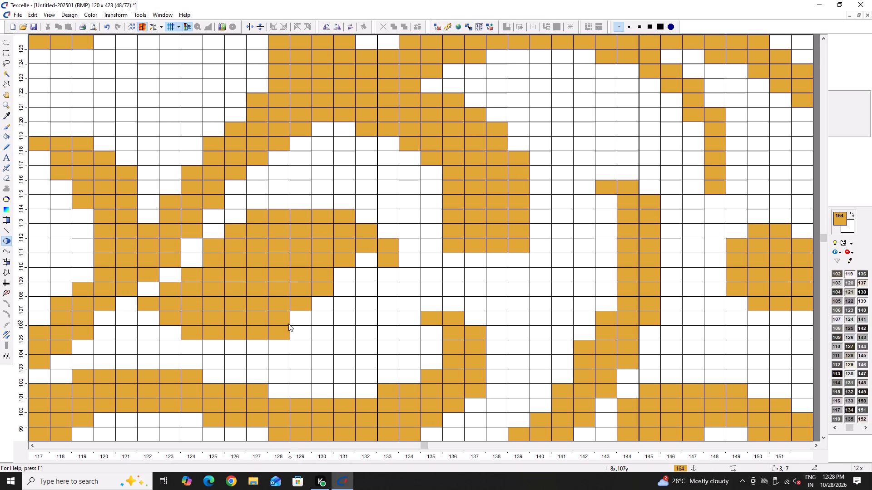
{"action": "right_click", "coordinate": [284, 326]}
{"action": "right_click", "coordinate": [269, 332]}
{"action": "right_click", "coordinate": [268, 333]}
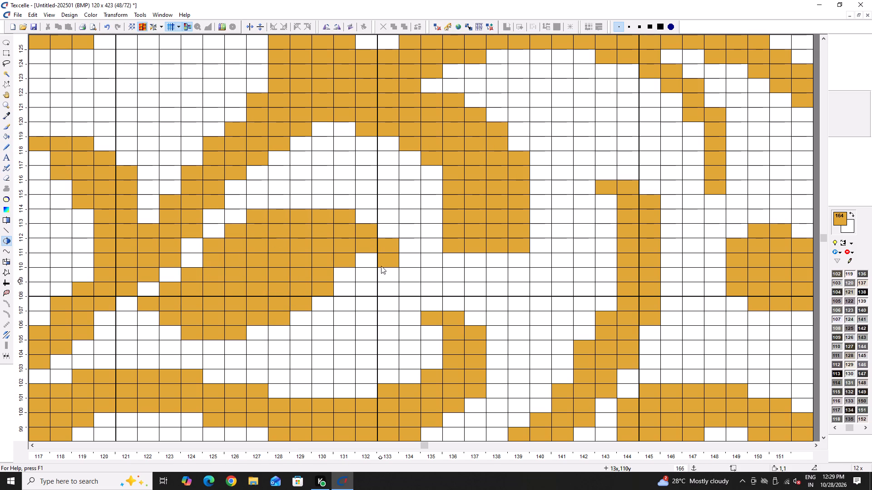
{"action": "right_click", "coordinate": [382, 257]}
{"action": "right_click", "coordinate": [382, 257]}
{"action": "right_click_drag", "start_coordinate": [336, 293], "coordinate": [332, 295]}
{"action": "right_click", "coordinate": [351, 262]}
{"action": "right_click", "coordinate": [351, 263]}
{"action": "right_click", "coordinate": [308, 314]}
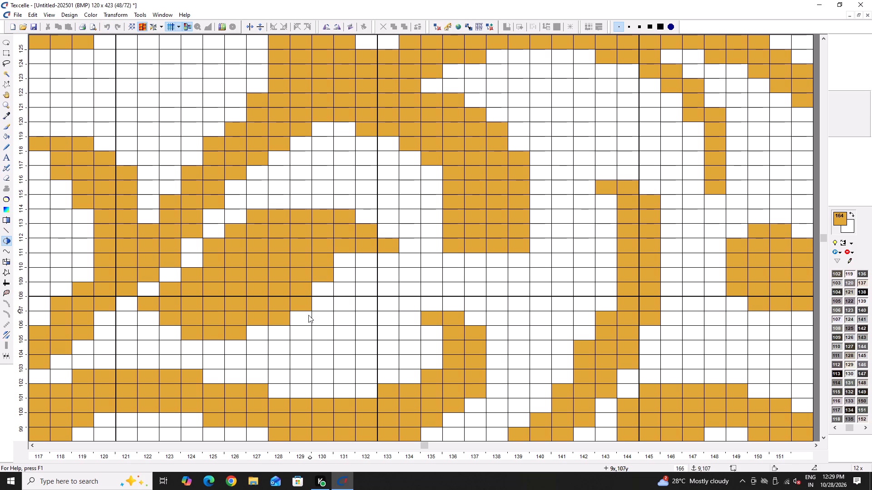
Shave more cells off the broad leaf's lower edge and tip at columns 128–133, rows 107–112, to taper it.
{"action": "right_click_drag", "start_coordinate": [289, 327], "coordinate": [284, 328]}
{"action": "right_click", "coordinate": [297, 309]}
{"action": "right_click", "coordinate": [288, 318]}
{"action": "right_click", "coordinate": [332, 278]}
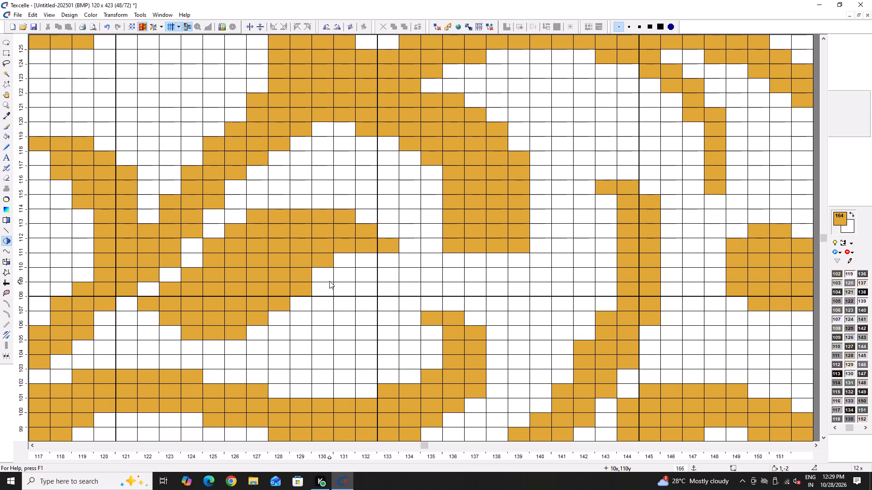
{"action": "right_click", "coordinate": [379, 252]}
{"action": "right_click", "coordinate": [330, 265]}
{"action": "right_click", "coordinate": [342, 252]}
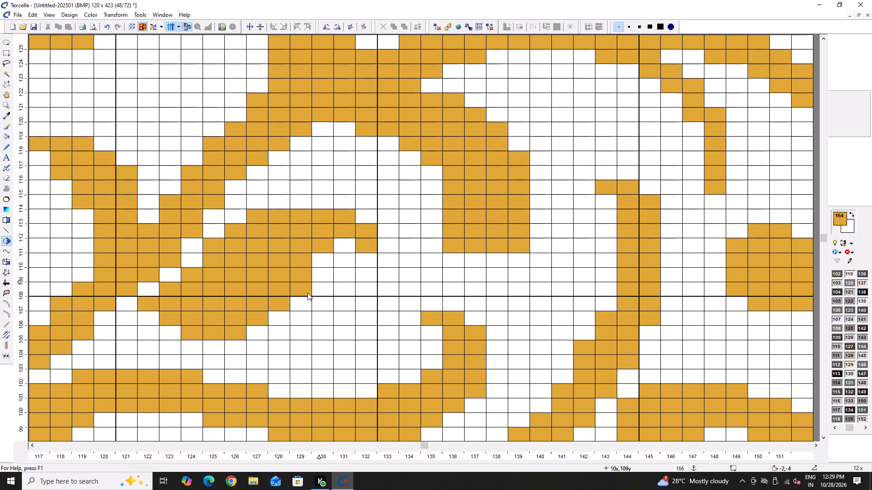
{"action": "right_click", "coordinate": [304, 299]}
{"action": "right_click_drag", "start_coordinate": [306, 288], "coordinate": [306, 294]}
{"action": "right_click", "coordinate": [362, 252]}
{"action": "scroll", "coordinate": [284, 318], "scroll_direction": "down", "scroll_amount": 6, "text": "ctrl"}
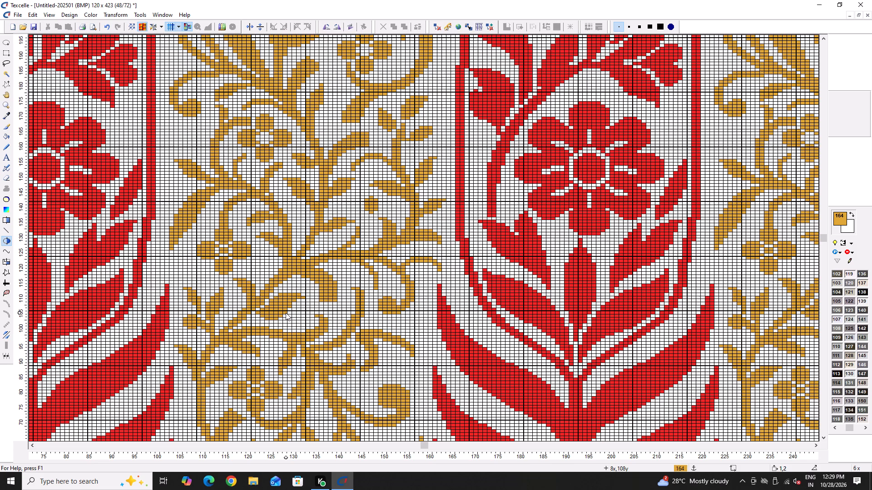
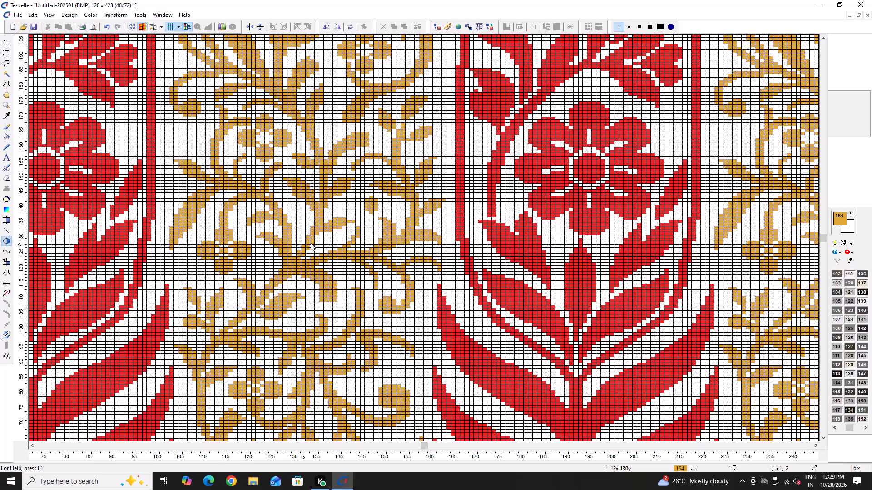
Erase the thin arched sprig branching off the large curl at columns 154–162, rows 122–126.
{"action": "scroll", "coordinate": [427, 251], "scroll_direction": "up", "scroll_amount": 6, "text": "ctrl"}
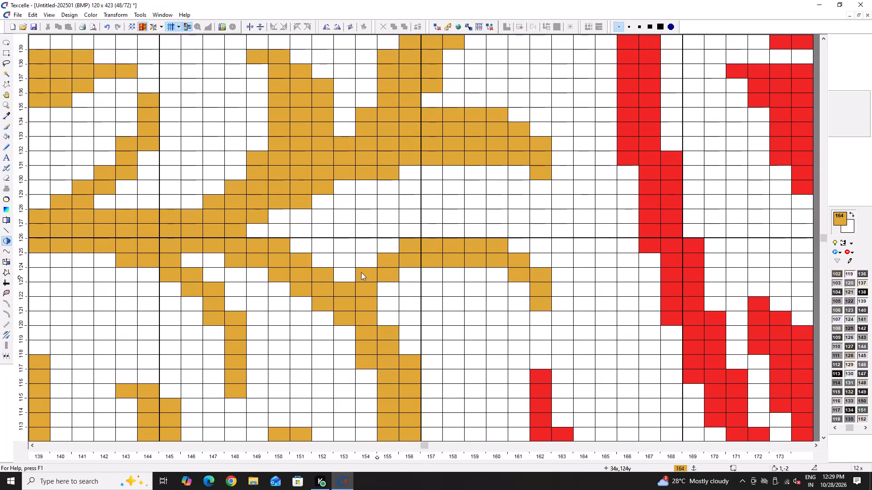
{"action": "right_click_drag", "start_coordinate": [361, 272], "coordinate": [367, 291]}
{"action": "key", "text": "x"}
{"action": "right_click_drag", "start_coordinate": [391, 251], "coordinate": [389, 282]}
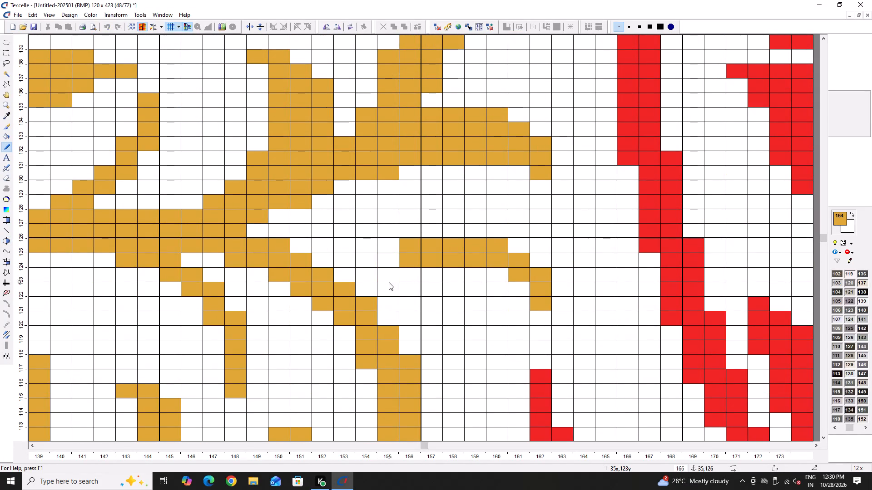
{"action": "right_click_drag", "start_coordinate": [389, 282], "coordinate": [390, 280]}
{"action": "right_click_drag", "start_coordinate": [416, 240], "coordinate": [420, 266]}
{"action": "right_click_drag", "start_coordinate": [434, 245], "coordinate": [438, 268]}
{"action": "right_click_drag", "start_coordinate": [461, 240], "coordinate": [461, 269]}
{"action": "right_click_drag", "start_coordinate": [486, 242], "coordinate": [483, 276]}
{"action": "right_click_drag", "start_coordinate": [506, 246], "coordinate": [502, 278]}
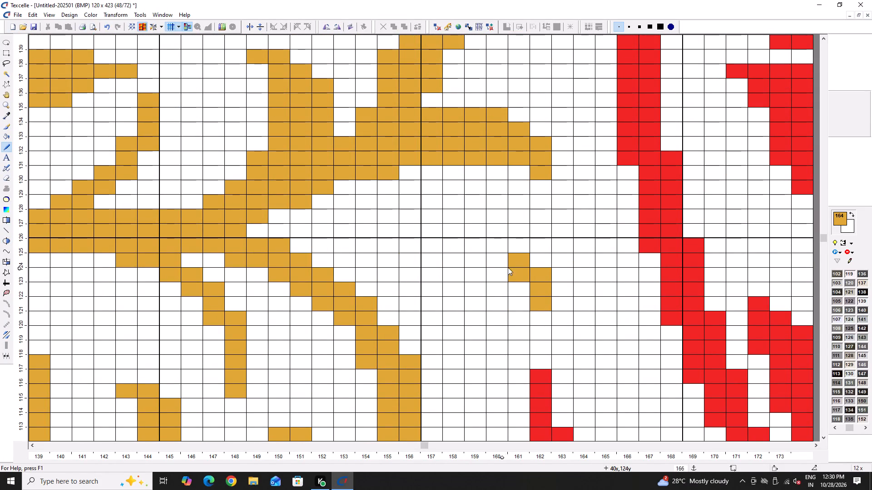
{"action": "right_click_drag", "start_coordinate": [518, 254], "coordinate": [522, 279]}
{"action": "right_click_drag", "start_coordinate": [545, 265], "coordinate": [545, 313]}
Smooth the large curl's inner edge at columns 153–154, rows 116–120, trimming the surplus cells at column 154.
{"action": "scroll", "coordinate": [386, 300], "scroll_direction": "down", "scroll_amount": 3, "text": "ctrl"}
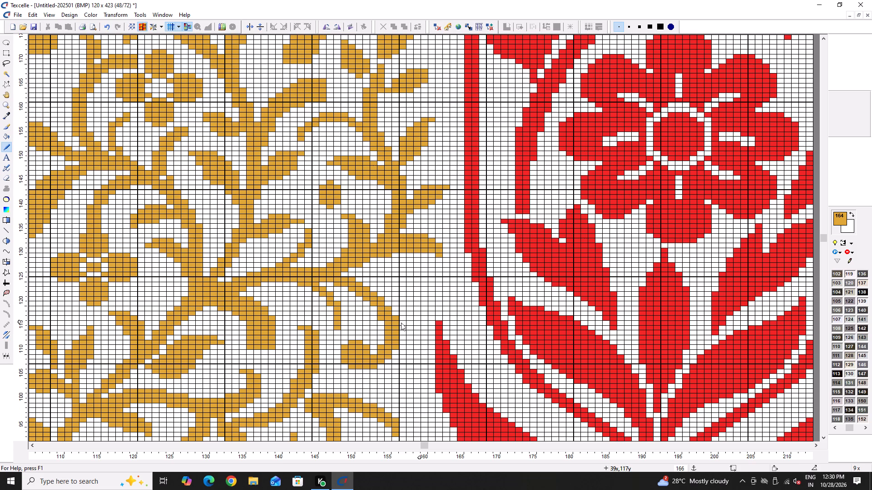
{"action": "scroll", "coordinate": [377, 322], "scroll_direction": "up", "scroll_amount": 3, "text": "ctrl"}
{"action": "left_click", "coordinate": [370, 277]}
{"action": "left_click", "coordinate": [395, 326]}
{"action": "left_click", "coordinate": [391, 313]}
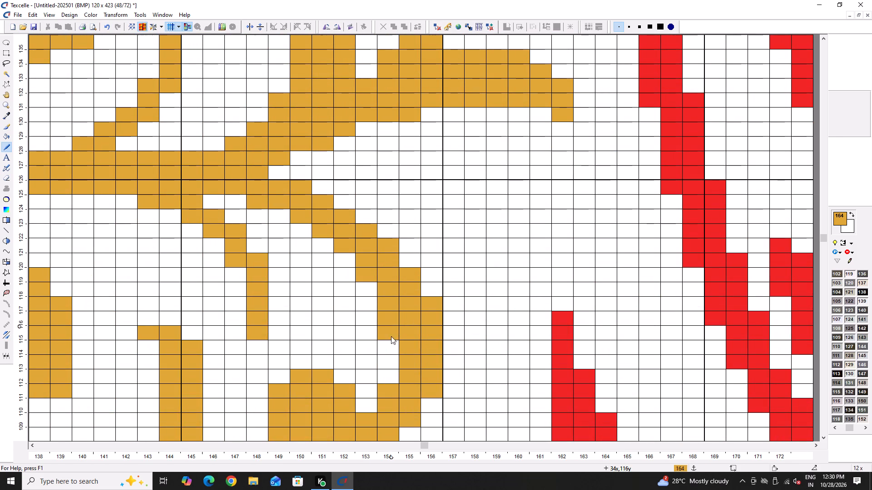
{"action": "right_click", "coordinate": [391, 336]}
{"action": "right_click", "coordinate": [396, 326]}
{"action": "right_click", "coordinate": [391, 323]}
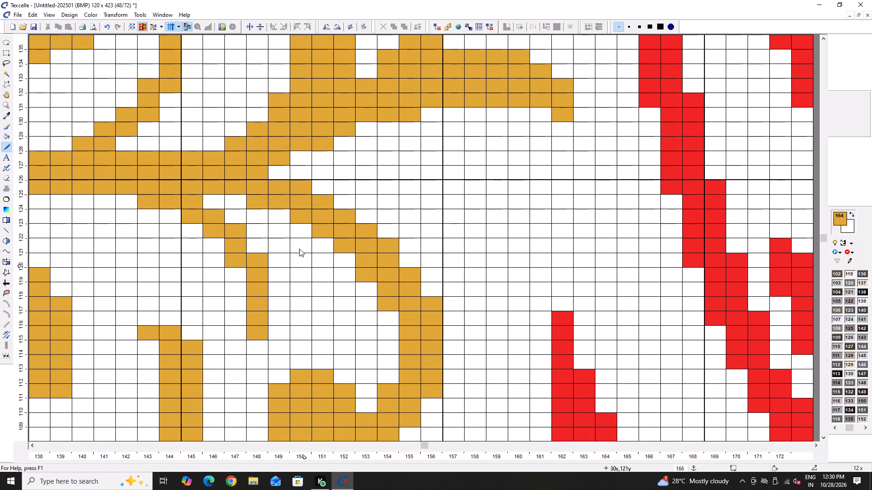
Outline and fill a gold leaf over the thin sprig below the branch at columns 138–148, rows 117–125, trimming its tip.
{"action": "scroll", "coordinate": [290, 232], "scroll_direction": "down", "scroll_amount": 2, "text": "ctrl"}
{"action": "scroll", "coordinate": [163, 231], "scroll_direction": "up", "scroll_amount": 1, "text": "ctrl"}
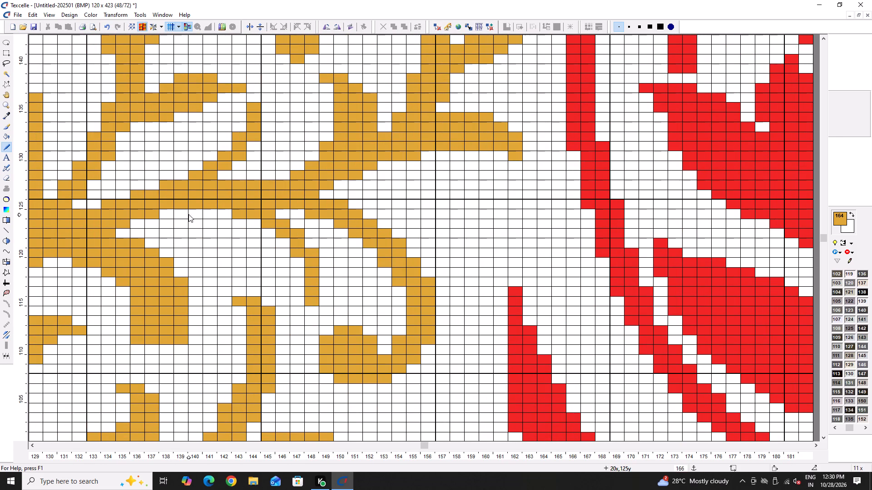
{"action": "left_click_drag", "start_coordinate": [167, 213], "coordinate": [295, 291]}
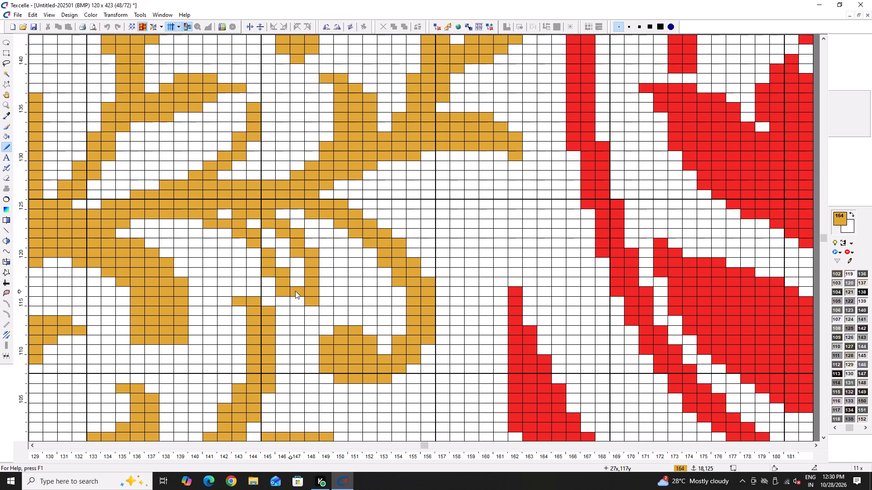
{"action": "left_click_drag", "start_coordinate": [295, 291], "coordinate": [290, 272]}
{"action": "right_click_drag", "start_coordinate": [314, 304], "coordinate": [307, 300]}
{"action": "right_click", "coordinate": [269, 272]}
Round out the small isolated bud by adding gold cells at columns 145–146, rows 141–146.
{"action": "scroll", "coordinate": [259, 310], "scroll_direction": "down", "scroll_amount": 4, "text": "ctrl"}
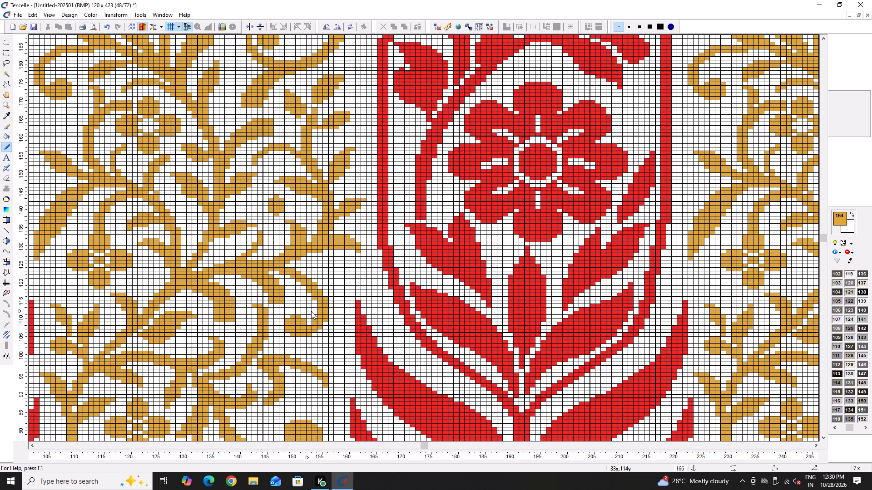
{"action": "scroll", "coordinate": [235, 253], "scroll_direction": "up", "scroll_amount": 3, "text": "ctrl"}
{"action": "scroll", "coordinate": [249, 256], "scroll_direction": "up", "scroll_amount": 1}
{"action": "scroll", "coordinate": [241, 292], "scroll_direction": "up", "scroll_amount": 1, "text": "ctrl"}
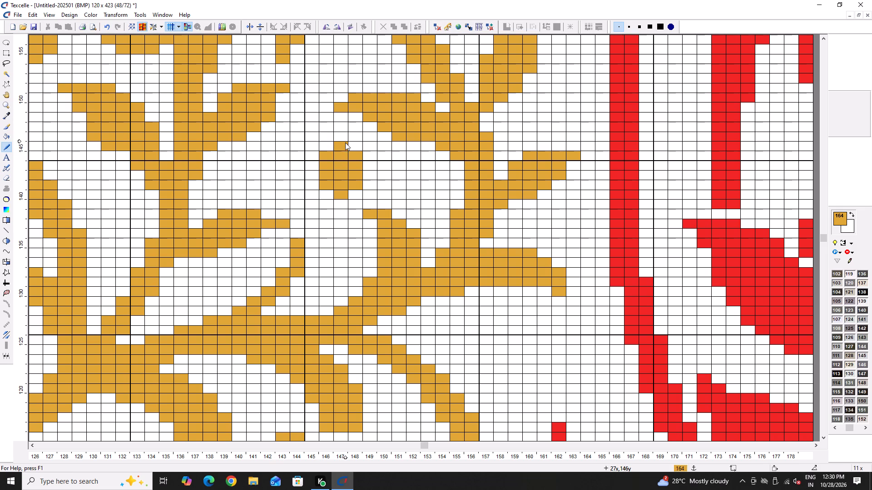
{"action": "scroll", "coordinate": [351, 134], "scroll_direction": "down", "scroll_amount": 3, "text": "ctrl"}
{"action": "scroll", "coordinate": [343, 143], "scroll_direction": "up", "scroll_amount": 5, "text": "ctrl"}
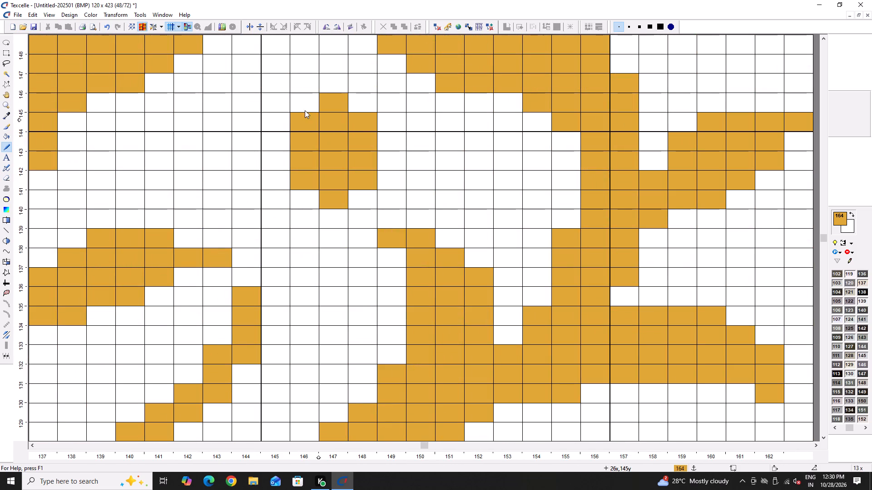
{"action": "double_click", "coordinate": [305, 110]}
{"action": "left_click_drag", "start_coordinate": [285, 123], "coordinate": [290, 182]}
{"action": "double_click", "coordinate": [327, 198]}
{"action": "left_click", "coordinate": [317, 201]}
Turn the open curl tip at columns 157–162, rows 303–309 into a solid gold bulb.
{"action": "scroll", "coordinate": [310, 195], "scroll_direction": "down", "scroll_amount": 6, "text": "ctrl"}
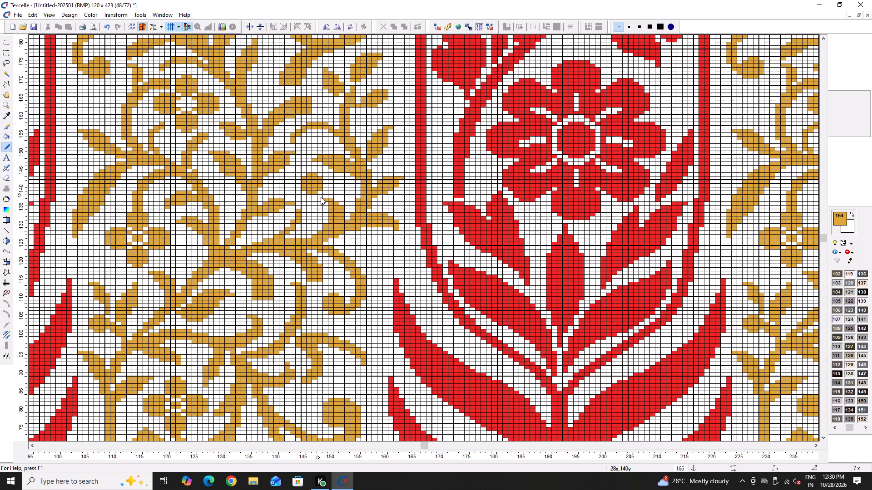
{"action": "scroll", "coordinate": [163, 154], "scroll_direction": "up", "scroll_amount": 3}
{"action": "scroll", "coordinate": [307, 210], "scroll_direction": "up", "scroll_amount": 3}
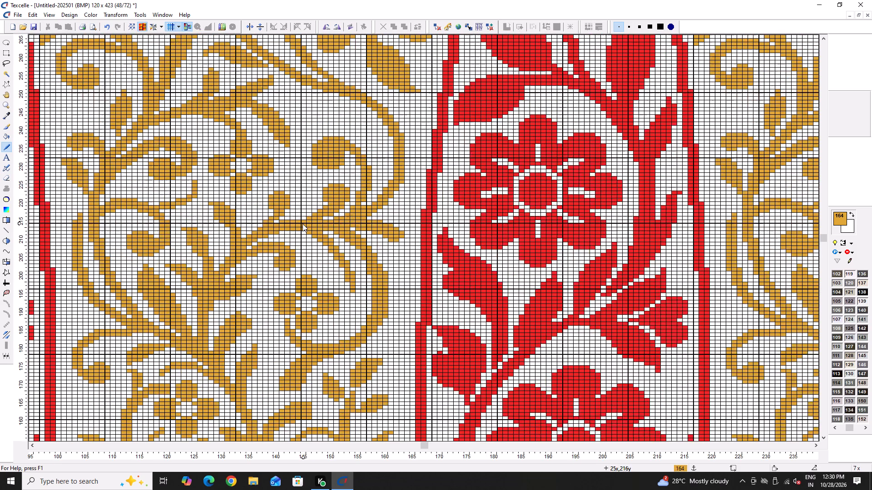
{"action": "scroll", "coordinate": [302, 224], "scroll_direction": "up", "scroll_amount": 1}
{"action": "scroll", "coordinate": [297, 249], "scroll_direction": "down", "scroll_amount": 4, "text": "ctrl"}
{"action": "scroll", "coordinate": [276, 171], "scroll_direction": "up", "scroll_amount": 3, "text": "ctrl"}
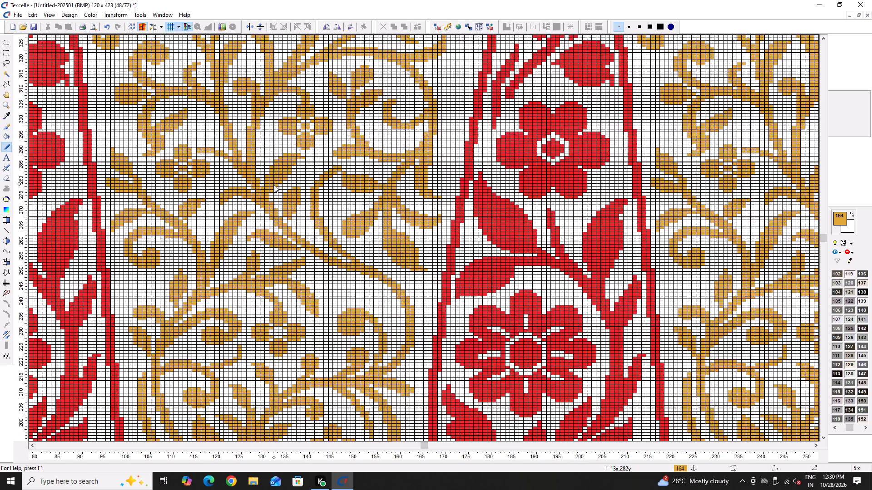
{"action": "scroll", "coordinate": [274, 185], "scroll_direction": "up", "scroll_amount": 3, "text": "ctrl"}
{"action": "scroll", "coordinate": [297, 241], "scroll_direction": "up", "scroll_amount": 1, "text": "ctrl"}
{"action": "scroll", "coordinate": [297, 242], "scroll_direction": "down", "scroll_amount": 4, "text": "ctrl"}
{"action": "scroll", "coordinate": [400, 163], "scroll_direction": "up", "scroll_amount": 1}
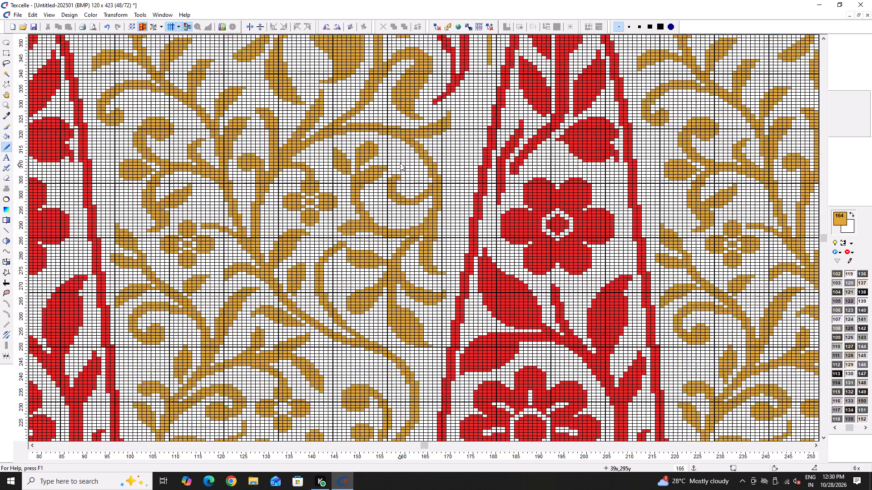
{"action": "scroll", "coordinate": [400, 163], "scroll_direction": "up", "scroll_amount": 1}
{"action": "scroll", "coordinate": [423, 217], "scroll_direction": "up", "scroll_amount": 6, "text": "ctrl"}
{"action": "left_click_drag", "start_coordinate": [354, 264], "coordinate": [344, 288]}
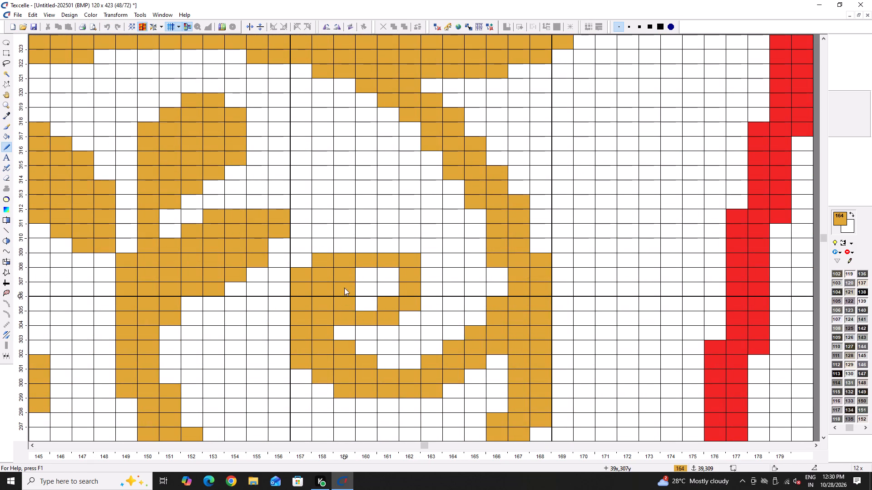
{"action": "left_click_drag", "start_coordinate": [344, 288], "coordinate": [374, 294]}
{"action": "right_click", "coordinate": [405, 259]}
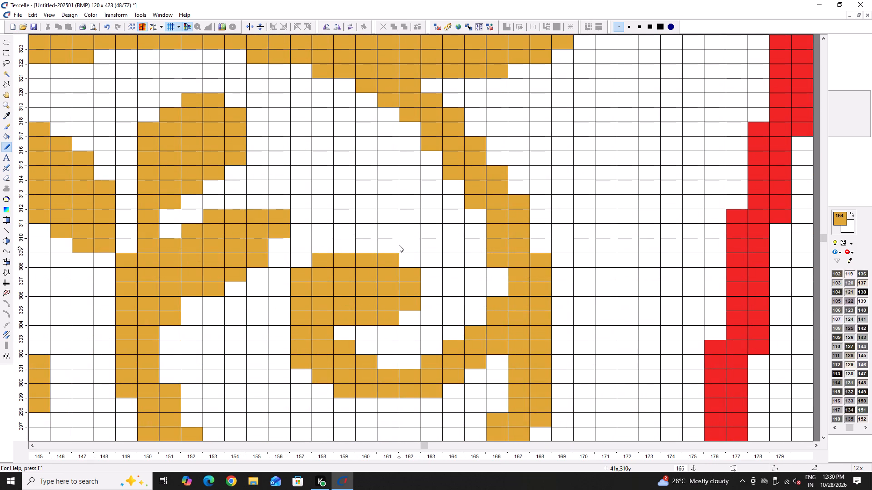
{"action": "scroll", "coordinate": [411, 242], "scroll_direction": "down", "scroll_amount": 1}
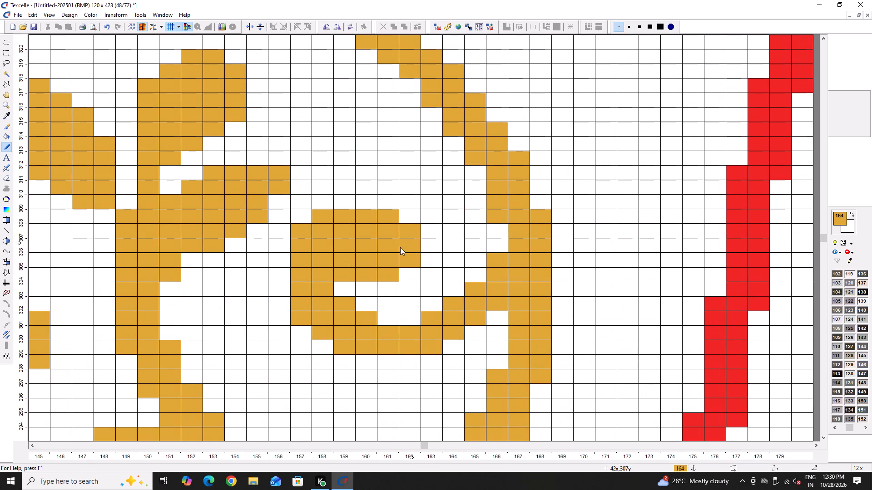
{"action": "left_click_drag", "start_coordinate": [348, 288], "coordinate": [399, 285]}
{"action": "left_click", "coordinate": [401, 274]}
Reshape the solid bulb's upper edge at columns 157–162, rows 305–310, extending its rounded top to row 310.
{"action": "scroll", "coordinate": [387, 305], "scroll_direction": "down", "scroll_amount": 6}
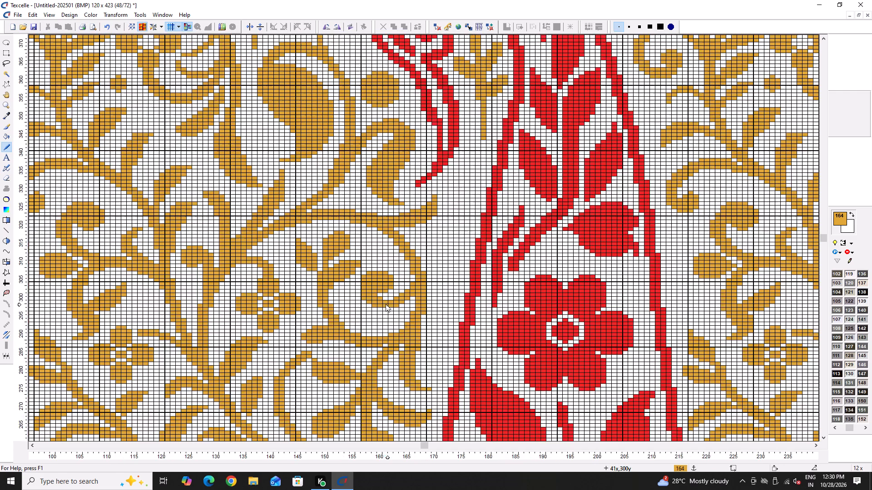
{"action": "scroll", "coordinate": [381, 284], "scroll_direction": "up", "scroll_amount": 5, "text": "ctrl"}
{"action": "right_click", "coordinate": [318, 251]}
{"action": "right_click_drag", "start_coordinate": [339, 240], "coordinate": [317, 262]}
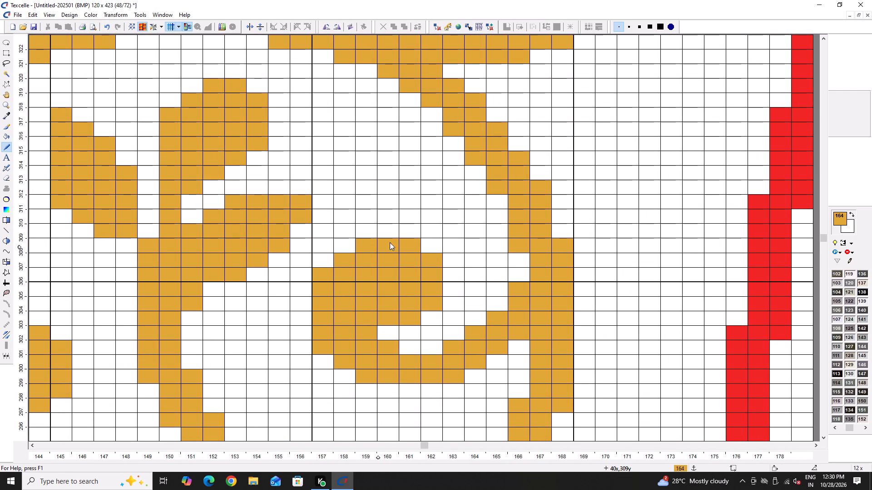
{"action": "right_click", "coordinate": [408, 244]}
{"action": "right_click_drag", "start_coordinate": [423, 260], "coordinate": [426, 264]}
{"action": "left_click", "coordinate": [324, 262]}
{"action": "double_click", "coordinate": [334, 252]}
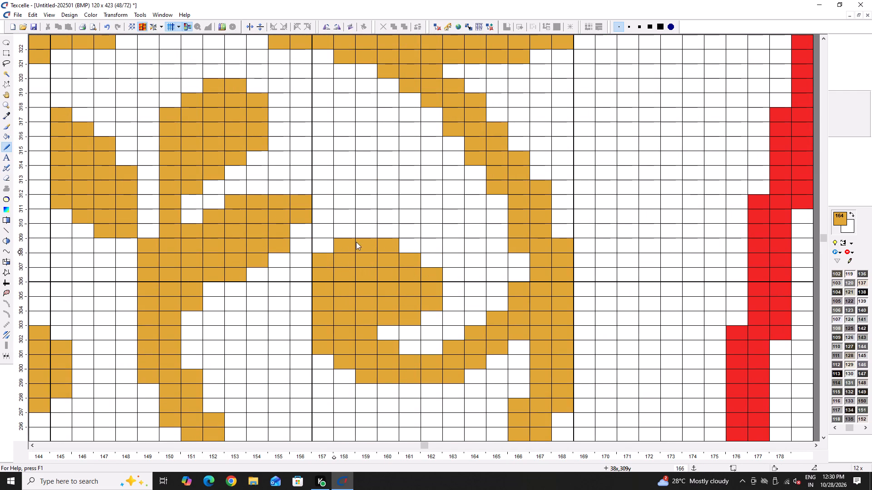
{"action": "left_click_drag", "start_coordinate": [375, 232], "coordinate": [403, 235]}
{"action": "left_click", "coordinate": [403, 235]}
{"action": "left_click_drag", "start_coordinate": [410, 247], "coordinate": [418, 252]}
{"action": "left_click_drag", "start_coordinate": [419, 252], "coordinate": [423, 252]}
{"action": "left_click", "coordinate": [424, 252]}
{"action": "left_click_drag", "start_coordinate": [424, 251], "coordinate": [426, 274]}
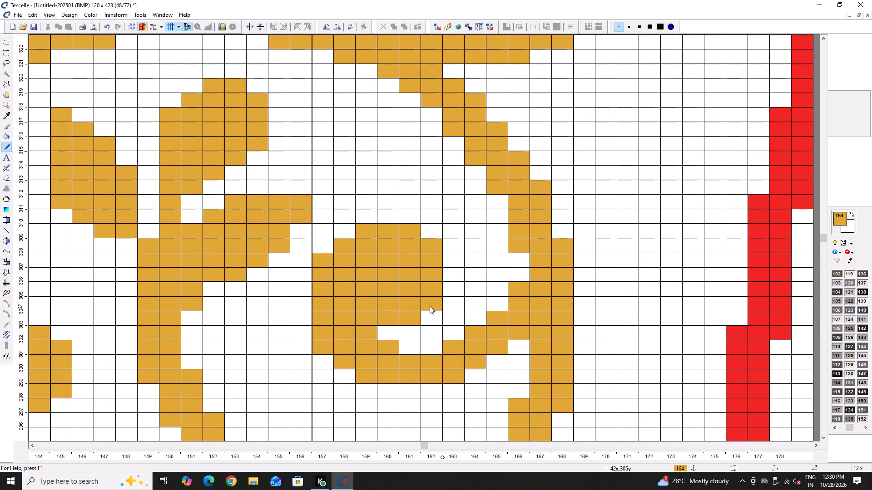
Smooth the arched stem above the large gold teardrop at columns 142–152, rows 367–372, adding and trimming single cells.
{"action": "scroll", "coordinate": [428, 316], "scroll_direction": "down", "scroll_amount": 6, "text": "ctrl"}
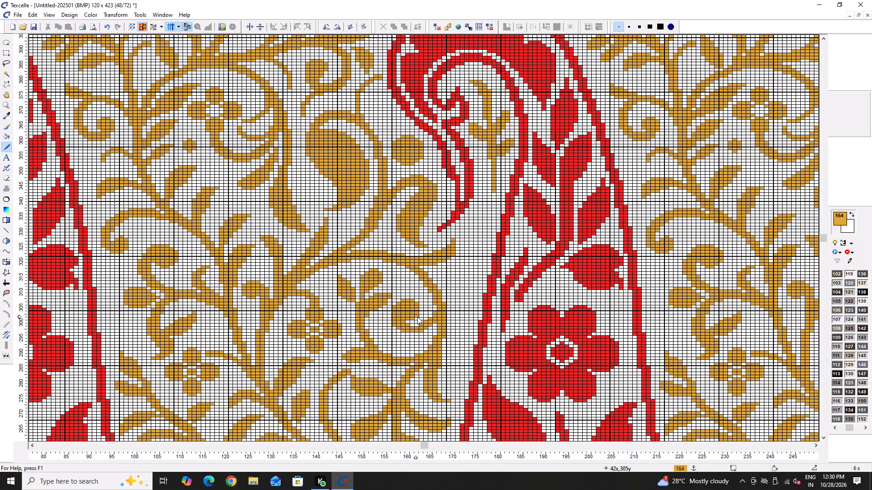
{"action": "scroll", "coordinate": [406, 295], "scroll_direction": "up", "scroll_amount": 3}
{"action": "scroll", "coordinate": [367, 232], "scroll_direction": "up", "scroll_amount": 4, "text": "ctrl"}
{"action": "scroll", "coordinate": [369, 353], "scroll_direction": "up", "scroll_amount": 1, "text": "ctrl"}
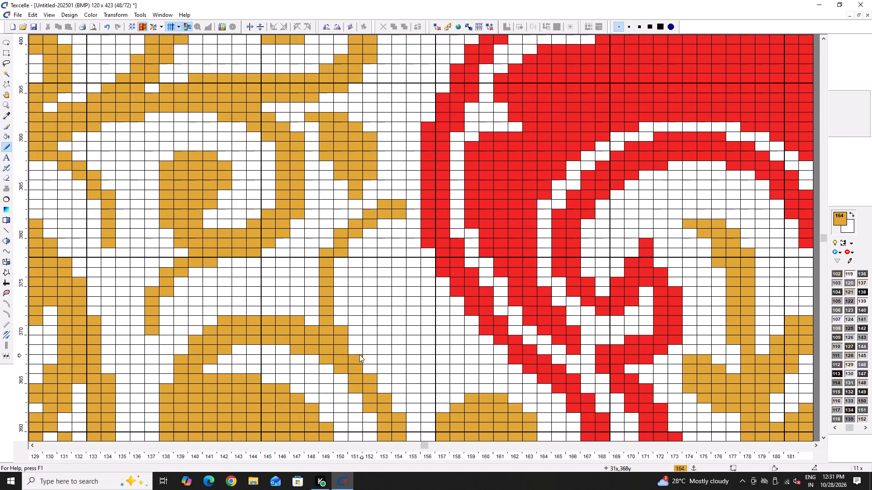
{"action": "left_click", "coordinate": [357, 351]}
{"action": "left_click", "coordinate": [367, 367]}
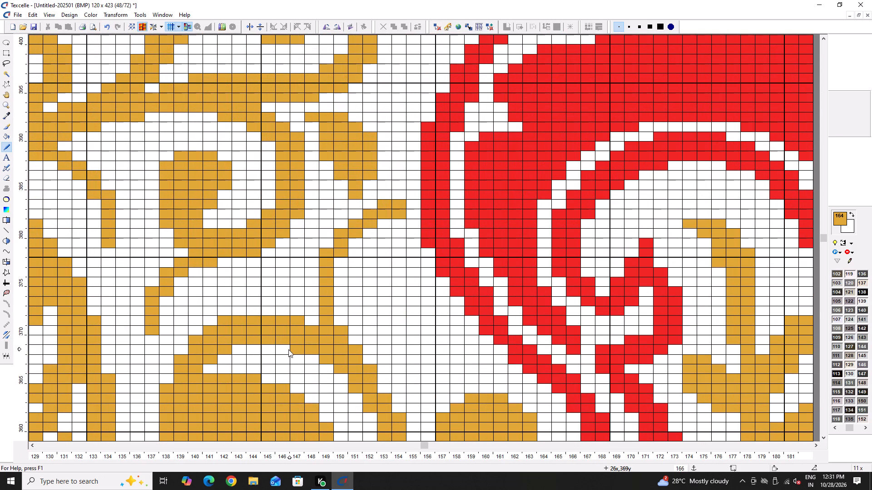
{"action": "left_click", "coordinate": [238, 348]}
{"action": "right_click", "coordinate": [225, 315]}
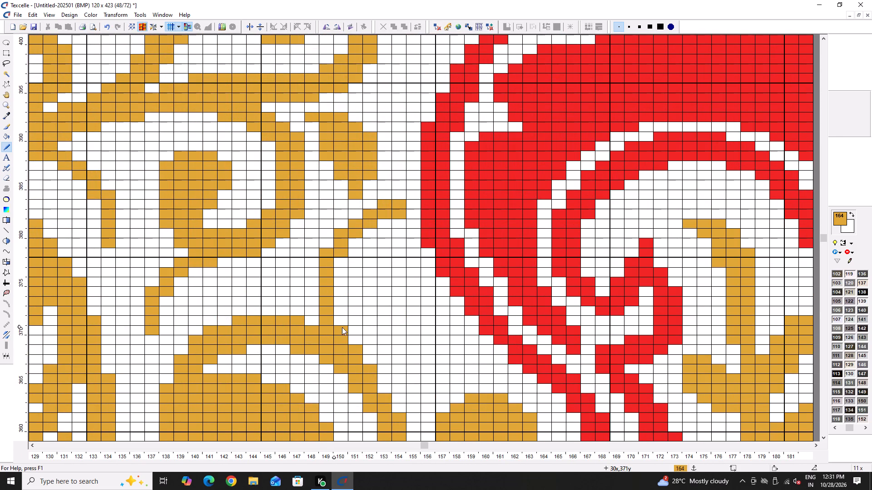
Outline a fuller leaf beside the thin upright sprig at columns 149–153, rows 366–381, clearing the sprig's curled tip.
{"action": "left_click_drag", "start_coordinate": [380, 373], "coordinate": [394, 241]}
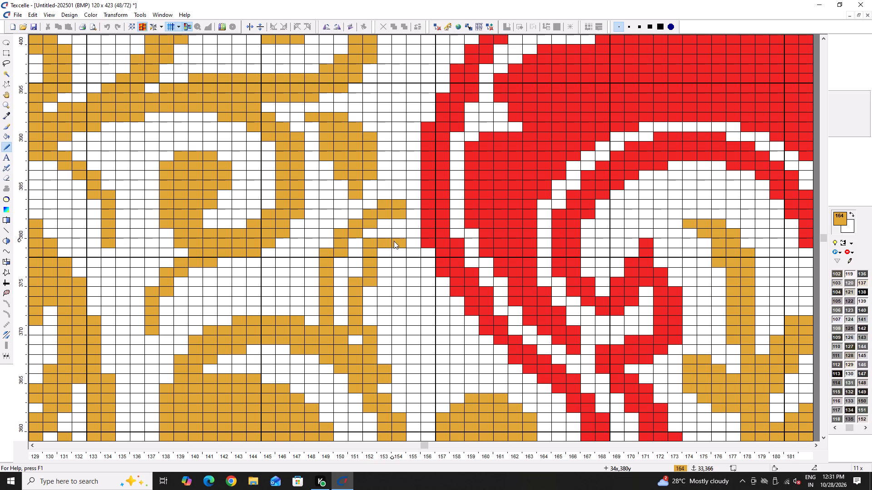
{"action": "left_click_drag", "start_coordinate": [394, 241], "coordinate": [393, 225]}
{"action": "right_click_drag", "start_coordinate": [395, 206], "coordinate": [393, 242]}
{"action": "right_click", "coordinate": [392, 242]}
{"action": "left_click", "coordinate": [384, 232]}
{"action": "right_click_drag", "start_coordinate": [384, 203], "coordinate": [380, 221]}
{"action": "right_click", "coordinate": [380, 221]}
{"action": "left_click_drag", "start_coordinate": [379, 223], "coordinate": [379, 231]}
{"action": "right_click", "coordinate": [368, 211]}
{"action": "right_click", "coordinate": [368, 211]}
{"action": "right_click", "coordinate": [370, 212]}
{"action": "right_click", "coordinate": [377, 220]}
{"action": "right_click_drag", "start_coordinate": [377, 228], "coordinate": [377, 235]}
{"action": "left_click", "coordinate": [372, 233]}
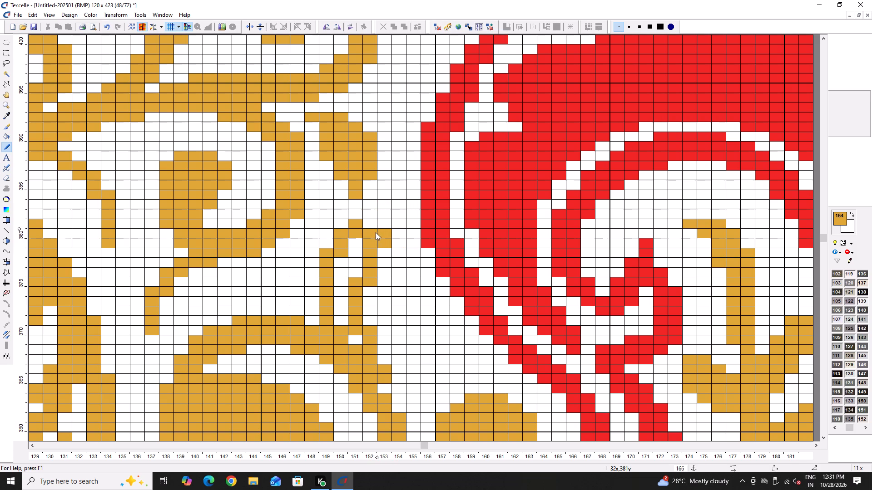
{"action": "right_click", "coordinate": [379, 232]}
Fill the new leaf at columns 149–152 with gold and trim its top down to a narrow tip around row 379.
{"action": "left_click_drag", "start_coordinate": [362, 243], "coordinate": [347, 252]}
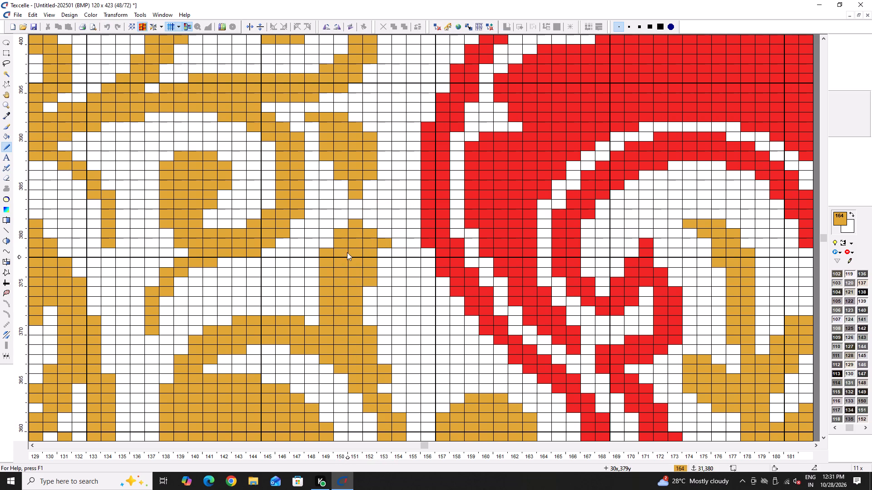
{"action": "left_click_drag", "start_coordinate": [347, 252], "coordinate": [346, 258]}
{"action": "right_click", "coordinate": [361, 221]}
{"action": "right_click", "coordinate": [371, 237]}
{"action": "right_click", "coordinate": [386, 245]}
{"action": "right_click", "coordinate": [359, 231]}
{"action": "right_click", "coordinate": [339, 229]}
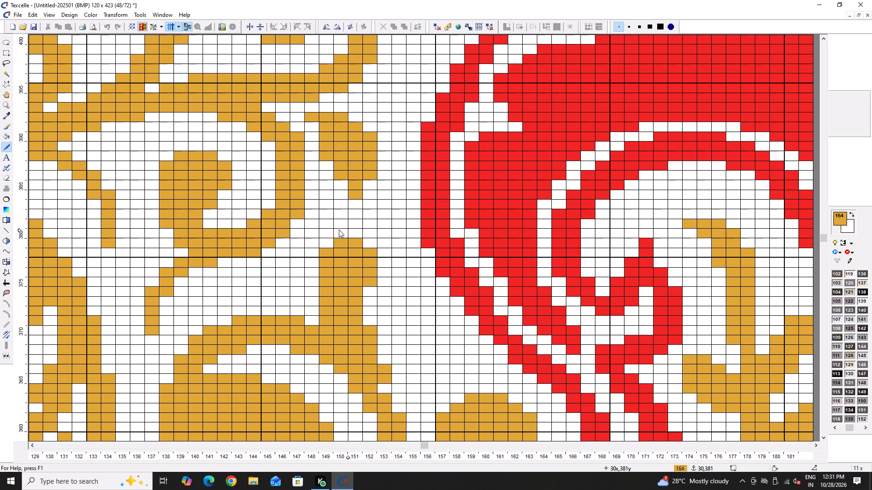
{"action": "right_click", "coordinate": [351, 239]}
{"action": "right_click", "coordinate": [351, 239]}
{"action": "right_click", "coordinate": [372, 251]}
{"action": "right_click", "coordinate": [372, 251]}
Narrow the new leaf to columns 149–151 and clean up the arched stem's outer edge at columns 151–153, rows 365–371.
{"action": "right_click_drag", "start_coordinate": [389, 371], "coordinate": [389, 387]}
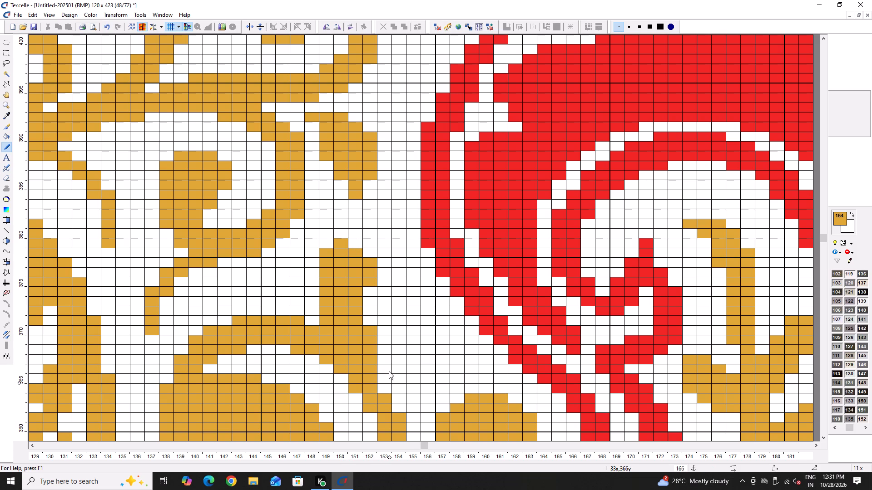
{"action": "left_click_drag", "start_coordinate": [387, 366], "coordinate": [385, 387]}
{"action": "right_click_drag", "start_coordinate": [360, 323], "coordinate": [372, 267]}
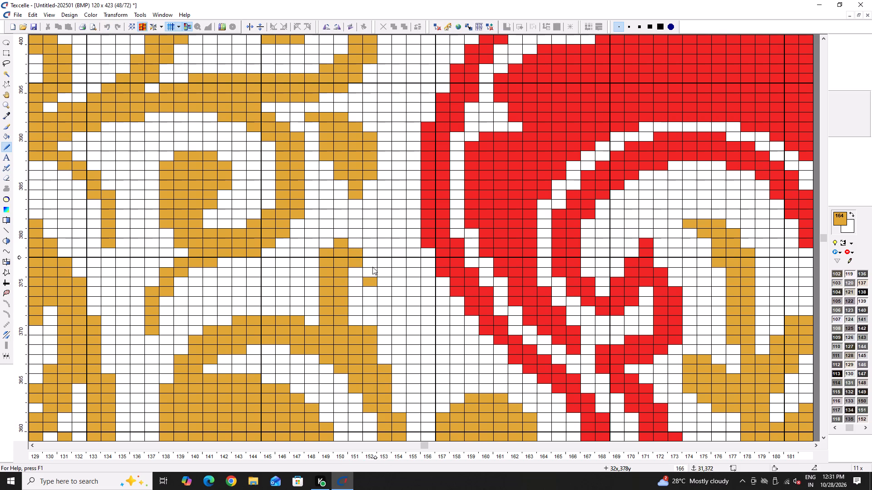
{"action": "right_click_drag", "start_coordinate": [372, 267], "coordinate": [368, 299]}
{"action": "left_click_drag", "start_coordinate": [352, 269], "coordinate": [351, 278]}
{"action": "right_click_drag", "start_coordinate": [365, 331], "coordinate": [367, 341]}
{"action": "right_click_drag", "start_coordinate": [367, 342], "coordinate": [368, 346]}
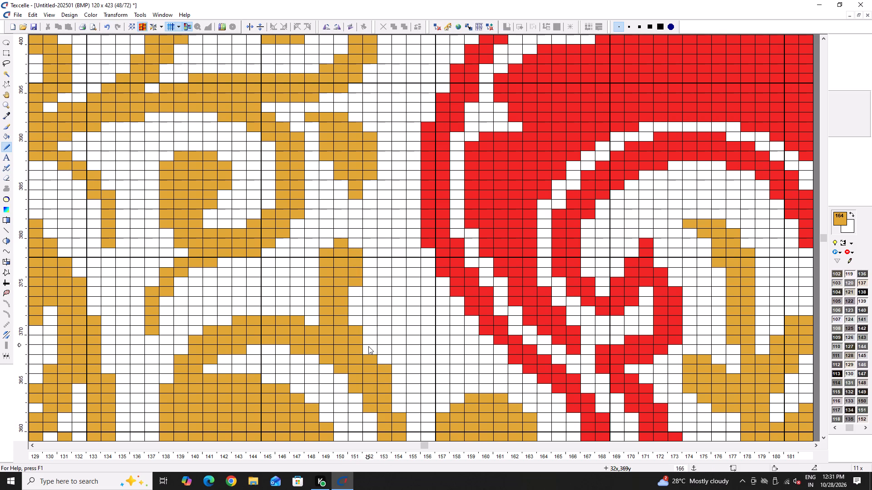
{"action": "right_click_drag", "start_coordinate": [381, 372], "coordinate": [381, 377]}
Clear a single gold cell where the narrow leaf meets the arched stem, around column 149, row 371.
{"action": "scroll", "coordinate": [383, 356], "scroll_direction": "down", "scroll_amount": 2}
{"action": "scroll", "coordinate": [381, 300], "scroll_direction": "down", "scroll_amount": 4, "text": "ctrl"}
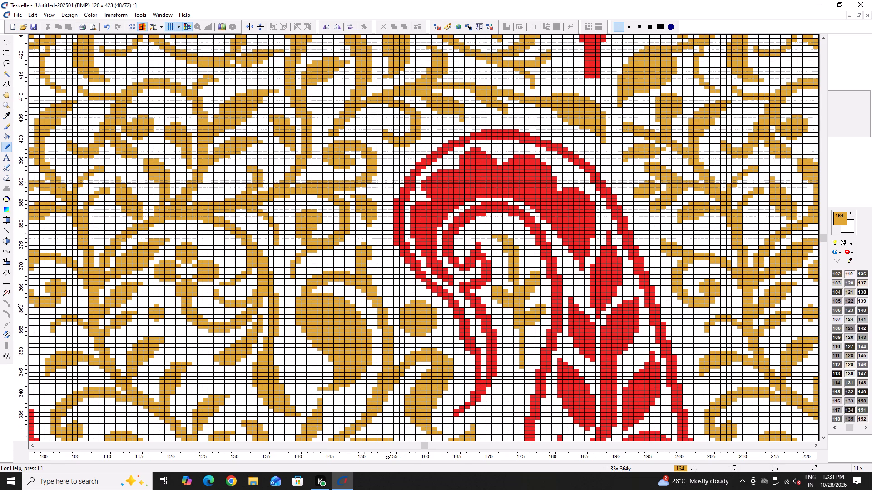
{"action": "scroll", "coordinate": [355, 256], "scroll_direction": "up", "scroll_amount": 3, "text": "ctrl"}
{"action": "right_click", "coordinate": [365, 300]}
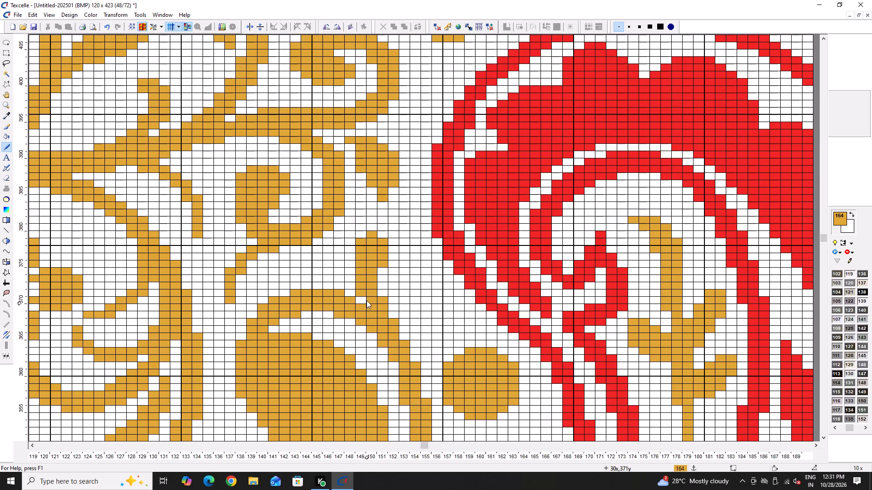
Thicken the inner bend of the hooked gold leaf with gold cells at columns 160–162, rows 344–347.
{"action": "scroll", "coordinate": [401, 285], "scroll_direction": "down", "scroll_amount": 5, "text": "ctrl"}
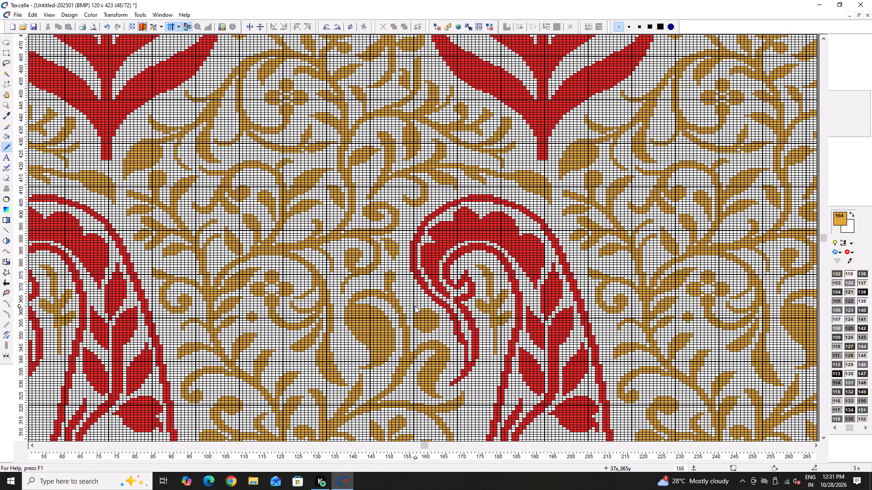
{"action": "scroll", "coordinate": [410, 309], "scroll_direction": "down", "scroll_amount": 3}
{"action": "scroll", "coordinate": [437, 181], "scroll_direction": "up", "scroll_amount": 3, "text": "ctrl"}
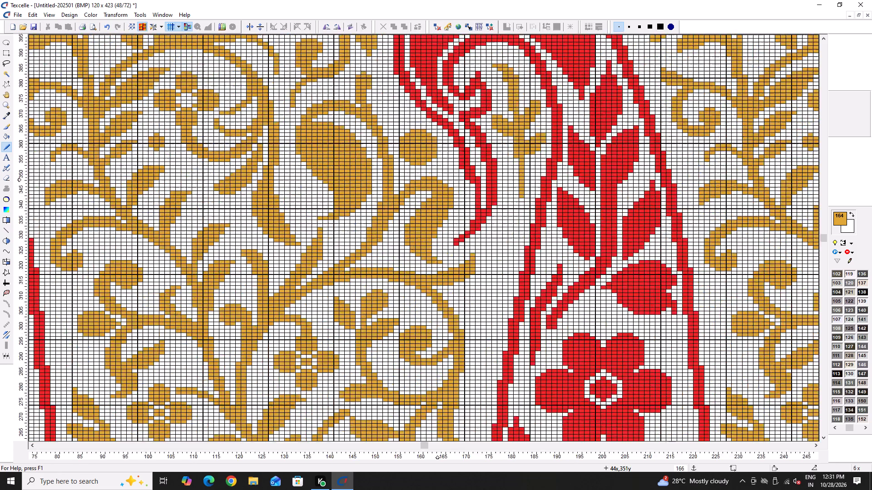
{"action": "scroll", "coordinate": [438, 179], "scroll_direction": "up", "scroll_amount": 4, "text": "ctrl"}
{"action": "left_click_drag", "start_coordinate": [394, 230], "coordinate": [386, 249]}
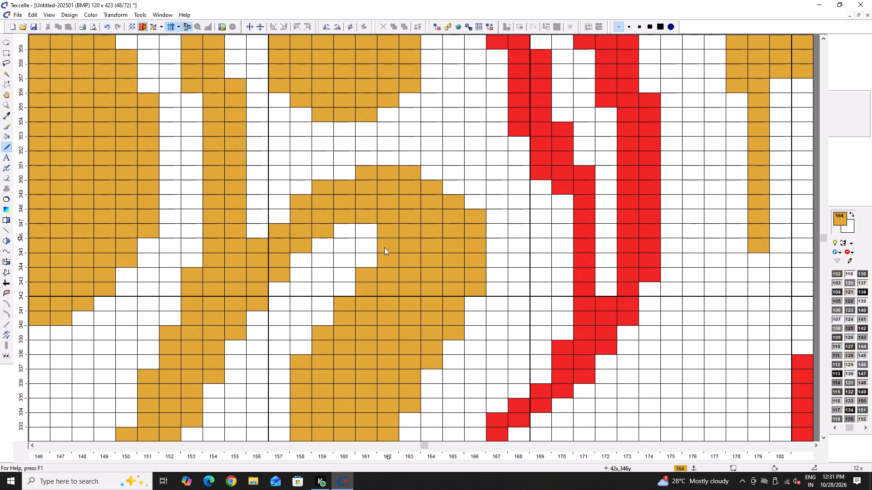
{"action": "left_click_drag", "start_coordinate": [363, 229], "coordinate": [355, 236]}
{"action": "left_click_drag", "start_coordinate": [377, 250], "coordinate": [378, 260]}
{"action": "left_click_drag", "start_coordinate": [369, 245], "coordinate": [371, 271]}
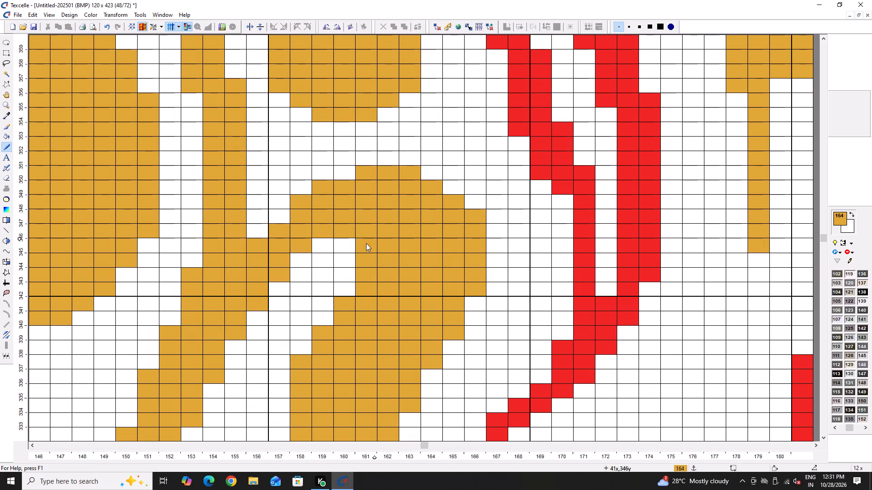
Trim the hooked leaf's rounded top at columns 158–166, rows 347–351, and clear stray edge cells around it.
{"action": "right_click_drag", "start_coordinate": [377, 167], "coordinate": [366, 167]}
{"action": "right_click", "coordinate": [415, 176]}
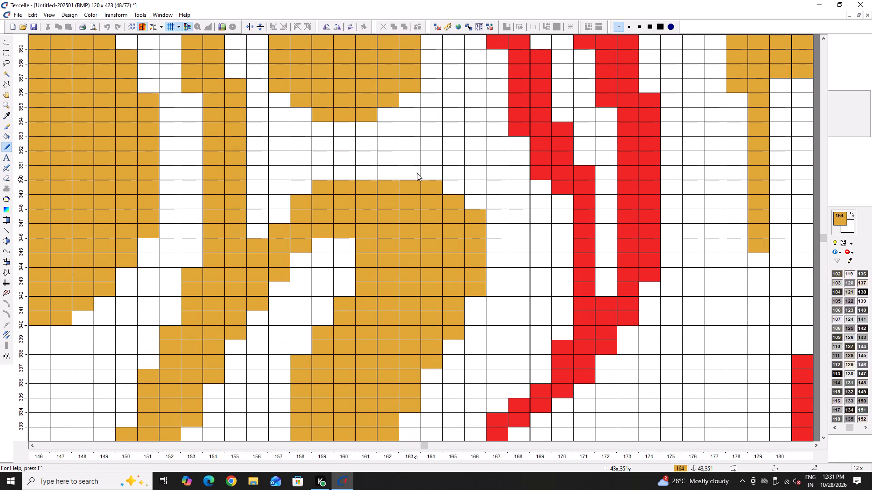
{"action": "right_click", "coordinate": [434, 186]}
{"action": "right_click", "coordinate": [456, 201]}
{"action": "right_click", "coordinate": [479, 222]}
{"action": "right_click", "coordinate": [411, 188]}
{"action": "right_click", "coordinate": [319, 183]}
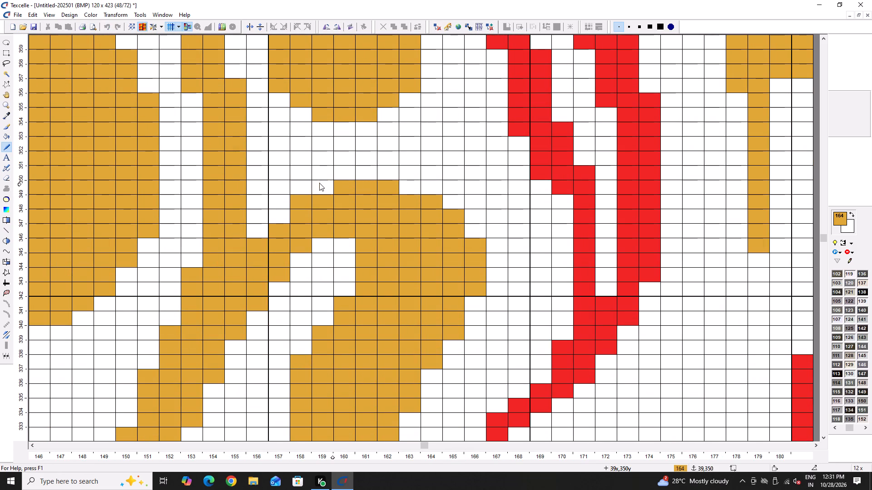
{"action": "right_click", "coordinate": [302, 195]}
{"action": "scroll", "coordinate": [402, 237], "scroll_direction": "down", "scroll_amount": 6, "text": "ctrl"}
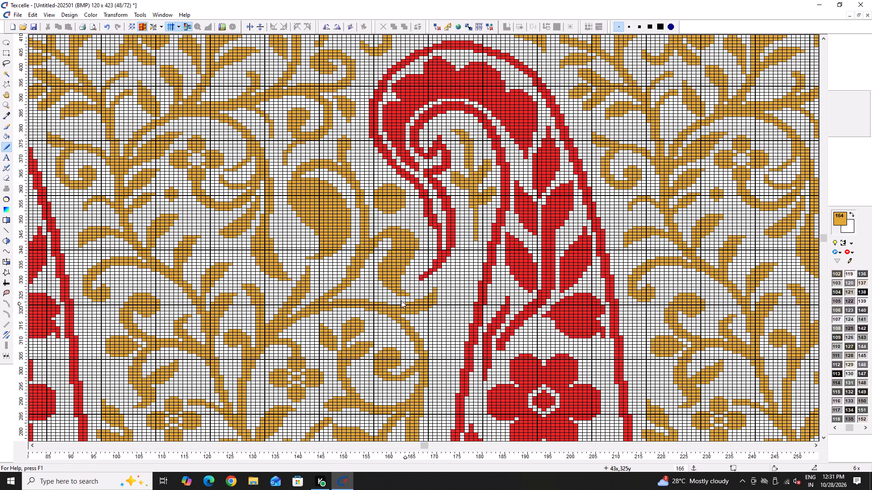
{"action": "scroll", "coordinate": [388, 289], "scroll_direction": "up", "scroll_amount": 7, "text": "ctrl"}
{"action": "right_click", "coordinate": [336, 237]}
{"action": "right_click", "coordinate": [336, 239]}
{"action": "right_click", "coordinate": [354, 281]}
Join the tips of the two thin sprigs near column 103, rows 394–400, and fill the enclosed area with gold as a leaf.
{"action": "scroll", "coordinate": [432, 312], "scroll_direction": "down", "scroll_amount": 6, "text": "ctrl"}
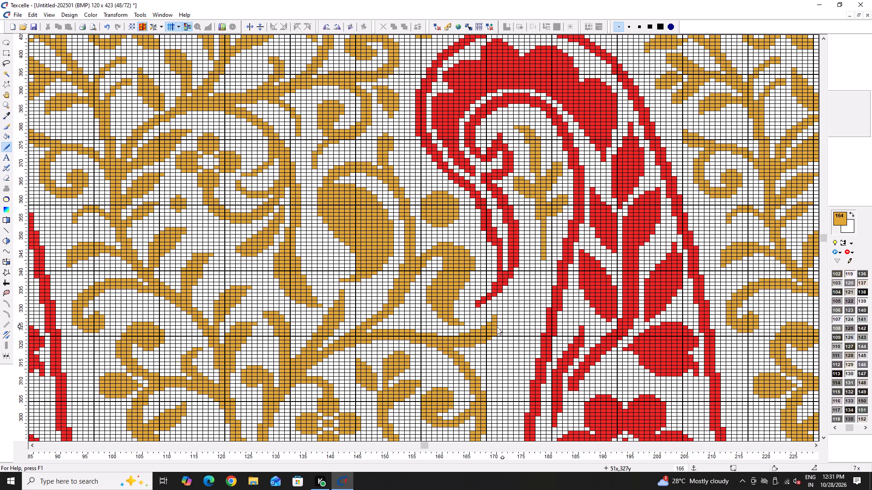
{"action": "scroll", "coordinate": [416, 309], "scroll_direction": "down", "scroll_amount": 1}
{"action": "scroll", "coordinate": [326, 293], "scroll_direction": "down", "scroll_amount": 3, "text": "ctrl"}
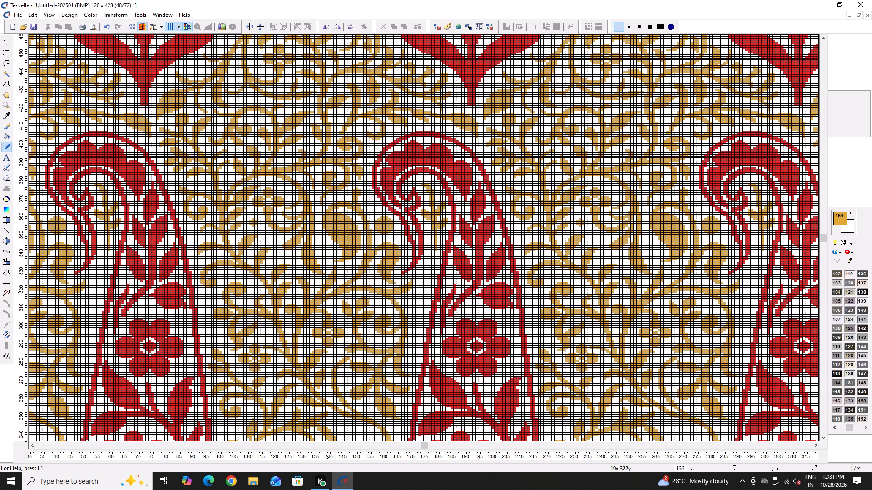
{"action": "scroll", "coordinate": [200, 118], "scroll_direction": "up", "scroll_amount": 7, "text": "ctrl"}
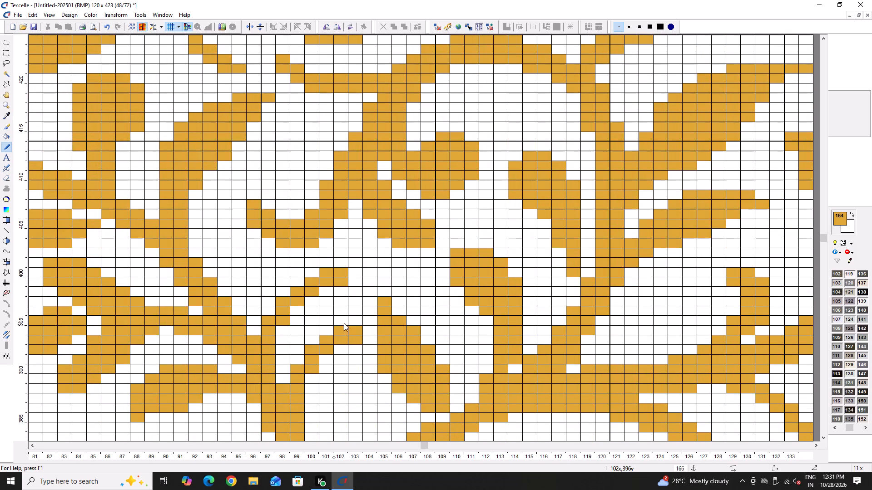
{"action": "left_click_drag", "start_coordinate": [346, 326], "coordinate": [358, 330]}
{"action": "key", "text": "h"}
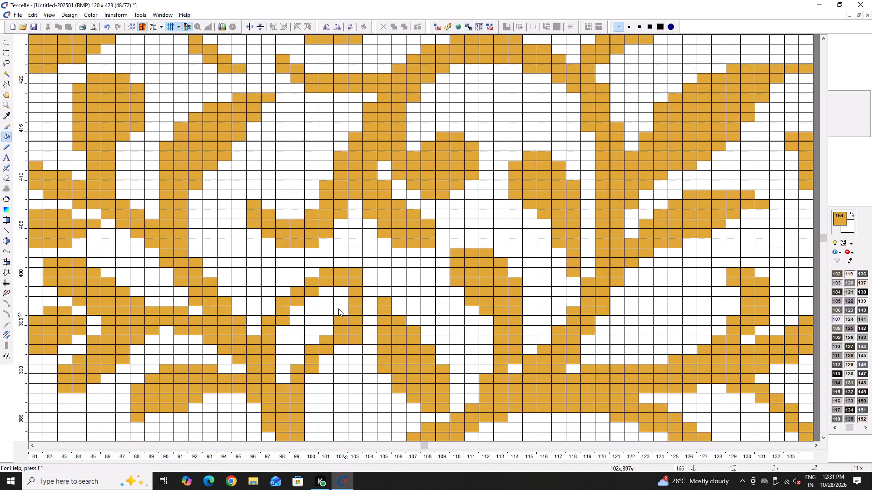
{"action": "left_click", "coordinate": [338, 309]}
Trim the new leaf's top row and outer corners at columns 101–103, rows 393–401.
{"action": "key", "text": "space"}
{"action": "key", "text": "x"}
{"action": "right_click_drag", "start_coordinate": [322, 266], "coordinate": [341, 269]}
{"action": "right_click", "coordinate": [350, 269]}
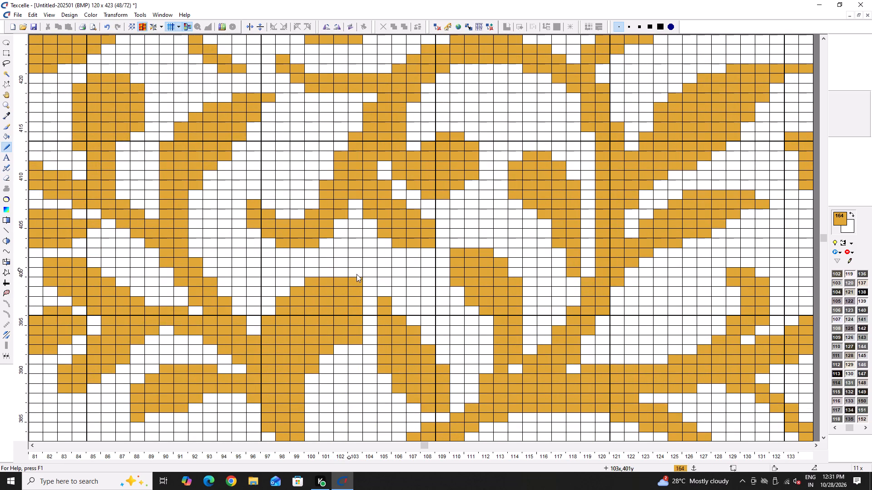
{"action": "right_click", "coordinate": [357, 276]}
{"action": "right_click", "coordinate": [350, 282]}
{"action": "right_click", "coordinate": [357, 292]}
{"action": "right_click", "coordinate": [342, 280]}
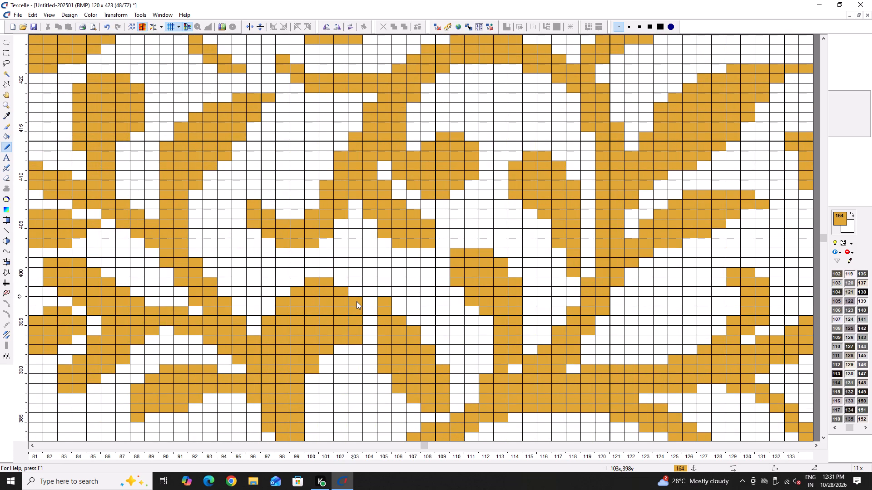
{"action": "right_click", "coordinate": [356, 343]}
Slim the new leaf by clearing a diagonal strip along its upper edge, columns 97–101, rows 393–400.
{"action": "scroll", "coordinate": [346, 344], "scroll_direction": "down", "scroll_amount": 5, "text": "ctrl"}
{"action": "scroll", "coordinate": [338, 345], "scroll_direction": "up", "scroll_amount": 6, "text": "ctrl"}
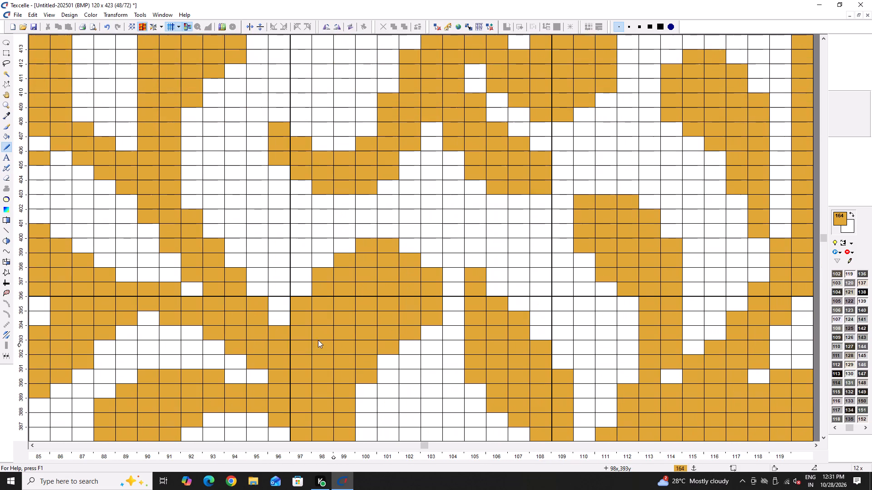
{"action": "right_click_drag", "start_coordinate": [306, 348], "coordinate": [313, 323]}
{"action": "right_click_drag", "start_coordinate": [314, 322], "coordinate": [340, 288]}
{"action": "right_click_drag", "start_coordinate": [341, 286], "coordinate": [362, 270]}
{"action": "right_click_drag", "start_coordinate": [364, 269], "coordinate": [394, 250]}
{"action": "right_click_drag", "start_coordinate": [368, 242], "coordinate": [314, 295]}
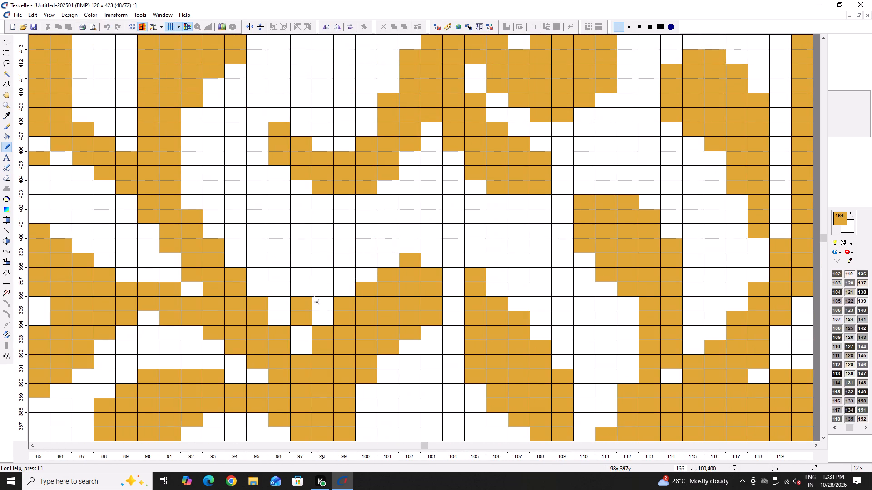
{"action": "right_click_drag", "start_coordinate": [314, 295], "coordinate": [299, 333]}
{"action": "right_click", "coordinate": [299, 333]}
Taper the slimmed leaf's tip by clearing single cells at columns 102–103, rows 397–399.
{"action": "scroll", "coordinate": [376, 317], "scroll_direction": "down", "scroll_amount": 2, "text": "ctrl"}
{"action": "scroll", "coordinate": [360, 314], "scroll_direction": "up", "scroll_amount": 1, "text": "ctrl"}
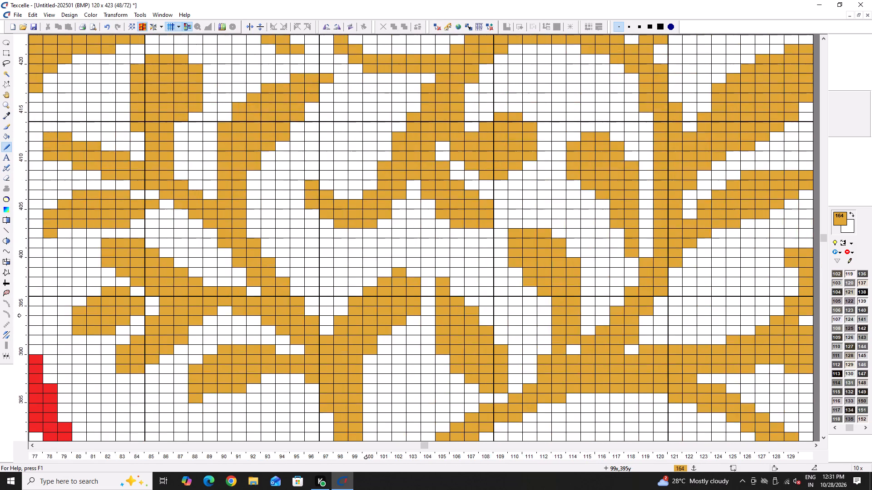
{"action": "scroll", "coordinate": [360, 314], "scroll_direction": "up", "scroll_amount": 1, "text": "ctrl"}
{"action": "right_click", "coordinate": [432, 265]}
{"action": "right_click", "coordinate": [450, 273]}
{"action": "right_click", "coordinate": [441, 273]}
{"action": "right_click", "coordinate": [457, 289]}
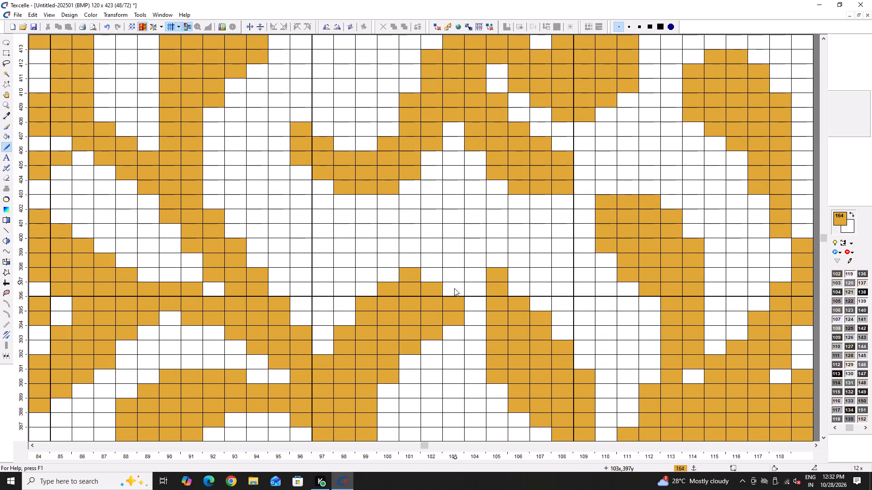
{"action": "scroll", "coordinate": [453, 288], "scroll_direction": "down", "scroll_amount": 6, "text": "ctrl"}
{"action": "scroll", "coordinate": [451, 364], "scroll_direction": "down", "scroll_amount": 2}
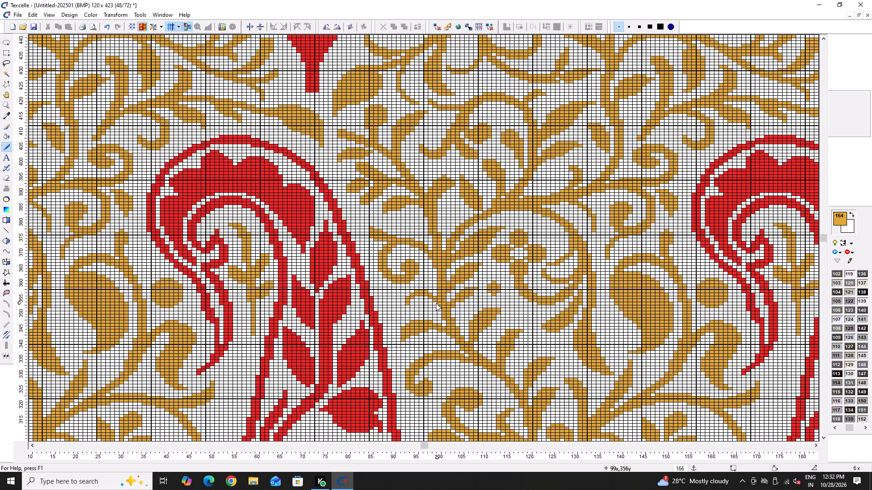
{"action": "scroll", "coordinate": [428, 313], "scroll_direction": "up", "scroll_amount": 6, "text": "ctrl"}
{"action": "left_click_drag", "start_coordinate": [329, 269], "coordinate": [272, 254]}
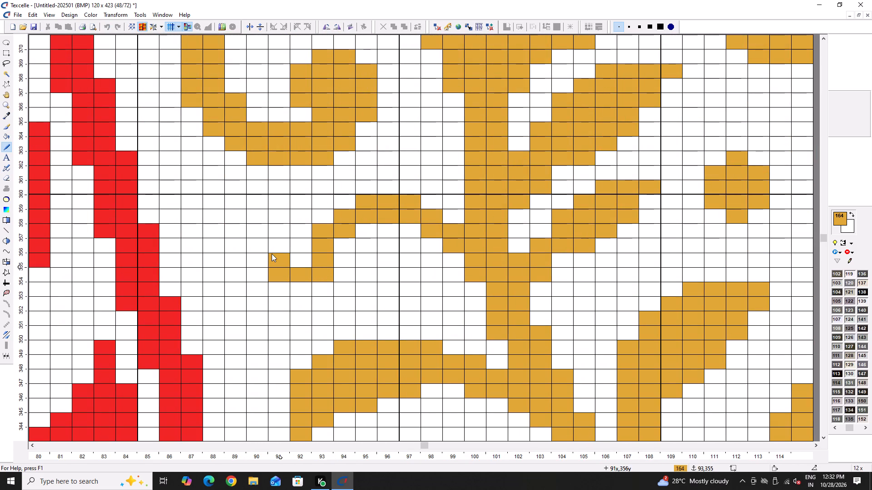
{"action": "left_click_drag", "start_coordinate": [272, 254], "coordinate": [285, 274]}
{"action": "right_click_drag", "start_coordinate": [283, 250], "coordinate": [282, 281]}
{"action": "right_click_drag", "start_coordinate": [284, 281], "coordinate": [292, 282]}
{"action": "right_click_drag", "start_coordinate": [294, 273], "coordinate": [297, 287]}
Outline a bud beneath the thin curl at columns 93–100, rows 352–355, tidy the line and fill it solid gold.
{"action": "left_click_drag", "start_coordinate": [323, 278], "coordinate": [352, 286]}
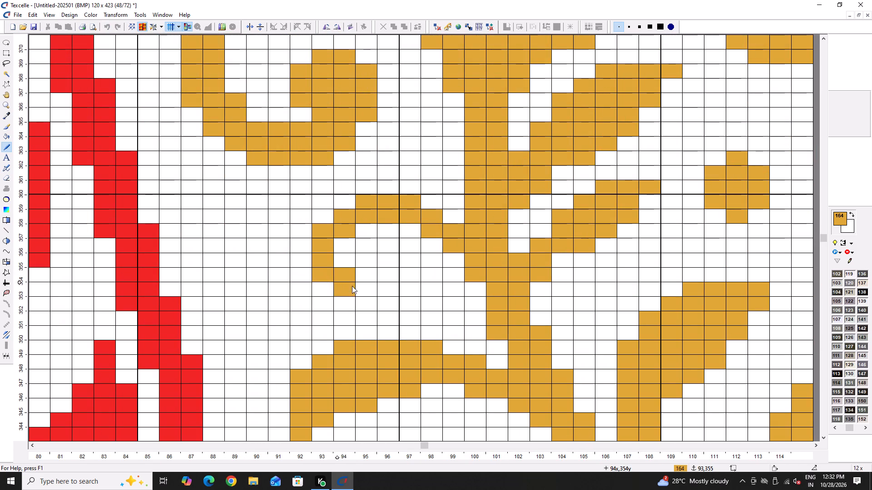
{"action": "left_click_drag", "start_coordinate": [352, 286], "coordinate": [481, 321]}
{"action": "right_click", "coordinate": [452, 299]}
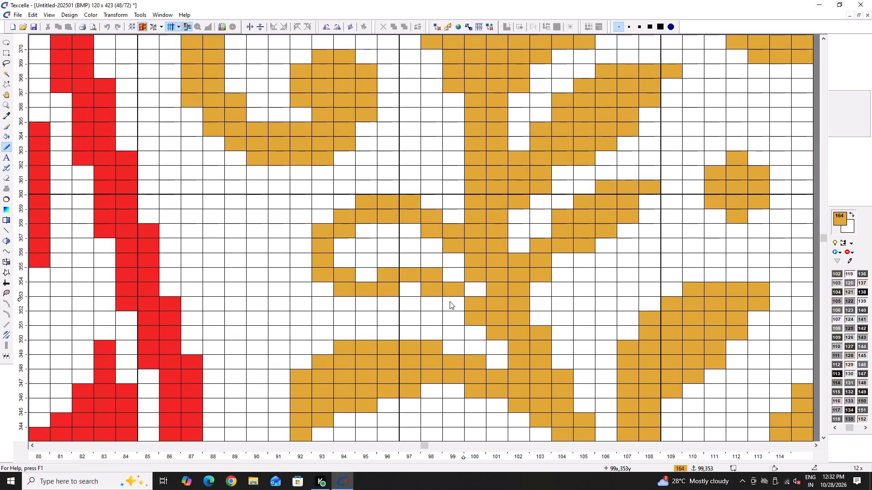
{"action": "right_click", "coordinate": [442, 293]}
{"action": "right_click", "coordinate": [443, 294]}
{"action": "left_click", "coordinate": [454, 299]}
{"action": "left_click", "coordinate": [451, 289]}
{"action": "left_click", "coordinate": [428, 286]}
{"action": "right_click_drag", "start_coordinate": [396, 287], "coordinate": [387, 289]}
{"action": "key", "text": "h"}
{"action": "left_click", "coordinate": [394, 252]}
{"action": "left_click", "coordinate": [475, 295]}
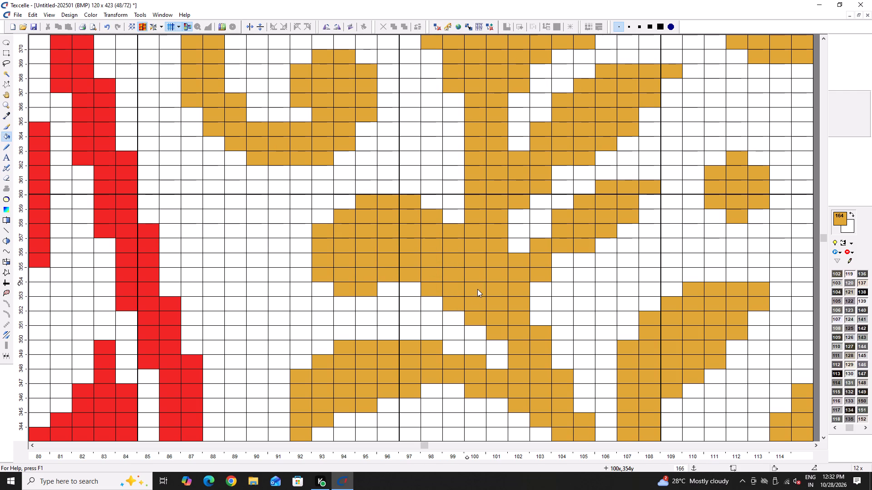
Trim the new bud's underside along row 354 and its top edge at columns 95–99, rows 359–360.
{"action": "key", "text": "space"}
{"action": "key", "text": "x"}
{"action": "right_click_drag", "start_coordinate": [398, 294], "coordinate": [328, 295]}
{"action": "right_click_drag", "start_coordinate": [363, 201], "coordinate": [382, 201]}
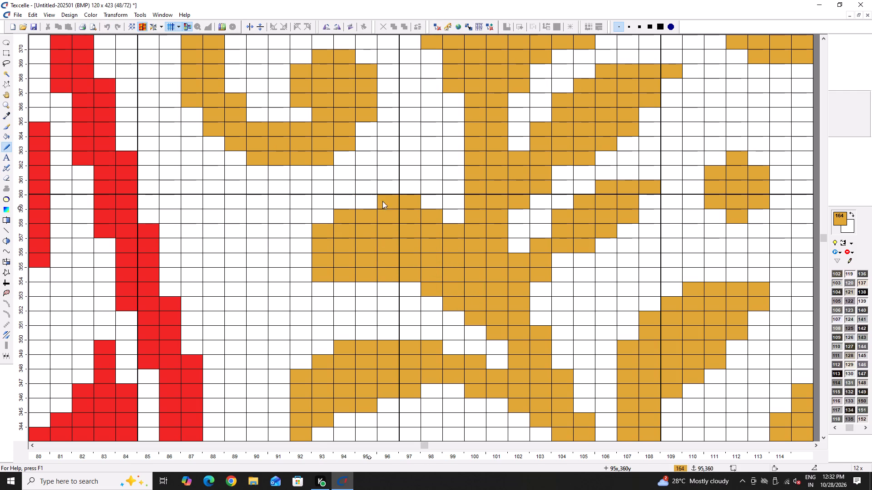
{"action": "right_click_drag", "start_coordinate": [382, 201], "coordinate": [430, 208]}
{"action": "right_click", "coordinate": [430, 208]}
{"action": "right_click", "coordinate": [443, 218]}
{"action": "right_click", "coordinate": [444, 218]}
Round off the bud's corners at columns 93–100, rows 355–359, and add one gold cell at column 97, row 354.
{"action": "left_click", "coordinate": [327, 220]}
{"action": "right_click", "coordinate": [324, 280]}
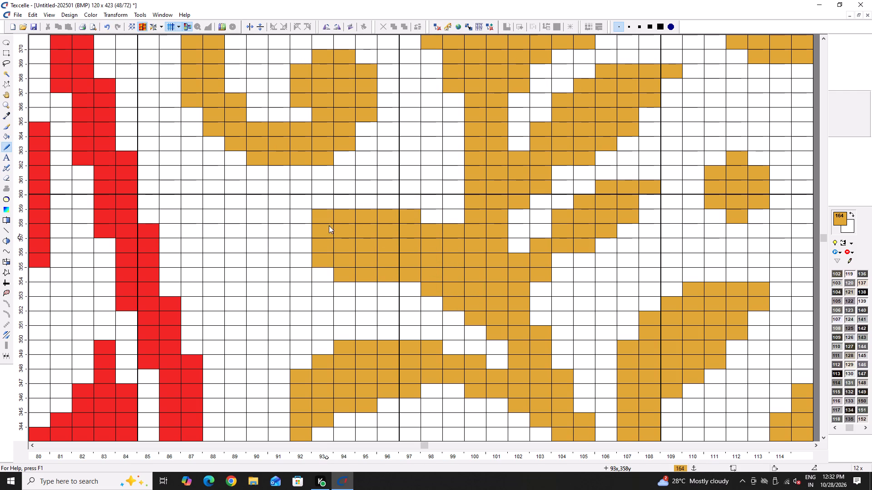
{"action": "right_click", "coordinate": [326, 214]}
{"action": "right_click", "coordinate": [326, 214]}
{"action": "right_click", "coordinate": [326, 214]}
{"action": "right_click", "coordinate": [446, 226]}
{"action": "right_click", "coordinate": [409, 214]}
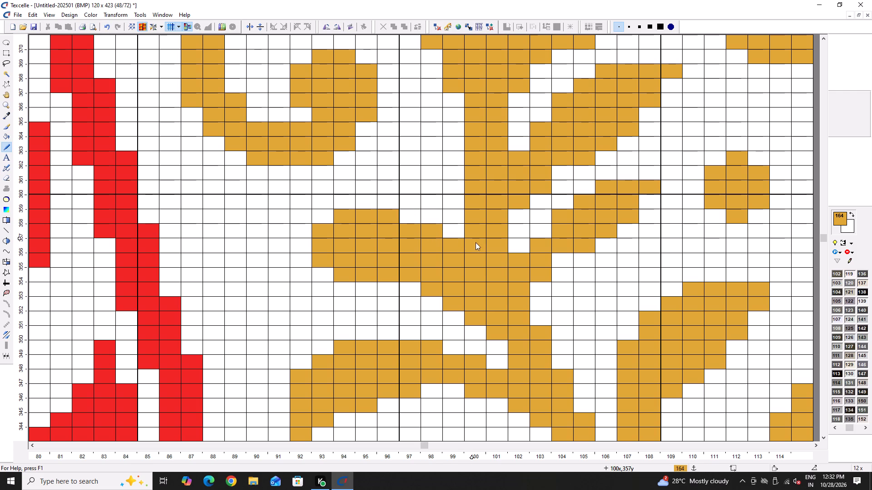
{"action": "right_click", "coordinate": [476, 245]}
{"action": "right_click", "coordinate": [476, 245]}
{"action": "left_click", "coordinate": [413, 290]}
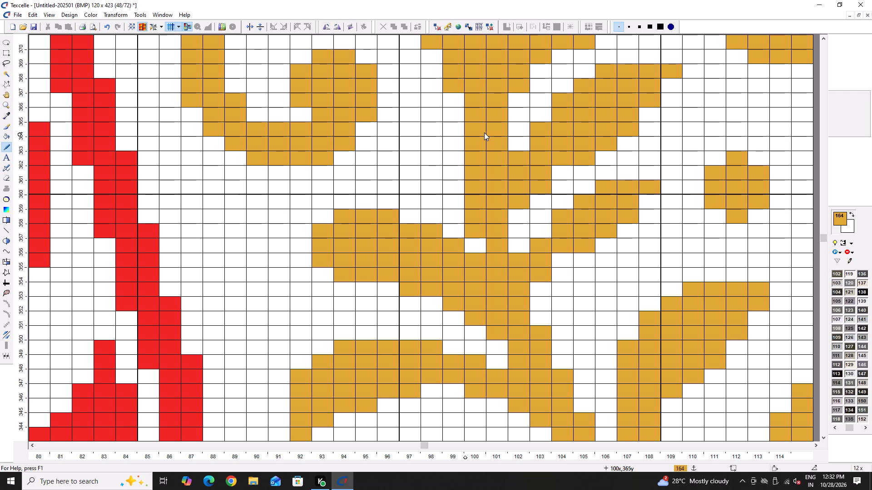
Enlarge the small gold dot below the four-petal flower into a fuller round bud at columns 111–114, rows 359–364.
{"action": "scroll", "coordinate": [460, 201], "scroll_direction": "down", "scroll_amount": 3, "text": "ctrl"}
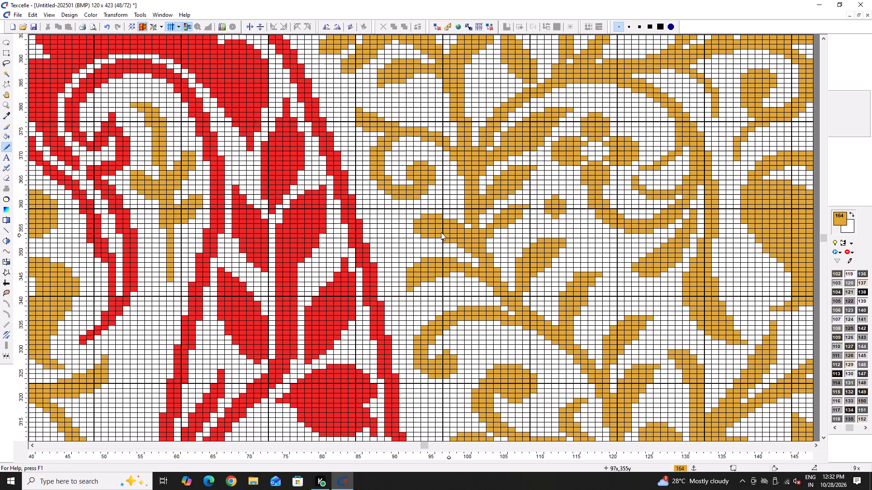
{"action": "scroll", "coordinate": [476, 256], "scroll_direction": "down", "scroll_amount": 3, "text": "ctrl"}
{"action": "scroll", "coordinate": [537, 224], "scroll_direction": "up", "scroll_amount": 7, "text": "ctrl"}
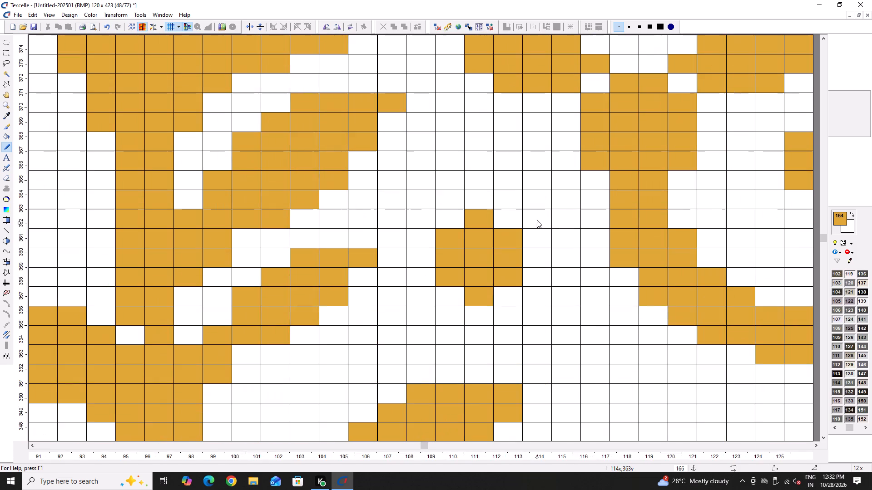
{"action": "left_click", "coordinate": [460, 224]}
{"action": "left_click", "coordinate": [482, 205]}
{"action": "left_click_drag", "start_coordinate": [512, 217], "coordinate": [515, 235]}
{"action": "left_click_drag", "start_coordinate": [529, 230], "coordinate": [529, 231]}
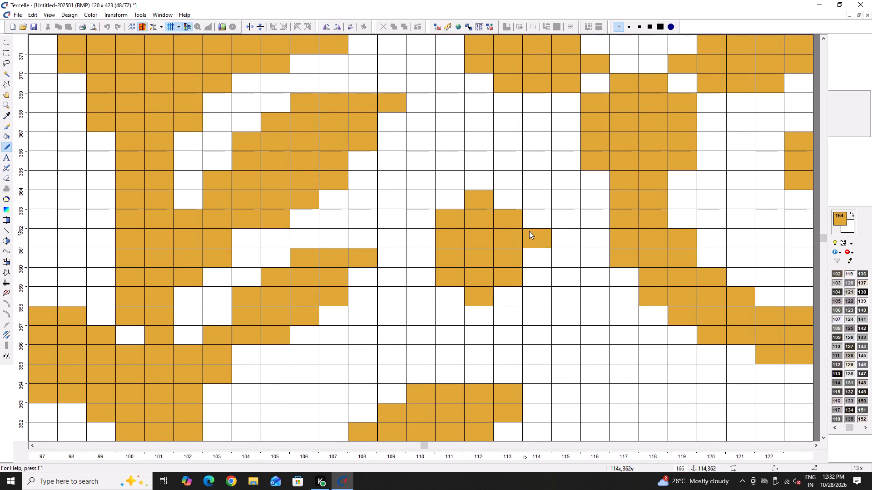
{"action": "left_click_drag", "start_coordinate": [529, 231], "coordinate": [522, 279]}
{"action": "left_click_drag", "start_coordinate": [507, 287], "coordinate": [503, 288]}
{"action": "left_click", "coordinate": [513, 202]}
{"action": "left_click_drag", "start_coordinate": [527, 218], "coordinate": [534, 225]}
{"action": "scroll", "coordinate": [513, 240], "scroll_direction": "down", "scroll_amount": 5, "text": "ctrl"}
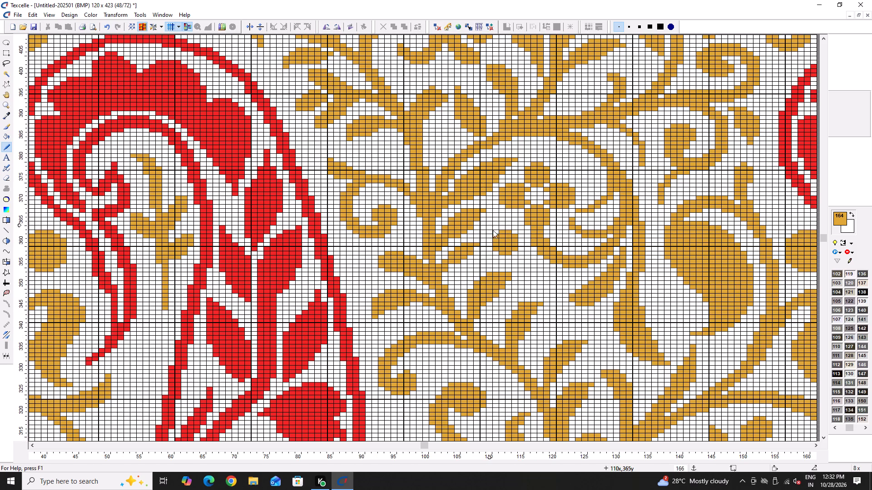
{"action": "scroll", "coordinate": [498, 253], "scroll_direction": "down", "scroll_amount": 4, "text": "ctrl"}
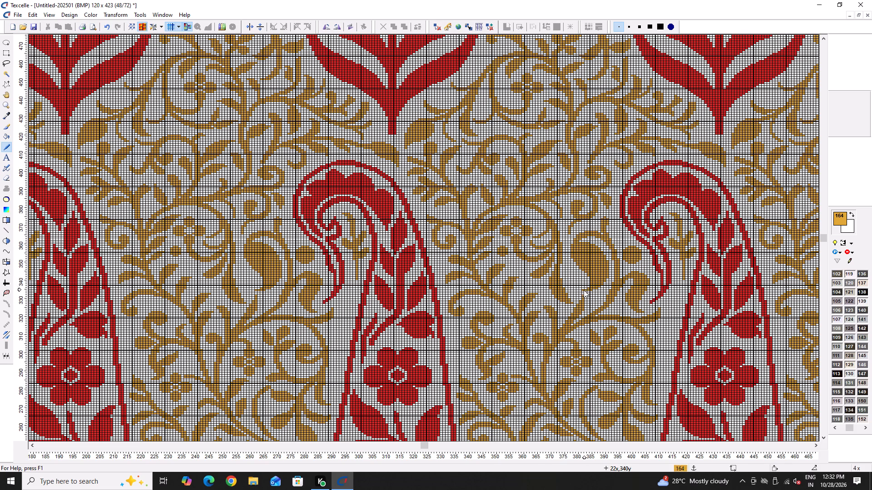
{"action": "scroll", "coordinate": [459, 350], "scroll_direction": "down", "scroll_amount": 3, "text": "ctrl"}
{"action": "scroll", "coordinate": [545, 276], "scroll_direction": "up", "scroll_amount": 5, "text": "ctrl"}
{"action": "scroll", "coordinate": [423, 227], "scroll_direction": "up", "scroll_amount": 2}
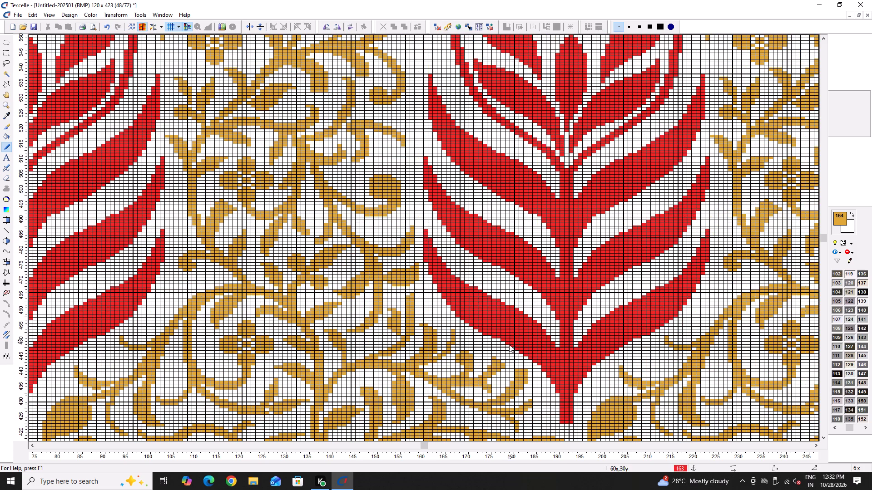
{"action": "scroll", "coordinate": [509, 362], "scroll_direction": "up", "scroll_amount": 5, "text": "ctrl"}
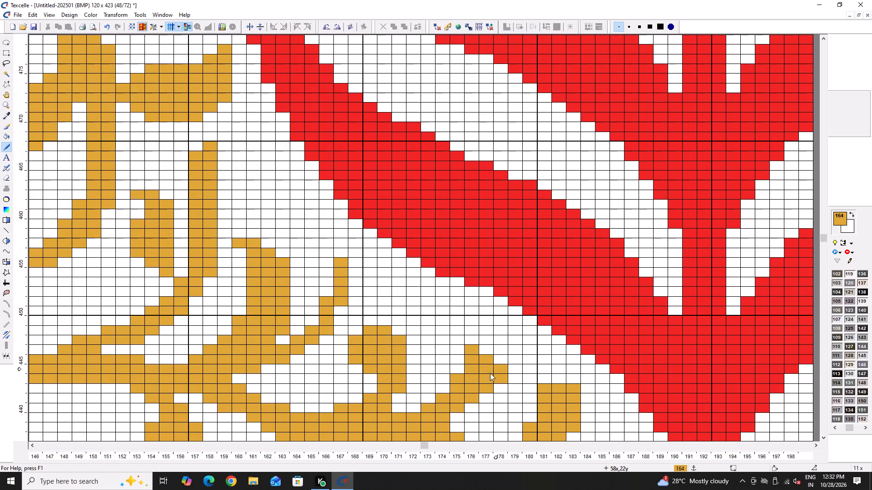
Thicken the upper edge of the small gold leaf at columns 172–175, rows 441–444, then trim its tip and clear cells beneath it.
{"action": "scroll", "coordinate": [394, 407], "scroll_direction": "down", "scroll_amount": 1}
{"action": "scroll", "coordinate": [422, 358], "scroll_direction": "up", "scroll_amount": 2, "text": "ctrl"}
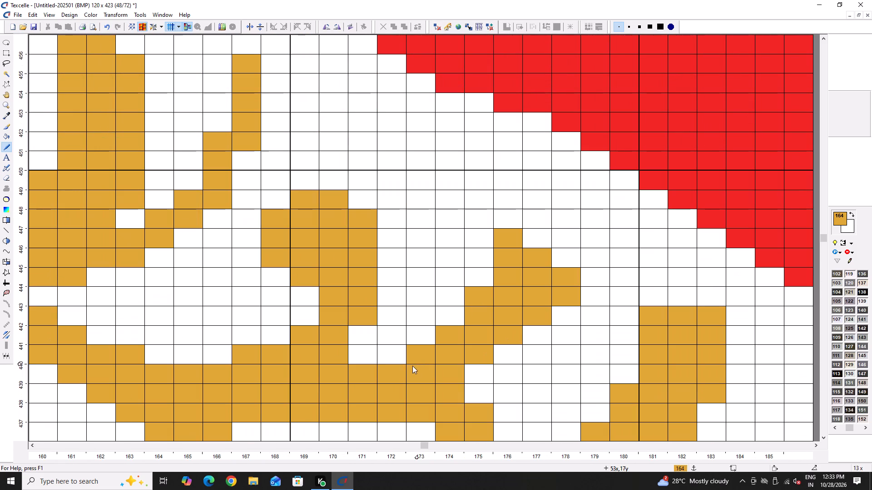
{"action": "left_click", "coordinate": [403, 361]}
{"action": "left_click", "coordinate": [429, 338]}
{"action": "left_click", "coordinate": [456, 319]}
{"action": "left_click", "coordinate": [488, 282]}
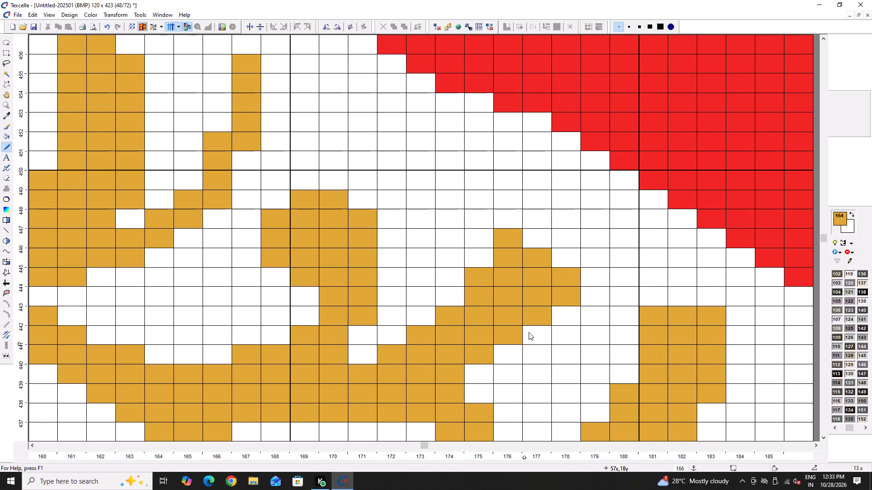
{"action": "right_click_drag", "start_coordinate": [560, 281], "coordinate": [560, 314]}
{"action": "scroll", "coordinate": [522, 358], "scroll_direction": "down", "scroll_amount": 4, "text": "ctrl"}
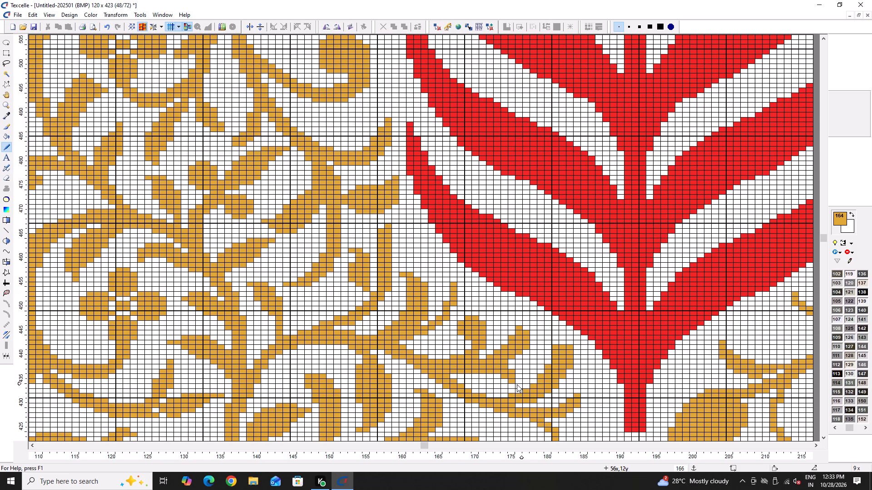
{"action": "scroll", "coordinate": [471, 379], "scroll_direction": "up", "scroll_amount": 3, "text": "ctrl"}
{"action": "right_click_drag", "start_coordinate": [467, 353], "coordinate": [524, 352]}
{"action": "scroll", "coordinate": [476, 351], "scroll_direction": "down", "scroll_amount": 3, "text": "ctrl"}
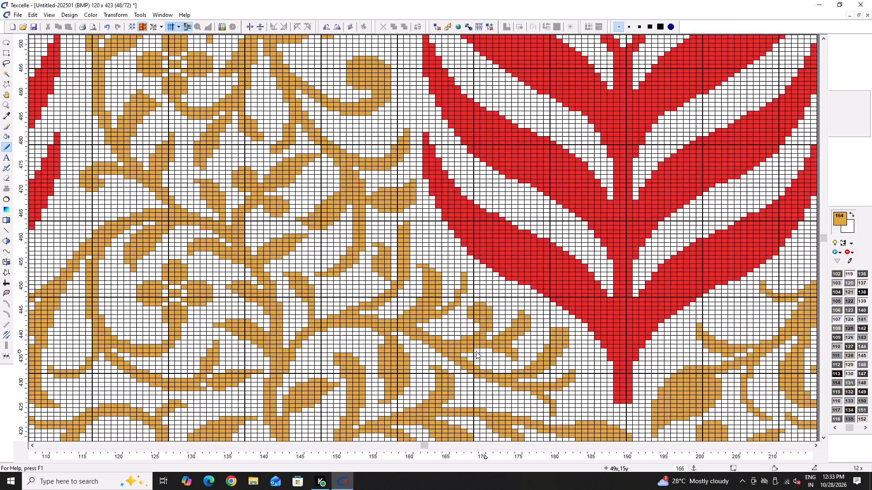
Thicken the thin gold sprig curving down beside the spiral curl at columns 128–134, rows 382–388, into a fuller leaf.
{"action": "scroll", "coordinate": [476, 351], "scroll_direction": "down", "scroll_amount": 2, "text": "ctrl"}
{"action": "scroll", "coordinate": [552, 359], "scroll_direction": "down", "scroll_amount": 2}
{"action": "scroll", "coordinate": [467, 309], "scroll_direction": "down", "scroll_amount": 2, "text": "ctrl"}
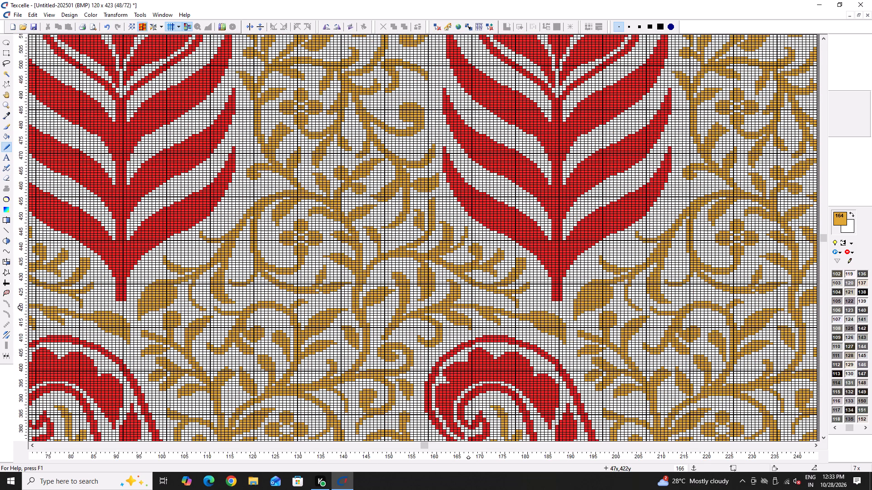
{"action": "scroll", "coordinate": [387, 351], "scroll_direction": "down", "scroll_amount": 2}
{"action": "scroll", "coordinate": [365, 317], "scroll_direction": "up", "scroll_amount": 6, "text": "ctrl"}
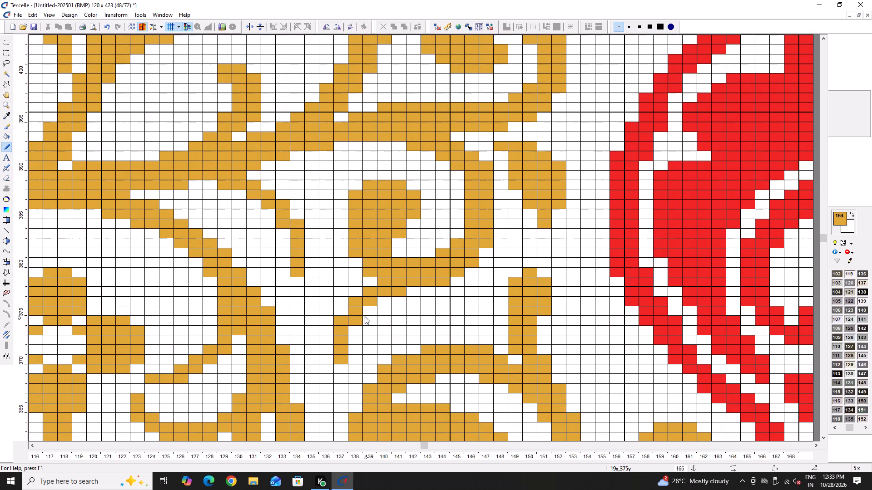
{"action": "left_click_drag", "start_coordinate": [177, 190], "coordinate": [267, 237]}
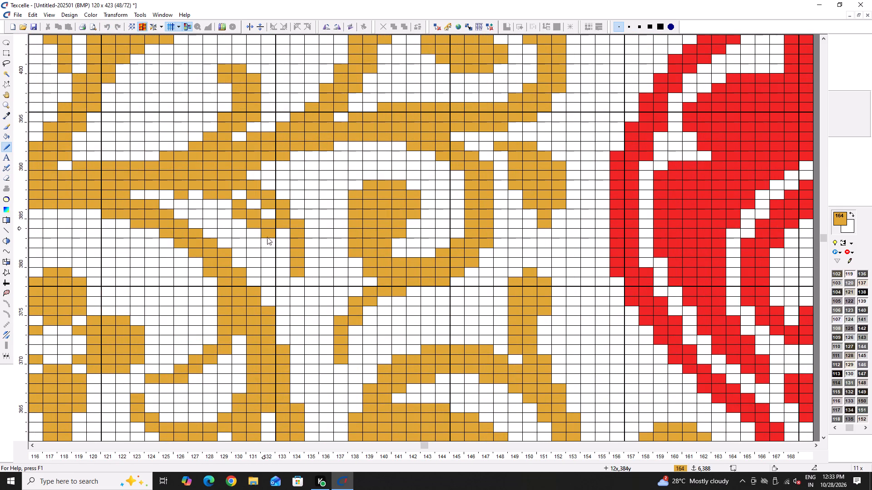
{"action": "left_click_drag", "start_coordinate": [267, 237], "coordinate": [219, 191]}
{"action": "right_click", "coordinate": [188, 194]}
{"action": "right_click", "coordinate": [184, 195]}
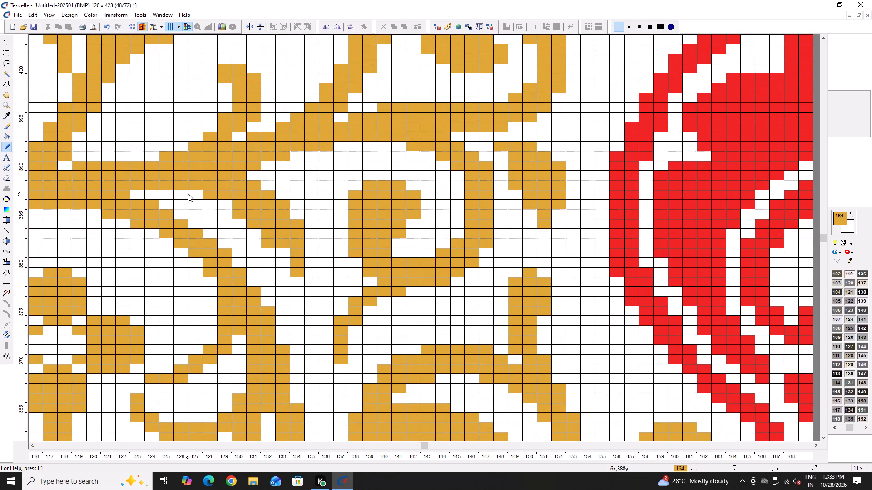
{"action": "scroll", "coordinate": [188, 194], "scroll_direction": "up", "scroll_amount": 2, "text": "ctrl"}
{"action": "double_click", "coordinate": [208, 190]}
{"action": "left_click", "coordinate": [272, 216]}
Trim the thickened leaf's lower tip at column 134, rows 379–382, and fill in its outer edge near row 386.
{"action": "right_click_drag", "start_coordinate": [423, 335], "coordinate": [425, 367]}
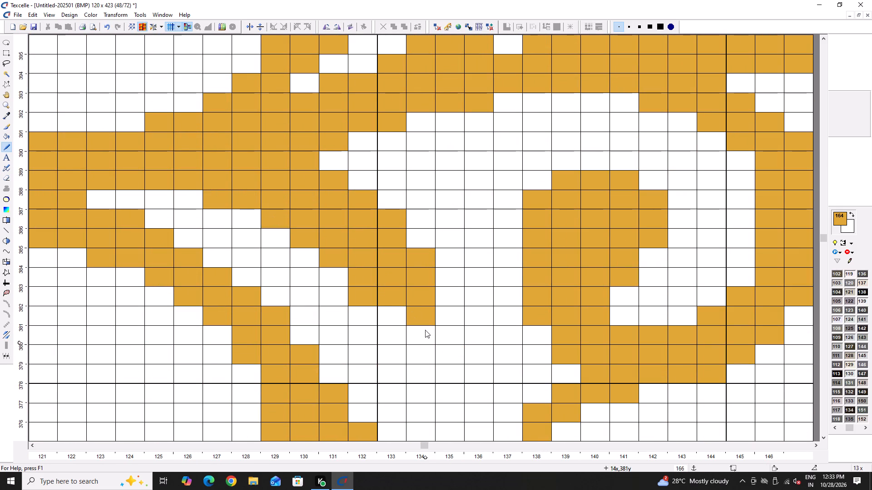
{"action": "right_click", "coordinate": [425, 328]}
{"action": "right_click", "coordinate": [416, 312]}
{"action": "left_click", "coordinate": [411, 240]}
{"action": "scroll", "coordinate": [400, 284], "scroll_direction": "down", "scroll_amount": 4, "text": "ctrl"}
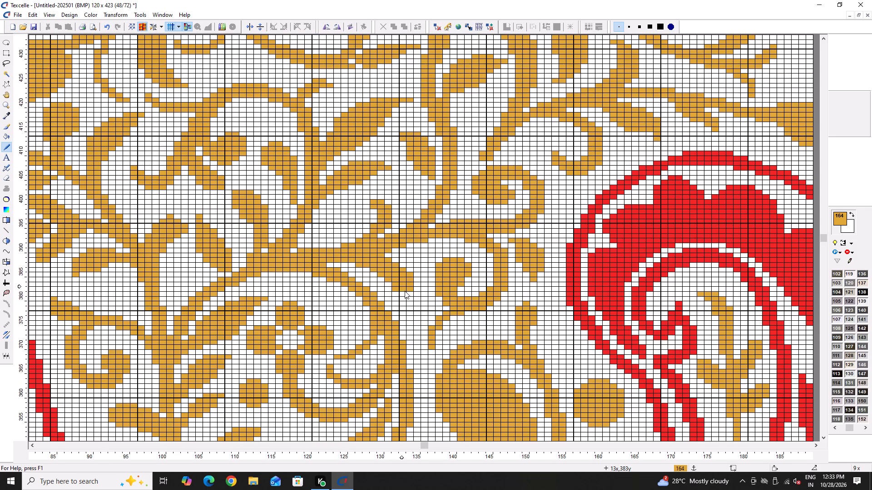
Outline a new gold leaf in the empty space below the long curved stem at columns 143–157, rows 666–673.
{"action": "scroll", "coordinate": [384, 248], "scroll_direction": "down", "scroll_amount": 3, "text": "ctrl"}
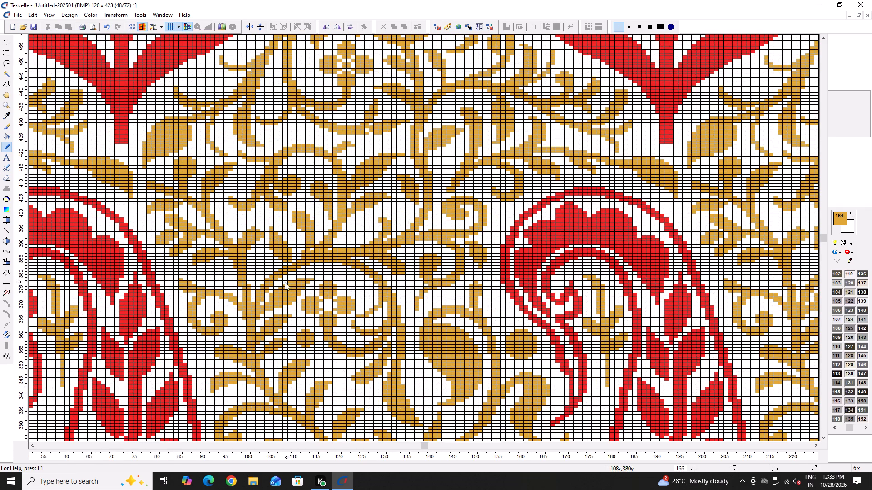
{"action": "scroll", "coordinate": [172, 243], "scroll_direction": "down", "scroll_amount": 2, "text": "ctrl"}
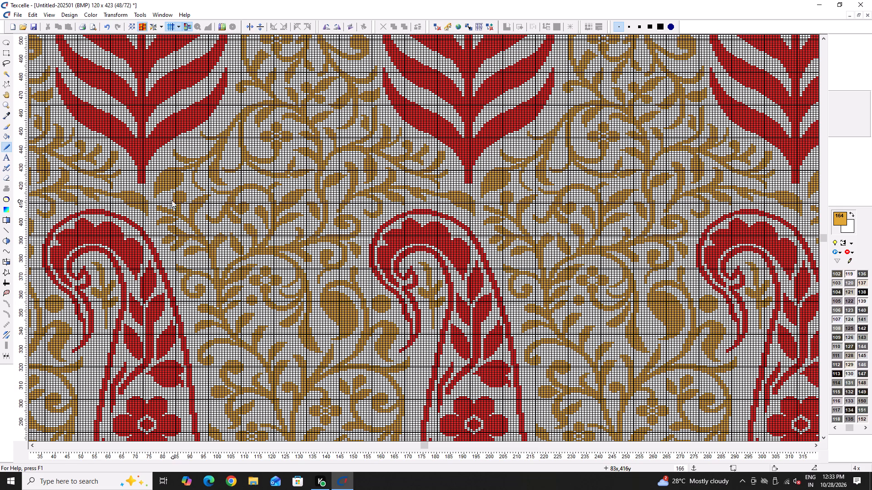
{"action": "scroll", "coordinate": [193, 189], "scroll_direction": "up", "scroll_amount": 6}
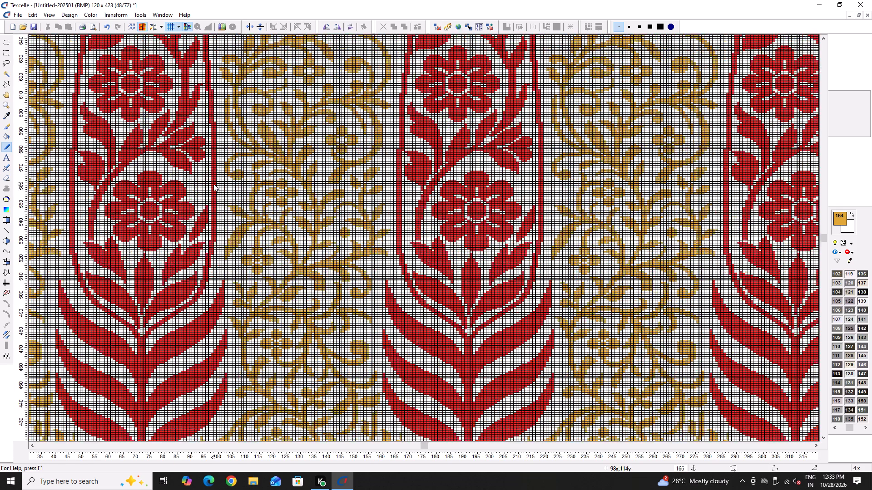
{"action": "scroll", "coordinate": [213, 184], "scroll_direction": "up", "scroll_amount": 2}
{"action": "scroll", "coordinate": [319, 198], "scroll_direction": "up", "scroll_amount": 2}
{"action": "scroll", "coordinate": [340, 247], "scroll_direction": "up", "scroll_amount": 6, "text": "ctrl"}
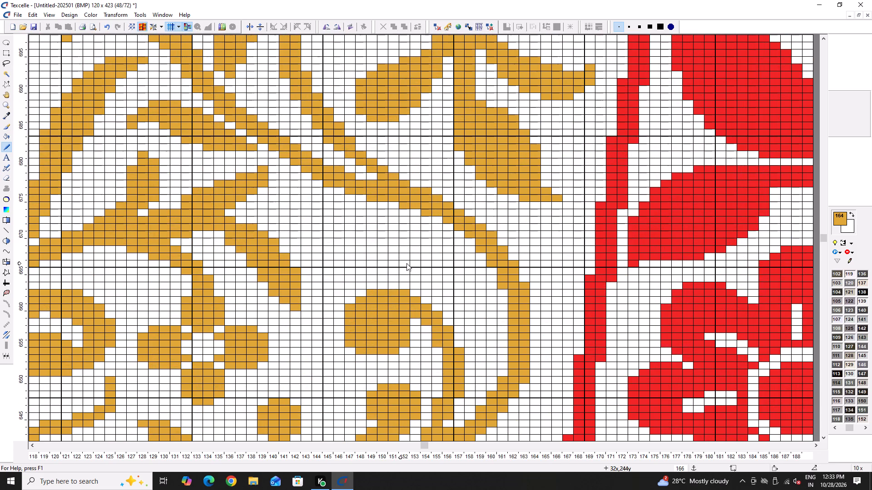
{"action": "scroll", "coordinate": [370, 264], "scroll_direction": "up", "scroll_amount": 2}
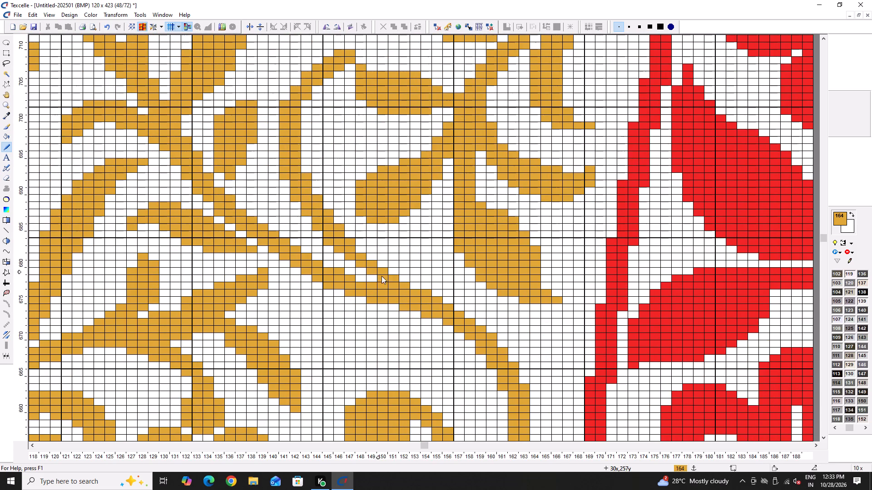
{"action": "scroll", "coordinate": [420, 337], "scroll_direction": "down", "scroll_amount": 1}
{"action": "scroll", "coordinate": [399, 305], "scroll_direction": "up", "scroll_amount": 1, "text": "ctrl"}
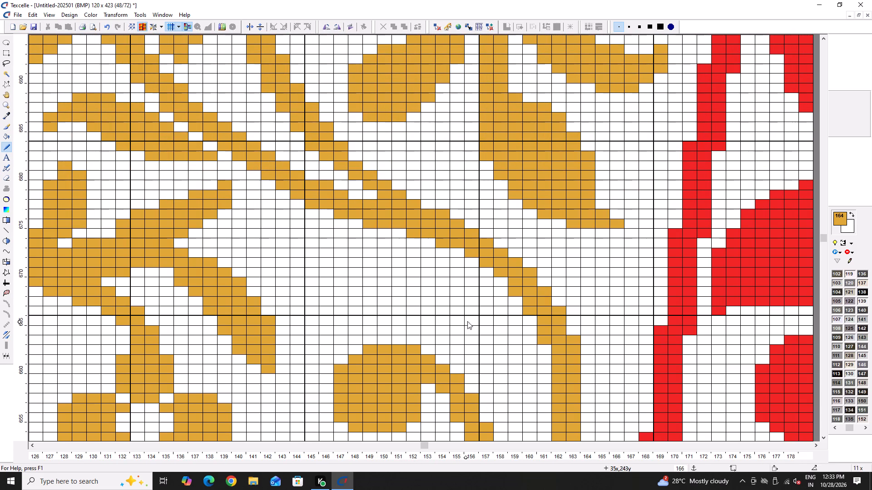
{"action": "left_click_drag", "start_coordinate": [488, 291], "coordinate": [335, 250]}
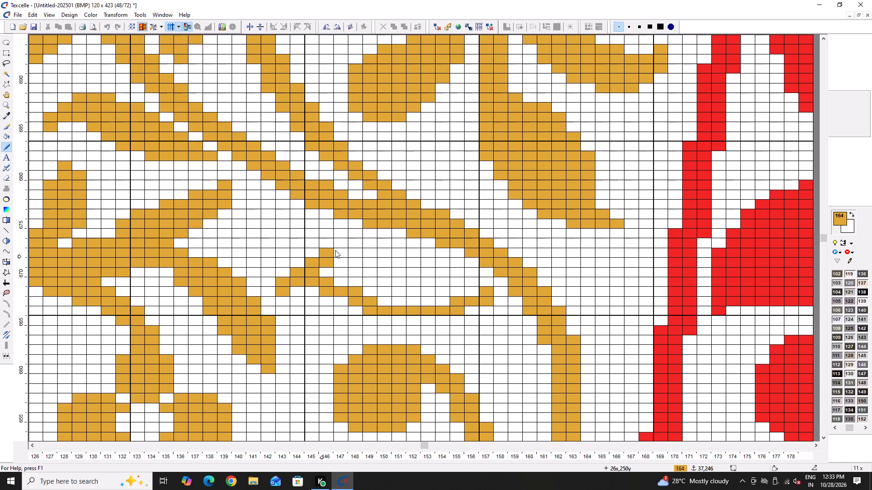
{"action": "left_click_drag", "start_coordinate": [335, 250], "coordinate": [478, 287]}
Smooth the new leaf's upper edge, extend its end to the stem at column 158, and fill it solid gold.
{"action": "left_click", "coordinate": [466, 271]}
{"action": "double_click", "coordinate": [463, 269]}
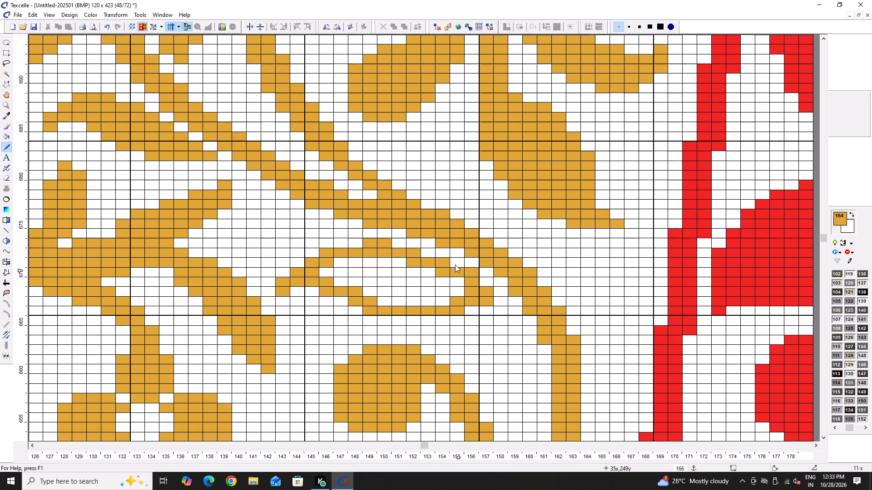
{"action": "left_click", "coordinate": [446, 261]}
{"action": "left_click", "coordinate": [426, 253]}
{"action": "left_click", "coordinate": [454, 263]}
{"action": "left_click", "coordinate": [396, 245]}
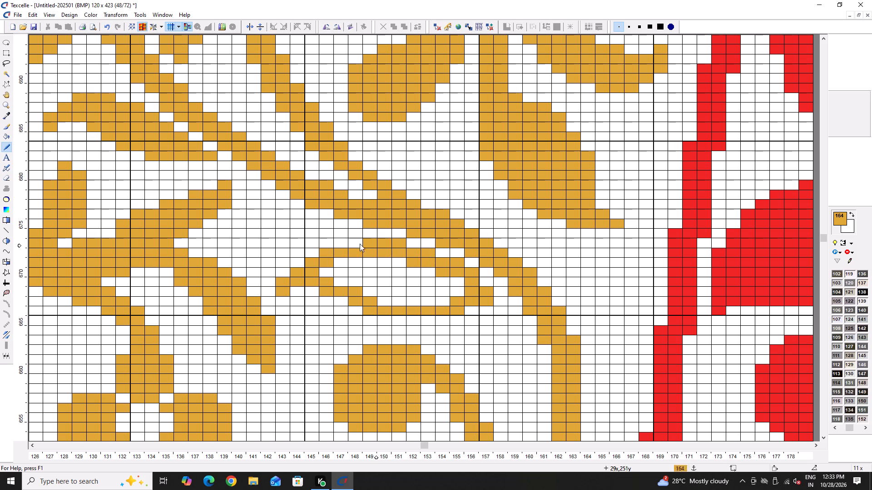
{"action": "left_click", "coordinate": [353, 244]}
{"action": "left_click", "coordinate": [481, 284]}
{"action": "left_click", "coordinate": [501, 300]}
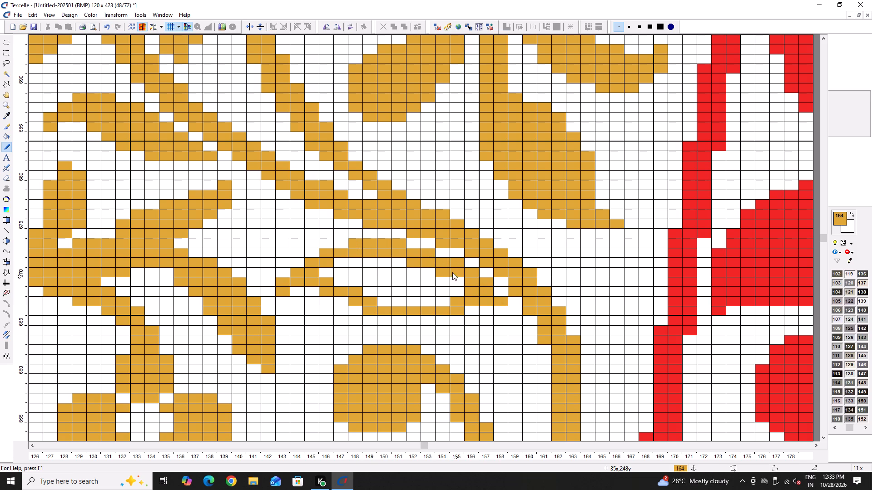
{"action": "key", "text": "h"}
{"action": "left_click", "coordinate": [409, 286]}
{"action": "key", "text": "space"}
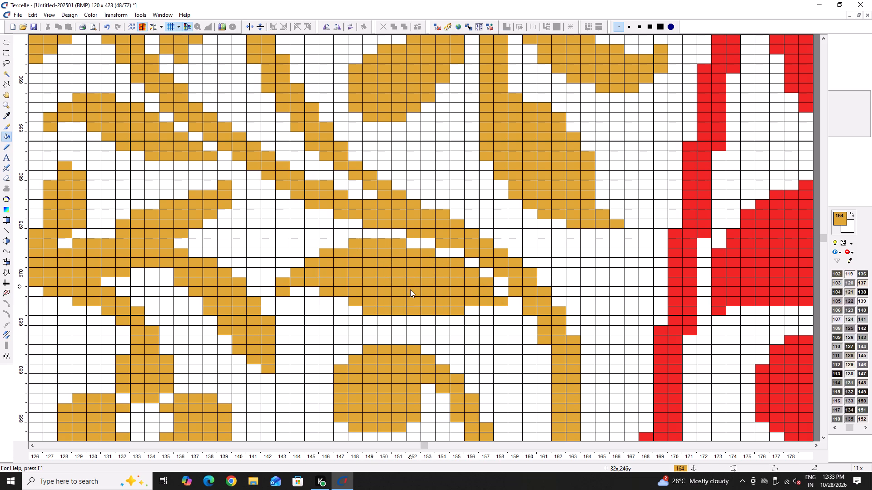
Trim the new leaf's underside at columns 146–150, rows 666–668, and add one gold cell at column 156, row 666.
{"action": "key", "text": "x"}
{"action": "right_click", "coordinate": [327, 294]}
{"action": "right_click", "coordinate": [356, 303]}
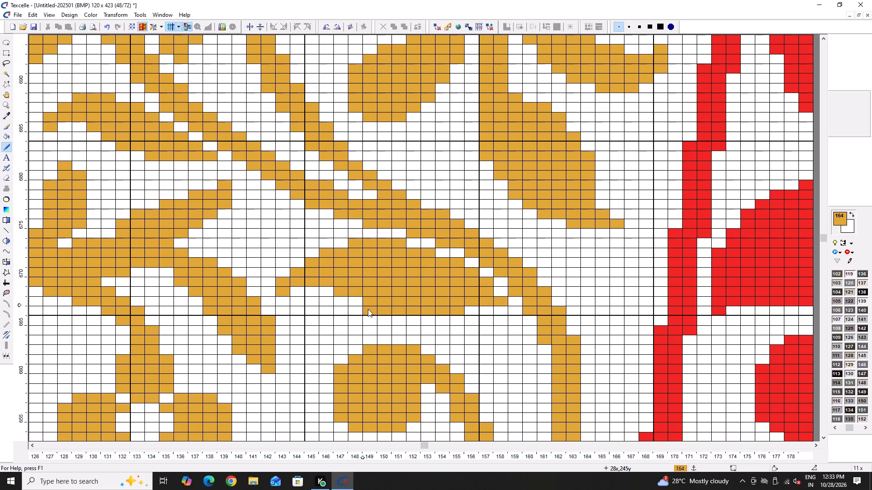
{"action": "right_click", "coordinate": [372, 311]}
{"action": "right_click", "coordinate": [384, 311]}
{"action": "left_click", "coordinate": [468, 308]}
Pick red as the drawing colour and clear one red cell around the three-part bud between the two large red flowers.
{"action": "scroll", "coordinate": [381, 304], "scroll_direction": "down", "scroll_amount": 7, "text": "ctrl"}
{"action": "scroll", "coordinate": [518, 309], "scroll_direction": "down", "scroll_amount": 3}
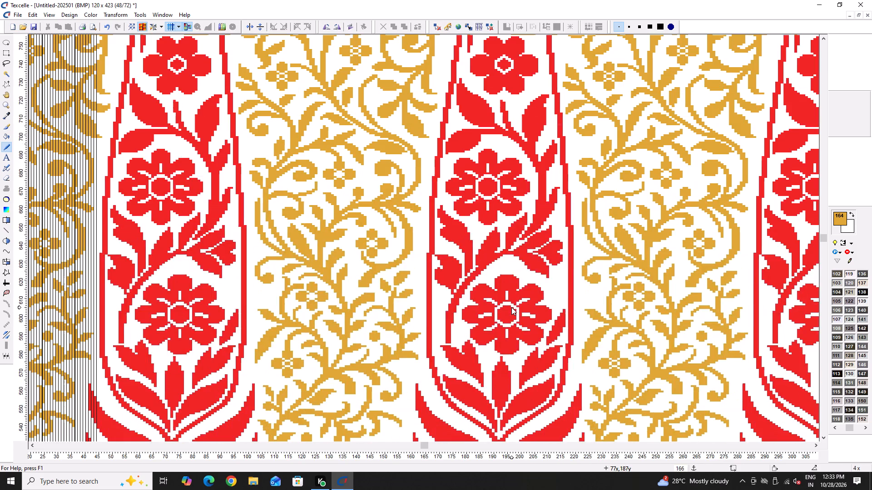
{"action": "scroll", "coordinate": [511, 291], "scroll_direction": "down", "scroll_amount": 1, "text": "ctrl"}
{"action": "scroll", "coordinate": [559, 273], "scroll_direction": "up", "scroll_amount": 2}
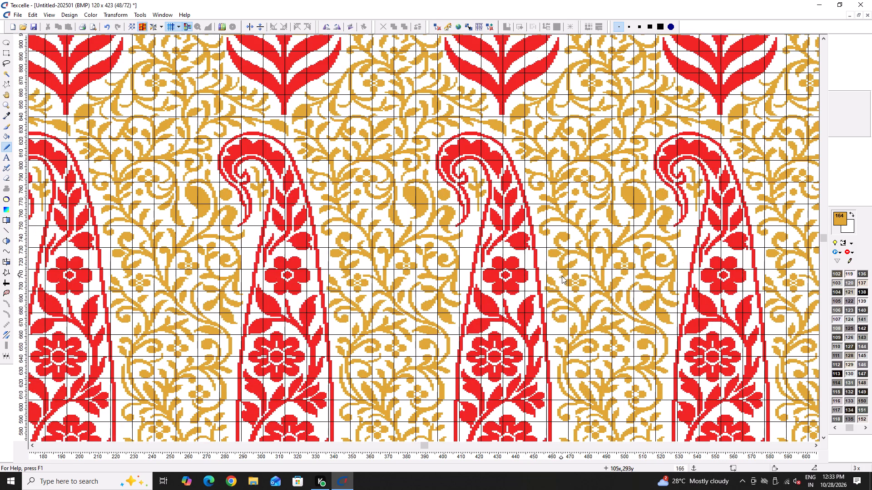
{"action": "scroll", "coordinate": [500, 287], "scroll_direction": "up", "scroll_amount": 4, "text": "ctrl"}
{"action": "scroll", "coordinate": [507, 279], "scroll_direction": "down", "scroll_amount": 4, "text": "ctrl"}
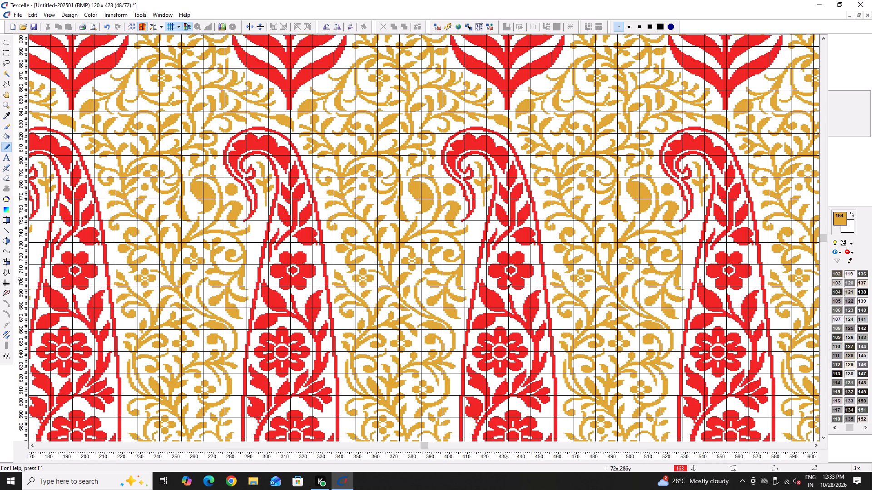
{"action": "scroll", "coordinate": [507, 279], "scroll_direction": "down", "scroll_amount": 1}
{"action": "scroll", "coordinate": [534, 319], "scroll_direction": "up", "scroll_amount": 5, "text": "ctrl"}
{"action": "key", "text": "space"}
{"action": "key", "text": "x"}
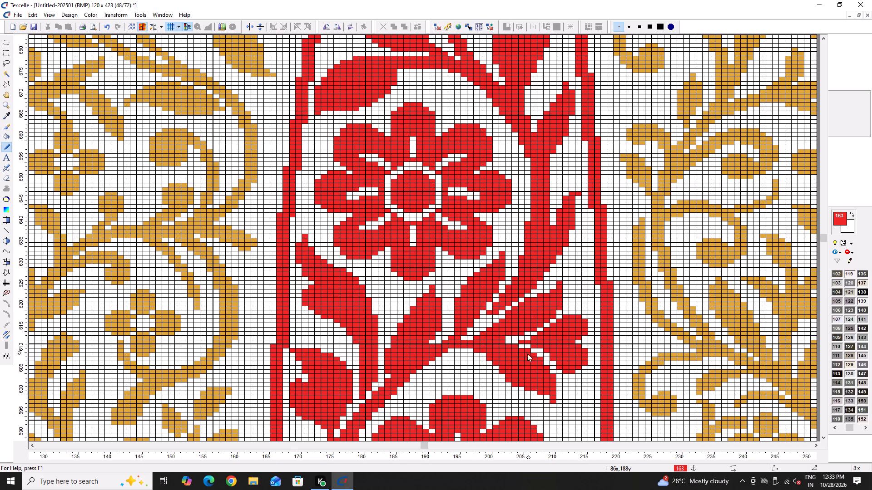
{"action": "scroll", "coordinate": [508, 352], "scroll_direction": "up", "scroll_amount": 5, "text": "ctrl"}
{"action": "right_click", "coordinate": [530, 328]}
{"action": "scroll", "coordinate": [401, 307], "scroll_direction": "down", "scroll_amount": 5, "text": "ctrl"}
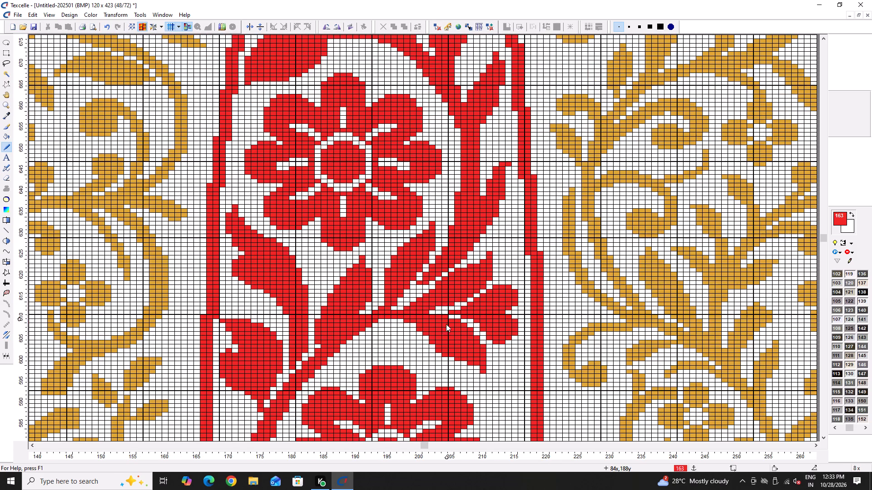
Trim the inner edge of the curved red stem beside the lower large flower at columns 175–177, rows 573–584.
{"action": "scroll", "coordinate": [422, 366], "scroll_direction": "down", "scroll_amount": 3}
{"action": "scroll", "coordinate": [400, 280], "scroll_direction": "down", "scroll_amount": 3, "text": "ctrl"}
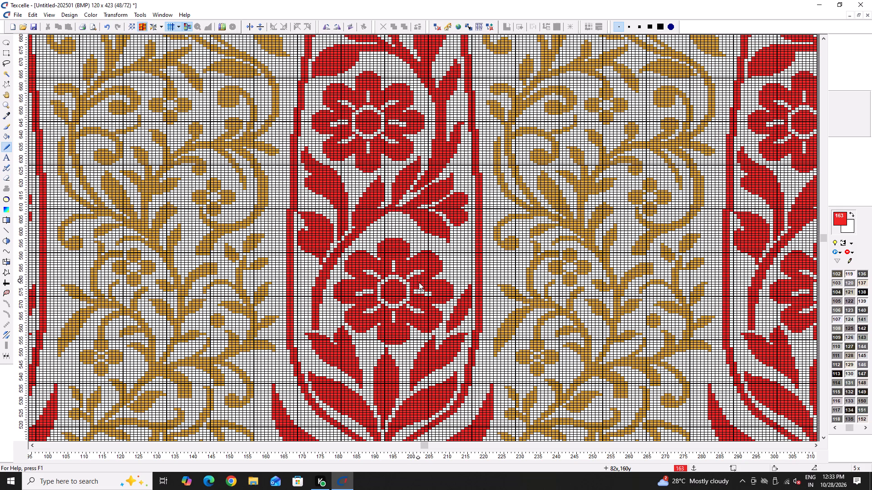
{"action": "scroll", "coordinate": [393, 269], "scroll_direction": "down", "scroll_amount": 2, "text": "ctrl"}
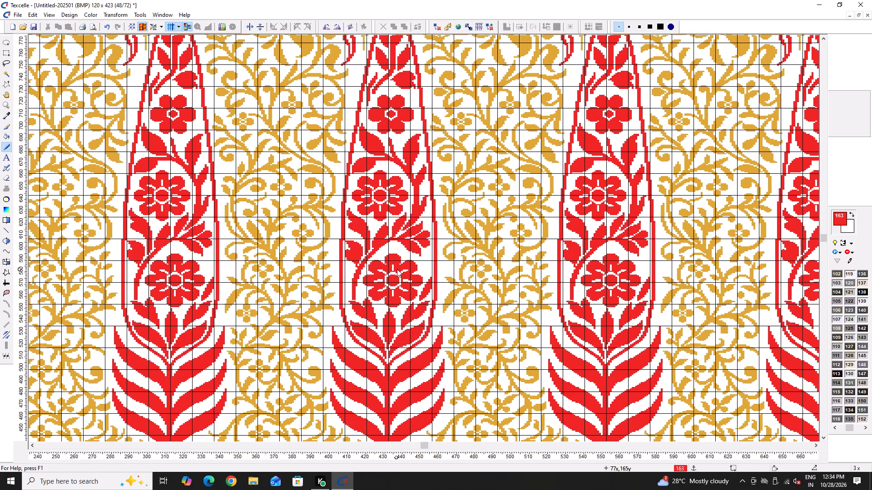
{"action": "scroll", "coordinate": [379, 272], "scroll_direction": "up", "scroll_amount": 5, "text": "ctrl"}
{"action": "key", "text": "space"}
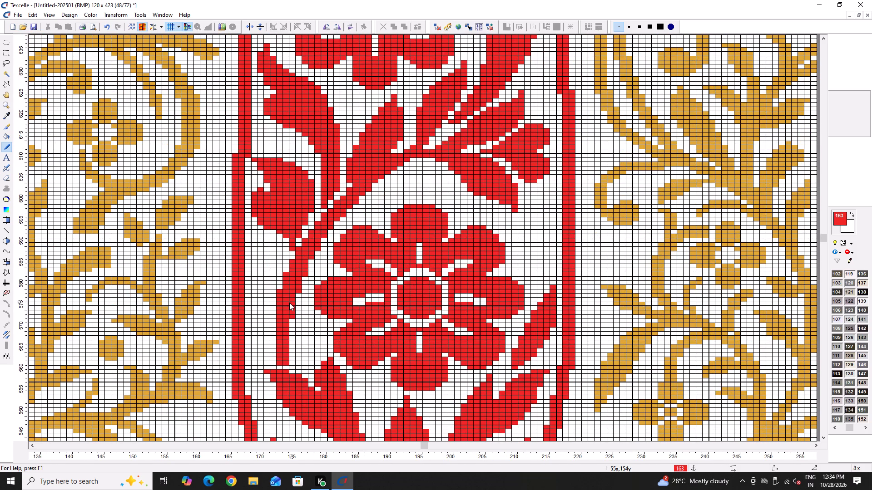
{"action": "key", "text": "x"}
{"action": "scroll", "coordinate": [297, 296], "scroll_direction": "up", "scroll_amount": 4, "text": "ctrl"}
{"action": "right_click_drag", "start_coordinate": [283, 309], "coordinate": [279, 336]}
{"action": "right_click_drag", "start_coordinate": [306, 251], "coordinate": [306, 247]}
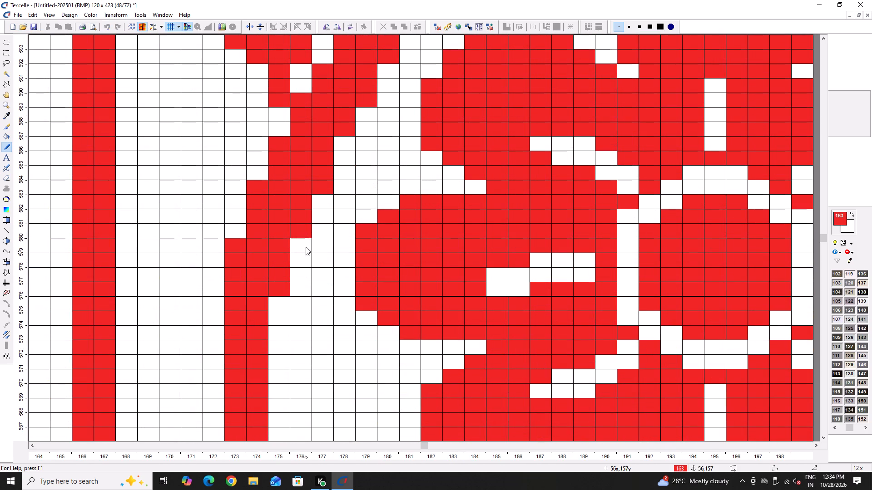
{"action": "right_click_drag", "start_coordinate": [306, 247], "coordinate": [305, 243]}
{"action": "scroll", "coordinate": [312, 253], "scroll_direction": "up", "scroll_amount": 2}
{"action": "right_click_drag", "start_coordinate": [319, 278], "coordinate": [320, 268]}
Trim single corner cells along the underside of the same red stem at columns 178–181, rows 588–595.
{"action": "scroll", "coordinate": [323, 265], "scroll_direction": "up", "scroll_amount": 3}
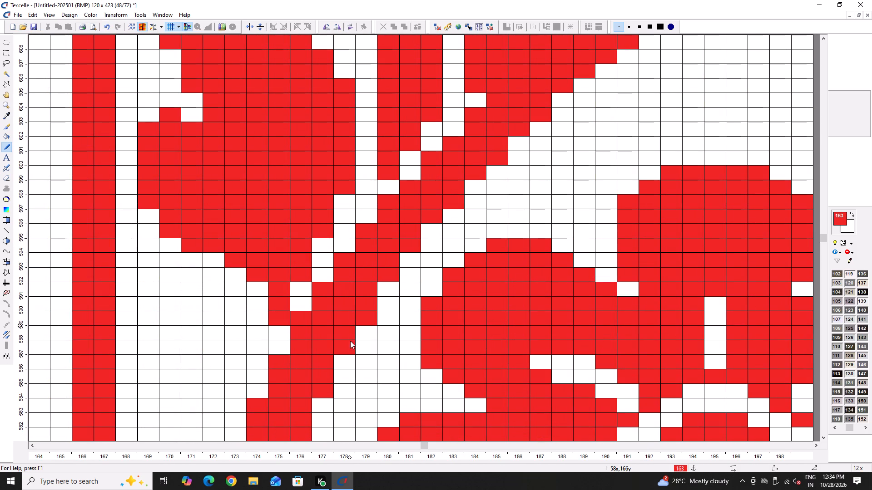
{"action": "right_click", "coordinate": [350, 345]}
{"action": "right_click", "coordinate": [367, 319]}
{"action": "right_click", "coordinate": [391, 270]}
{"action": "right_click", "coordinate": [406, 248]}
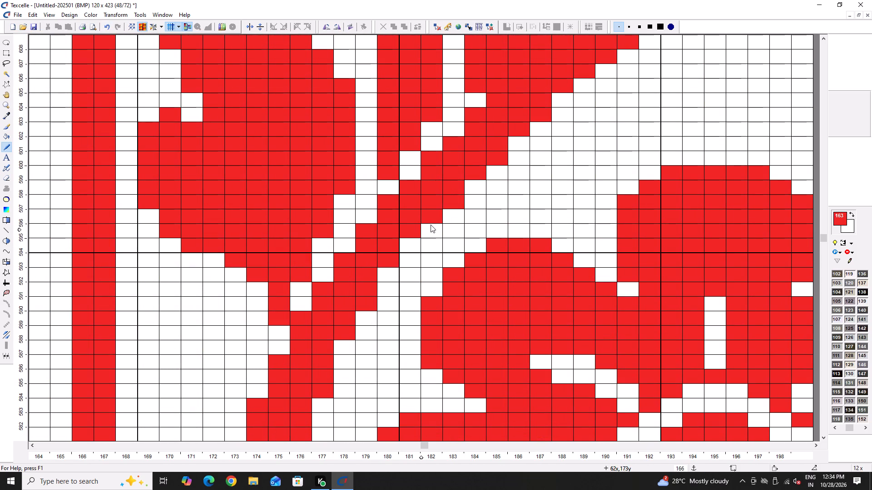
{"action": "scroll", "coordinate": [391, 293], "scroll_direction": "down", "scroll_amount": 3}
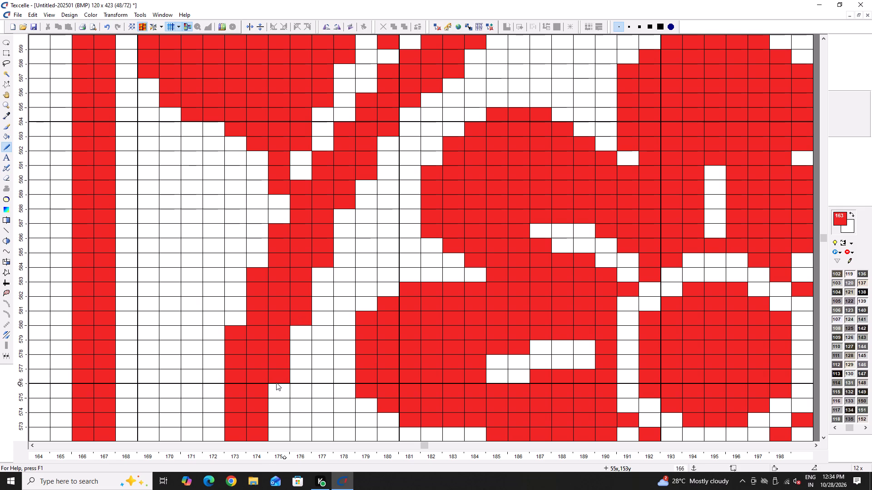
Widen the red stem beside the lower large flower by filling column 175, rows 563–576, in red.
{"action": "scroll", "coordinate": [279, 375], "scroll_direction": "down", "scroll_amount": 4}
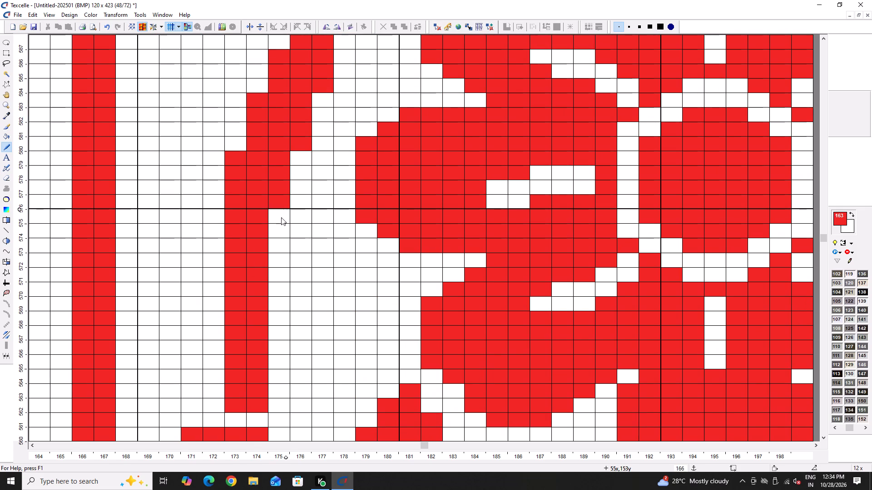
{"action": "left_click_drag", "start_coordinate": [281, 217], "coordinate": [279, 380]}
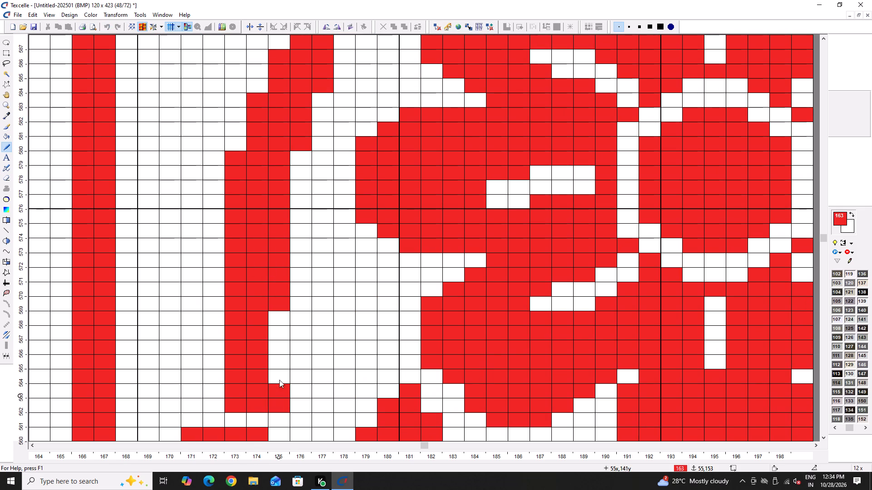
{"action": "left_click_drag", "start_coordinate": [279, 380], "coordinate": [279, 294]}
Add single red cells along the underside of the same stem at columns 176–181, rows 580–595.
{"action": "scroll", "coordinate": [281, 300], "scroll_direction": "up", "scroll_amount": 2}
{"action": "left_click", "coordinate": [301, 244]}
{"action": "scroll", "coordinate": [306, 240], "scroll_direction": "up", "scroll_amount": 2}
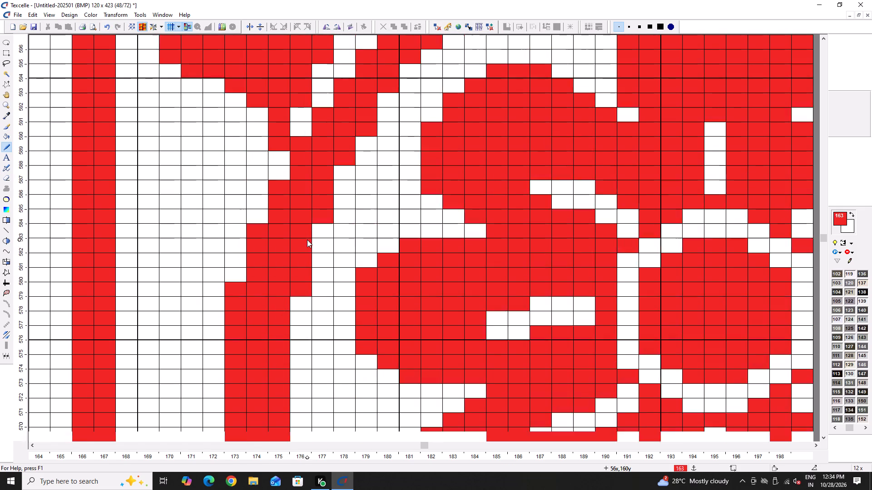
{"action": "scroll", "coordinate": [307, 240], "scroll_direction": "up", "scroll_amount": 1}
{"action": "left_click", "coordinate": [326, 318]}
{"action": "left_click", "coordinate": [342, 265]}
{"action": "left_click", "coordinate": [356, 236]}
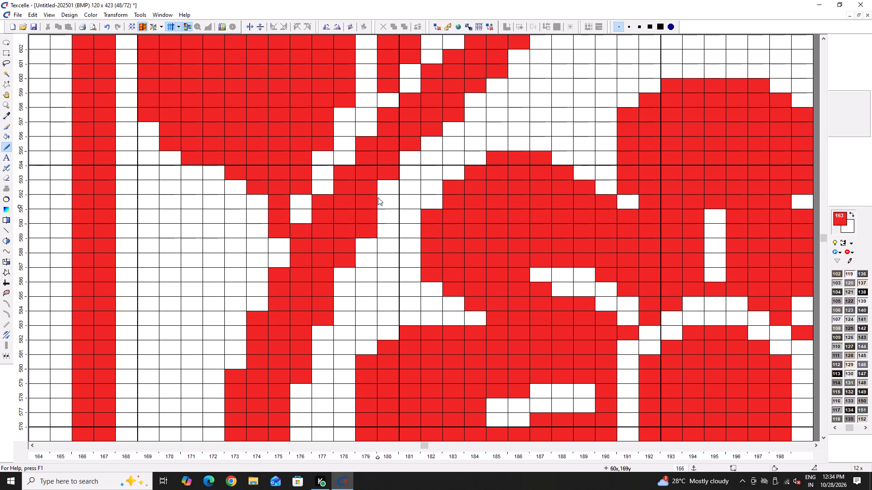
{"action": "left_click", "coordinate": [382, 186]}
{"action": "scroll", "coordinate": [446, 260], "scroll_direction": "up", "scroll_amount": 4}
{"action": "left_click", "coordinate": [407, 333]}
Fill the underside of the red stem junction above the lower large flower at columns 193–199, rows 610–611.
{"action": "scroll", "coordinate": [304, 306], "scroll_direction": "down", "scroll_amount": 5, "text": "ctrl"}
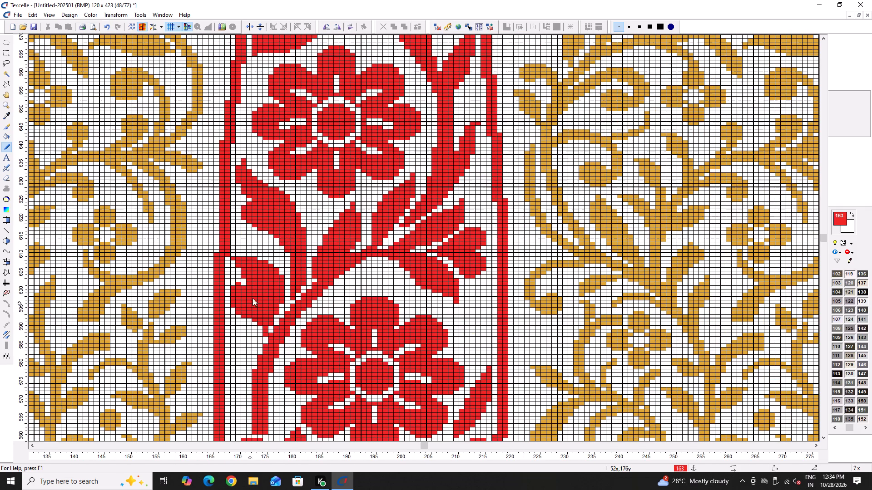
{"action": "scroll", "coordinate": [372, 263], "scroll_direction": "up", "scroll_amount": 5, "text": "ctrl"}
{"action": "left_click_drag", "start_coordinate": [364, 244], "coordinate": [417, 247]}
{"action": "left_click", "coordinate": [418, 247]}
{"action": "left_click", "coordinate": [476, 259]}
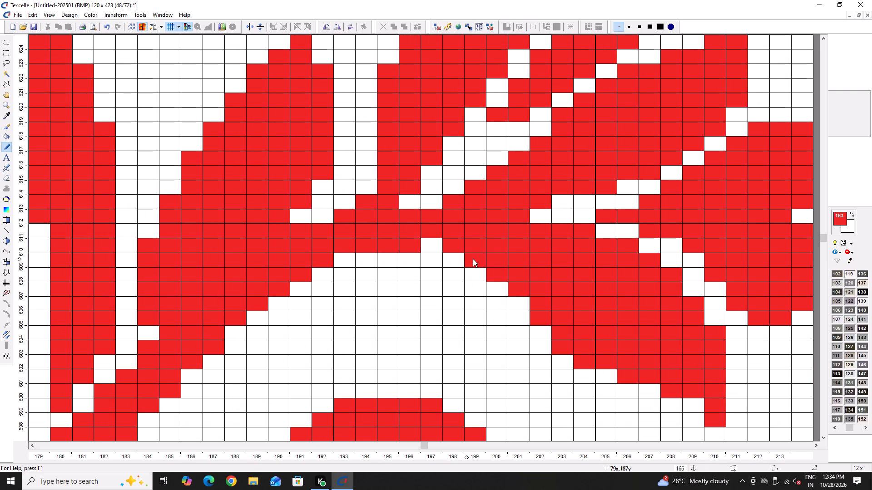
{"action": "left_click", "coordinate": [428, 247]}
{"action": "left_click", "coordinate": [342, 255]}
{"action": "left_click", "coordinate": [444, 251]}
{"action": "left_click", "coordinate": [451, 254], "text": "ctrl"}
{"action": "left_click", "coordinate": [453, 257], "text": "ctrl"}
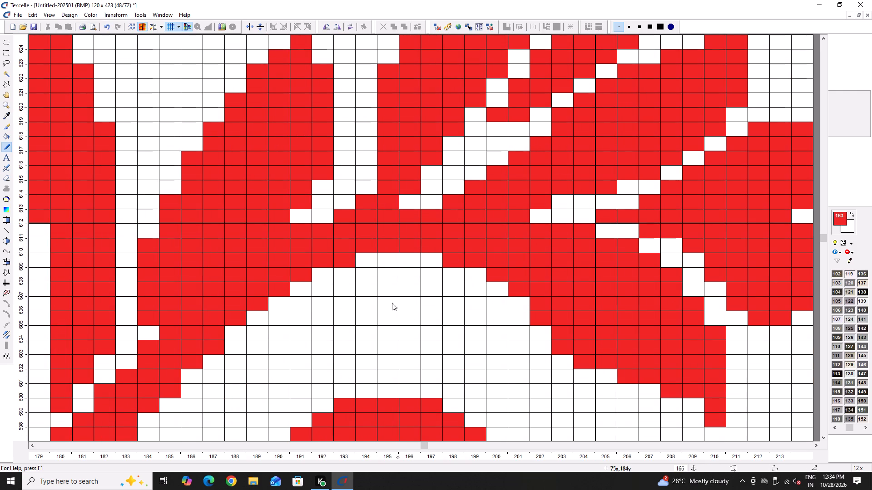
Thicken the stem's underside and the drooping red leaf below the heart-shaped bud, from column 194, row 610 to column 211, row 591.
{"action": "scroll", "coordinate": [388, 318], "scroll_direction": "down", "scroll_amount": 5, "text": "ctrl"}
{"action": "scroll", "coordinate": [419, 314], "scroll_direction": "up", "scroll_amount": 3, "text": "ctrl"}
{"action": "scroll", "coordinate": [407, 304], "scroll_direction": "down", "scroll_amount": 2}
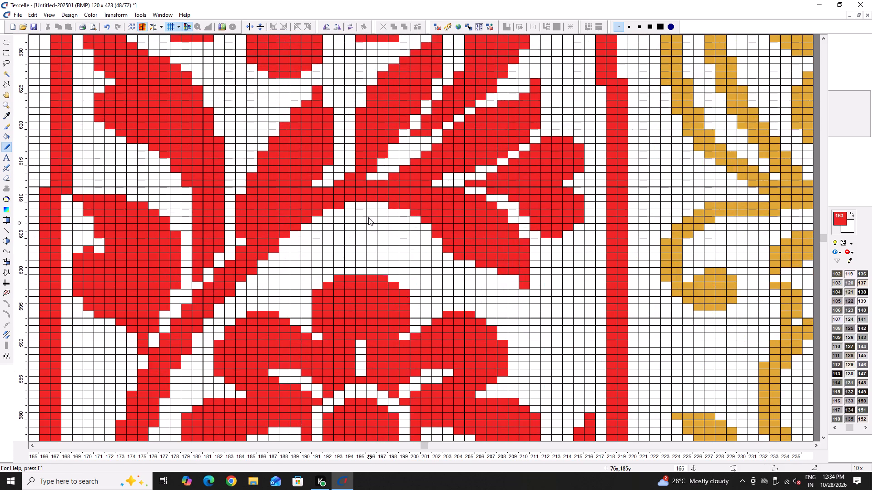
{"action": "scroll", "coordinate": [368, 216], "scroll_direction": "up", "scroll_amount": 2, "text": "ctrl"}
{"action": "left_click_drag", "start_coordinate": [308, 181], "coordinate": [451, 223]}
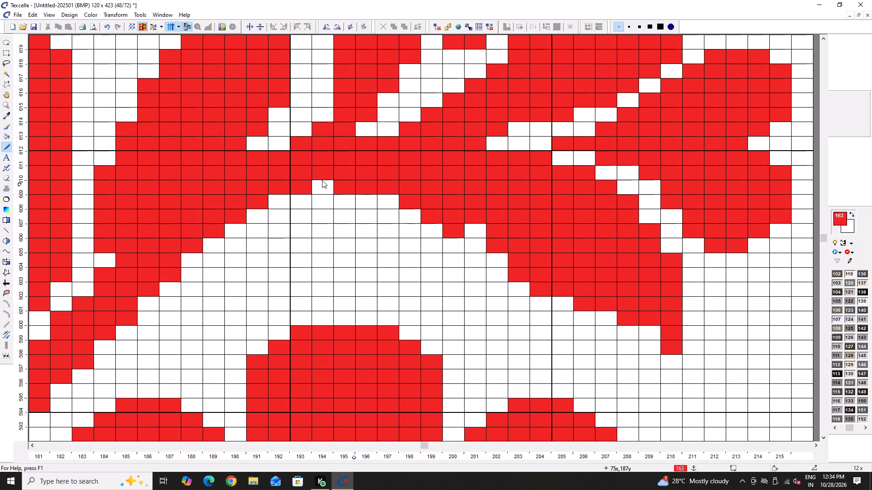
{"action": "left_click_drag", "start_coordinate": [314, 178], "coordinate": [322, 187]}
{"action": "left_click_drag", "start_coordinate": [333, 185], "coordinate": [591, 354]}
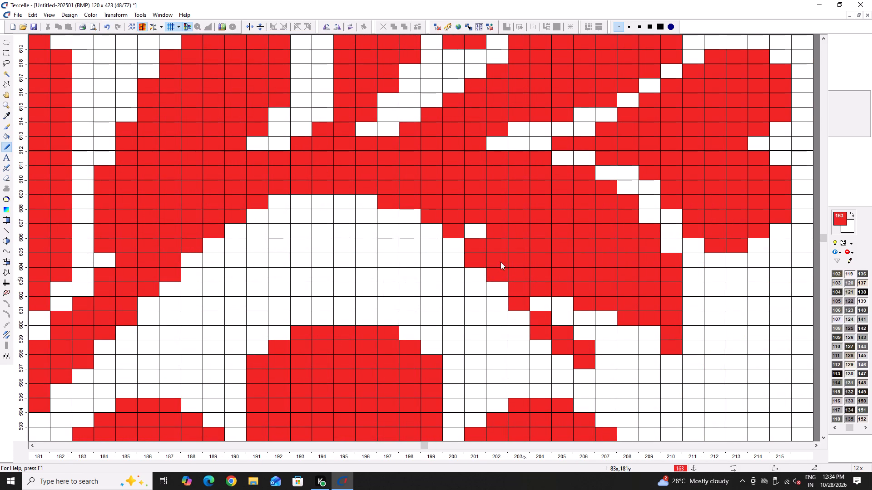
{"action": "scroll", "coordinate": [492, 255], "scroll_direction": "down", "scroll_amount": 3}
{"action": "left_click_drag", "start_coordinate": [465, 104], "coordinate": [689, 251]}
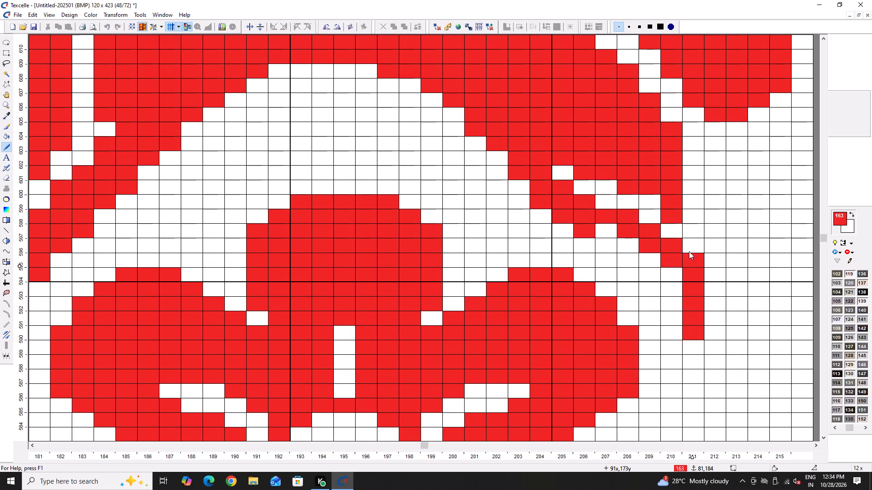
{"action": "left_click_drag", "start_coordinate": [689, 251], "coordinate": [586, 183]}
Trim the drooping leaf's lower edge at columns 204–206 and its tip below row 594, and fill column 211, rows 599–603.
{"action": "scroll", "coordinate": [572, 216], "scroll_direction": "up", "scroll_amount": 1}
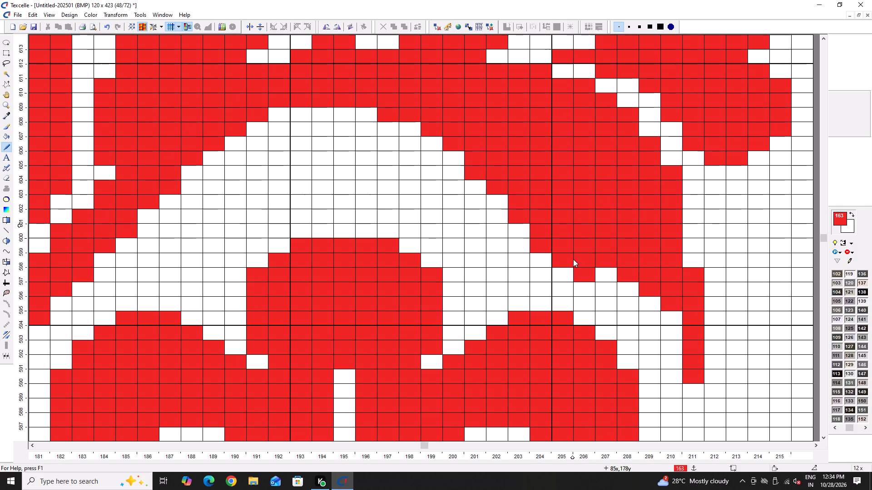
{"action": "right_click_drag", "start_coordinate": [595, 275], "coordinate": [560, 279]}
{"action": "left_click_drag", "start_coordinate": [690, 198], "coordinate": [702, 263]}
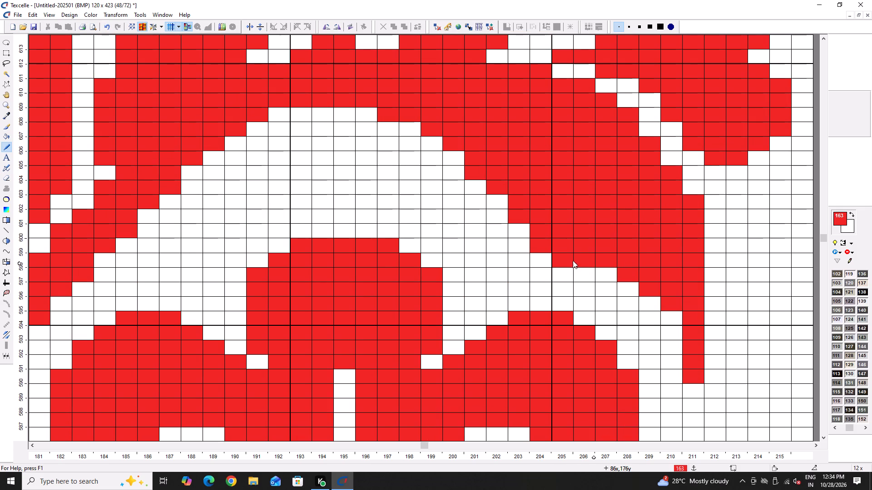
{"action": "right_click", "coordinate": [566, 260]}
{"action": "right_click", "coordinate": [543, 252]}
{"action": "right_click_drag", "start_coordinate": [686, 353], "coordinate": [693, 383]}
Extend the drooping leaf's outer edge at column 212, rows 593–601, and trim single cells beside its tip at columns 209–211.
{"action": "scroll", "coordinate": [605, 335], "scroll_direction": "down", "scroll_amount": 5, "text": "ctrl"}
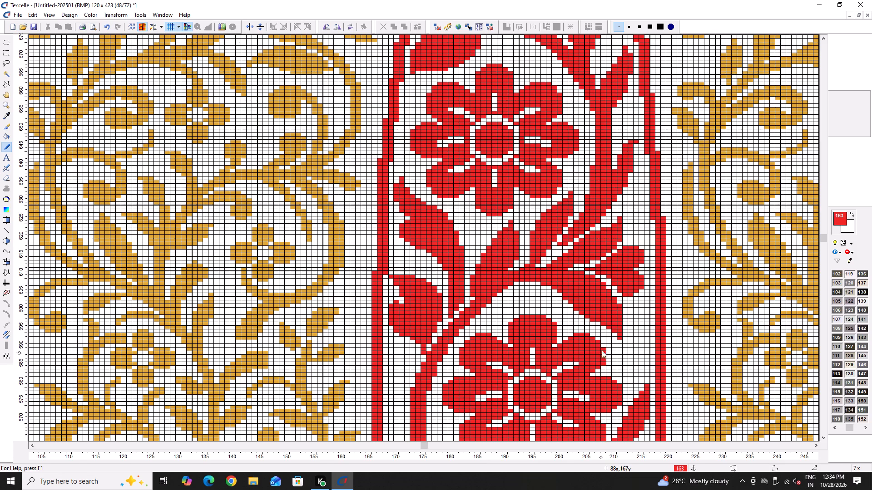
{"action": "scroll", "coordinate": [601, 335], "scroll_direction": "up", "scroll_amount": 4, "text": "ctrl"}
{"action": "right_click", "coordinate": [611, 320]}
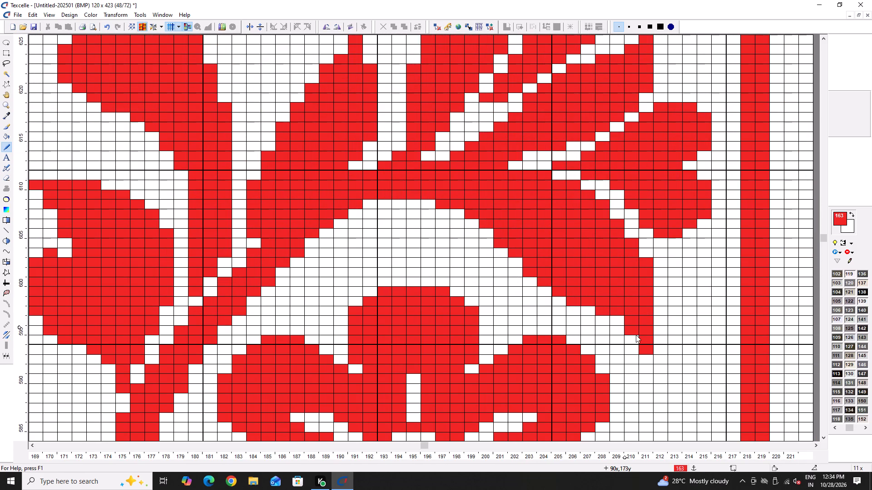
{"action": "right_click", "coordinate": [633, 336]}
{"action": "right_click", "coordinate": [637, 331]}
{"action": "left_click_drag", "start_coordinate": [661, 283], "coordinate": [665, 366]}
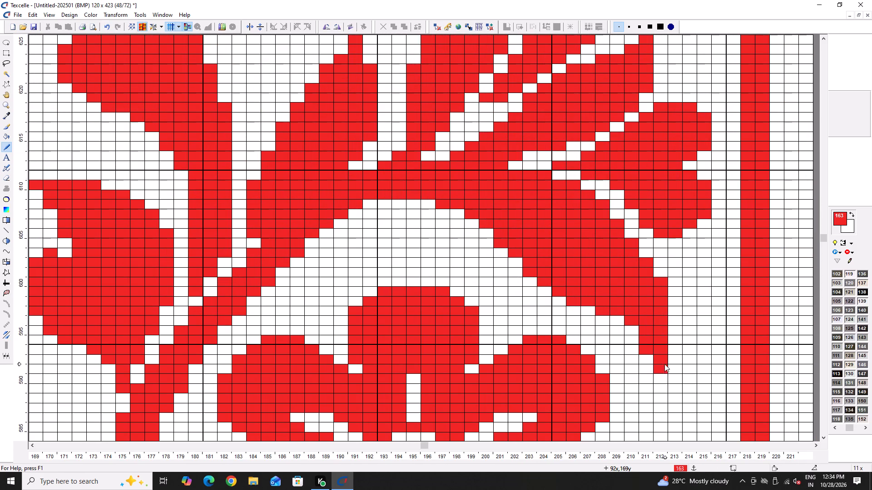
{"action": "right_click_drag", "start_coordinate": [642, 347], "coordinate": [644, 351]}
{"action": "right_click", "coordinate": [664, 374]}
{"action": "right_click", "coordinate": [659, 369], "text": "ctrl"}
Fill in the right edge of the upright red leaf above the junction at columns 196–200, clearing stray cells along the adjoining gap.
{"action": "scroll", "coordinate": [557, 301], "scroll_direction": "down", "scroll_amount": 4, "text": "ctrl"}
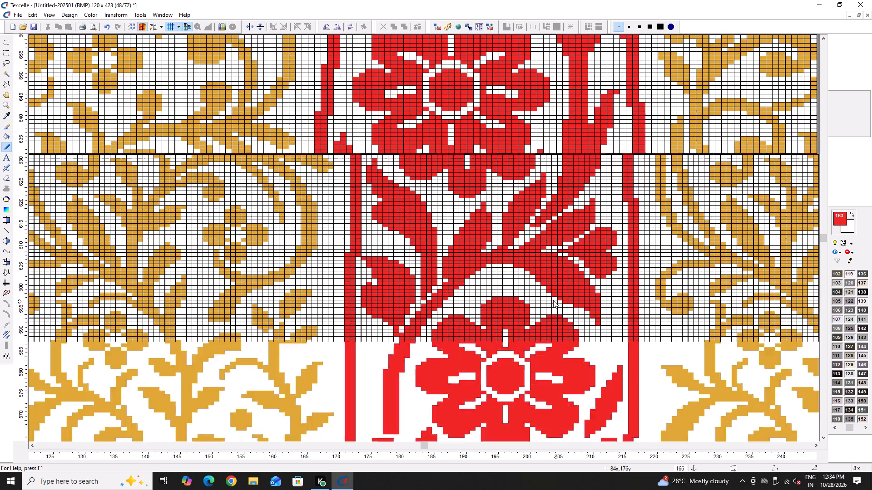
{"action": "scroll", "coordinate": [619, 252], "scroll_direction": "up", "scroll_amount": 6, "text": "ctrl"}
{"action": "scroll", "coordinate": [558, 292], "scroll_direction": "down", "scroll_amount": 5, "text": "ctrl"}
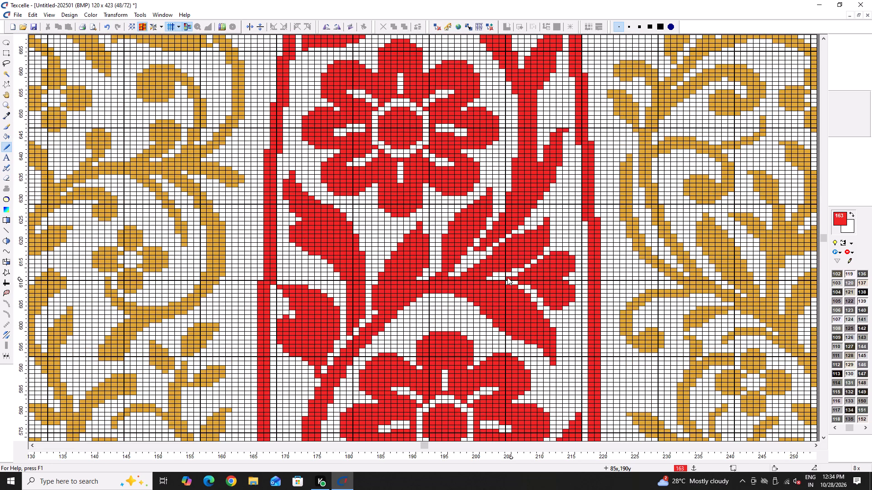
{"action": "scroll", "coordinate": [507, 277], "scroll_direction": "up", "scroll_amount": 1}
{"action": "scroll", "coordinate": [452, 316], "scroll_direction": "up", "scroll_amount": 4, "text": "ctrl"}
{"action": "left_click_drag", "start_coordinate": [474, 271], "coordinate": [420, 328]}
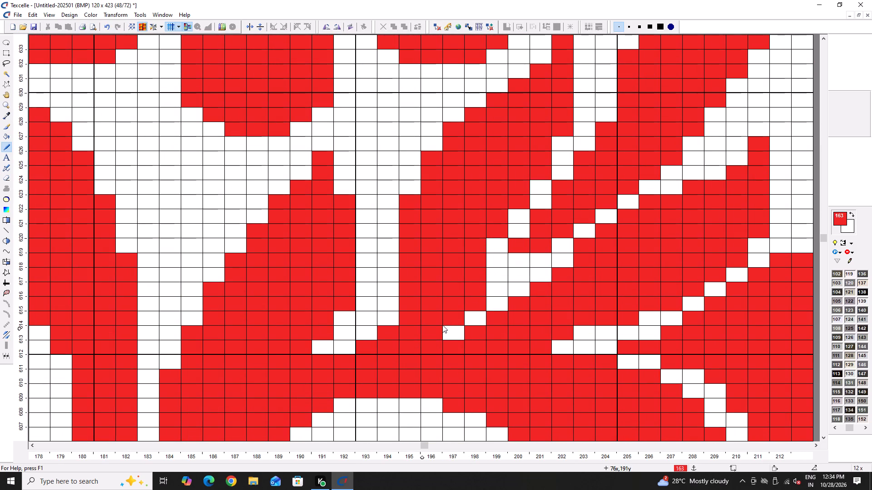
{"action": "right_click", "coordinate": [476, 302]}
{"action": "right_click", "coordinate": [476, 303]}
{"action": "scroll", "coordinate": [454, 317], "scroll_direction": "down", "scroll_amount": 3, "text": "ctrl"}
{"action": "scroll", "coordinate": [471, 303], "scroll_direction": "up", "scroll_amount": 2, "text": "ctrl"}
{"action": "right_click", "coordinate": [483, 282]}
{"action": "left_click_drag", "start_coordinate": [472, 280], "coordinate": [471, 291]}
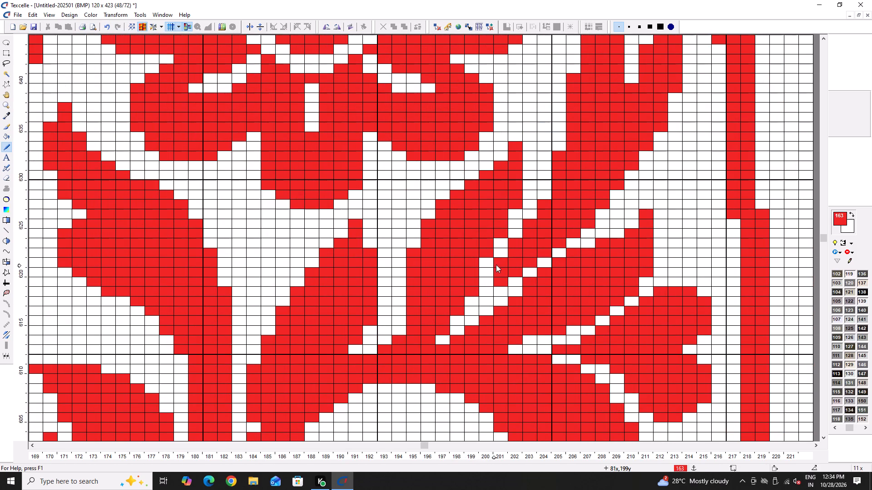
{"action": "right_click", "coordinate": [496, 264]}
{"action": "left_click", "coordinate": [488, 264]}
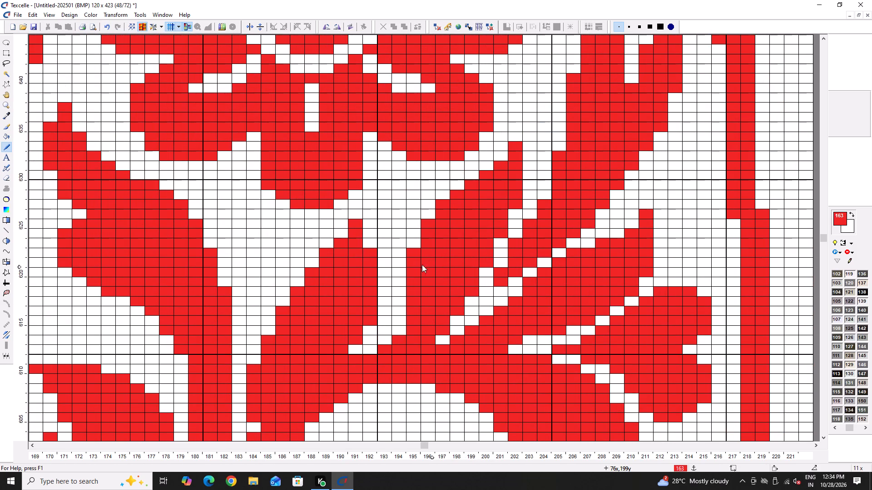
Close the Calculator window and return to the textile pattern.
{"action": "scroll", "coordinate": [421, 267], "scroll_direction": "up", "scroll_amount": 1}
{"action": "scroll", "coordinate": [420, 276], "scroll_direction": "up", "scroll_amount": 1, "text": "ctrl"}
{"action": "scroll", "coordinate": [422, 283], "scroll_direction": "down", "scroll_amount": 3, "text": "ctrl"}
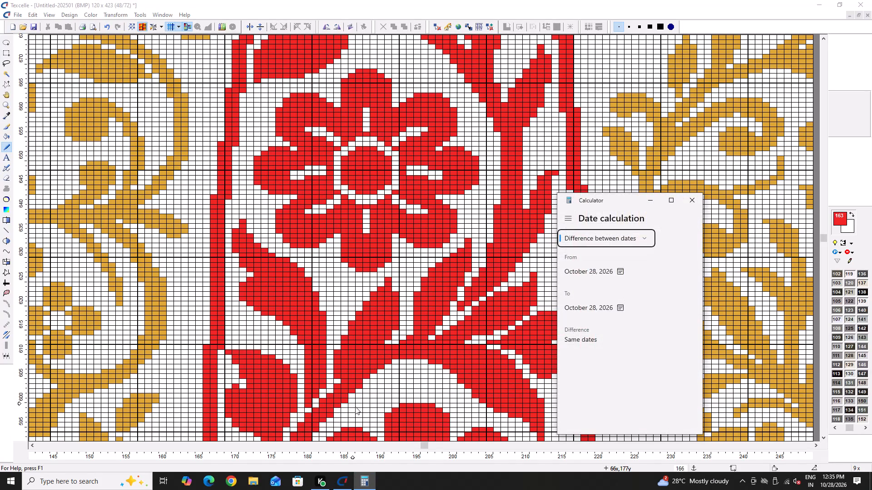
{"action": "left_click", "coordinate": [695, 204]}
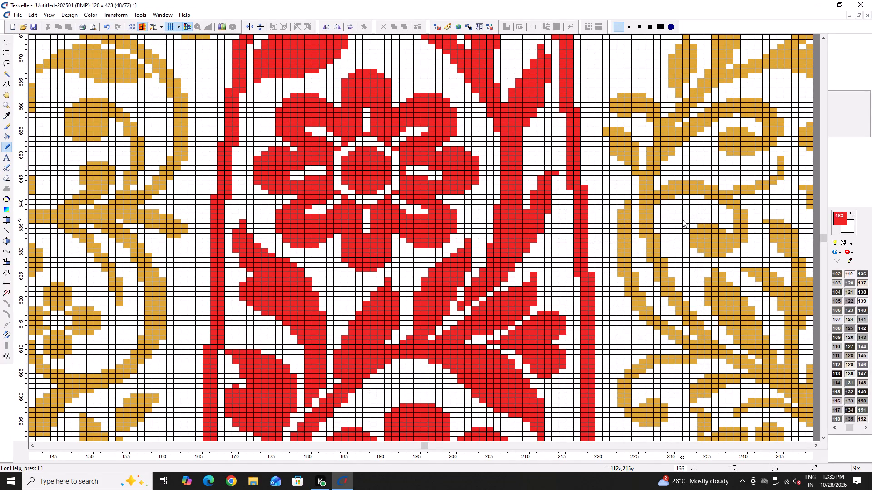
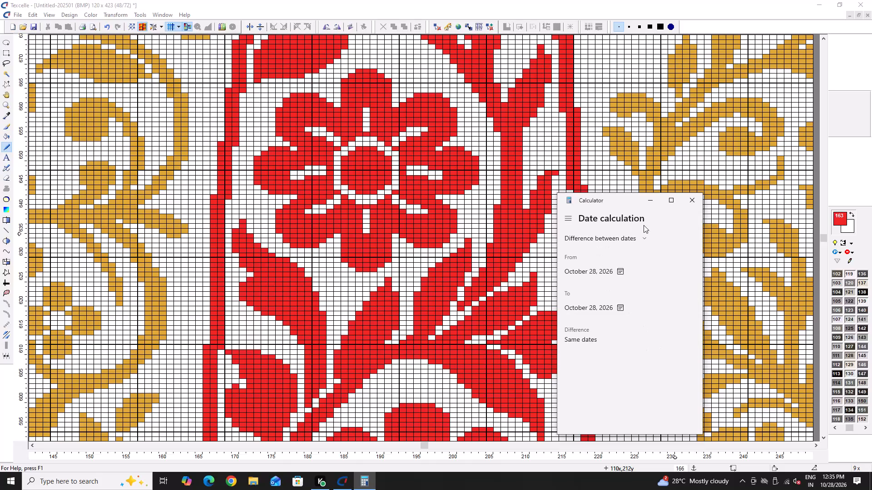
Close the Calculator window and return to the textile pattern.
{"action": "left_click", "coordinate": [689, 198]}
Thicken the underside of the arched red stem above the lower flower by about one cell along columns 190–200, rows 605–609.
{"action": "scroll", "coordinate": [412, 289], "scroll_direction": "down", "scroll_amount": 4, "text": "ctrl"}
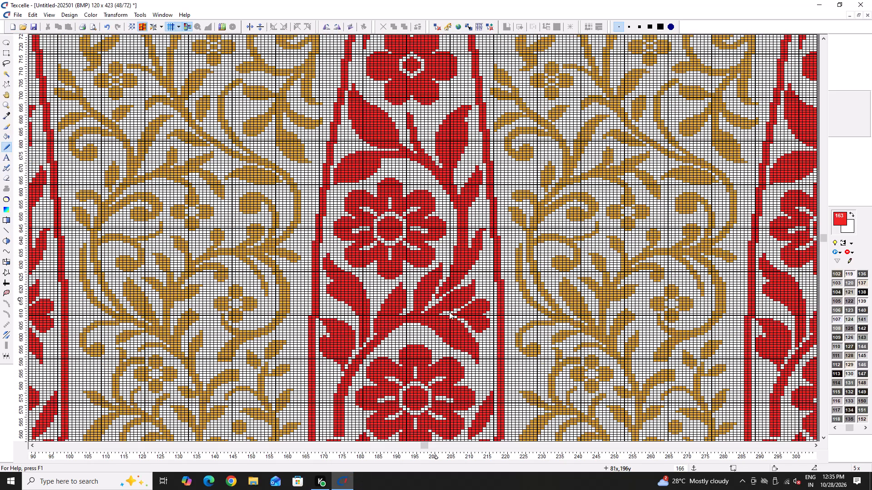
{"action": "scroll", "coordinate": [464, 322], "scroll_direction": "down", "scroll_amount": 1}
{"action": "scroll", "coordinate": [412, 273], "scroll_direction": "up", "scroll_amount": 5, "text": "ctrl"}
{"action": "scroll", "coordinate": [373, 287], "scroll_direction": "down", "scroll_amount": 1}
{"action": "scroll", "coordinate": [389, 213], "scroll_direction": "up", "scroll_amount": 2, "text": "ctrl"}
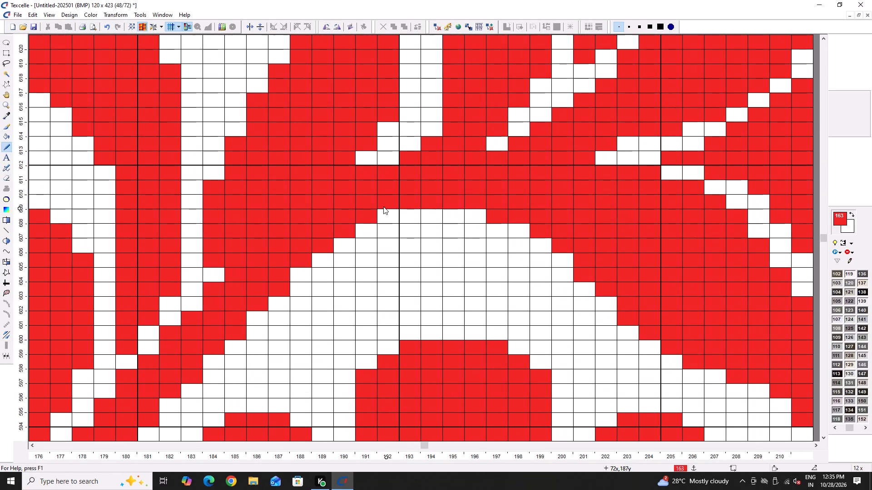
{"action": "left_click_drag", "start_coordinate": [381, 207], "coordinate": [498, 213]}
{"action": "left_click", "coordinate": [374, 225]}
{"action": "left_click", "coordinate": [511, 227]}
{"action": "left_click", "coordinate": [516, 229]}
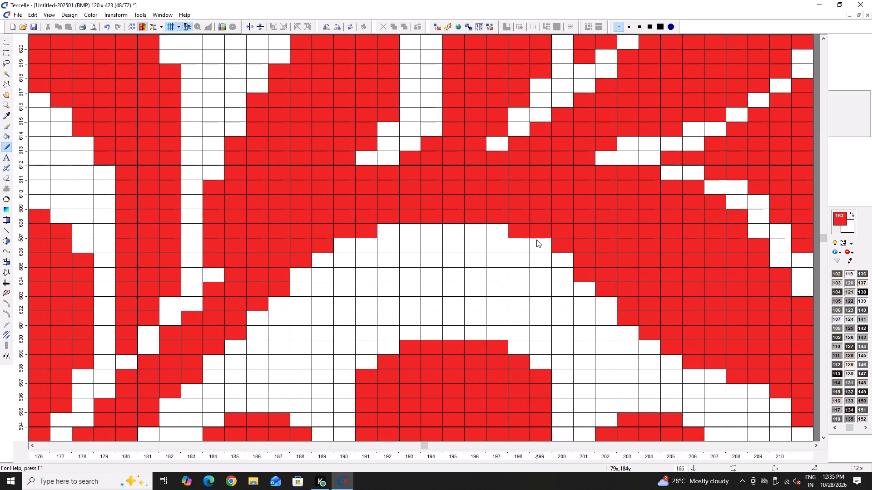
{"action": "left_click", "coordinate": [500, 225]}
{"action": "left_click", "coordinate": [541, 240]}
{"action": "left_click", "coordinate": [567, 260]}
{"action": "left_click", "coordinate": [393, 229]}
{"action": "left_click", "coordinate": [338, 239]}
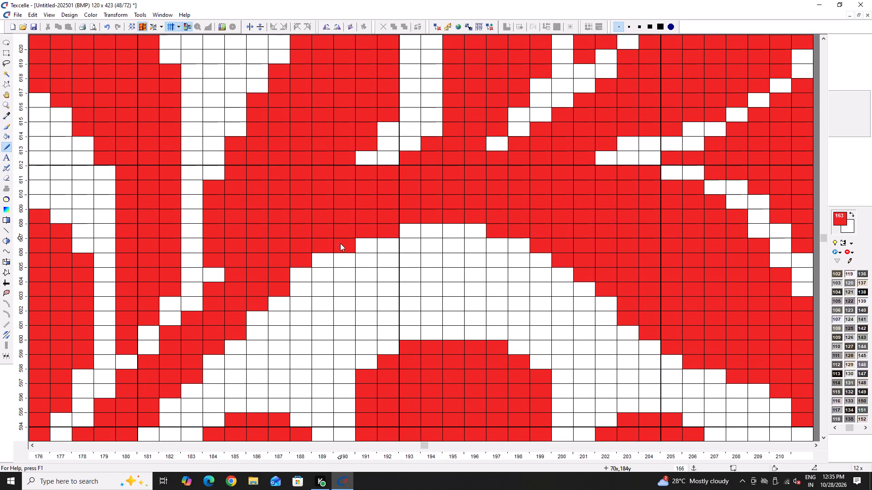
Extend the lower flower's top petal upward to row 601 at columns 192–197 and fill its right shoulder at columns 198–199.
{"action": "scroll", "coordinate": [438, 241], "scroll_direction": "down", "scroll_amount": 4, "text": "ctrl"}
{"action": "scroll", "coordinate": [422, 259], "scroll_direction": "up", "scroll_amount": 3, "text": "ctrl"}
{"action": "scroll", "coordinate": [417, 253], "scroll_direction": "down", "scroll_amount": 5, "text": "ctrl"}
{"action": "scroll", "coordinate": [434, 263], "scroll_direction": "up", "scroll_amount": 6, "text": "ctrl"}
{"action": "left_click_drag", "start_coordinate": [391, 253], "coordinate": [392, 249]}
{"action": "left_click", "coordinate": [407, 235]}
{"action": "left_click_drag", "start_coordinate": [420, 216], "coordinate": [441, 211]}
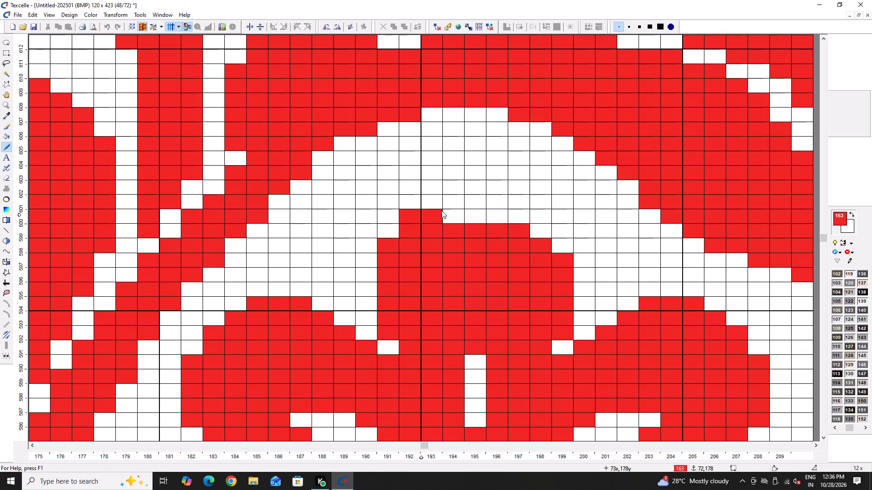
{"action": "left_click_drag", "start_coordinate": [441, 211], "coordinate": [516, 222]}
{"action": "left_click_drag", "start_coordinate": [529, 232], "coordinate": [535, 235]}
{"action": "left_click_drag", "start_coordinate": [548, 240], "coordinate": [550, 245]}
{"action": "left_click", "coordinate": [550, 246]}
{"action": "left_click", "coordinate": [558, 243]}
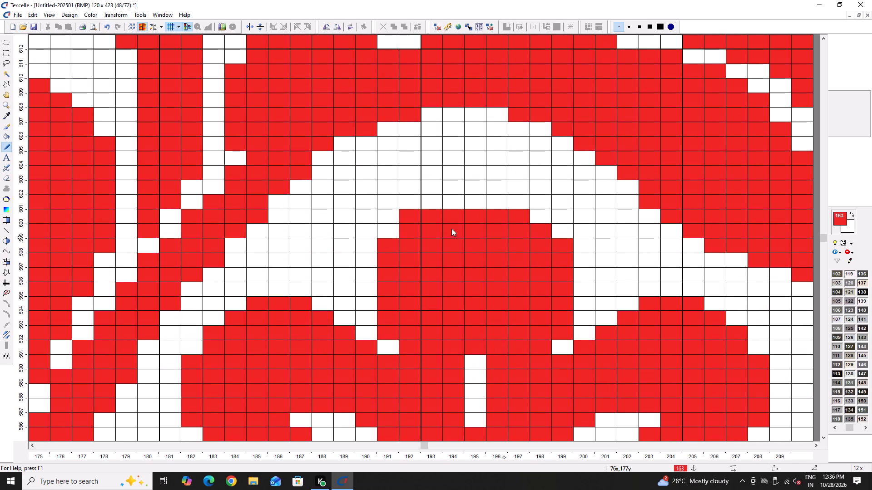
Raise the top petal to row 603 at columns 193–197, filling its sides and rounding its upper corners across columns 191–199.
{"action": "left_click", "coordinate": [399, 225]}
{"action": "left_click_drag", "start_coordinate": [417, 201], "coordinate": [507, 211]}
{"action": "left_click", "coordinate": [530, 208]}
{"action": "left_click", "coordinate": [536, 216]}
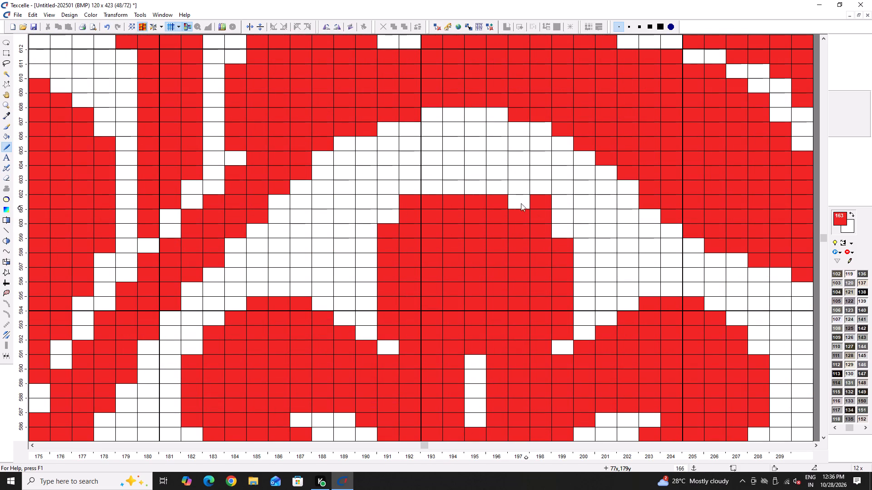
{"action": "left_click", "coordinate": [520, 203]}
{"action": "left_click_drag", "start_coordinate": [555, 220], "coordinate": [555, 244]}
{"action": "left_click_drag", "start_coordinate": [396, 209], "coordinate": [392, 214]}
{"action": "left_click_drag", "start_coordinate": [403, 193], "coordinate": [497, 191]}
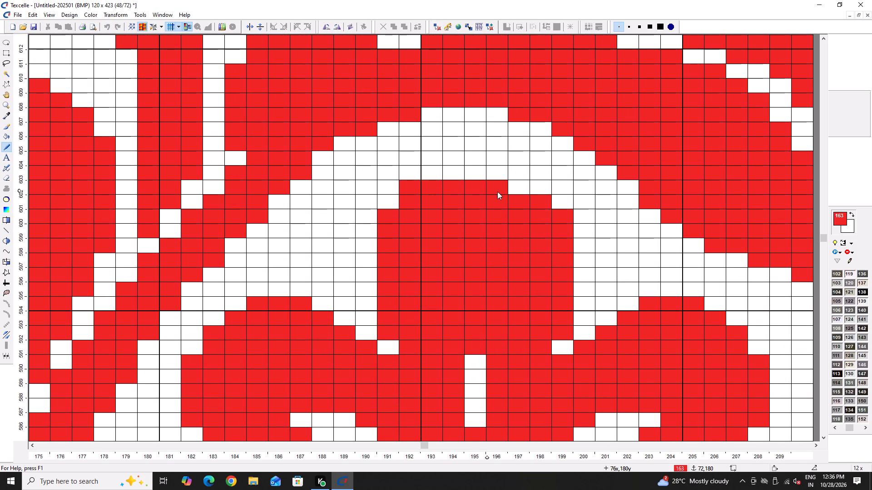
{"action": "left_click_drag", "start_coordinate": [497, 191], "coordinate": [528, 192]}
{"action": "right_click", "coordinate": [410, 182]}
Raise the top edge of the lower flower's upper-left petal to about row 596, clearing the overshoot cells along columns 184–189.
{"action": "scroll", "coordinate": [403, 206], "scroll_direction": "down", "scroll_amount": 6, "text": "ctrl"}
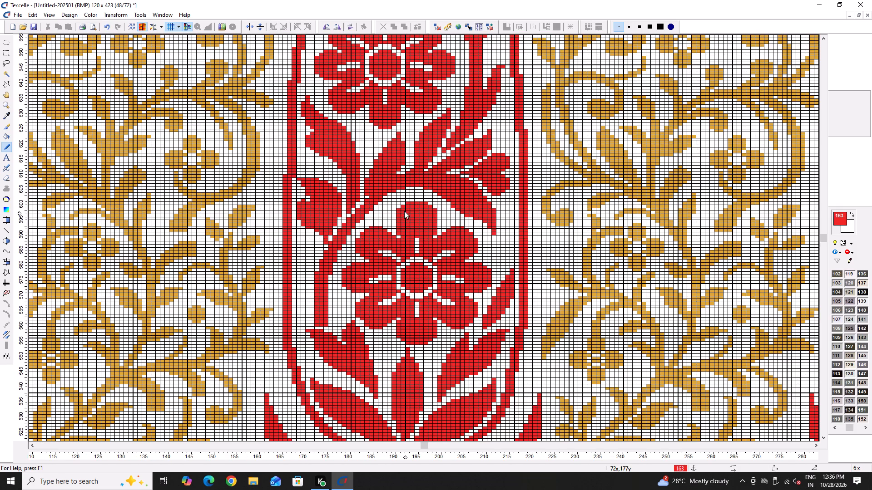
{"action": "scroll", "coordinate": [398, 225], "scroll_direction": "up", "scroll_amount": 4, "text": "ctrl"}
{"action": "left_click_drag", "start_coordinate": [396, 235], "coordinate": [397, 235]}
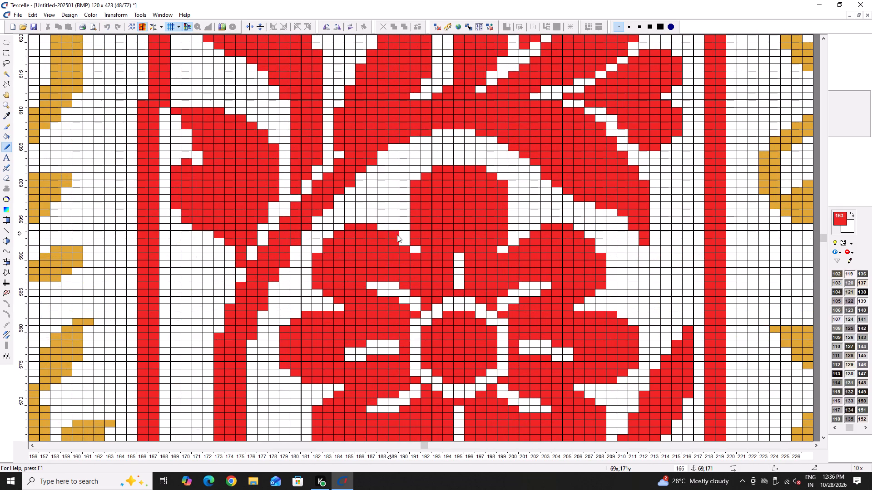
{"action": "left_click_drag", "start_coordinate": [397, 235], "coordinate": [336, 224]}
{"action": "scroll", "coordinate": [348, 221], "scroll_direction": "up", "scroll_amount": 2, "text": "ctrl"}
{"action": "left_click_drag", "start_coordinate": [344, 218], "coordinate": [364, 217]}
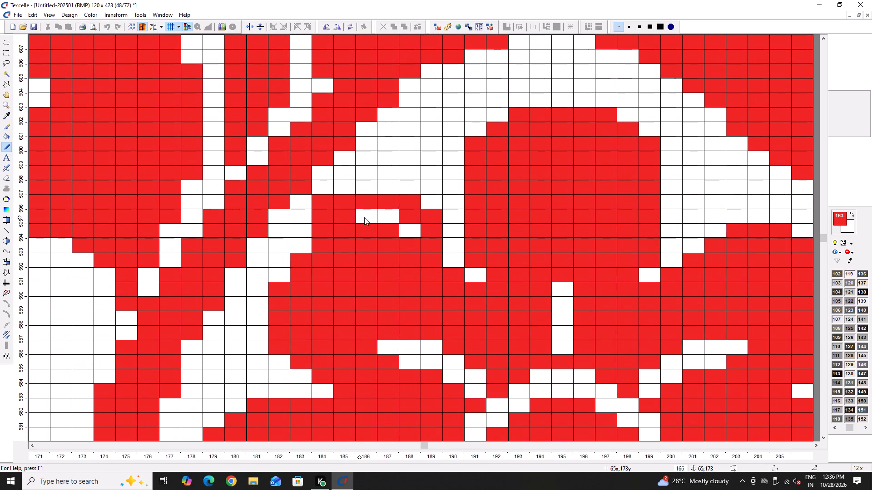
{"action": "left_click_drag", "start_coordinate": [364, 217], "coordinate": [393, 220]}
{"action": "right_click", "coordinate": [324, 201]}
{"action": "left_click_drag", "start_coordinate": [409, 230], "coordinate": [412, 238]}
{"action": "right_click_drag", "start_coordinate": [410, 202], "coordinate": [331, 204]}
{"action": "right_click", "coordinate": [326, 211]}
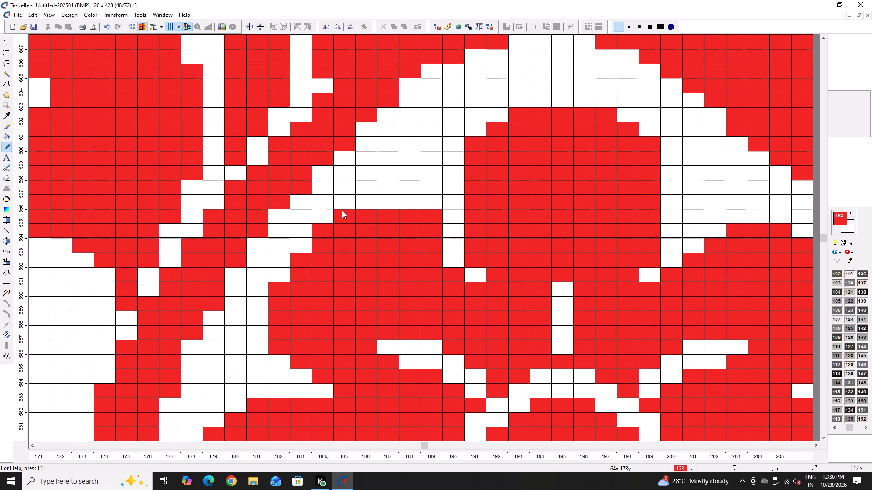
{"action": "right_click_drag", "start_coordinate": [413, 211], "coordinate": [426, 217]}
{"action": "right_click", "coordinate": [435, 220]}
Fill the upper-left petal's left shoulder at columns 182–183 and trim its right corner at columns 188–189.
{"action": "left_click", "coordinate": [403, 216]}
{"action": "left_click_drag", "start_coordinate": [314, 245], "coordinate": [309, 250]}
{"action": "left_click_drag", "start_coordinate": [295, 265], "coordinate": [287, 279]}
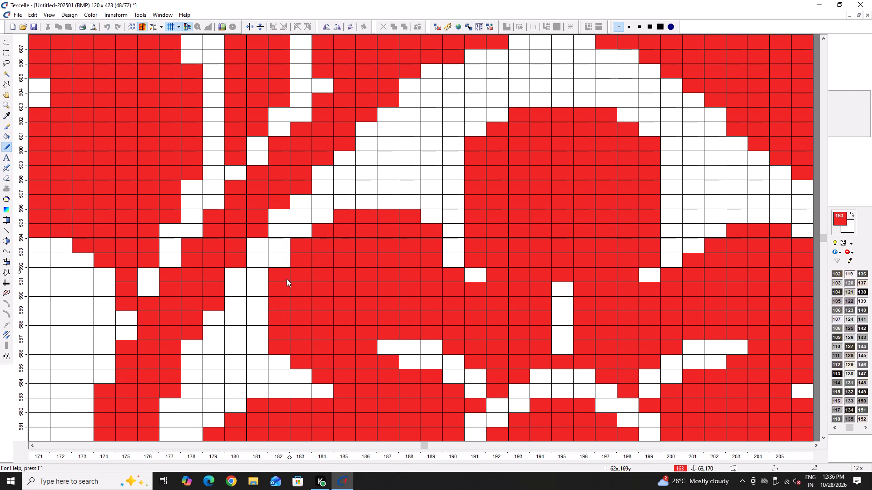
{"action": "left_click_drag", "start_coordinate": [287, 279], "coordinate": [285, 284]}
{"action": "right_click", "coordinate": [419, 216]}
{"action": "right_click", "coordinate": [433, 232]}
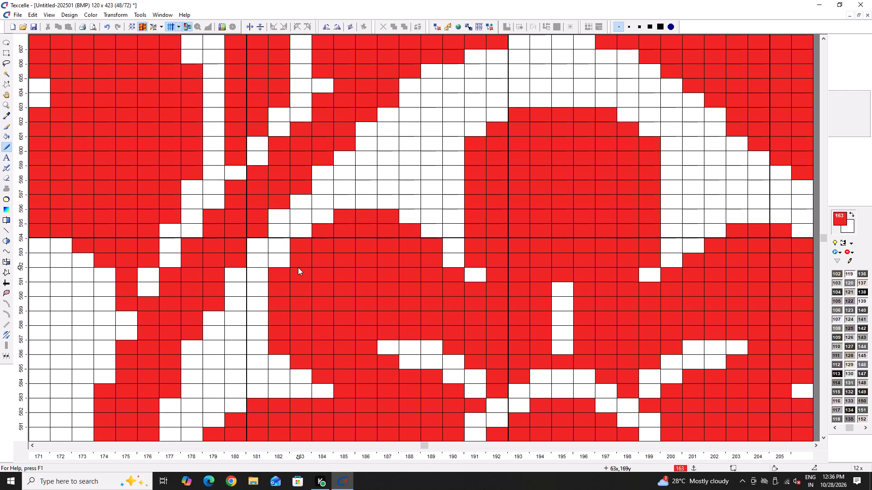
Trim the upright red leaf below the flower into a stepped point at columns 190–196, with its tip at about row 551.
{"action": "scroll", "coordinate": [304, 267], "scroll_direction": "down", "scroll_amount": 3, "text": "ctrl"}
{"action": "scroll", "coordinate": [317, 269], "scroll_direction": "down", "scroll_amount": 1}
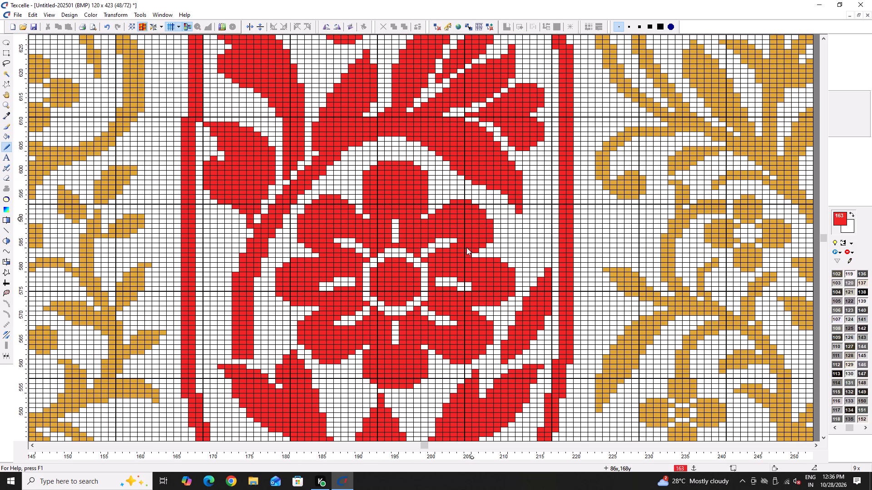
{"action": "scroll", "coordinate": [387, 352], "scroll_direction": "down", "scroll_amount": 3}
{"action": "scroll", "coordinate": [384, 253], "scroll_direction": "up", "scroll_amount": 1, "text": "ctrl"}
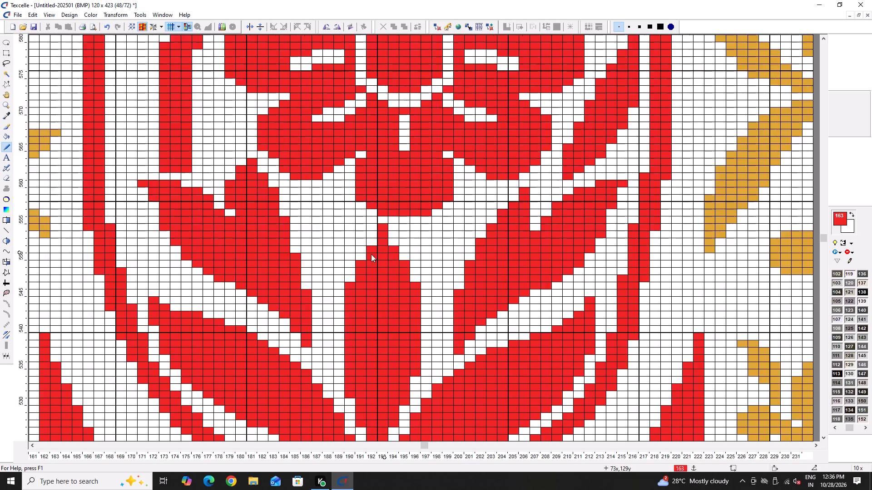
{"action": "scroll", "coordinate": [371, 254], "scroll_direction": "up", "scroll_amount": 1, "text": "ctrl"}
{"action": "right_click_drag", "start_coordinate": [342, 291], "coordinate": [387, 227]}
{"action": "right_click_drag", "start_coordinate": [396, 244], "coordinate": [399, 250]}
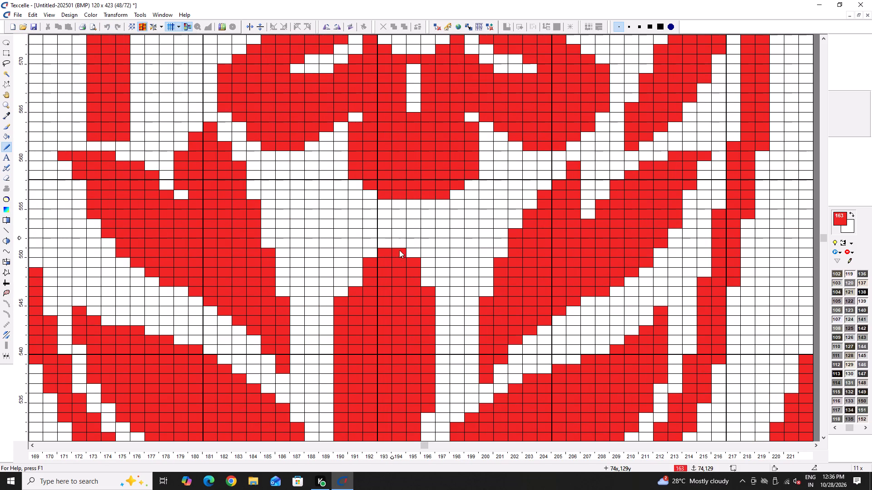
{"action": "right_click_drag", "start_coordinate": [399, 250], "coordinate": [401, 256]}
{"action": "right_click_drag", "start_coordinate": [415, 255], "coordinate": [417, 274]}
{"action": "right_click_drag", "start_coordinate": [430, 285], "coordinate": [430, 300]}
{"action": "right_click", "coordinate": [372, 261]}
{"action": "right_click", "coordinate": [401, 263]}
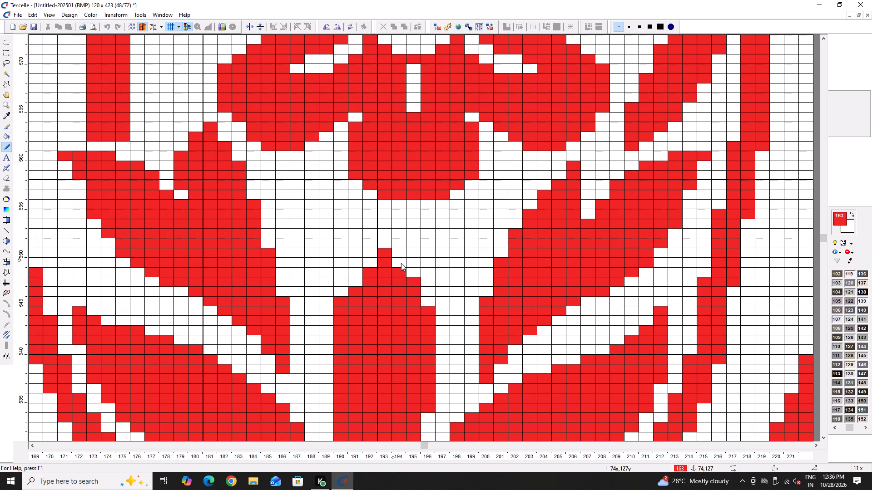
{"action": "right_click", "coordinate": [419, 281]}
{"action": "right_click", "coordinate": [339, 304]}
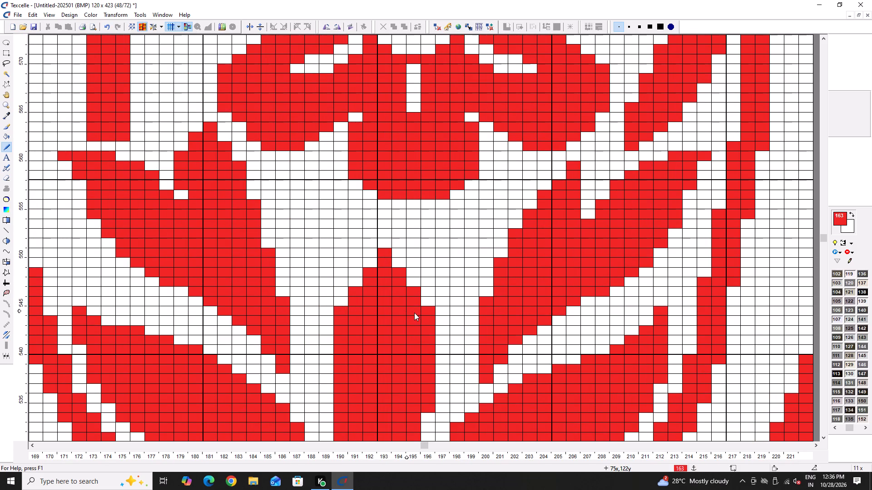
Turn off the repeat display so that only a single tile of the pattern is shown.
{"action": "scroll", "coordinate": [399, 269], "scroll_direction": "up", "scroll_amount": 3}
{"action": "scroll", "coordinate": [355, 304], "scroll_direction": "up", "scroll_amount": 5}
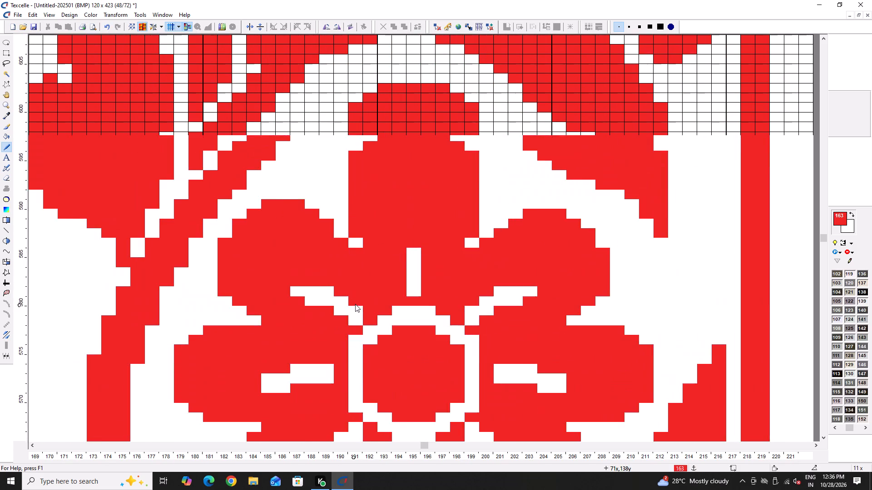
{"action": "scroll", "coordinate": [355, 304], "scroll_direction": "down", "scroll_amount": 3}
{"action": "left_click", "coordinate": [4, 74]}
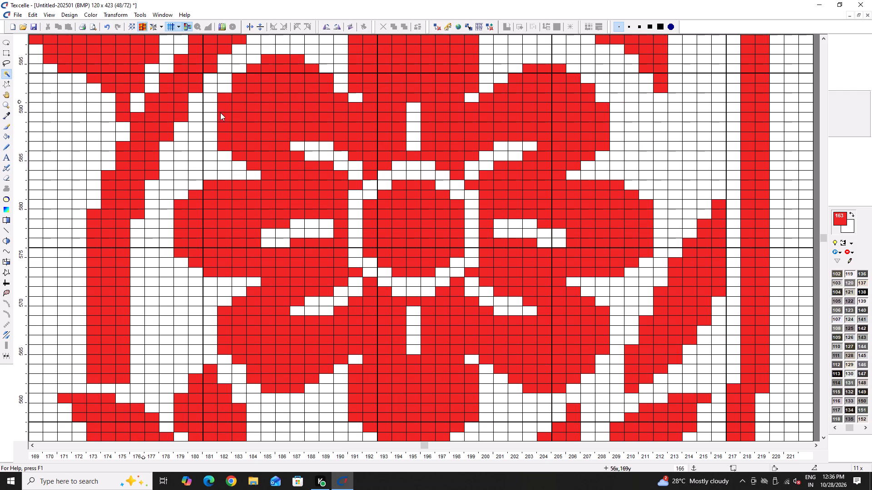
{"action": "left_click", "coordinate": [352, 117]}
{"action": "left_click", "coordinate": [356, 117]}
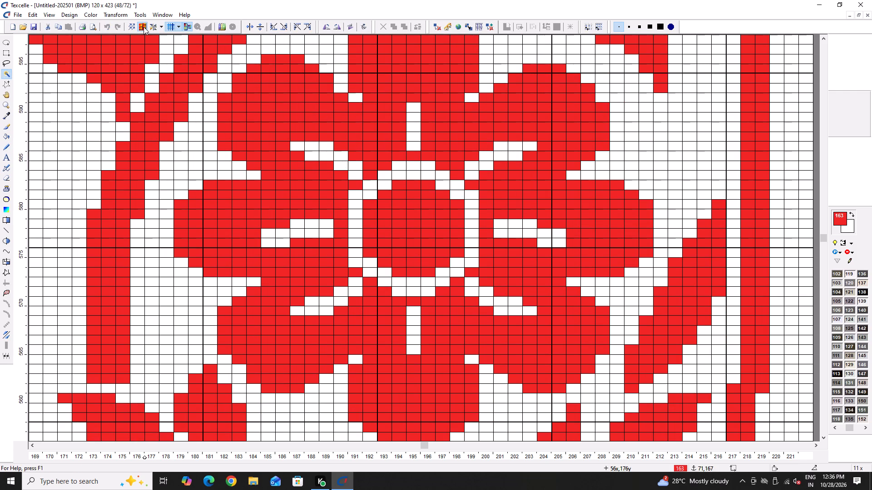
{"action": "left_click", "coordinate": [144, 27]}
{"action": "left_click", "coordinate": [144, 27]}
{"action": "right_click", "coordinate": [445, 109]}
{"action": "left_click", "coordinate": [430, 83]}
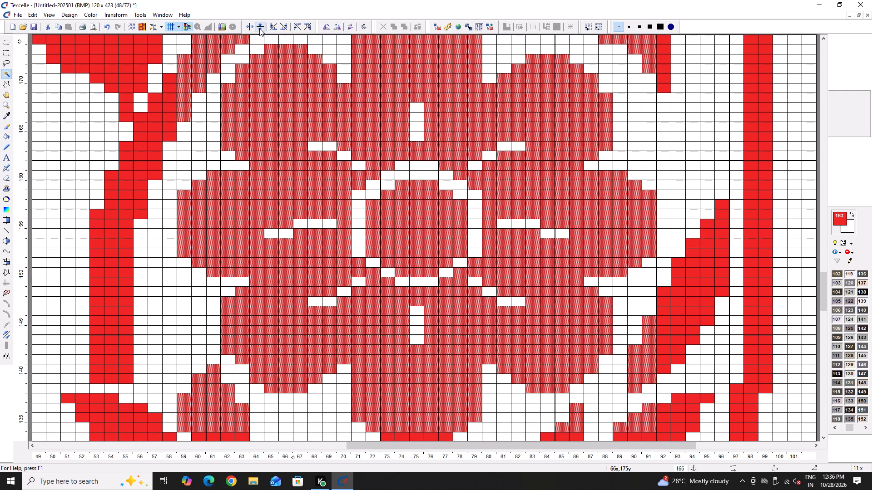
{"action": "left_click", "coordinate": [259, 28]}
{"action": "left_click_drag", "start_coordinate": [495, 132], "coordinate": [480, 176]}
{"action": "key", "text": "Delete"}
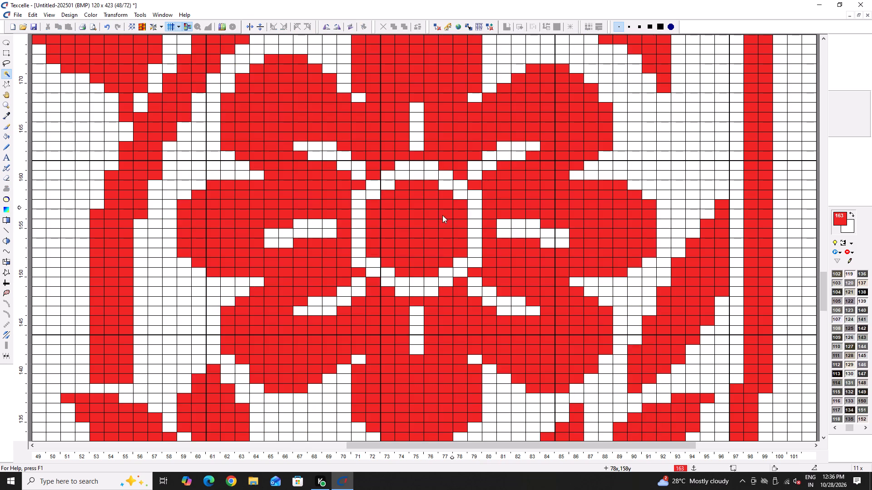
Trim the red leaf's upper edge beside the flower at columns 62–63, and fill the lower-left petal's edge at column 63, row 141.
{"action": "scroll", "coordinate": [420, 238], "scroll_direction": "up", "scroll_amount": 1}
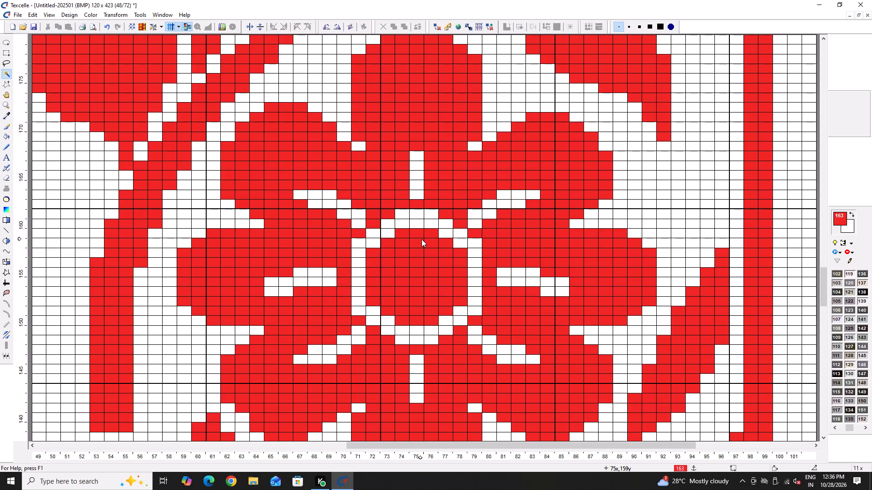
{"action": "scroll", "coordinate": [421, 239], "scroll_direction": "down", "scroll_amount": 2, "text": "ctrl"}
{"action": "scroll", "coordinate": [583, 240], "scroll_direction": "up", "scroll_amount": 1, "text": "ctrl"}
{"action": "scroll", "coordinate": [578, 240], "scroll_direction": "down", "scroll_amount": 1}
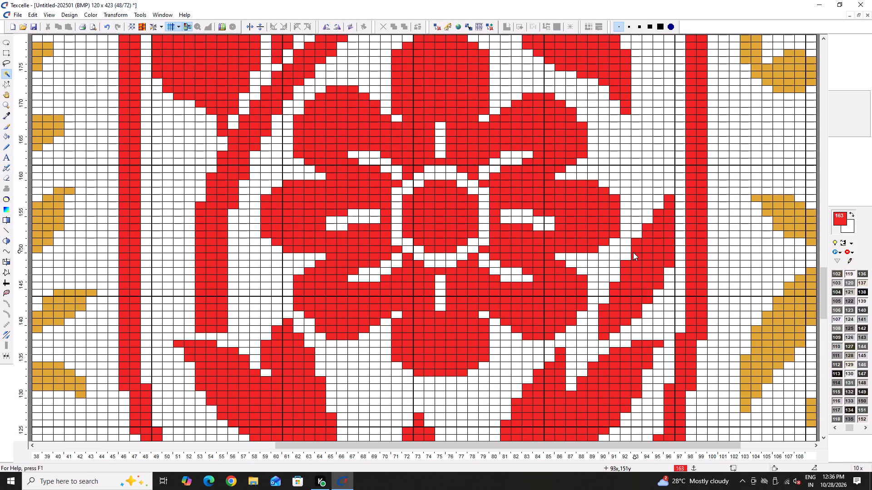
{"action": "key", "text": "x"}
{"action": "scroll", "coordinate": [616, 271], "scroll_direction": "down", "scroll_amount": 3}
{"action": "scroll", "coordinate": [261, 196], "scroll_direction": "up", "scroll_amount": 1, "text": "ctrl"}
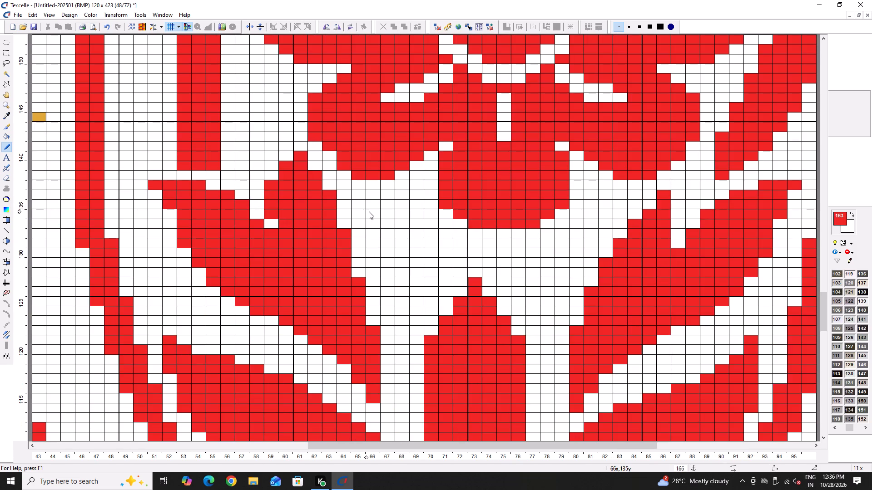
{"action": "right_click", "coordinate": [332, 198]}
{"action": "right_click", "coordinate": [315, 174]}
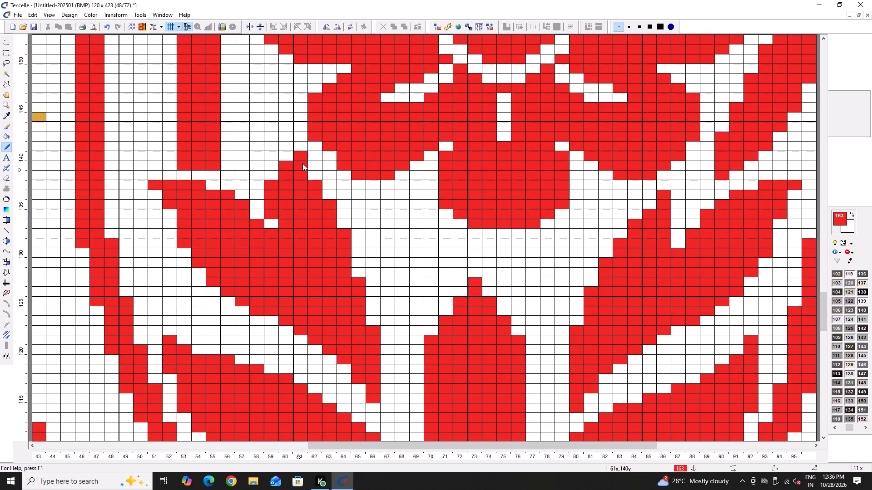
{"action": "scroll", "coordinate": [295, 171], "scroll_direction": "down", "scroll_amount": 4, "text": "ctrl"}
{"action": "scroll", "coordinate": [387, 166], "scroll_direction": "up", "scroll_amount": 6, "text": "ctrl"}
{"action": "scroll", "coordinate": [388, 142], "scroll_direction": "up", "scroll_amount": 5}
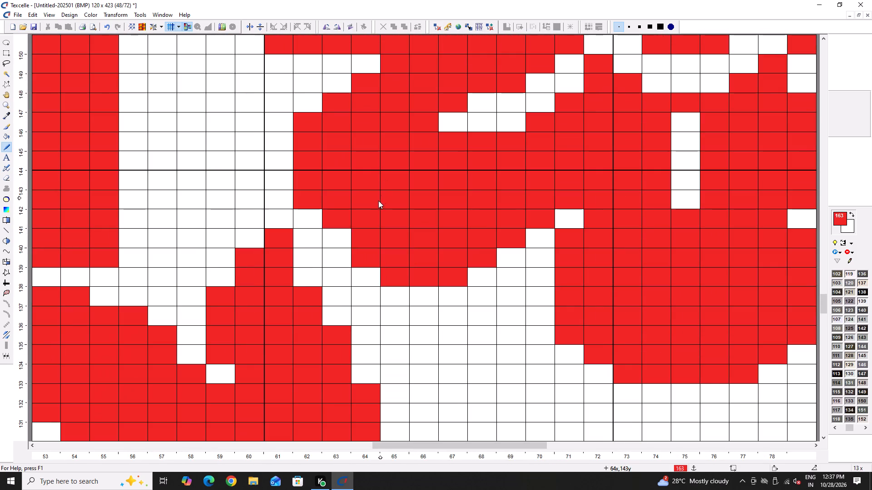
{"action": "left_click_drag", "start_coordinate": [345, 227], "coordinate": [344, 243]}
Extend the flower's bottom petal downward to about row 131 at columns 73–76, filling its lower sides across columns 71–79.
{"action": "scroll", "coordinate": [317, 245], "scroll_direction": "down", "scroll_amount": 3, "text": "ctrl"}
{"action": "scroll", "coordinate": [462, 300], "scroll_direction": "up", "scroll_amount": 2, "text": "ctrl"}
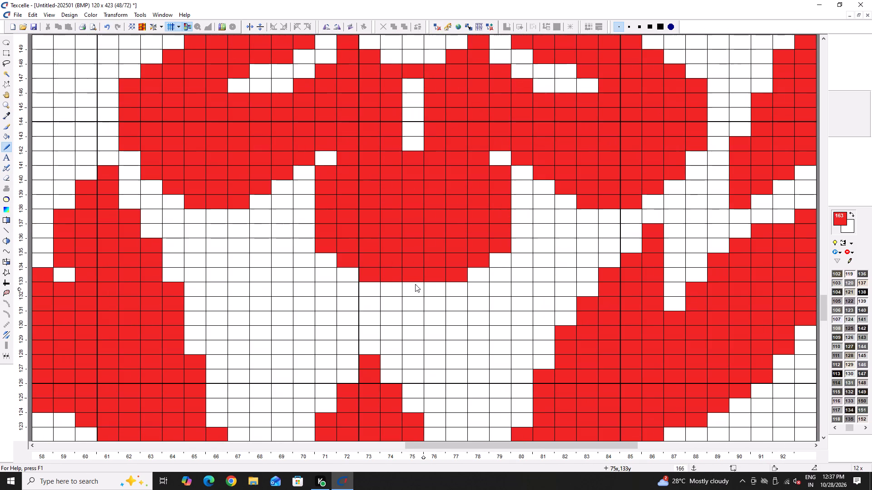
{"action": "left_click", "coordinate": [321, 254]}
{"action": "left_click_drag", "start_coordinate": [342, 271], "coordinate": [344, 276]}
{"action": "left_click_drag", "start_coordinate": [367, 286], "coordinate": [448, 291]}
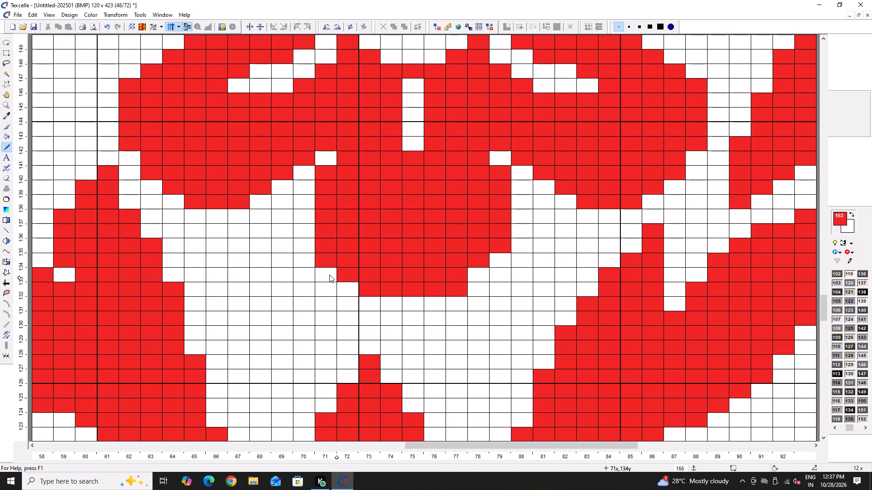
{"action": "left_click", "coordinate": [330, 274]}
{"action": "left_click_drag", "start_coordinate": [339, 282], "coordinate": [345, 284]}
{"action": "left_click_drag", "start_coordinate": [374, 299], "coordinate": [445, 304]}
{"action": "left_click_drag", "start_coordinate": [469, 284], "coordinate": [478, 269]}
{"action": "left_click", "coordinate": [479, 269]}
{"action": "left_click", "coordinate": [505, 257]}
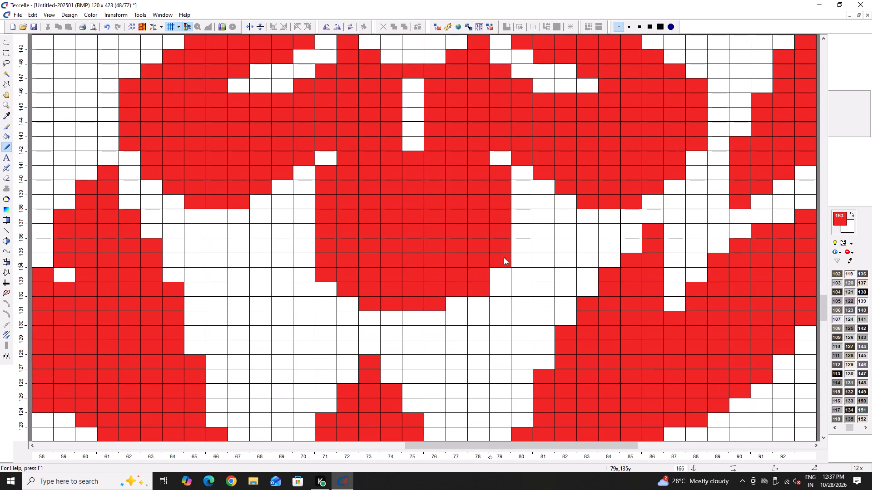
Extend the bottom petal to about row 130 at columns 73–77, fill its lower shoulders, and trim corner cells at columns 71 and 79.
{"action": "left_click", "coordinate": [459, 304]}
{"action": "left_click_drag", "start_coordinate": [393, 318], "coordinate": [441, 313]}
{"action": "left_click", "coordinate": [441, 313]}
{"action": "left_click", "coordinate": [471, 304]}
{"action": "left_click_drag", "start_coordinate": [496, 289], "coordinate": [497, 285]}
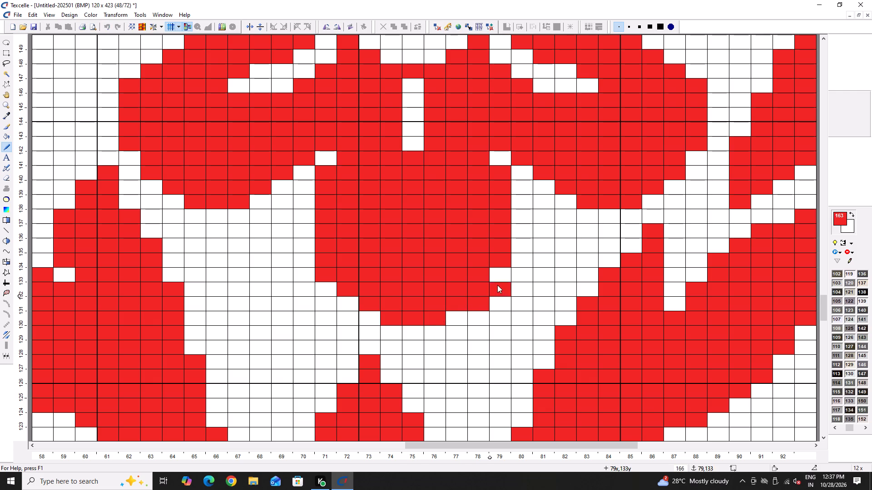
{"action": "left_click_drag", "start_coordinate": [497, 285], "coordinate": [497, 267]}
{"action": "left_click", "coordinate": [449, 322]}
{"action": "left_click", "coordinate": [373, 316]}
{"action": "left_click", "coordinate": [350, 307]}
{"action": "left_click", "coordinate": [337, 295]}
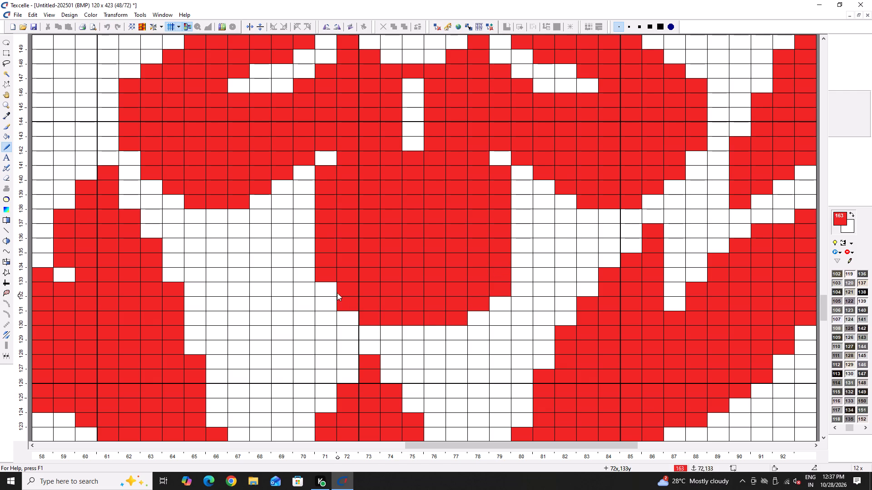
{"action": "left_click", "coordinate": [334, 285]}
{"action": "right_click", "coordinate": [326, 289]}
{"action": "right_click", "coordinate": [508, 289]}
{"action": "scroll", "coordinate": [423, 274], "scroll_direction": "down", "scroll_amount": 4, "text": "ctrl"}
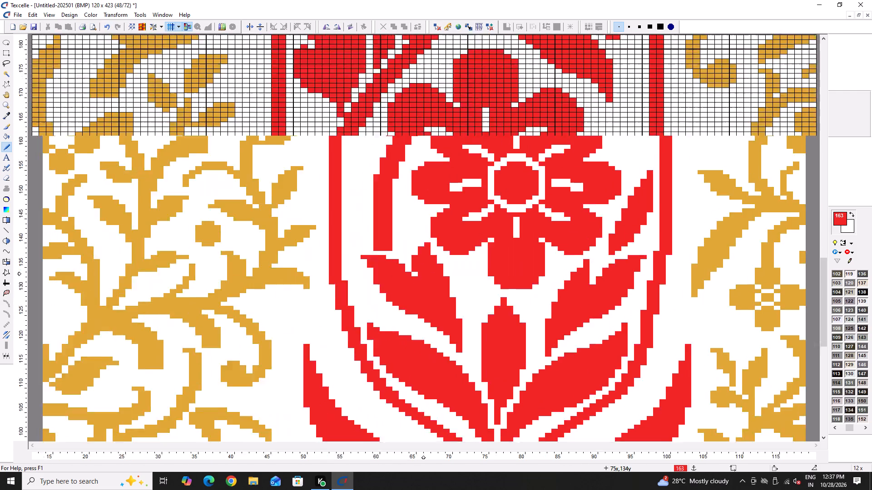
Trim the corner cells of the flower's top petal at columns 71 and 79, row 178.
{"action": "scroll", "coordinate": [423, 274], "scroll_direction": "down", "scroll_amount": 1, "text": "ctrl"}
{"action": "scroll", "coordinate": [544, 294], "scroll_direction": "up", "scroll_amount": 5, "text": "ctrl"}
{"action": "scroll", "coordinate": [518, 271], "scroll_direction": "down", "scroll_amount": 3}
{"action": "scroll", "coordinate": [518, 258], "scroll_direction": "up", "scroll_amount": 18}
{"action": "right_click", "coordinate": [413, 213]}
{"action": "right_click", "coordinate": [588, 215]}
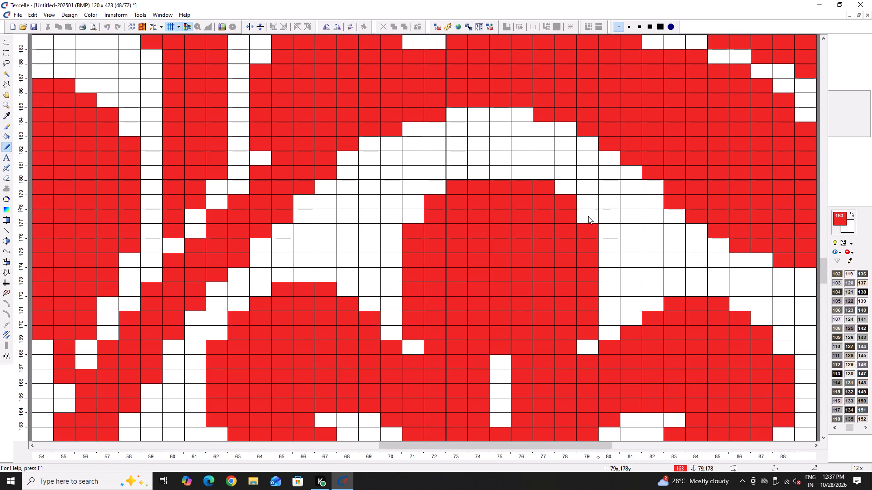
Fill out the upper-right petal's outer edge around columns 82–88, rows 170–173, and trim its excess corner cells to round it.
{"action": "scroll", "coordinate": [533, 211], "scroll_direction": "down", "scroll_amount": 7, "text": "ctrl"}
{"action": "scroll", "coordinate": [530, 236], "scroll_direction": "up", "scroll_amount": 6, "text": "ctrl"}
{"action": "scroll", "coordinate": [690, 245], "scroll_direction": "up", "scroll_amount": 2}
{"action": "scroll", "coordinate": [727, 301], "scroll_direction": "up", "scroll_amount": 2, "text": "ctrl"}
{"action": "left_click_drag", "start_coordinate": [694, 304], "coordinate": [592, 232]}
{"action": "left_click_drag", "start_coordinate": [574, 223], "coordinate": [662, 233]}
{"action": "double_click", "coordinate": [699, 244]}
{"action": "right_click", "coordinate": [627, 215]}
{"action": "right_click", "coordinate": [694, 233]}
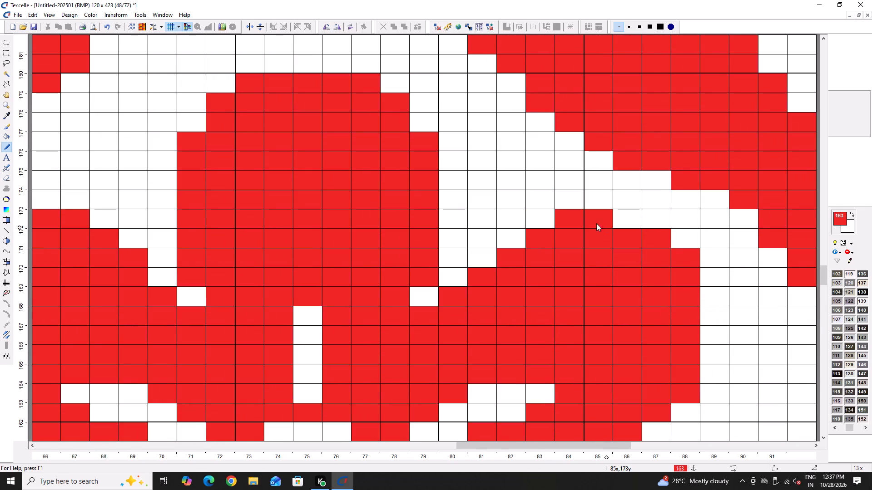
{"action": "right_click_drag", "start_coordinate": [579, 221], "coordinate": [625, 220]}
{"action": "right_click", "coordinate": [672, 236]}
{"action": "right_click", "coordinate": [683, 251]}
{"action": "right_click", "coordinate": [659, 233]}
Round the lower-right petal by filling its outer edge at column 88, rows 141–142, column 87, row 140, and column 86, row 139.
{"action": "scroll", "coordinate": [617, 247], "scroll_direction": "down", "scroll_amount": 4, "text": "ctrl"}
{"action": "scroll", "coordinate": [638, 281], "scroll_direction": "down", "scroll_amount": 1}
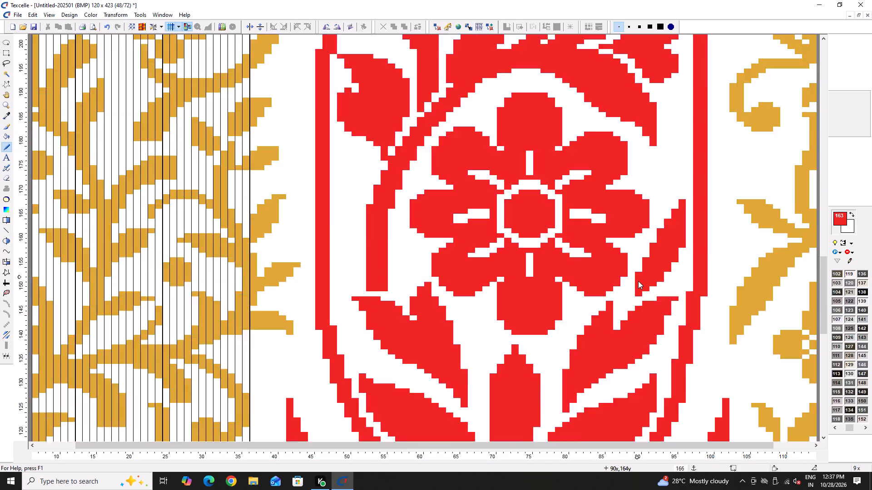
{"action": "scroll", "coordinate": [638, 281], "scroll_direction": "down", "scroll_amount": 2}
{"action": "scroll", "coordinate": [633, 225], "scroll_direction": "up", "scroll_amount": 3, "text": "ctrl"}
{"action": "left_click_drag", "start_coordinate": [611, 227], "coordinate": [608, 240]}
{"action": "double_click", "coordinate": [591, 259]}
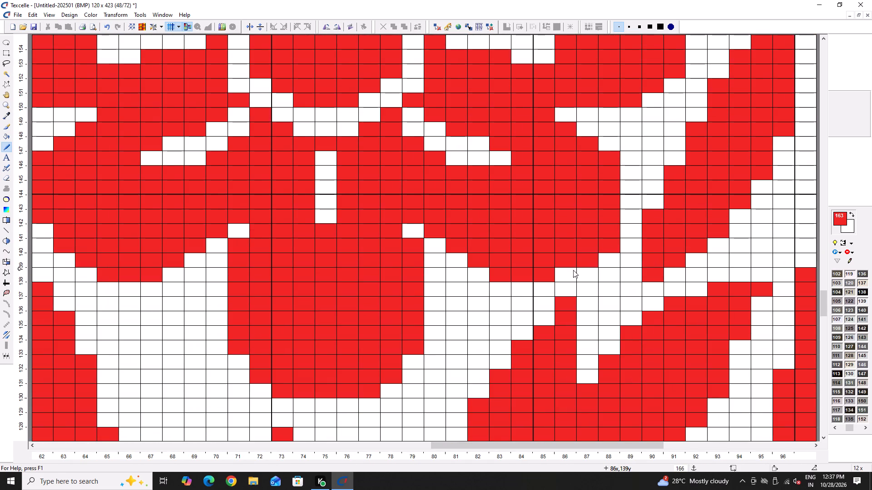
{"action": "left_click", "coordinate": [569, 271]}
{"action": "left_click", "coordinate": [565, 272]}
Round the lower-left petal by filling its bottom edge cells at columns 63–65, rows 138–141.
{"action": "scroll", "coordinate": [583, 261], "scroll_direction": "down", "scroll_amount": 3, "text": "ctrl"}
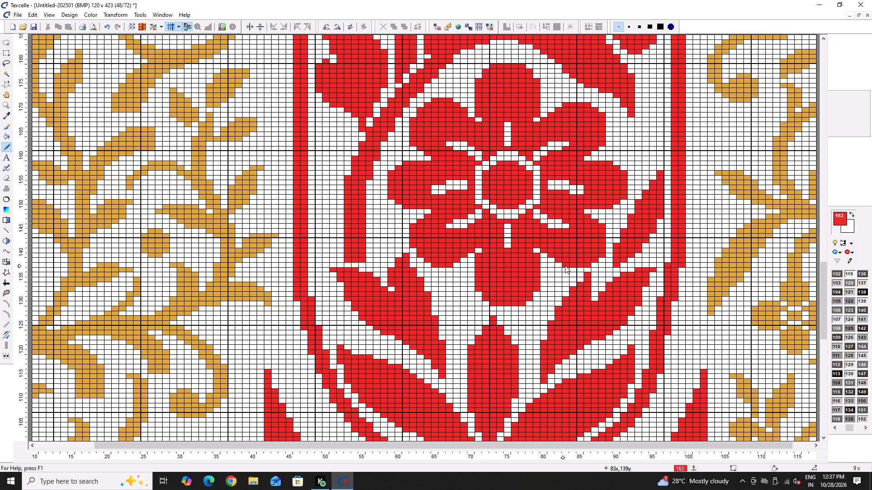
{"action": "scroll", "coordinate": [427, 239], "scroll_direction": "up", "scroll_amount": 2, "text": "ctrl"}
{"action": "left_click", "coordinate": [415, 254]}
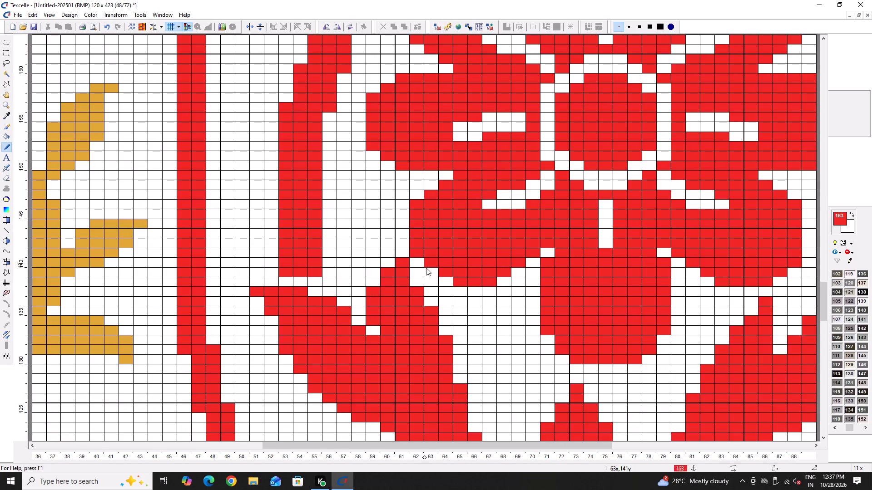
{"action": "left_click", "coordinate": [430, 271]}
{"action": "left_click", "coordinate": [447, 279]}
{"action": "scroll", "coordinate": [378, 255], "scroll_direction": "down", "scroll_amount": 3, "text": "ctrl"}
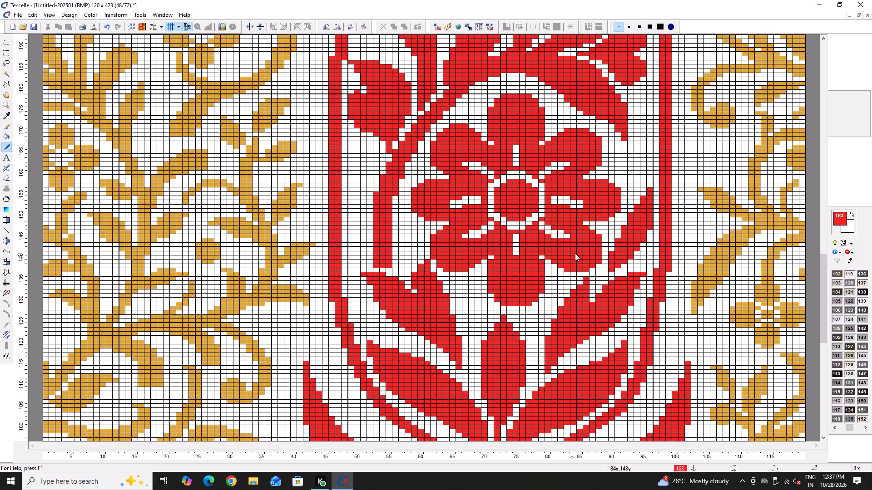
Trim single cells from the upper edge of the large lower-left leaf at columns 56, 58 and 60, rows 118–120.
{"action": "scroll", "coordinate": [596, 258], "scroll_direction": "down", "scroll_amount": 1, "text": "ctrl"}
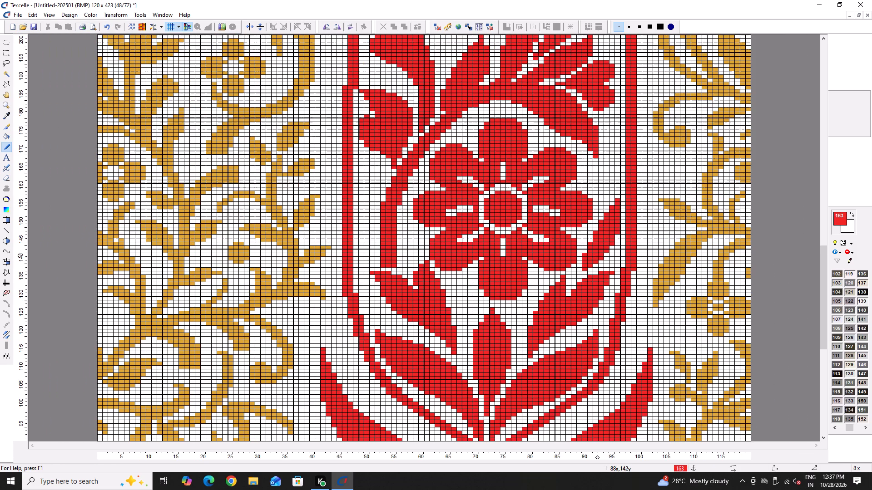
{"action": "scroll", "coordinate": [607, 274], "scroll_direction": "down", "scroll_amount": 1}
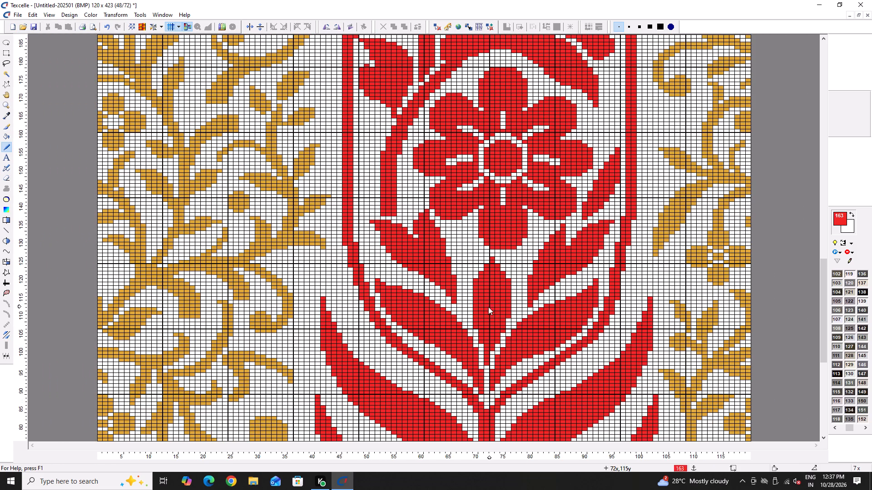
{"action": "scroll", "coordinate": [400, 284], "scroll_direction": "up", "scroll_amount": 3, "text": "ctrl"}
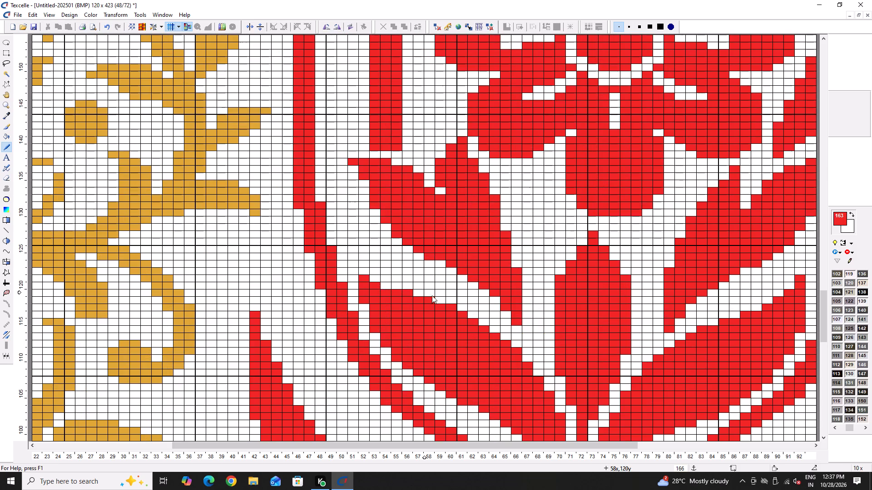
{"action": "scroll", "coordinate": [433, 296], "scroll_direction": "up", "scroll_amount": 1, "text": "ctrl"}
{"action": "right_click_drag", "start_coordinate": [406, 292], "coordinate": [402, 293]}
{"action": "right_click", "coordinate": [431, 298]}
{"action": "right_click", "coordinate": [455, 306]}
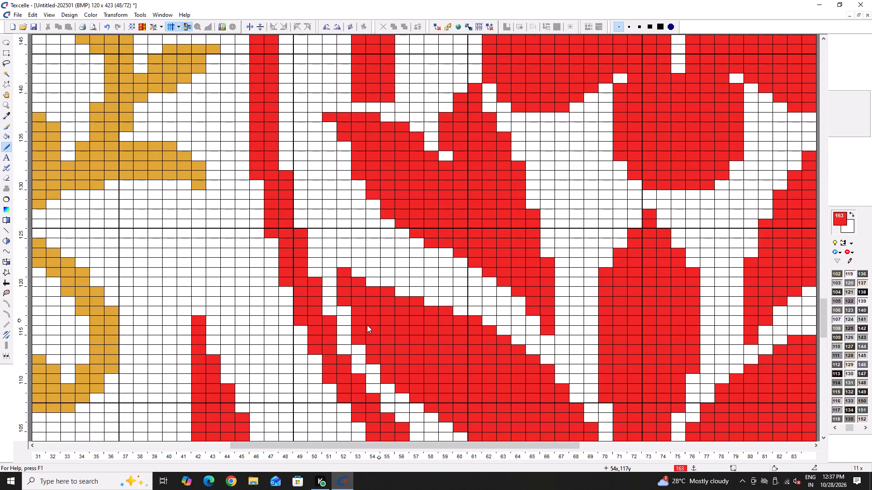
Trim the lower edge of the large lower-left leaf at columns 53–55, rows 111–115.
{"action": "right_click", "coordinate": [359, 338]}
{"action": "right_click", "coordinate": [370, 358]}
{"action": "right_click", "coordinate": [384, 381]}
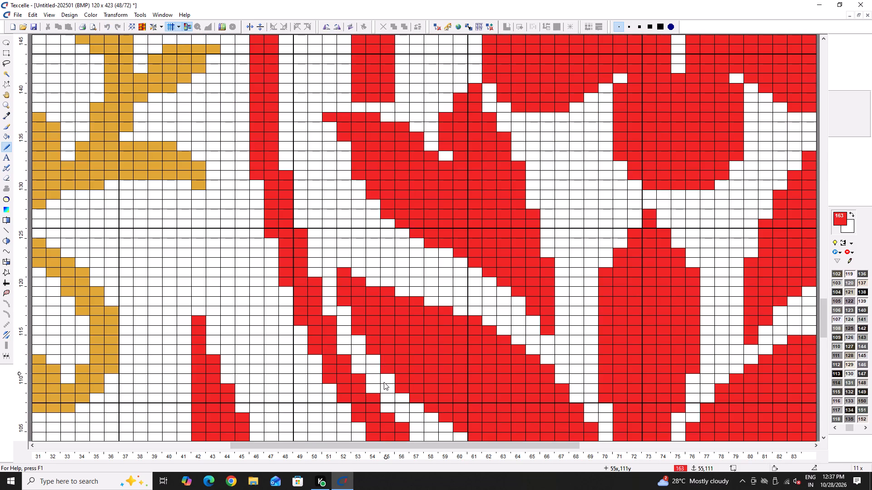
Extend the tips of the two large lower leaves upward, to row 124 at column 52 and to about row 123 at column 92.
{"action": "left_click_drag", "start_coordinate": [342, 252], "coordinate": [343, 276]}
{"action": "left_click", "coordinate": [357, 278]}
{"action": "scroll", "coordinate": [377, 289], "scroll_direction": "down", "scroll_amount": 3, "text": "ctrl"}
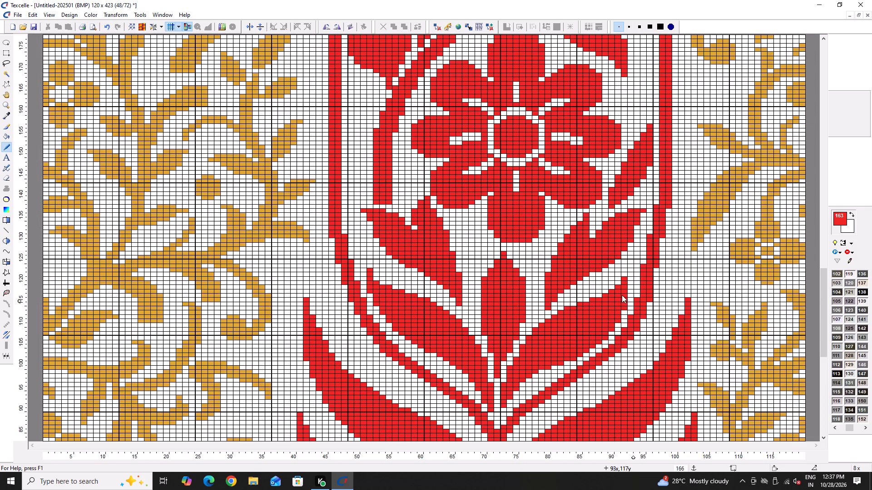
{"action": "scroll", "coordinate": [629, 286], "scroll_direction": "up", "scroll_amount": 3, "text": "ctrl"}
{"action": "left_click", "coordinate": [637, 252]}
Fill out the large lower-left leaf's upper edge across columns 53–60, rows 118–123, and extend its tip to row 125 at column 52.
{"action": "scroll", "coordinate": [541, 302], "scroll_direction": "down", "scroll_amount": 2, "text": "ctrl"}
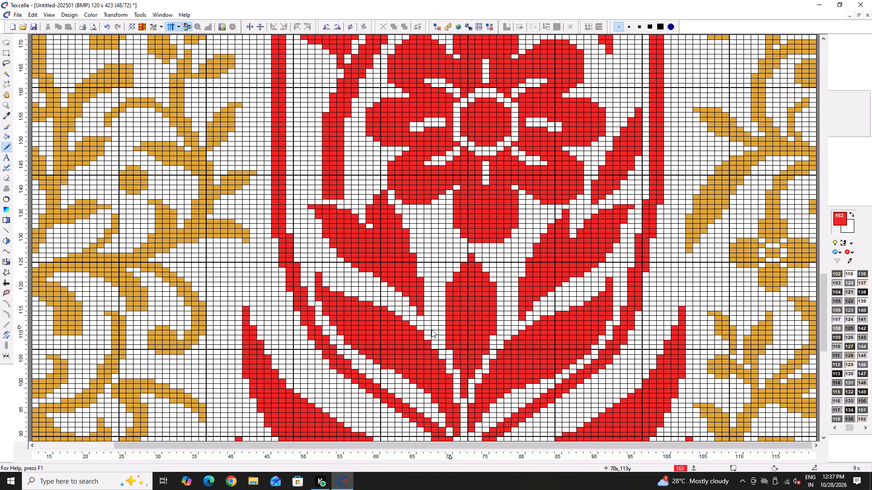
{"action": "scroll", "coordinate": [339, 322], "scroll_direction": "up", "scroll_amount": 3, "text": "ctrl"}
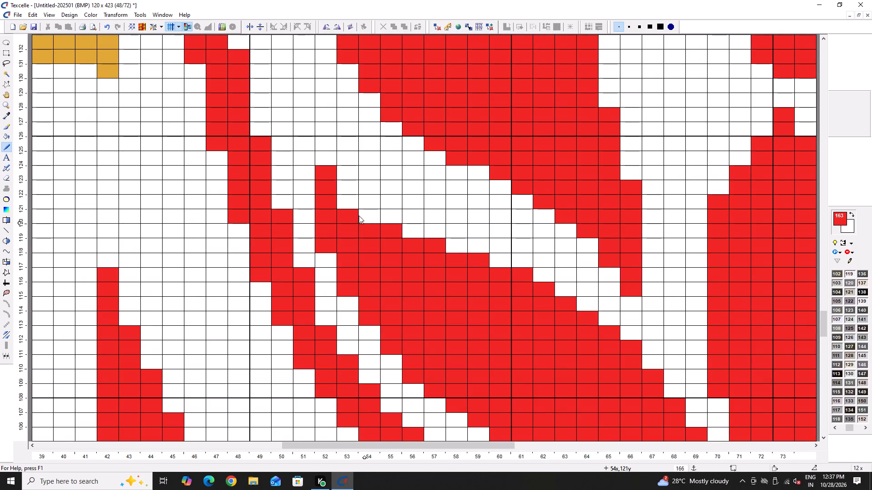
{"action": "left_click", "coordinate": [347, 208]}
{"action": "left_click", "coordinate": [362, 217]}
{"action": "left_click", "coordinate": [408, 231]}
{"action": "left_click", "coordinate": [455, 246]}
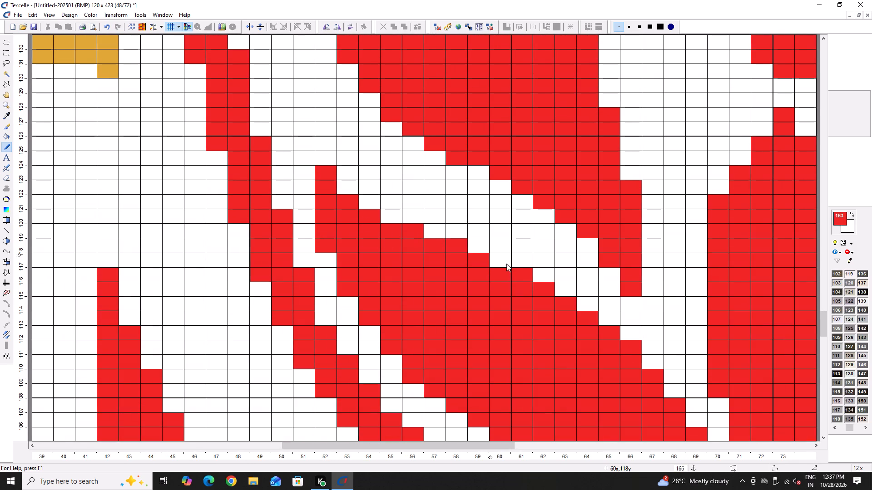
{"action": "left_click", "coordinate": [507, 264]}
{"action": "left_click", "coordinate": [327, 160], "text": "ctrl"}
{"action": "left_click", "coordinate": [353, 197]}
{"action": "left_click", "coordinate": [345, 185]}
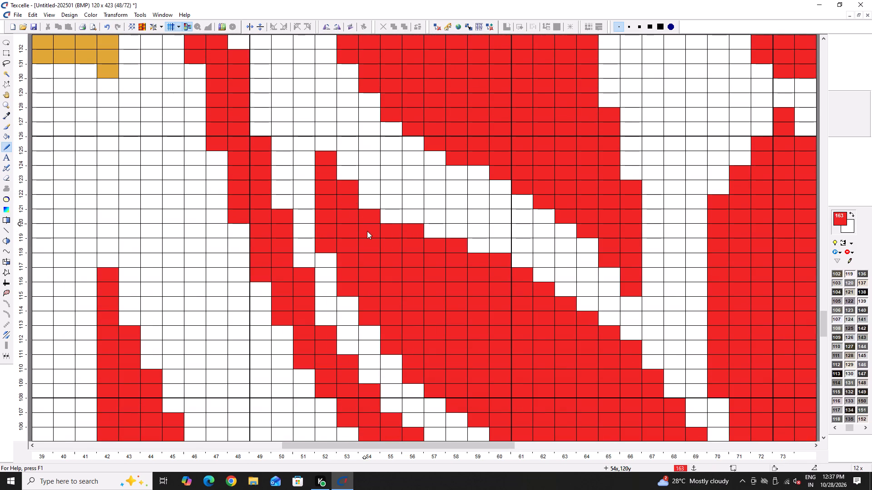
Extend the large lower-right leaf's tip to row 124 at column 92 and fill the adjoining edge at column 91, row 121.
{"action": "scroll", "coordinate": [345, 235], "scroll_direction": "down", "scroll_amount": 6, "text": "ctrl"}
{"action": "scroll", "coordinate": [583, 218], "scroll_direction": "up", "scroll_amount": 4, "text": "ctrl"}
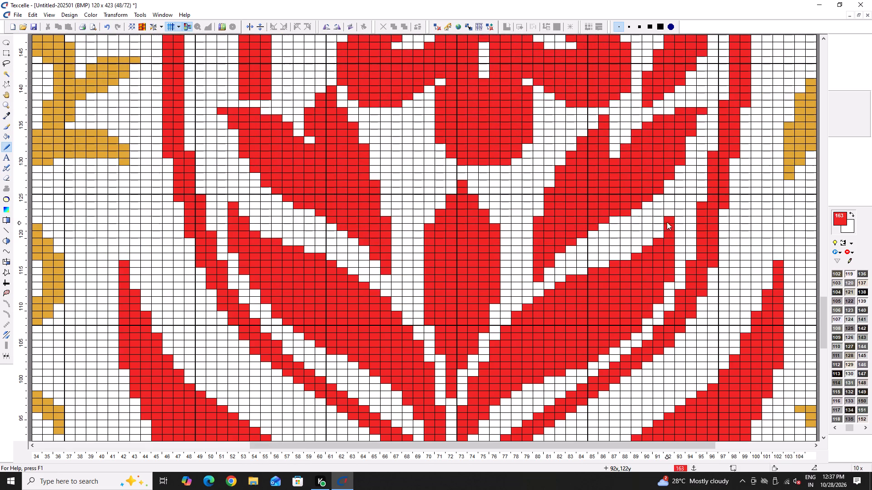
{"action": "left_click", "coordinate": [666, 231]}
{"action": "left_click", "coordinate": [663, 235]}
{"action": "left_click", "coordinate": [671, 214]}
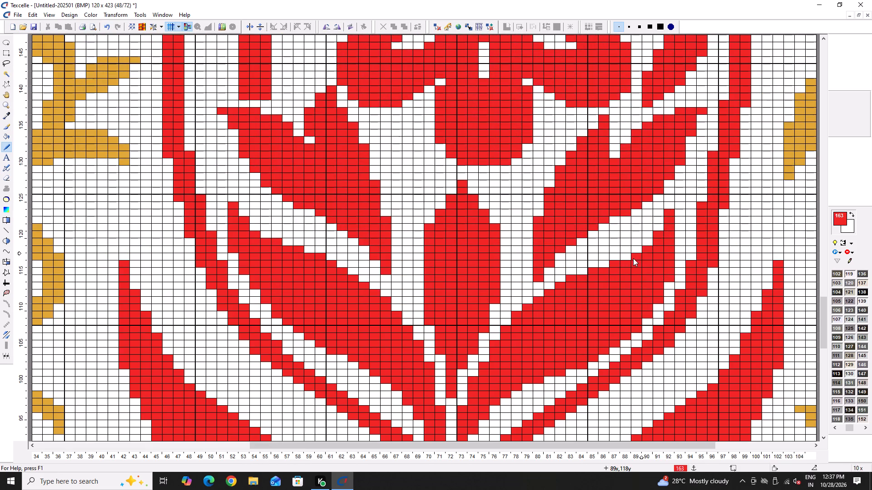
Thicken the large lower-right leaf by filling stepped cells along its lower edge from column 73, row 91 to column 83, row 102.
{"action": "scroll", "coordinate": [619, 258], "scroll_direction": "down", "scroll_amount": 2, "text": "ctrl"}
{"action": "scroll", "coordinate": [512, 368], "scroll_direction": "up", "scroll_amount": 3, "text": "ctrl"}
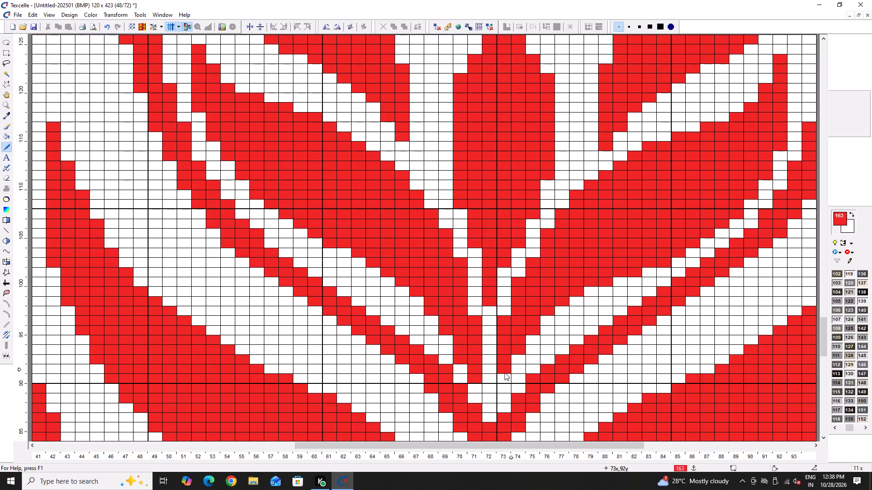
{"action": "left_click_drag", "start_coordinate": [502, 375], "coordinate": [501, 379]}
{"action": "left_click", "coordinate": [517, 358]}
{"action": "left_click", "coordinate": [526, 341]}
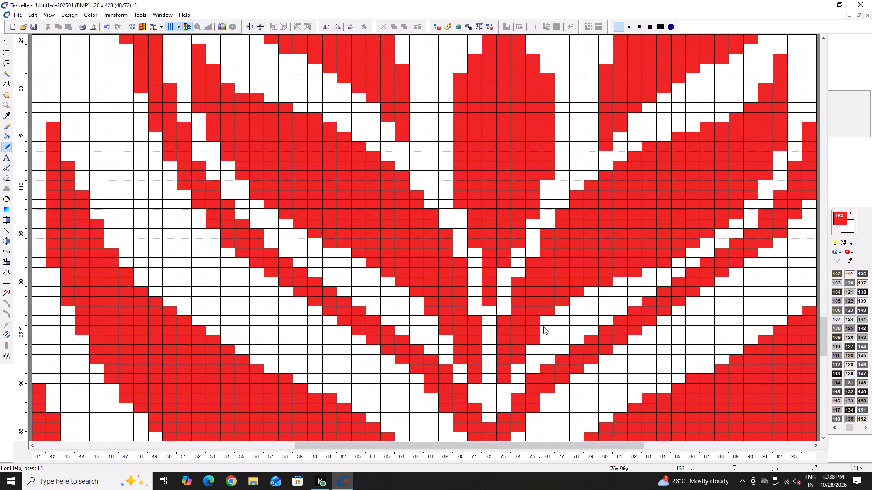
{"action": "left_click", "coordinate": [545, 323]}
{"action": "left_click", "coordinate": [560, 310]}
{"action": "left_click", "coordinate": [571, 304]}
{"action": "left_click", "coordinate": [589, 289]}
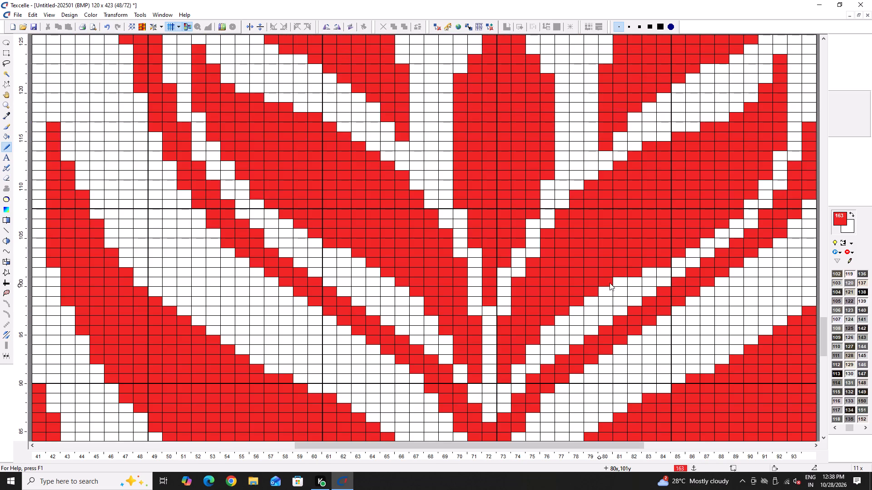
{"action": "left_click", "coordinate": [613, 281]}
{"action": "left_click", "coordinate": [643, 273]}
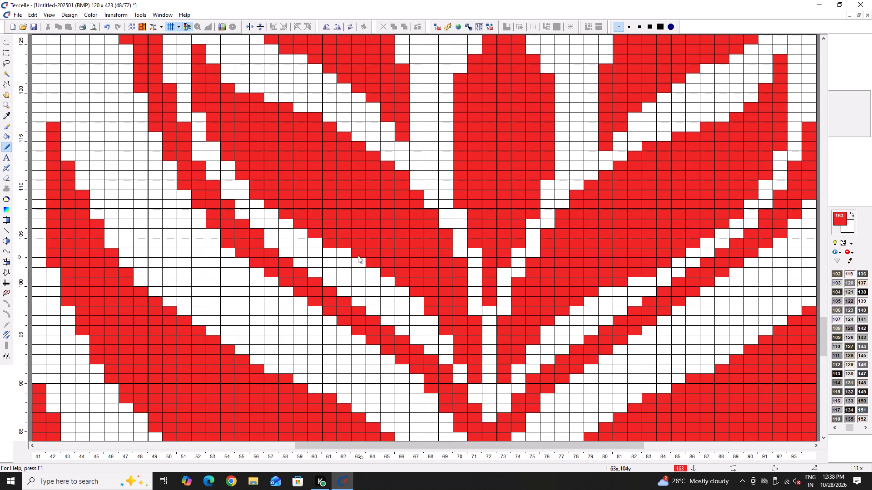
Fill stepped cells along the large lower-left leaf's lower edge at columns 67–69, rows 95–99.
{"action": "left_click", "coordinate": [444, 338]}
{"action": "left_click", "coordinate": [431, 316]}
{"action": "left_click", "coordinate": [421, 302]}
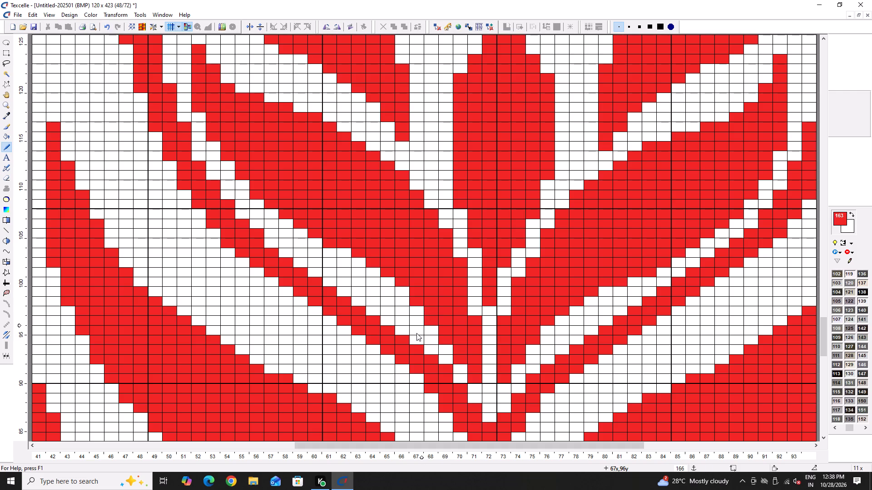
Smooth the underside of the red stem arch above the middle flower by filling cells at columns 66–67 and 73–75, rows 253–254.
{"action": "scroll", "coordinate": [298, 279], "scroll_direction": "down", "scroll_amount": 3, "text": "ctrl"}
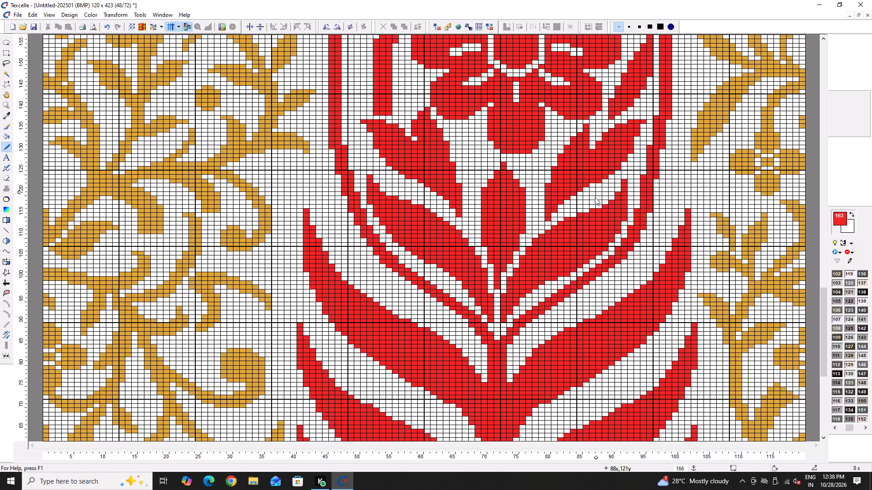
{"action": "scroll", "coordinate": [585, 204], "scroll_direction": "up", "scroll_amount": 2}
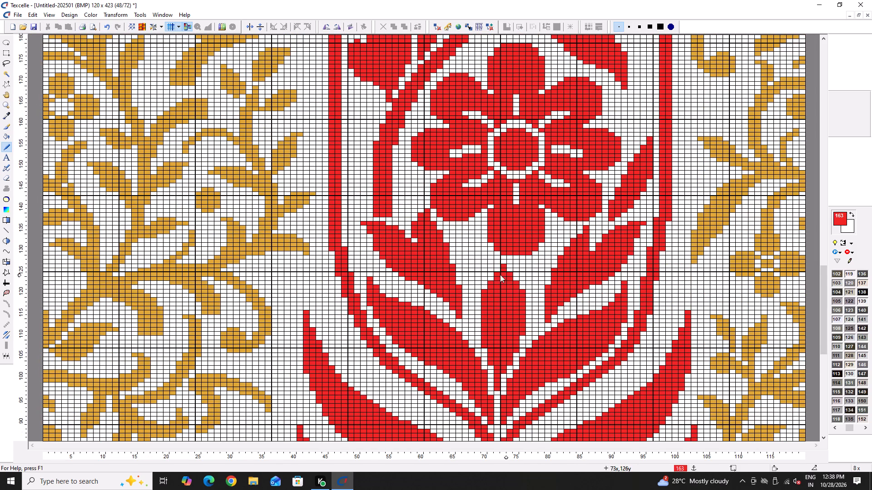
{"action": "scroll", "coordinate": [391, 264], "scroll_direction": "up", "scroll_amount": 2}
{"action": "scroll", "coordinate": [351, 252], "scroll_direction": "up", "scroll_amount": 4}
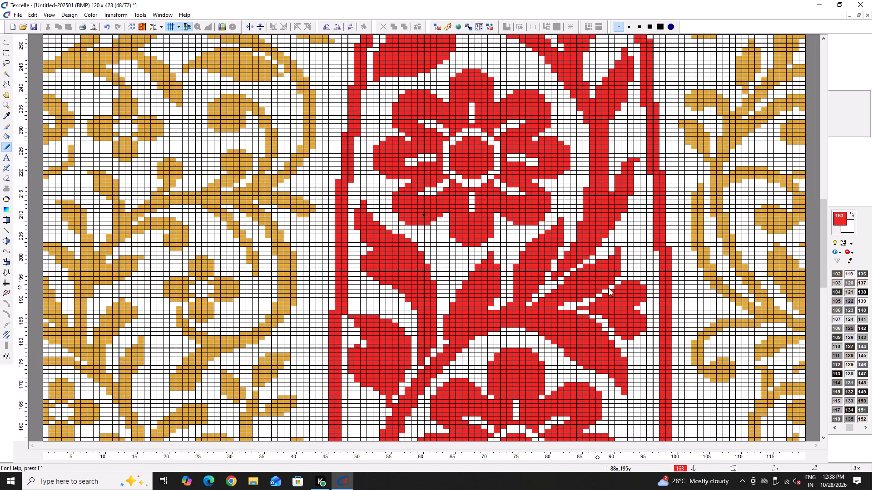
{"action": "scroll", "coordinate": [550, 307], "scroll_direction": "down", "scroll_amount": 3, "text": "ctrl"}
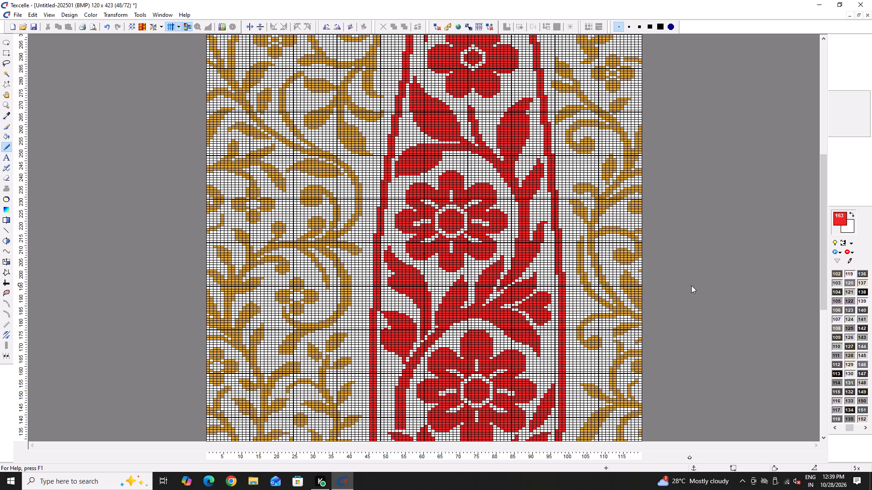
{"action": "scroll", "coordinate": [457, 269], "scroll_direction": "up", "scroll_amount": 4}
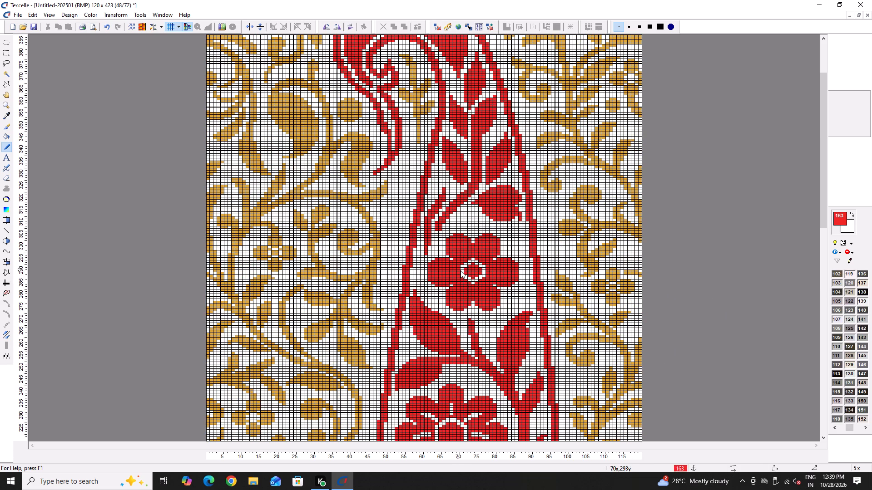
{"action": "scroll", "coordinate": [450, 365], "scroll_direction": "up", "scroll_amount": 7, "text": "ctrl"}
{"action": "scroll", "coordinate": [453, 365], "scroll_direction": "down", "scroll_amount": 3}
{"action": "left_click_drag", "start_coordinate": [478, 247], "coordinate": [484, 224]}
{"action": "left_click", "coordinate": [498, 226]}
{"action": "left_click", "coordinate": [630, 226]}
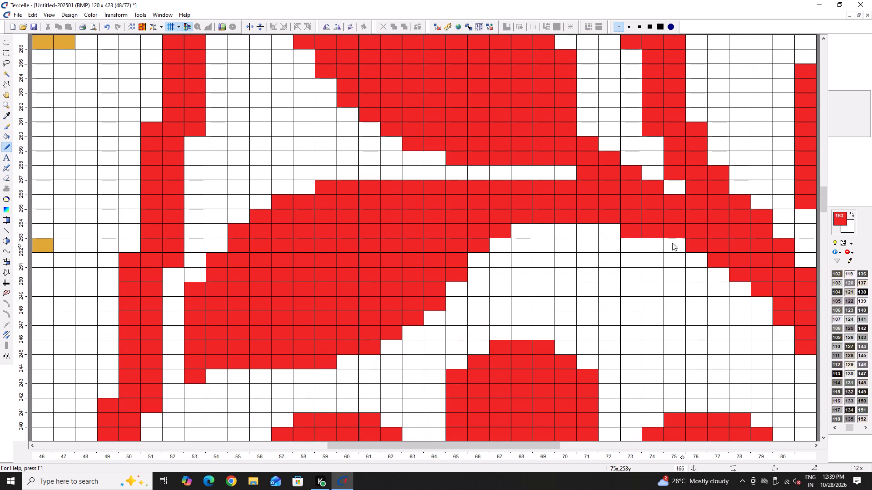
{"action": "left_click", "coordinate": [672, 243]}
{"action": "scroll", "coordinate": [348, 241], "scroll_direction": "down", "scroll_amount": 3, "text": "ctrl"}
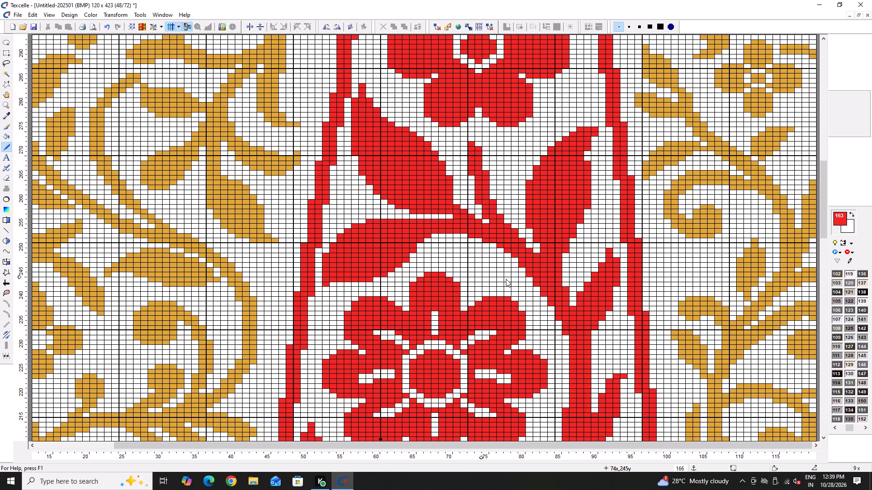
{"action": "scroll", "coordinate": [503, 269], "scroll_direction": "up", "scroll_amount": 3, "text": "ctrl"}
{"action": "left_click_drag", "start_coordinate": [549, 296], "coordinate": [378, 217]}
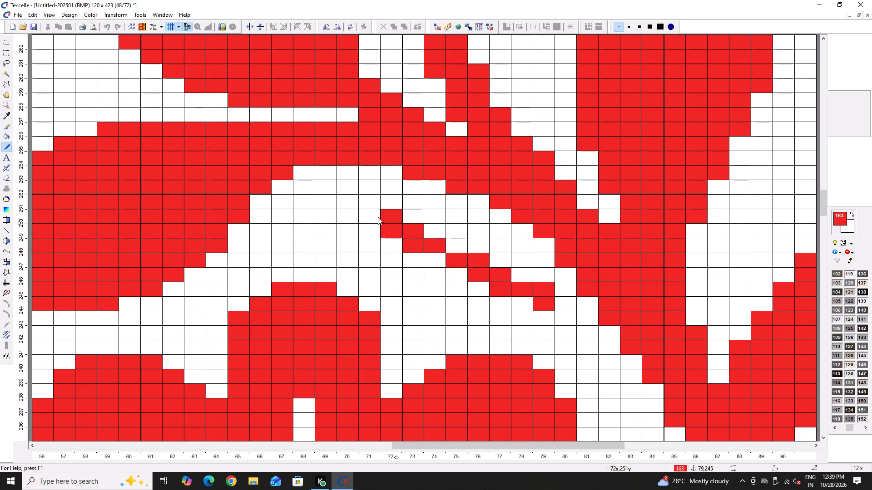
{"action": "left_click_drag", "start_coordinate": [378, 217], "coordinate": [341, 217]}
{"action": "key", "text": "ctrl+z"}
Draw a curved red leaf beneath the stem arch above the middle flower, spanning columns 68–79, rows 245–252, and fill its inner gaps.
{"action": "left_click_drag", "start_coordinate": [545, 286], "coordinate": [308, 217]}
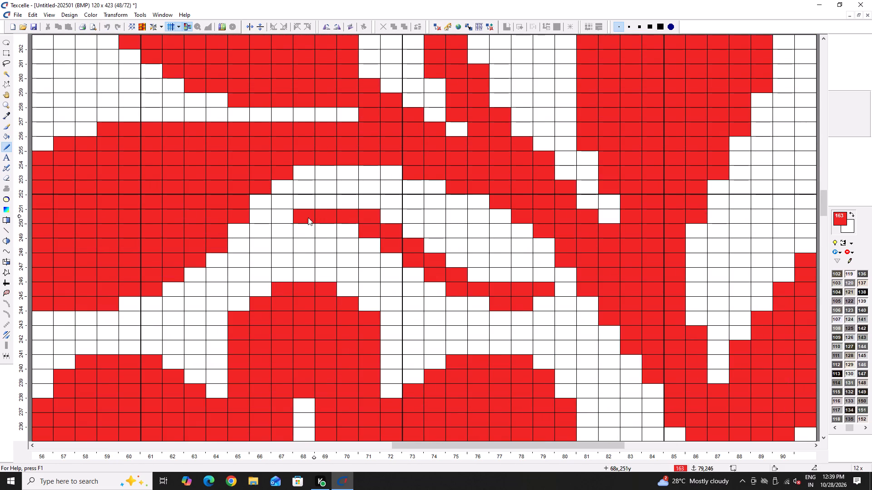
{"action": "left_click_drag", "start_coordinate": [308, 217], "coordinate": [477, 239]}
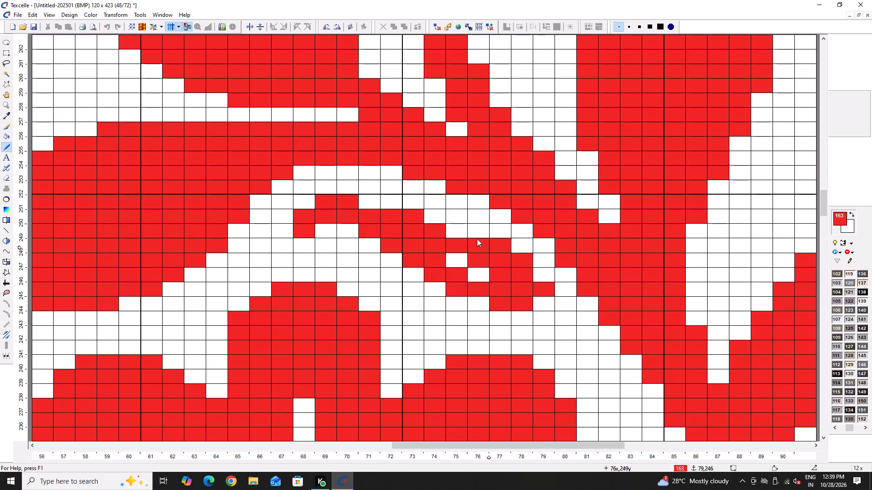
{"action": "left_click_drag", "start_coordinate": [477, 239], "coordinate": [361, 192]}
{"action": "right_click", "coordinate": [375, 183]}
{"action": "left_click_drag", "start_coordinate": [446, 214], "coordinate": [451, 219]}
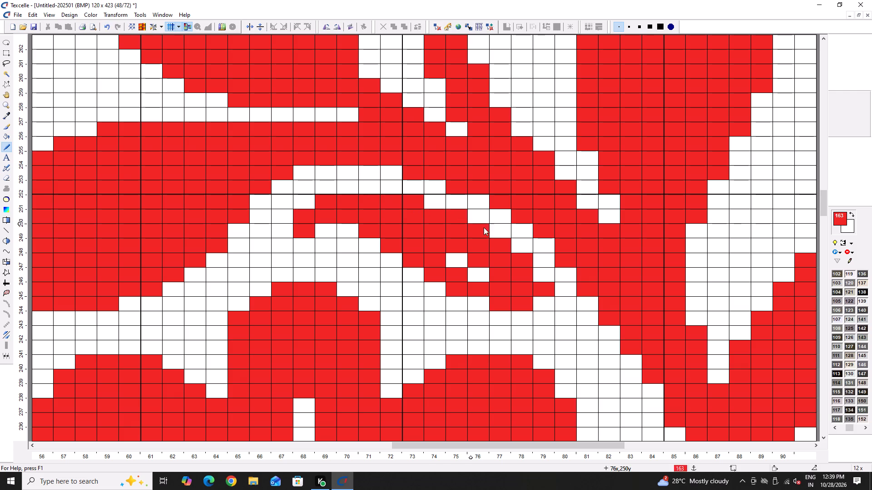
{"action": "left_click", "coordinate": [482, 223]}
{"action": "left_click", "coordinate": [481, 215]}
{"action": "left_click", "coordinate": [497, 229]}
{"action": "left_click", "coordinate": [514, 246]}
{"action": "left_click", "coordinate": [543, 288]}
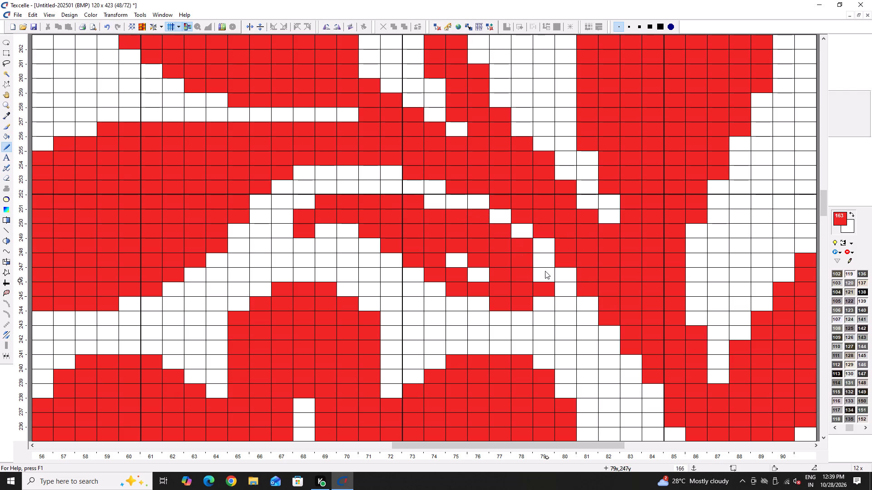
{"action": "left_click", "coordinate": [545, 271]}
{"action": "left_click_drag", "start_coordinate": [453, 253], "coordinate": [482, 278]}
{"action": "left_click", "coordinate": [428, 205]}
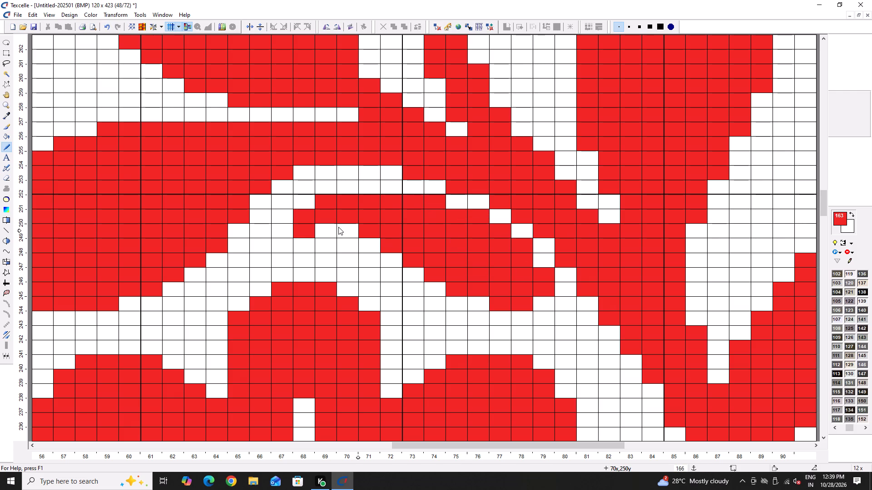
{"action": "left_click_drag", "start_coordinate": [338, 225], "coordinate": [357, 226]}
Refine the new curved leaf by extending its tip at column 68 to row 249 and clearing underside cells at columns 73–78, rows 245–248.
{"action": "left_click_drag", "start_coordinate": [304, 241], "coordinate": [305, 245]}
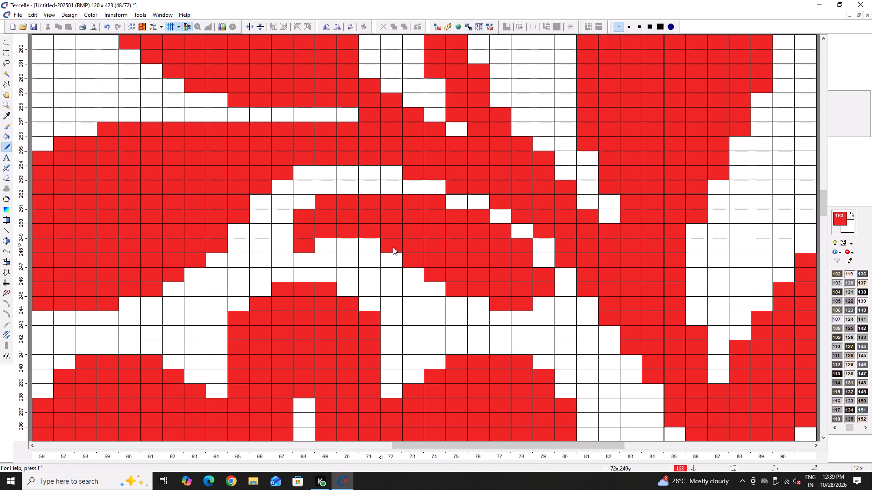
{"action": "right_click", "coordinate": [411, 260]}
{"action": "right_click", "coordinate": [431, 277]}
{"action": "right_click", "coordinate": [461, 293]}
{"action": "right_click", "coordinate": [461, 293]}
{"action": "right_click_drag", "start_coordinate": [496, 306], "coordinate": [525, 302]}
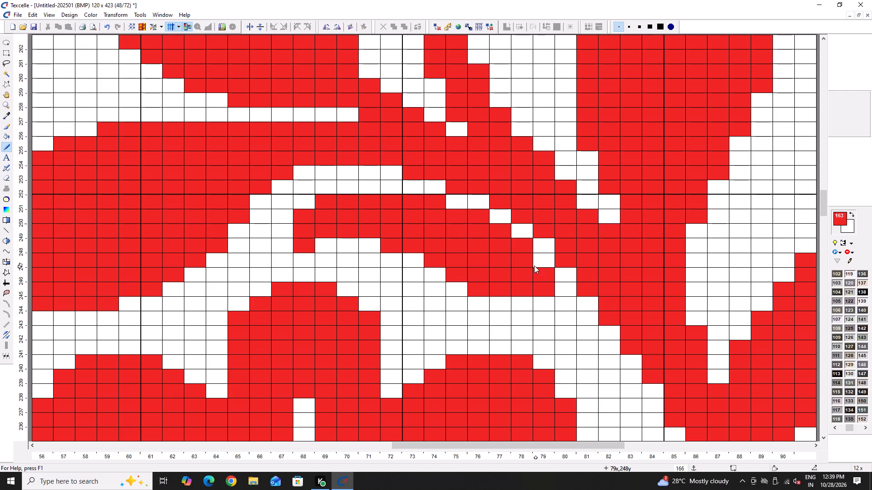
{"action": "right_click", "coordinate": [313, 243]}
{"action": "right_click", "coordinate": [306, 218]}
{"action": "right_click", "coordinate": [327, 201]}
{"action": "left_click", "coordinate": [297, 245]}
{"action": "scroll", "coordinate": [316, 250], "scroll_direction": "down", "scroll_amount": 5, "text": "ctrl"}
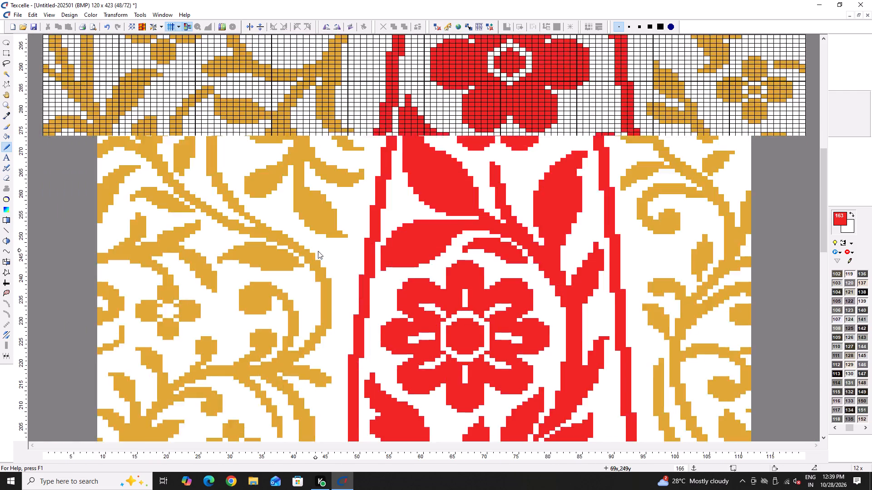
{"action": "scroll", "coordinate": [519, 262], "scroll_direction": "up", "scroll_amount": 4, "text": "ctrl"}
{"action": "right_click", "coordinate": [530, 265]}
{"action": "scroll", "coordinate": [522, 271], "scroll_direction": "down", "scroll_amount": 4, "text": "ctrl"}
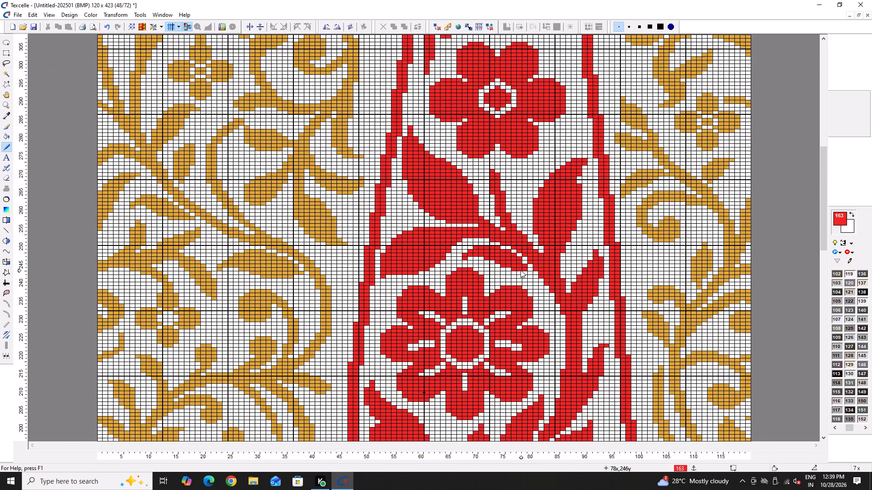
{"action": "scroll", "coordinate": [573, 243], "scroll_direction": "up", "scroll_amount": 2}
{"action": "scroll", "coordinate": [494, 252], "scroll_direction": "up", "scroll_amount": 4, "text": "ctrl"}
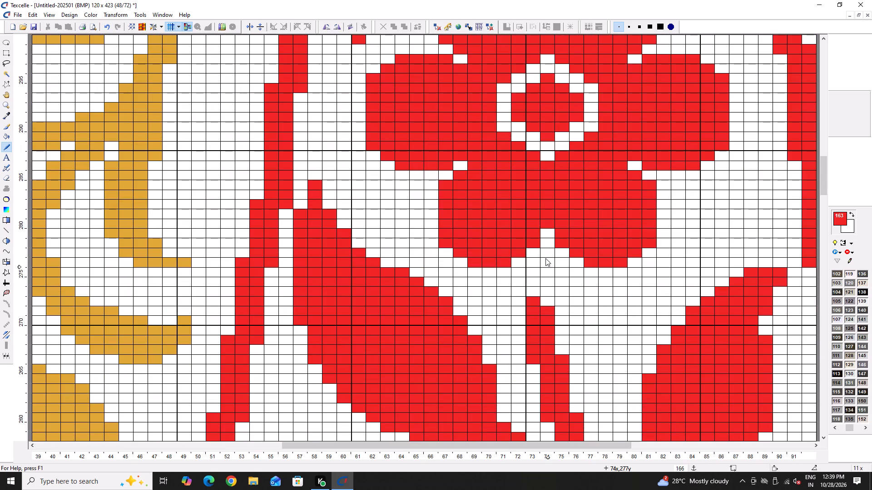
Extend the short red stem below the upper flower upward at columns 73–74, bringing it to row 277.
{"action": "left_click_drag", "start_coordinate": [545, 258], "coordinate": [545, 306]}
{"action": "left_click_drag", "start_coordinate": [535, 265], "coordinate": [534, 309]}
Lengthen the two red stems beside the upper flower: columns 64–65 down to row 300 and columns 61–62 down to rows 297–298.
{"action": "scroll", "coordinate": [534, 298], "scroll_direction": "up", "scroll_amount": 1}
{"action": "scroll", "coordinate": [564, 358], "scroll_direction": "down", "scroll_amount": 2}
{"action": "scroll", "coordinate": [540, 327], "scroll_direction": "down", "scroll_amount": 4, "text": "ctrl"}
{"action": "scroll", "coordinate": [558, 260], "scroll_direction": "up", "scroll_amount": 2}
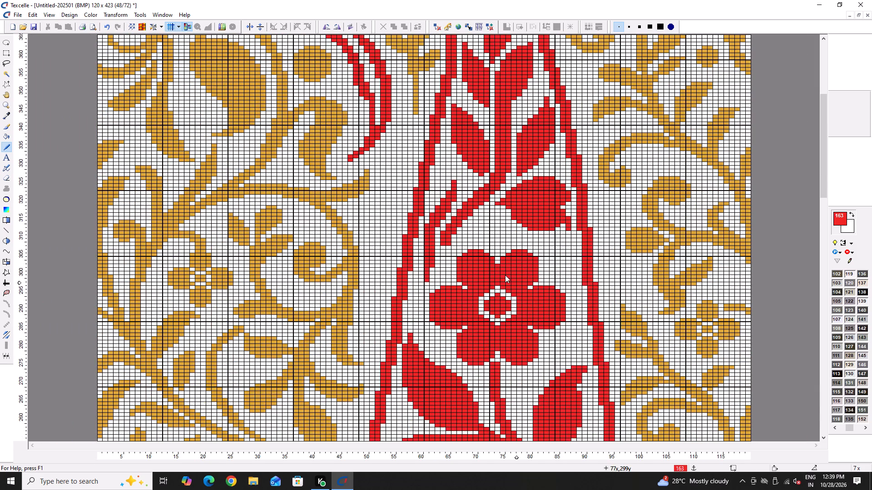
{"action": "scroll", "coordinate": [447, 235], "scroll_direction": "up", "scroll_amount": 4, "text": "ctrl"}
{"action": "left_click_drag", "start_coordinate": [463, 257], "coordinate": [460, 351]}
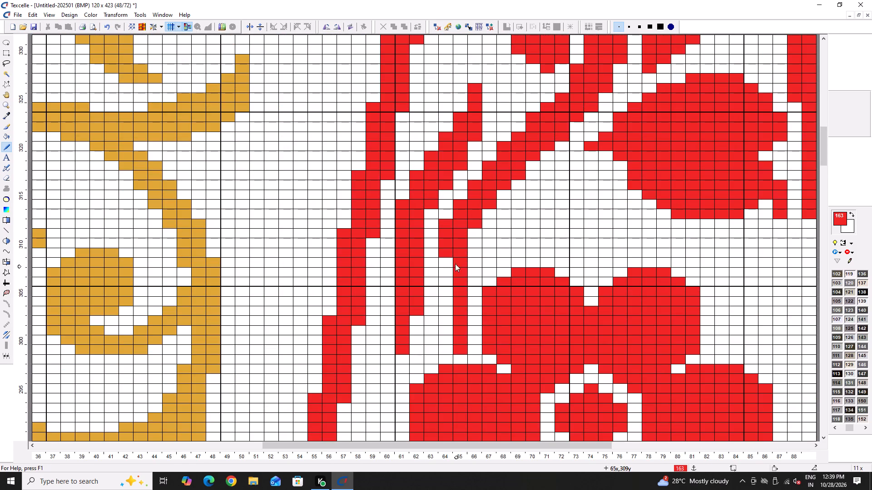
{"action": "left_click_drag", "start_coordinate": [447, 254], "coordinate": [448, 348]}
{"action": "left_click_drag", "start_coordinate": [415, 315], "coordinate": [414, 333]}
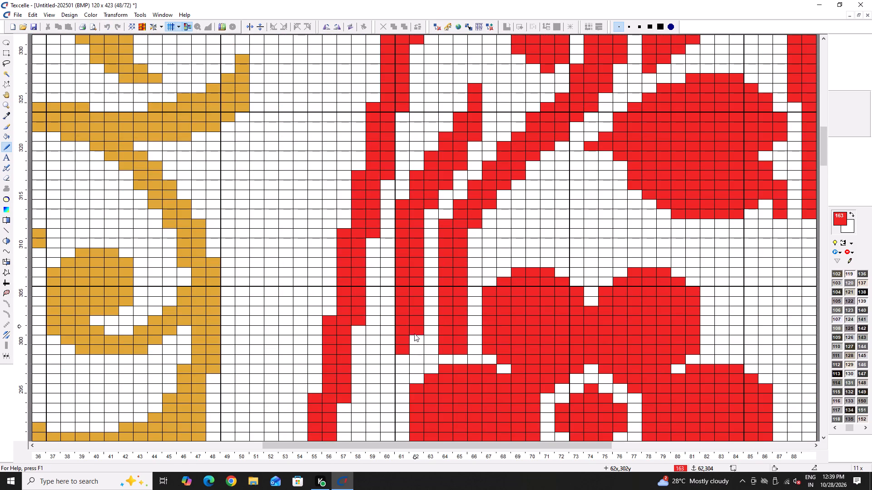
{"action": "left_click_drag", "start_coordinate": [414, 333], "coordinate": [414, 358]}
{"action": "left_click_drag", "start_coordinate": [404, 355], "coordinate": [407, 372]}
{"action": "left_click", "coordinate": [414, 371]}
{"action": "left_click", "coordinate": [404, 378]}
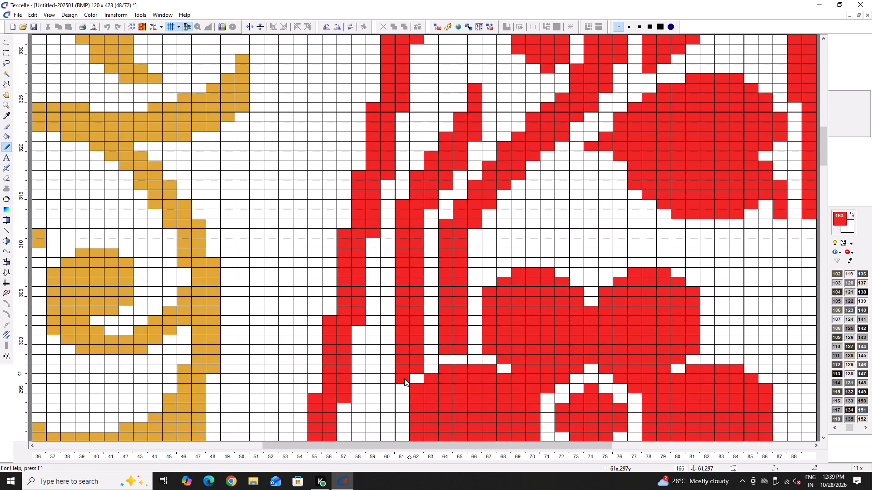
Refine the short red branch's upper tip by filling cells at column 65, row 325 and column 66, row 328.
{"action": "scroll", "coordinate": [409, 363], "scroll_direction": "down", "scroll_amount": 3, "text": "ctrl"}
{"action": "scroll", "coordinate": [469, 274], "scroll_direction": "up", "scroll_amount": 5, "text": "ctrl"}
{"action": "scroll", "coordinate": [448, 266], "scroll_direction": "up", "scroll_amount": 3}
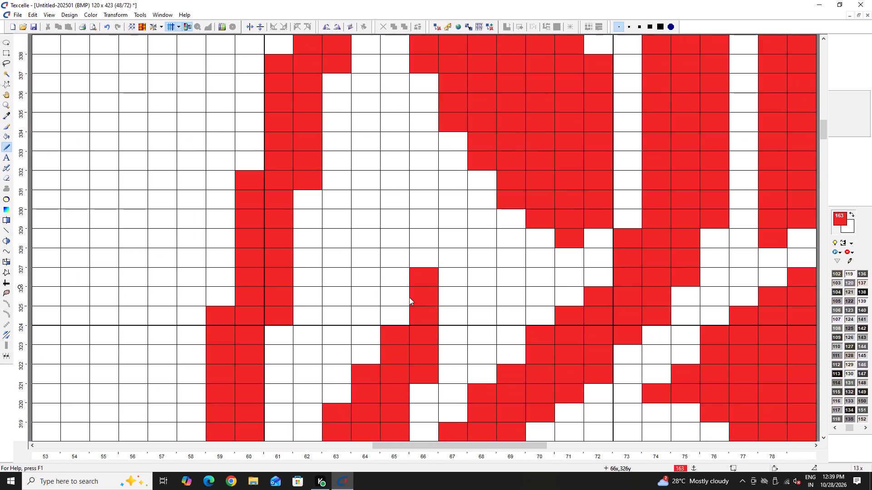
{"action": "left_click", "coordinate": [404, 318]}
{"action": "left_click", "coordinate": [429, 259]}
{"action": "scroll", "coordinate": [422, 306], "scroll_direction": "down", "scroll_amount": 3, "text": "ctrl"}
{"action": "scroll", "coordinate": [426, 341], "scroll_direction": "up", "scroll_amount": 2, "text": "ctrl"}
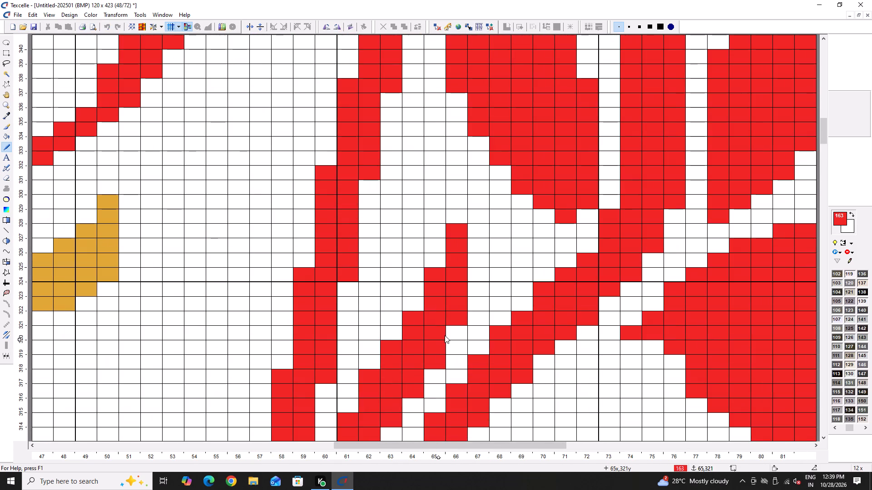
{"action": "left_click", "coordinate": [445, 335]}
Extend the tip of the lower left leaf beside the central stem with a red cell at column 66, row 349.
{"action": "scroll", "coordinate": [442, 311], "scroll_direction": "down", "scroll_amount": 2, "text": "ctrl"}
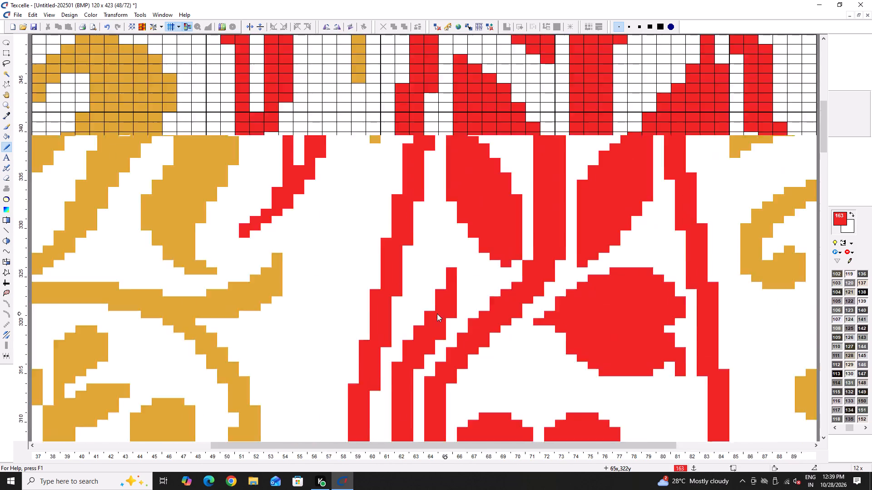
{"action": "scroll", "coordinate": [437, 314], "scroll_direction": "down", "scroll_amount": 2, "text": "ctrl"}
{"action": "scroll", "coordinate": [470, 187], "scroll_direction": "up", "scroll_amount": 4, "text": "ctrl"}
{"action": "left_click", "coordinate": [455, 217]}
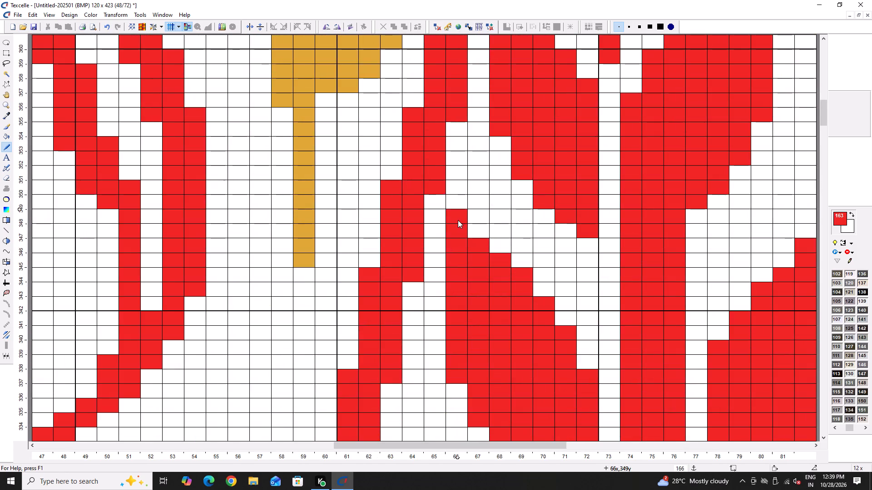
Separate the upper right leaf from the central red stem by clearing row 348 across columns 74–76.
{"action": "scroll", "coordinate": [456, 219], "scroll_direction": "down", "scroll_amount": 4, "text": "ctrl"}
{"action": "scroll", "coordinate": [526, 188], "scroll_direction": "up", "scroll_amount": 3, "text": "ctrl"}
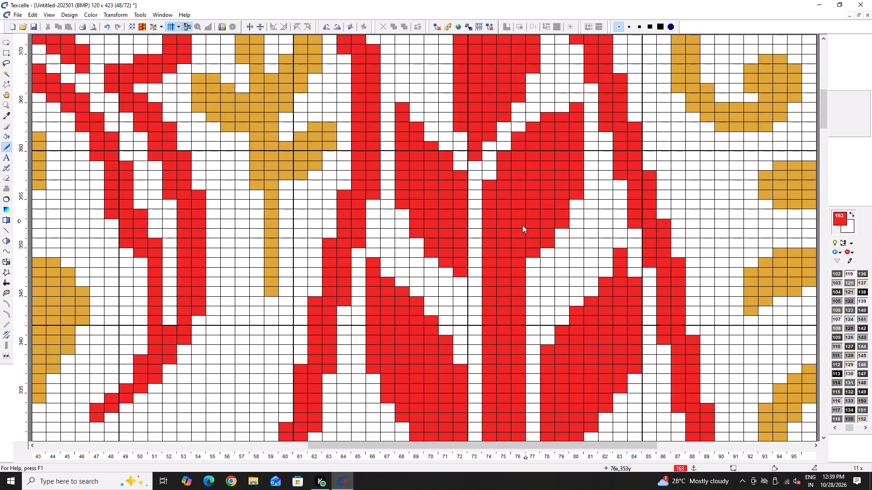
{"action": "scroll", "coordinate": [517, 216], "scroll_direction": "down", "scroll_amount": 3, "text": "ctrl"}
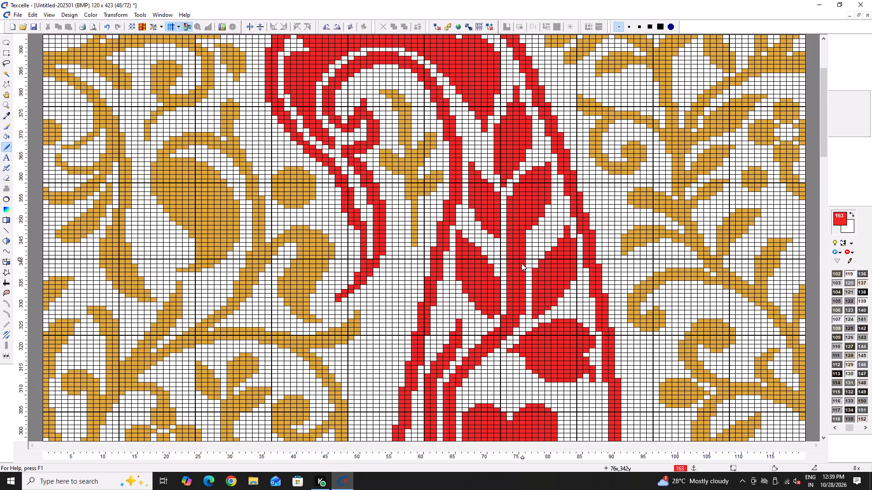
{"action": "type", "text": "++"}
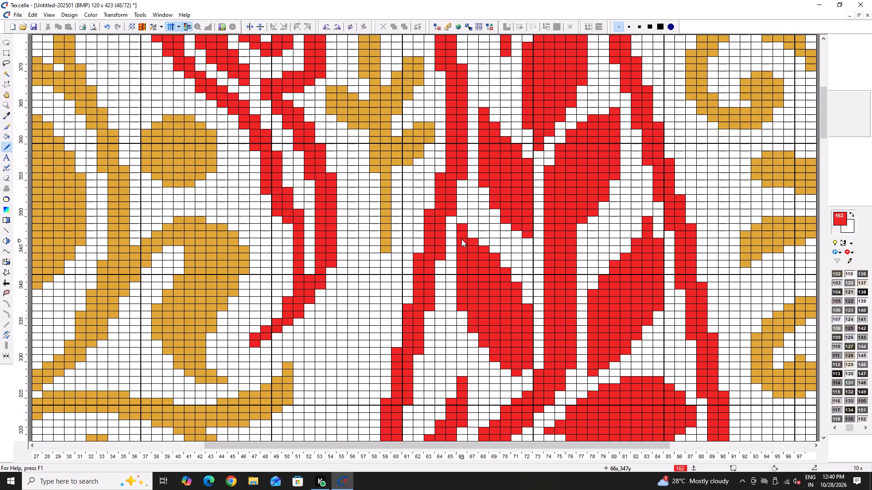
{"action": "scroll", "coordinate": [550, 213], "scroll_direction": "up", "scroll_amount": 3}
{"action": "scroll", "coordinate": [592, 352], "scroll_direction": "down", "scroll_amount": 1}
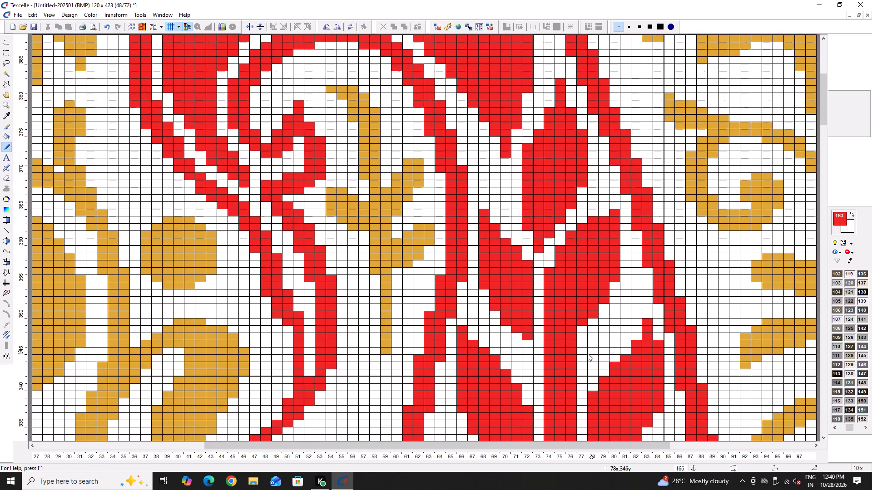
{"action": "scroll", "coordinate": [588, 353], "scroll_direction": "down", "scroll_amount": 3}
{"action": "scroll", "coordinate": [587, 350], "scroll_direction": "up", "scroll_amount": 3}
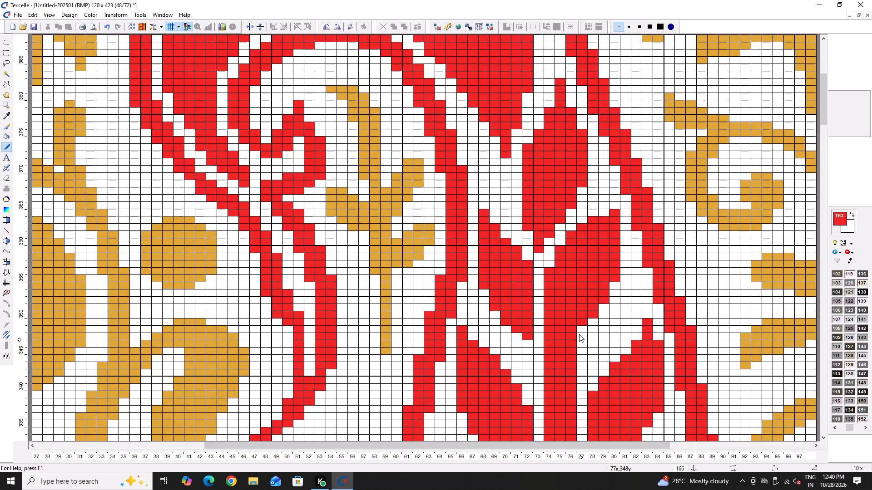
{"action": "right_click_drag", "start_coordinate": [579, 334], "coordinate": [539, 332]}
Narrow the central red stem to two cells wide by clearing column 76 from row 330 to row 347.
{"action": "scroll", "coordinate": [582, 338], "scroll_direction": "down", "scroll_amount": 2}
{"action": "right_click_drag", "start_coordinate": [567, 367], "coordinate": [572, 314]}
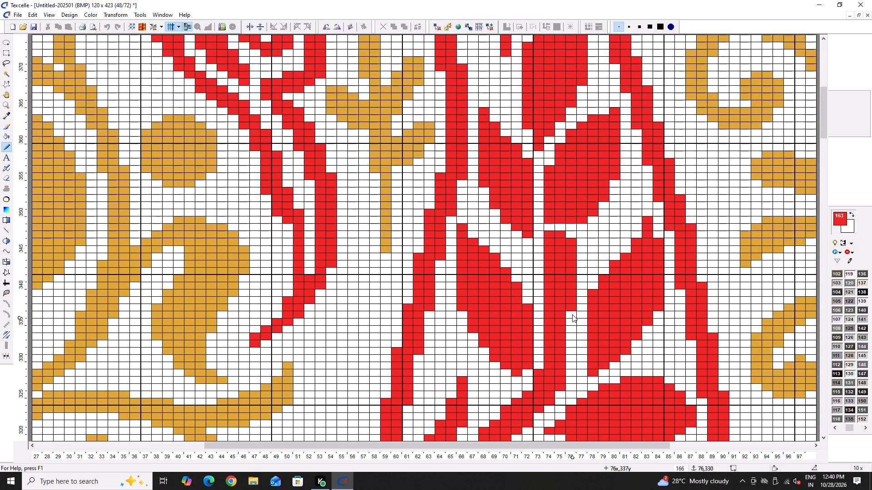
{"action": "right_click_drag", "start_coordinate": [572, 314], "coordinate": [570, 233]}
Thin the diagonal stem's lower edge by clearing cells at columns 71–75, rows 321–328, and fill its upper edge at column 72, row 327.
{"action": "scroll", "coordinate": [573, 292], "scroll_direction": "down", "scroll_amount": 3}
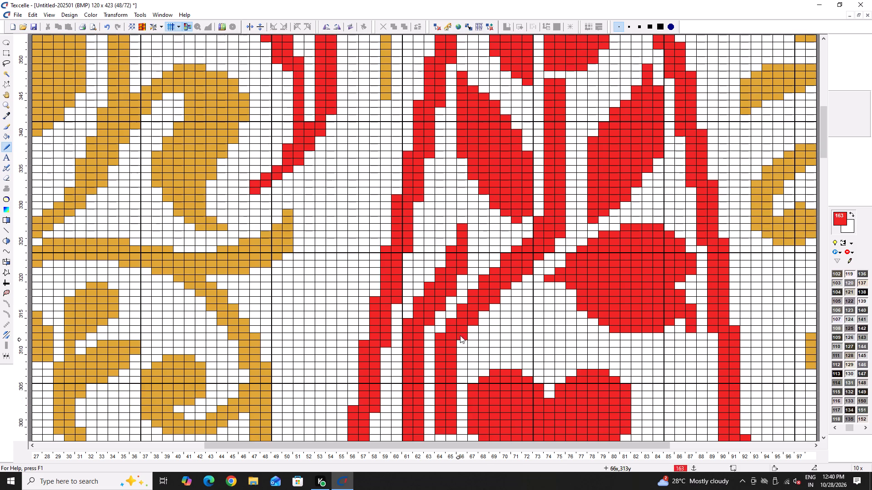
{"action": "right_click", "coordinate": [525, 270]}
{"action": "right_click", "coordinate": [542, 259]}
{"action": "right_click", "coordinate": [543, 258]}
{"action": "right_click", "coordinate": [552, 248]}
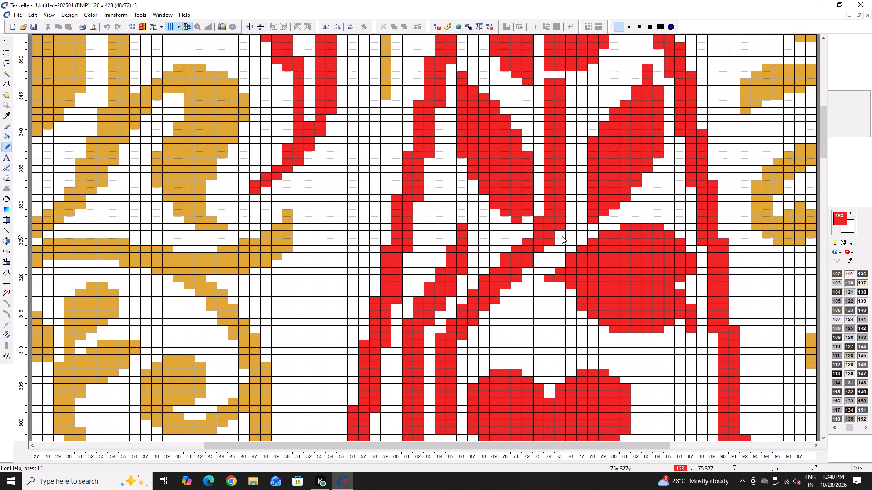
{"action": "right_click", "coordinate": [562, 236]}
{"action": "right_click", "coordinate": [560, 227]}
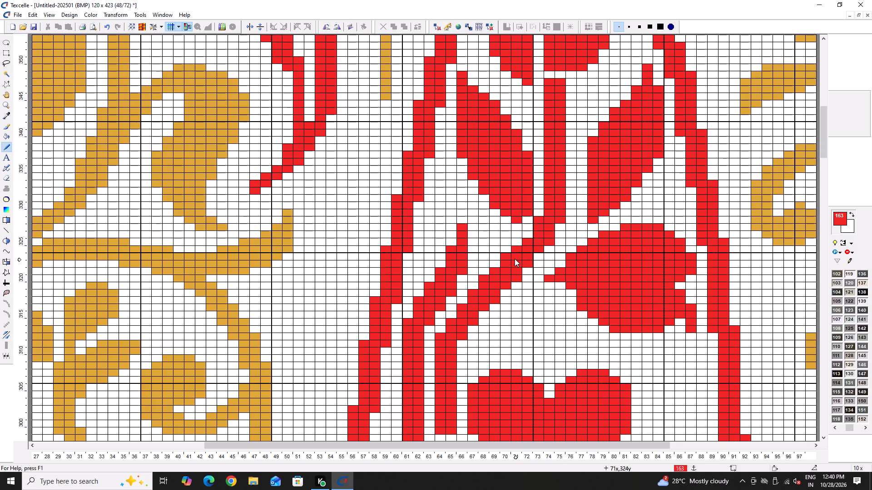
{"action": "left_click", "coordinate": [525, 238]}
{"action": "left_click", "coordinate": [527, 236]}
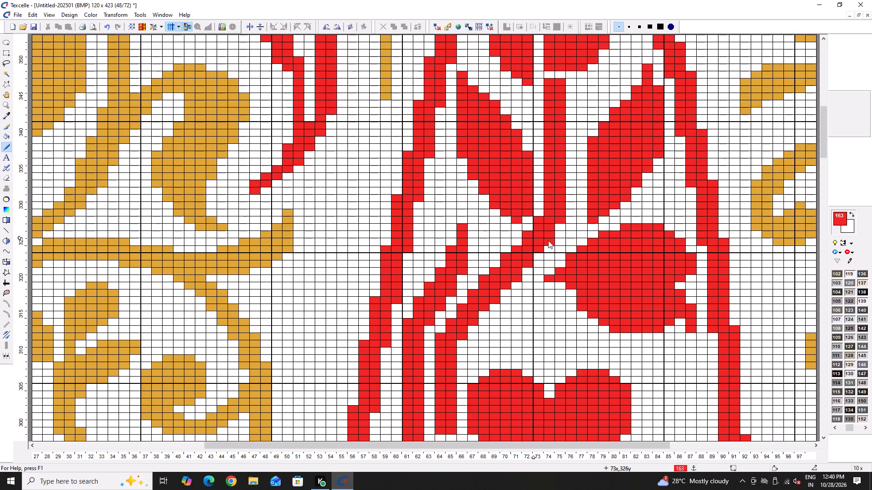
{"action": "right_click", "coordinate": [555, 242]}
{"action": "right_click", "coordinate": [518, 279]}
{"action": "right_click", "coordinate": [518, 279]}
{"action": "right_click", "coordinate": [518, 279]}
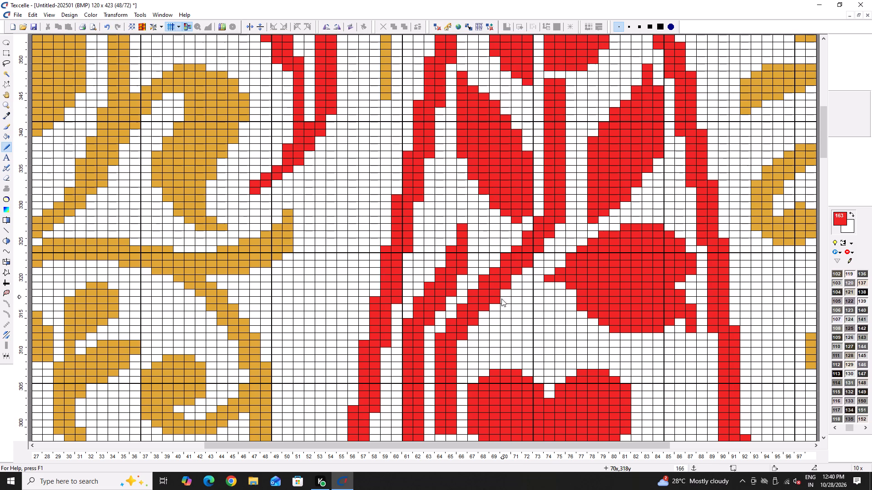
Even out the diagonal stem's lower section by filling cells at columns 66–68, rows 312–316, and clearing upper-edge cells at columns 64–68, rows 313–321.
{"action": "left_click", "coordinate": [457, 343]}
{"action": "right_click", "coordinate": [437, 338]}
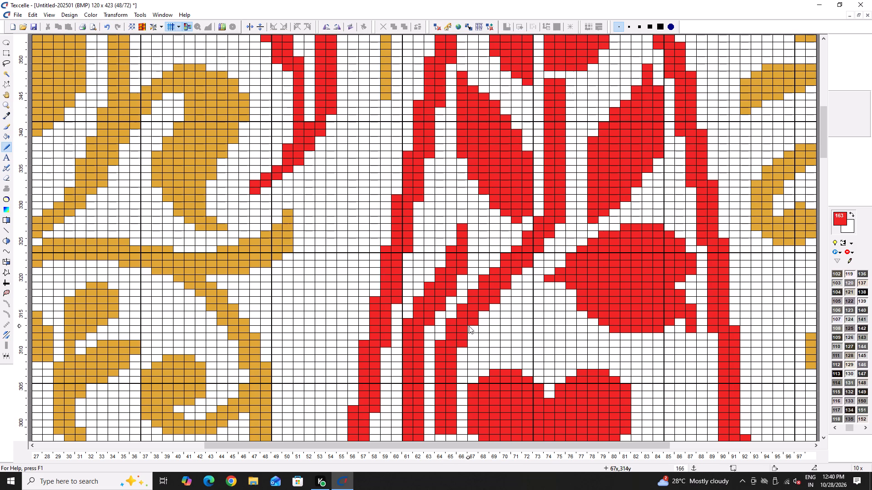
{"action": "left_click", "coordinate": [470, 326]}
{"action": "right_click", "coordinate": [454, 320]}
{"action": "left_click", "coordinate": [480, 313]}
{"action": "right_click", "coordinate": [460, 305]}
{"action": "right_click", "coordinate": [473, 291]}
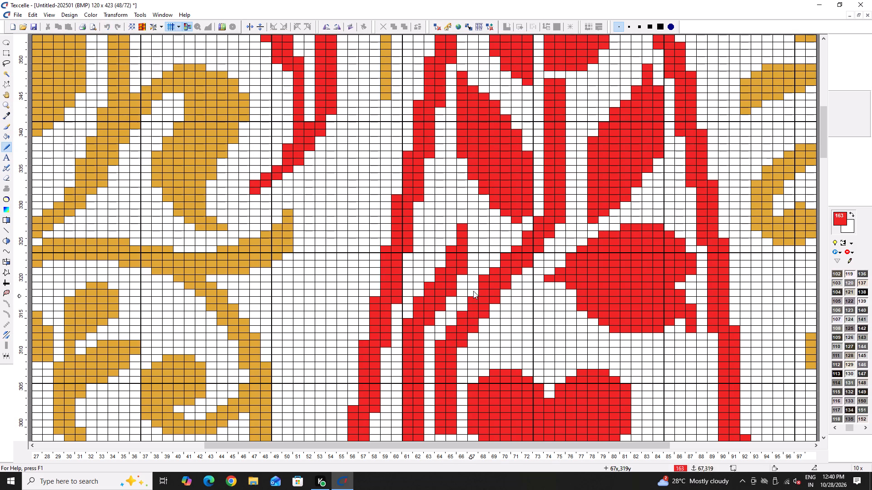
{"action": "right_click", "coordinate": [485, 277]}
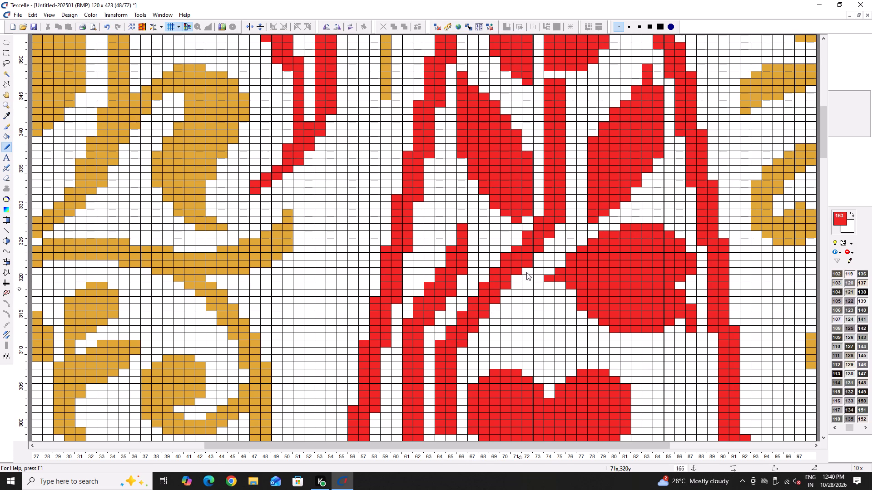
Trim the upper right leaf's inner edge by clearing columns 74 and 75 beside the central stem gap.
{"action": "scroll", "coordinate": [536, 213], "scroll_direction": "up", "scroll_amount": 3}
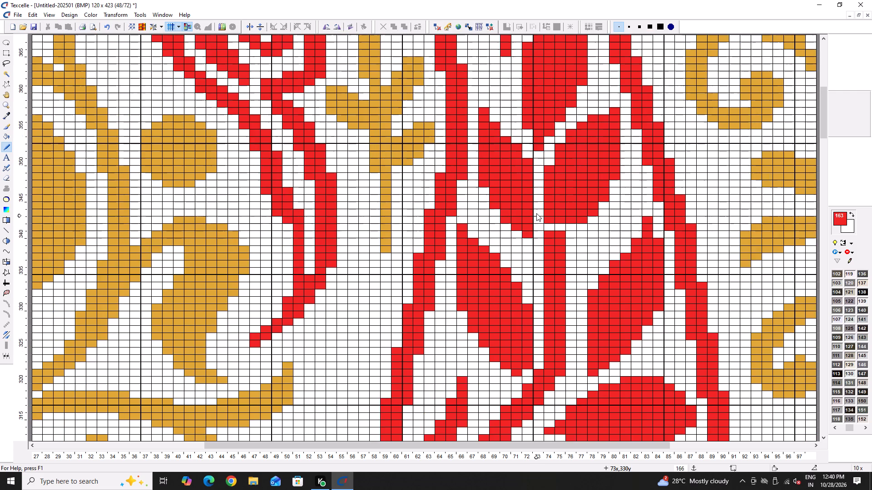
{"action": "right_click_drag", "start_coordinate": [552, 216], "coordinate": [549, 150]}
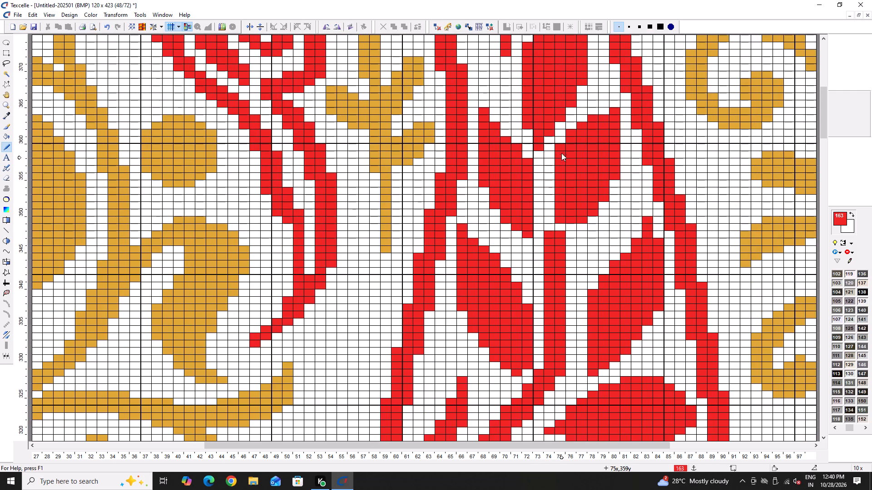
{"action": "right_click_drag", "start_coordinate": [560, 147], "coordinate": [563, 219]}
Erase the upper right red leaf beside the central stem gap by filling it with the background colour.
{"action": "scroll", "coordinate": [580, 214], "scroll_direction": "up", "scroll_amount": 3}
{"action": "scroll", "coordinate": [583, 218], "scroll_direction": "down", "scroll_amount": 2}
{"action": "key", "text": "h"}
{"action": "right_click", "coordinate": [588, 221]}
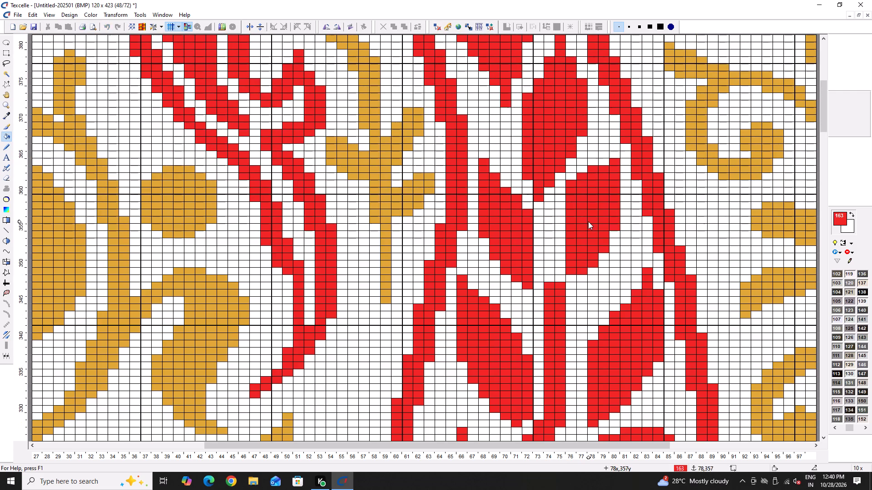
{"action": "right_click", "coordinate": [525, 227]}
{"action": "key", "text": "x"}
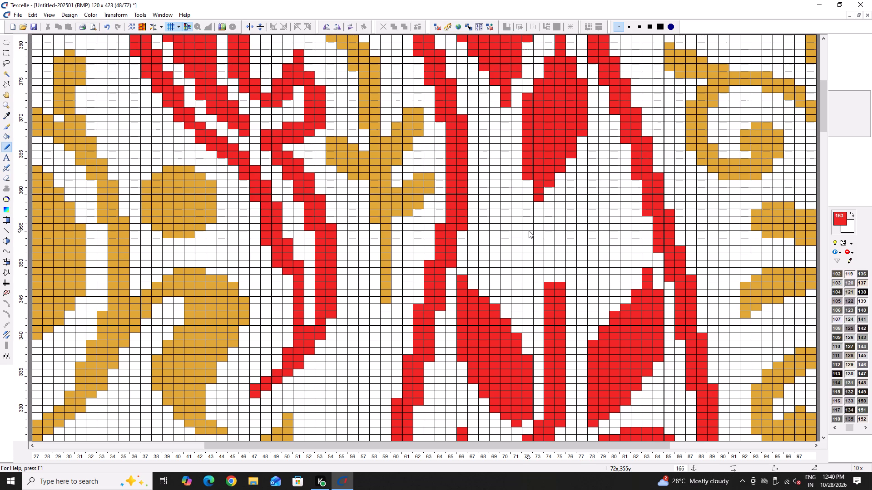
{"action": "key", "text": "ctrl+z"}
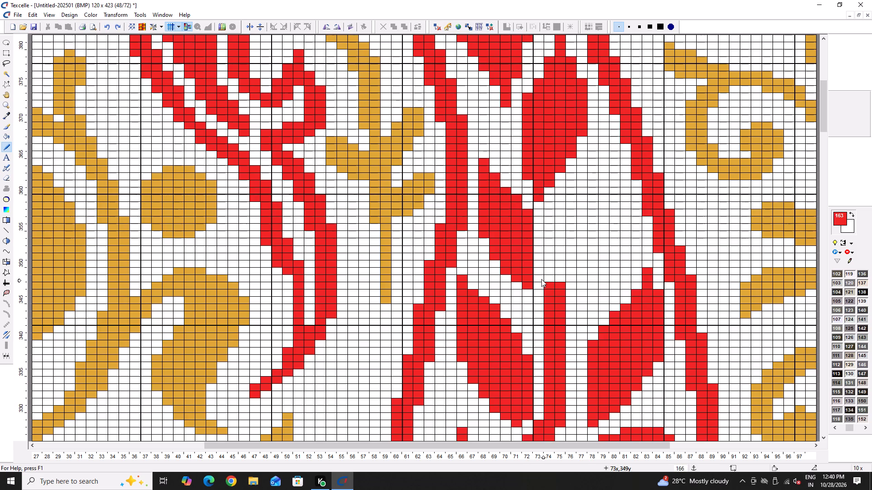
Copy the upper left red leaf, mirror it horizontally, and place the copy at columns 76–80 opposite the original.
{"action": "left_click", "coordinate": [8, 77]}
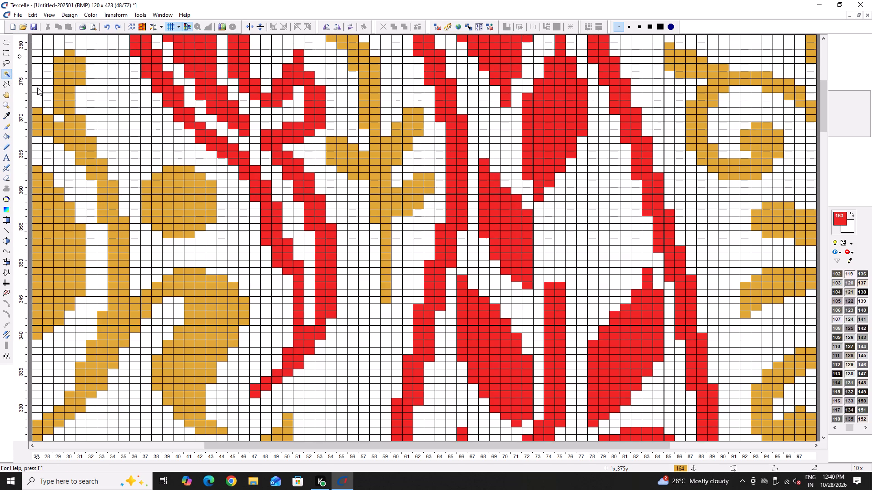
{"action": "left_click", "coordinate": [491, 225]}
{"action": "right_click", "coordinate": [491, 225]}
{"action": "left_click", "coordinate": [493, 211]}
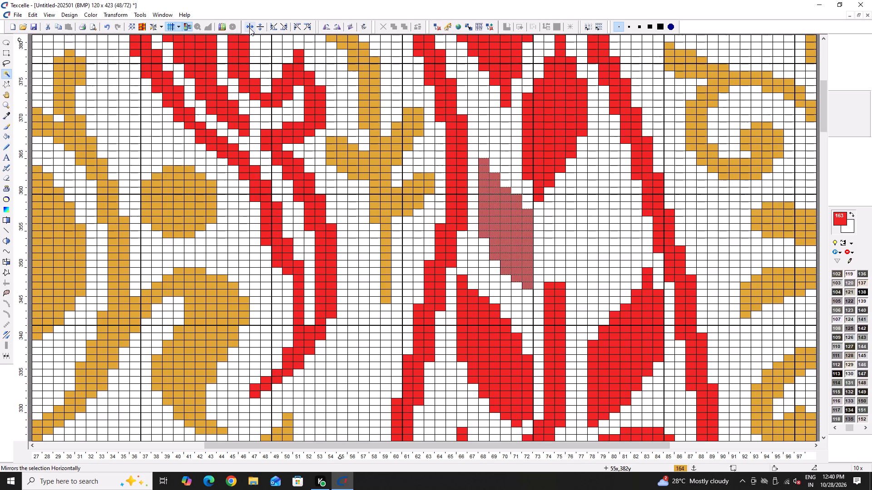
{"action": "left_click", "coordinate": [249, 28]}
{"action": "left_click_drag", "start_coordinate": [500, 216], "coordinate": [571, 210]}
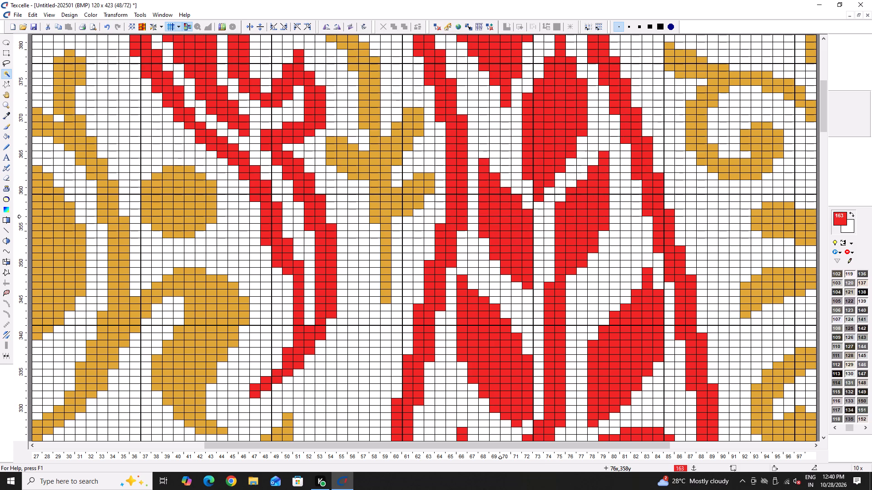
{"action": "left_click_drag", "start_coordinate": [571, 210], "coordinate": [580, 209]}
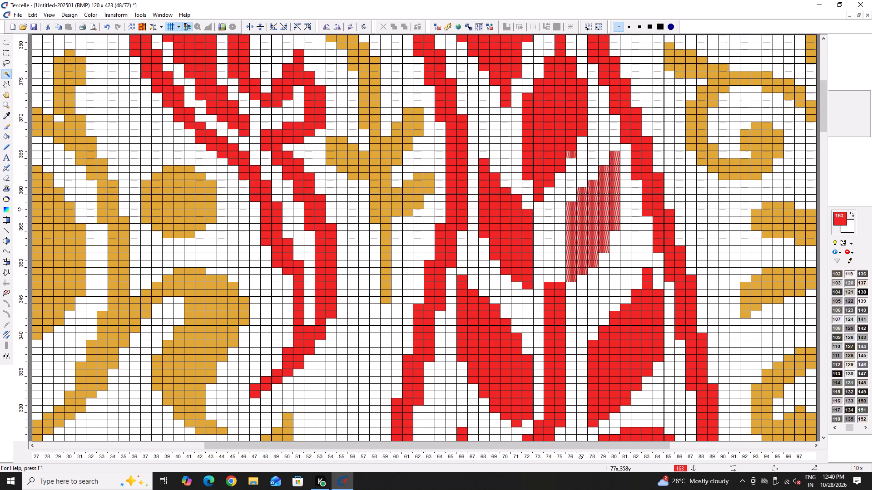
{"action": "key", "text": "ctrl+e"}
Extend both leaves' inner edges by filling column 73 at rows 349–355 and column 75 at rows 350–355.
{"action": "type", "text": "x++"}
{"action": "left_click_drag", "start_coordinate": [523, 345], "coordinate": [520, 240]}
{"action": "right_click", "coordinate": [515, 235]}
{"action": "right_click", "coordinate": [523, 239]}
{"action": "left_click_drag", "start_coordinate": [569, 248], "coordinate": [569, 307]}
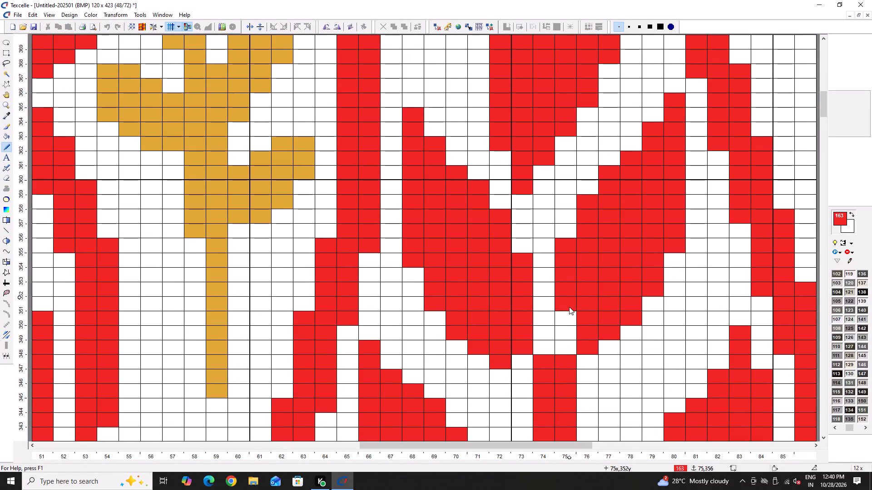
{"action": "left_click_drag", "start_coordinate": [569, 307], "coordinate": [569, 332]}
{"action": "right_click", "coordinate": [564, 255]}
{"action": "right_click", "coordinate": [565, 242]}
{"action": "left_click", "coordinate": [565, 258]}
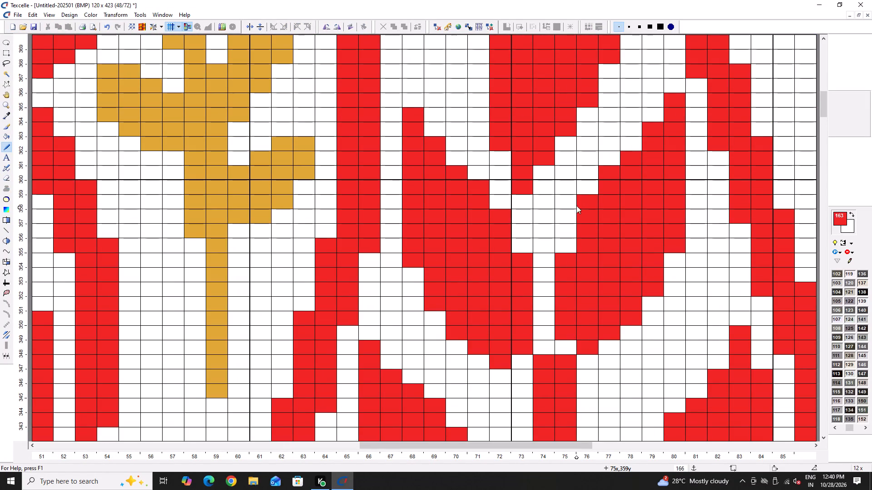
Trim the leaves' upper inner edges by clearing single cells at columns 71, 72, 76 and 77, between rows 358 and 361.
{"action": "right_click", "coordinate": [579, 200]}
{"action": "right_click", "coordinate": [611, 162]}
{"action": "right_click", "coordinate": [612, 163]}
{"action": "right_click", "coordinate": [612, 165]}
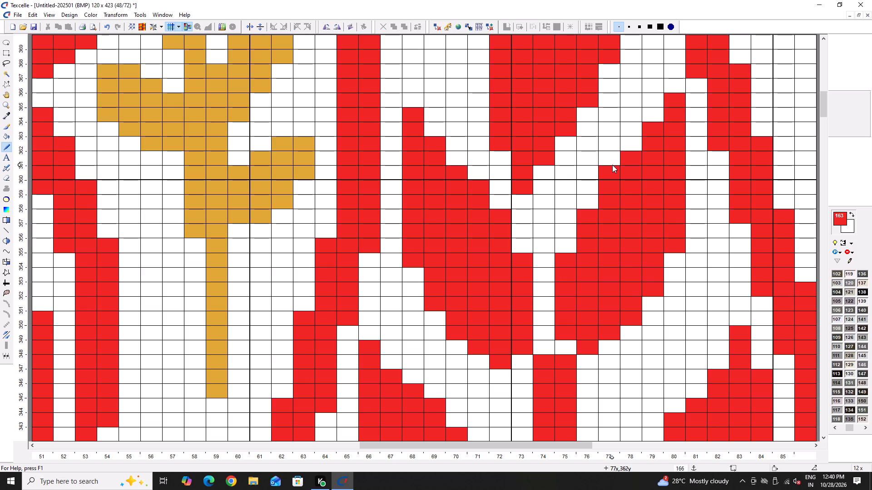
{"action": "right_click", "coordinate": [607, 174]}
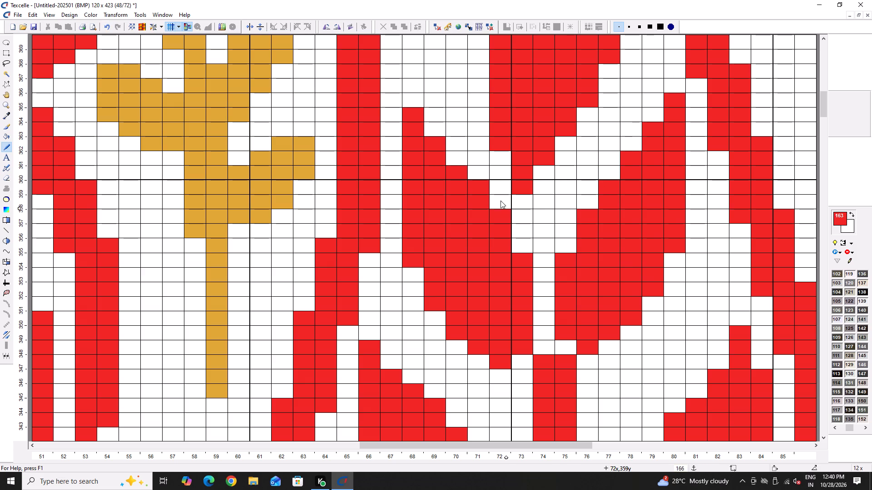
{"action": "right_click", "coordinate": [485, 186]}
{"action": "right_click", "coordinate": [498, 211]}
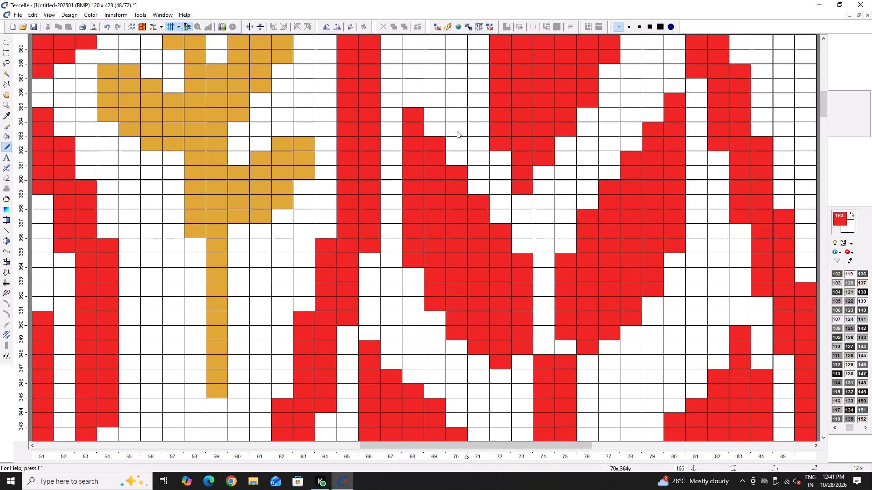
{"action": "left_click", "coordinate": [408, 101]}
{"action": "right_click", "coordinate": [420, 99]}
Reshape the central red bud by filling its lower edge at columns 74–77, rows 356–369, and clearing column 72, row 374.
{"action": "scroll", "coordinate": [513, 170], "scroll_direction": "up", "scroll_amount": 4}
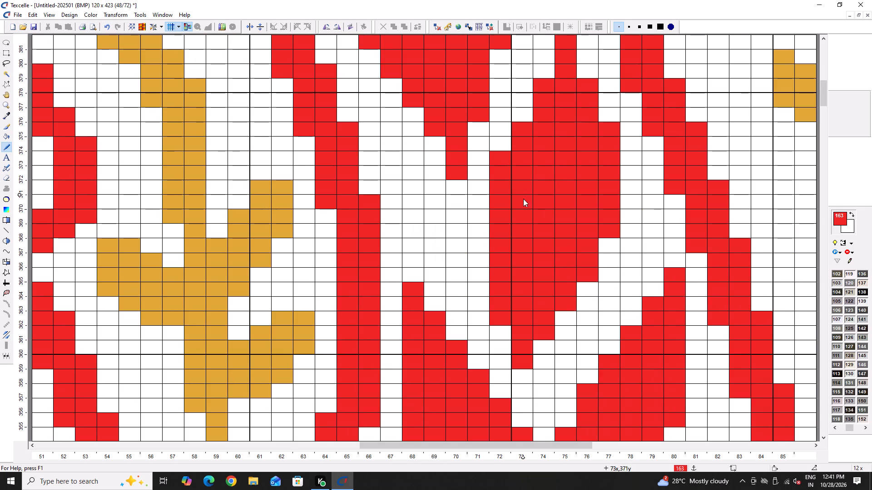
{"action": "scroll", "coordinate": [541, 313], "scroll_direction": "down", "scroll_amount": 2}
{"action": "left_click_drag", "start_coordinate": [546, 256], "coordinate": [546, 313]}
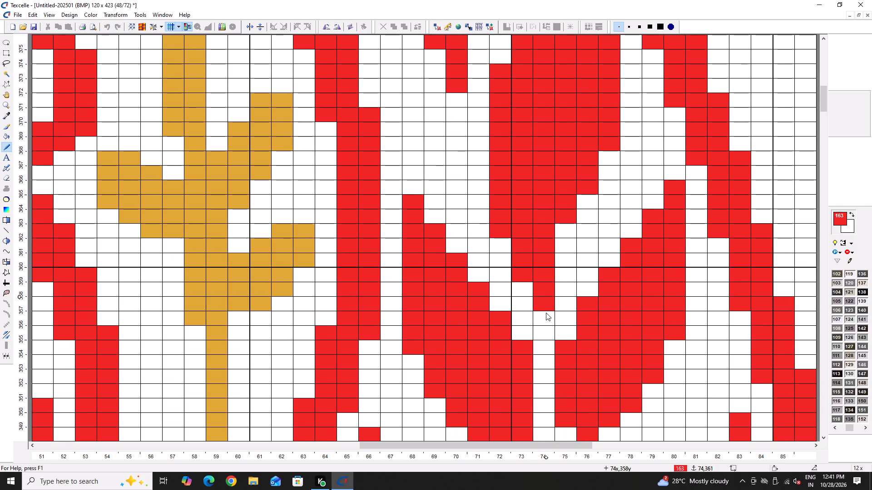
{"action": "left_click_drag", "start_coordinate": [546, 313], "coordinate": [545, 325]}
{"action": "left_click", "coordinate": [544, 327]}
{"action": "left_click_drag", "start_coordinate": [563, 262], "coordinate": [566, 223]}
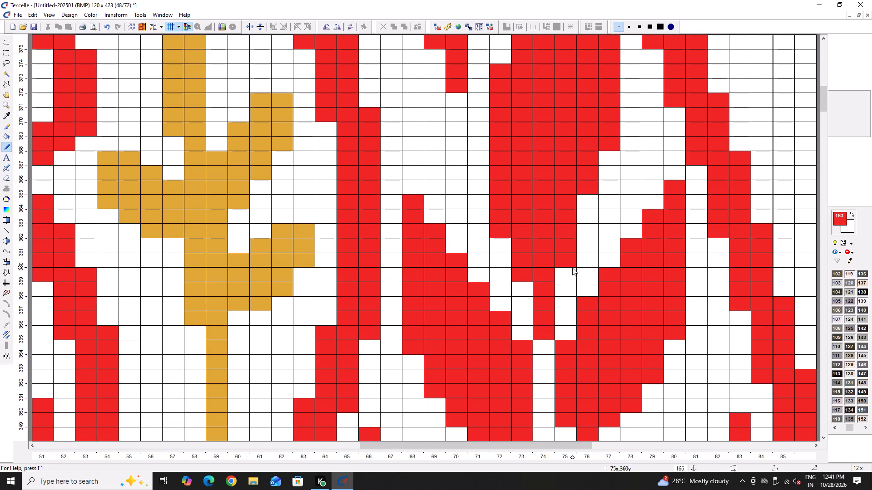
{"action": "left_click", "coordinate": [572, 269]}
{"action": "left_click_drag", "start_coordinate": [584, 230], "coordinate": [583, 192]}
{"action": "left_click_drag", "start_coordinate": [600, 184], "coordinate": [612, 137]}
{"action": "scroll", "coordinate": [536, 283], "scroll_direction": "up", "scroll_amount": 1}
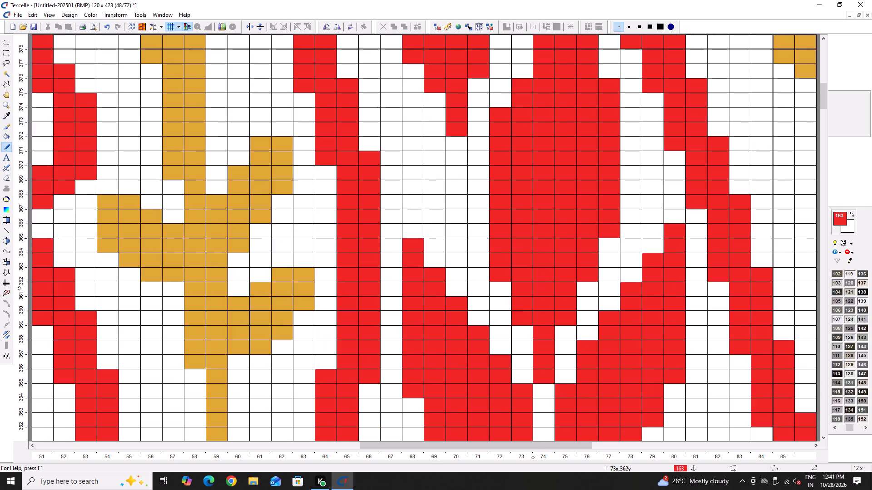
{"action": "scroll", "coordinate": [530, 292], "scroll_direction": "up", "scroll_amount": 1}
{"action": "scroll", "coordinate": [527, 343], "scroll_direction": "up", "scroll_amount": 4}
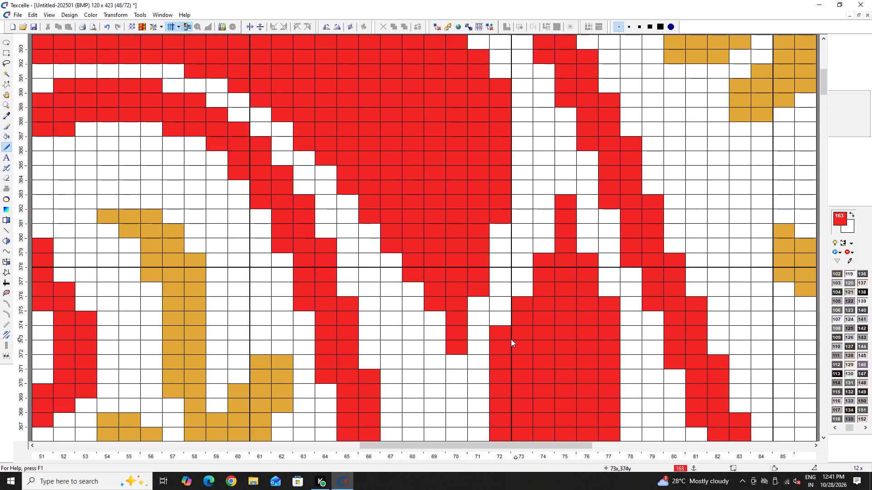
{"action": "right_click", "coordinate": [500, 335]}
Trim column 41 off the red flower's left lobe and round its upper corner around columns 42–44, rows 398–400.
{"action": "scroll", "coordinate": [505, 330], "scroll_direction": "up", "scroll_amount": 2}
{"action": "scroll", "coordinate": [337, 285], "scroll_direction": "up", "scroll_amount": 4}
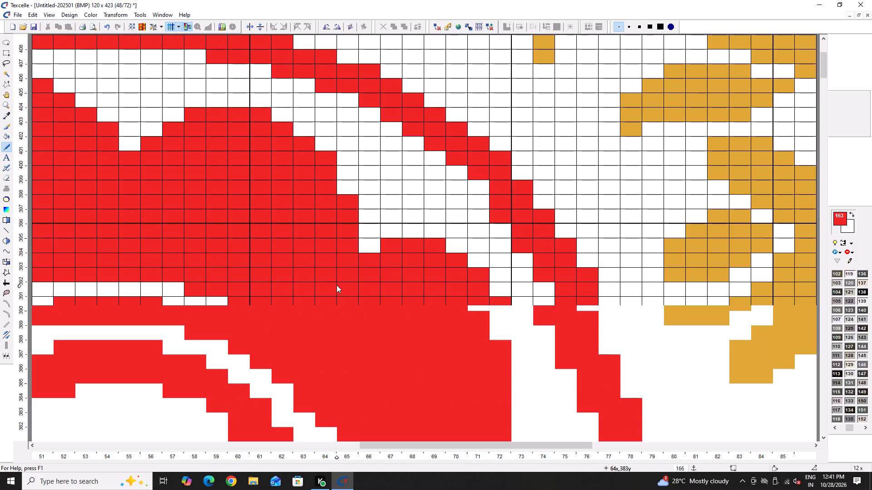
{"action": "type", "text": "---"}
{"action": "key", "text": "Left"}
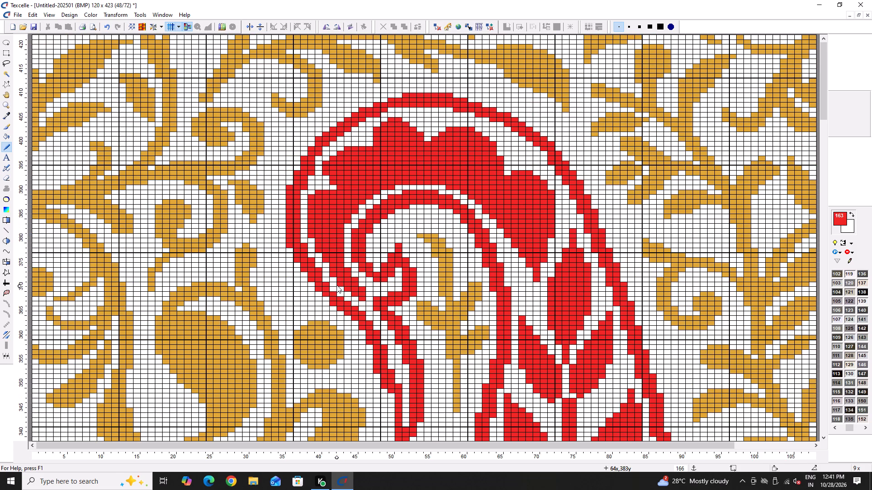
{"action": "right_click_drag", "start_coordinate": [323, 161], "coordinate": [328, 175]}
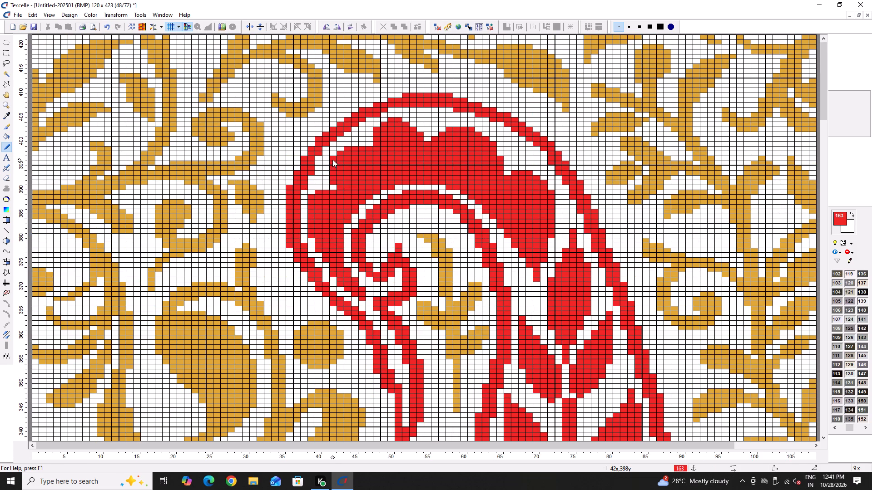
{"action": "right_click", "coordinate": [332, 158]}
{"action": "right_click", "coordinate": [337, 155]}
{"action": "right_click", "coordinate": [345, 148]}
{"action": "left_click", "coordinate": [335, 157]}
{"action": "left_click", "coordinate": [340, 153]}
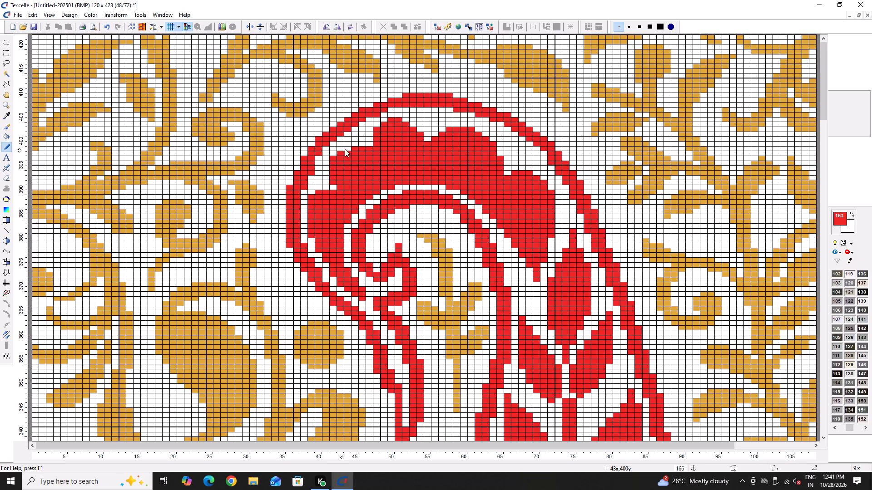
{"action": "left_click", "coordinate": [346, 148]}
Round the inner shoulder of the flower's next lobe at columns 52–54, rows 403–406.
{"action": "left_click", "coordinate": [403, 119]}
{"action": "left_click", "coordinate": [413, 121]}
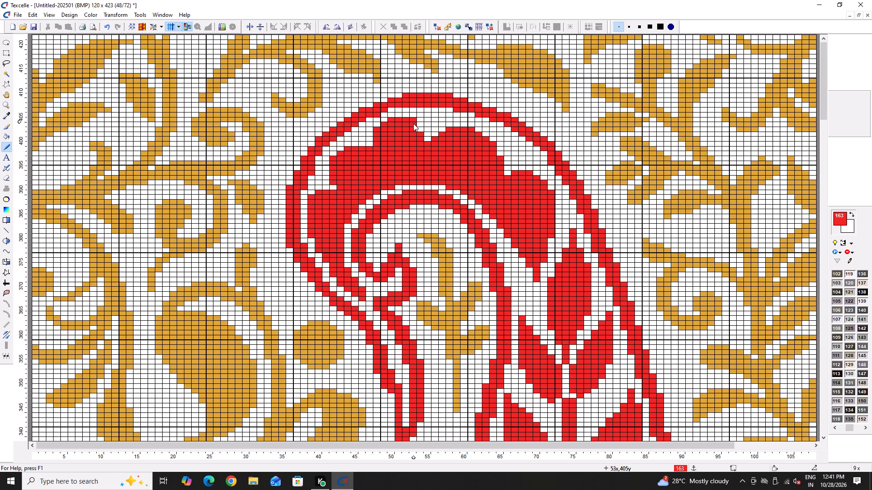
{"action": "left_click_drag", "start_coordinate": [417, 126], "coordinate": [421, 132]}
{"action": "right_click", "coordinate": [415, 118]}
{"action": "right_click", "coordinate": [420, 124]}
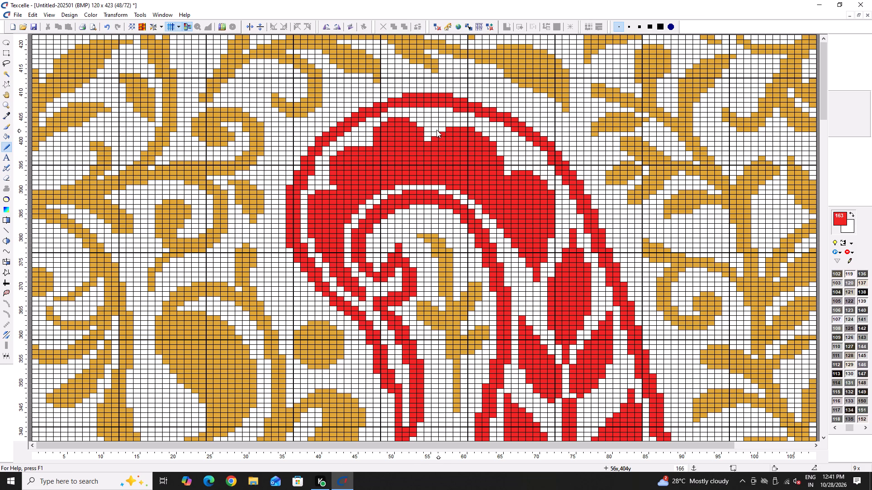
Fill out and round the flower's wide upper lobe along columns 56–65, rows 398–405.
{"action": "type", "text": "++"}
{"action": "scroll", "coordinate": [525, 233], "scroll_direction": "up", "scroll_amount": 3}
{"action": "left_click", "coordinate": [441, 235]}
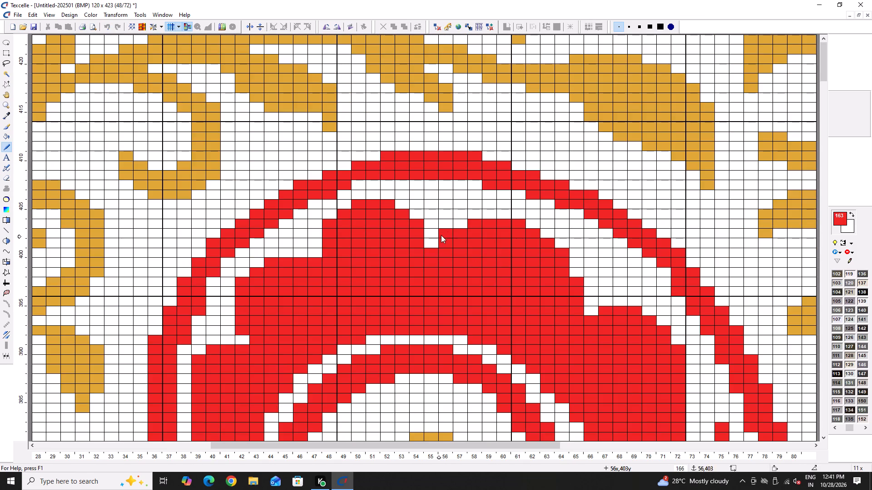
{"action": "left_click", "coordinate": [455, 225]}
{"action": "left_click_drag", "start_coordinate": [467, 216], "coordinate": [516, 218]}
{"action": "left_click", "coordinate": [526, 220]}
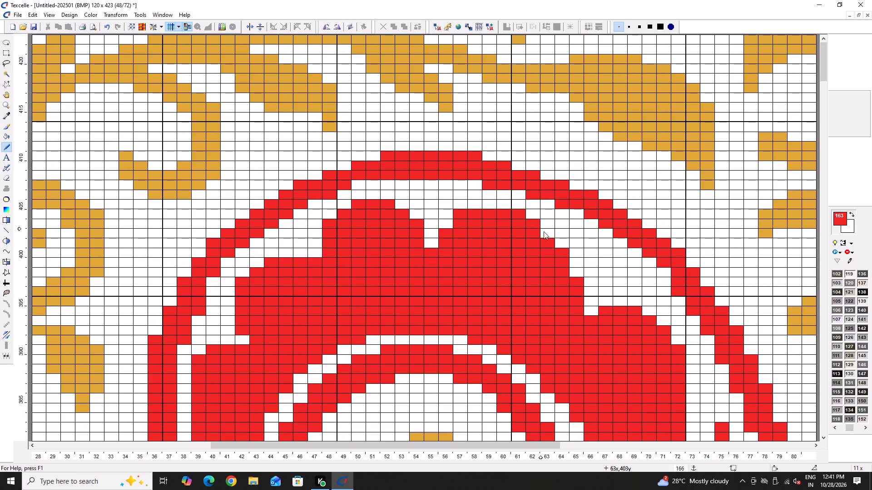
{"action": "left_click", "coordinate": [544, 231]}
{"action": "left_click", "coordinate": [556, 243]}
{"action": "left_click_drag", "start_coordinate": [572, 258], "coordinate": [574, 277]}
{"action": "right_click", "coordinate": [463, 214]}
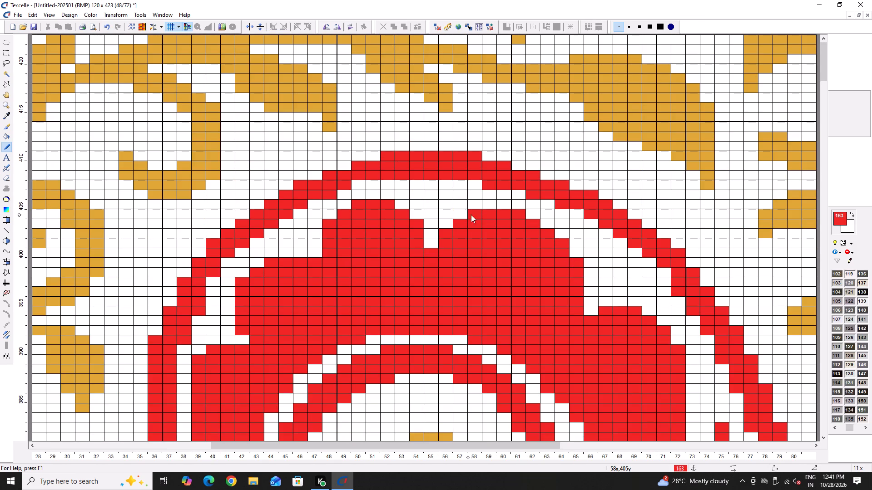
{"action": "left_click", "coordinate": [542, 222]}
{"action": "left_click", "coordinate": [559, 235]}
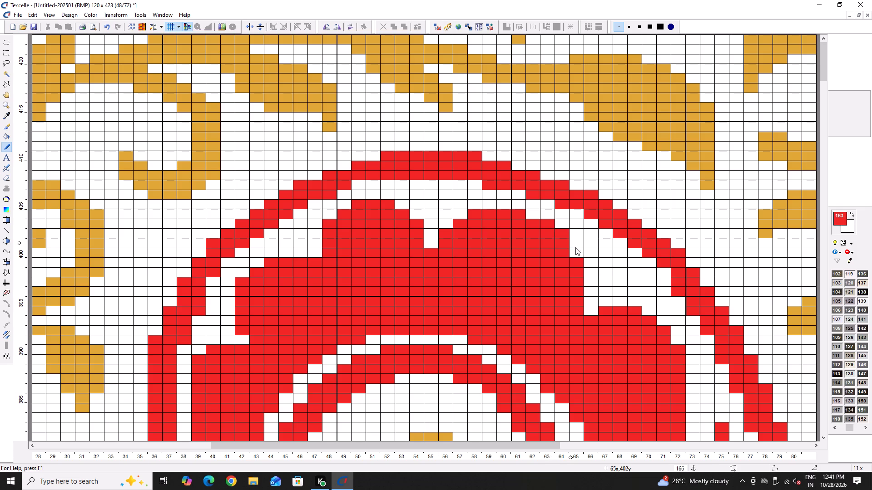
{"action": "left_click_drag", "start_coordinate": [575, 248], "coordinate": [578, 255]}
{"action": "left_click", "coordinate": [528, 215]}
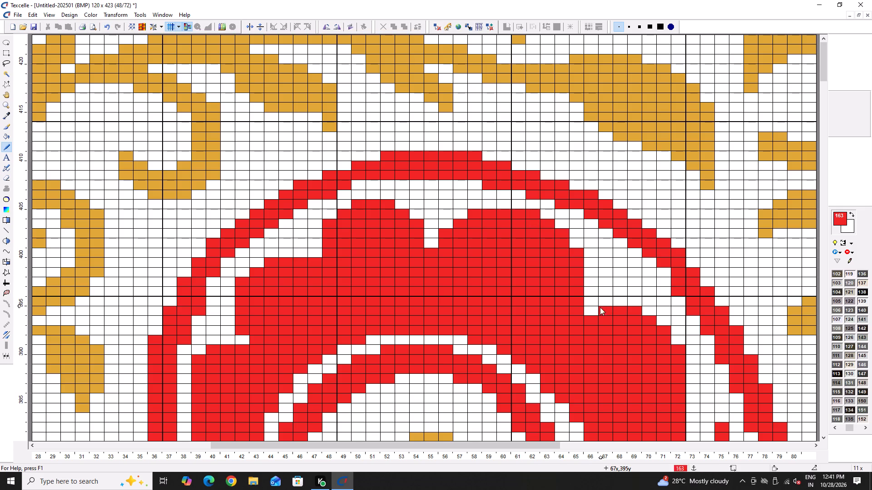
Raise and round the top edge of the flower's outer right lobe at columns 66–72, rows 394–396.
{"action": "left_click", "coordinate": [595, 314]}
{"action": "left_click_drag", "start_coordinate": [606, 304], "coordinate": [677, 340]}
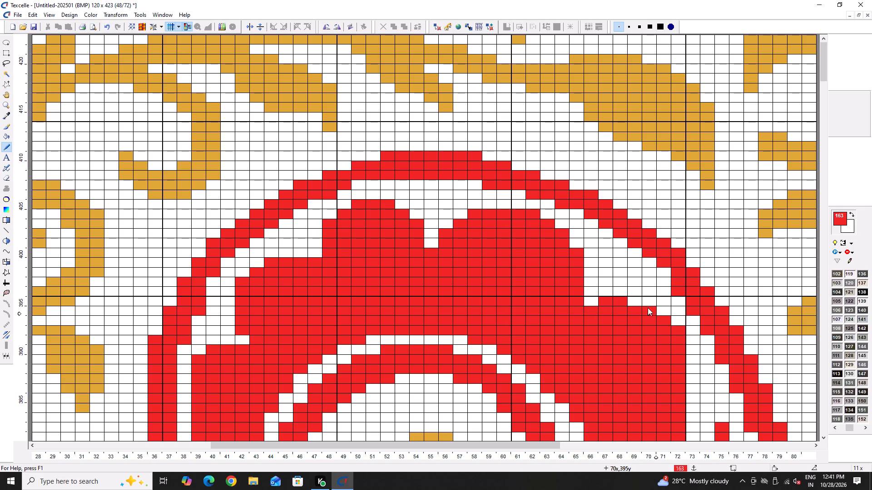
{"action": "left_click", "coordinate": [633, 301]}
{"action": "left_click", "coordinate": [654, 306]}
{"action": "left_click", "coordinate": [659, 309]}
{"action": "left_click", "coordinate": [644, 305]}
{"action": "left_click", "coordinate": [674, 324]}
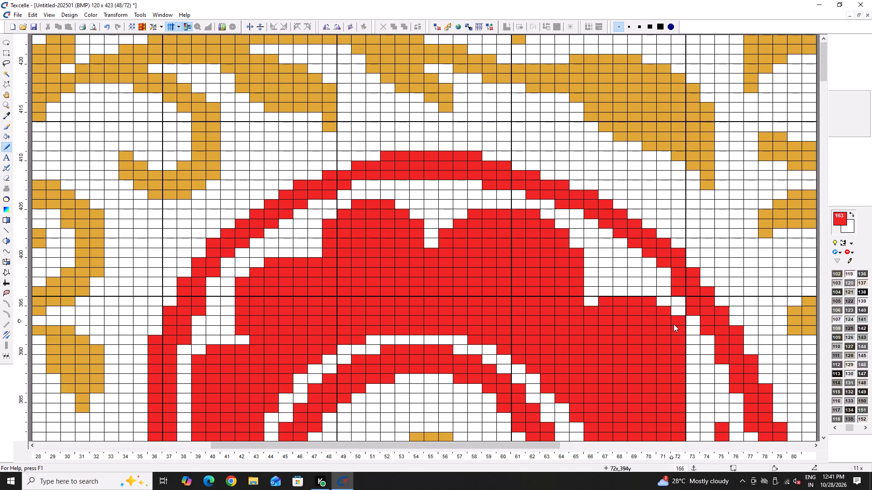
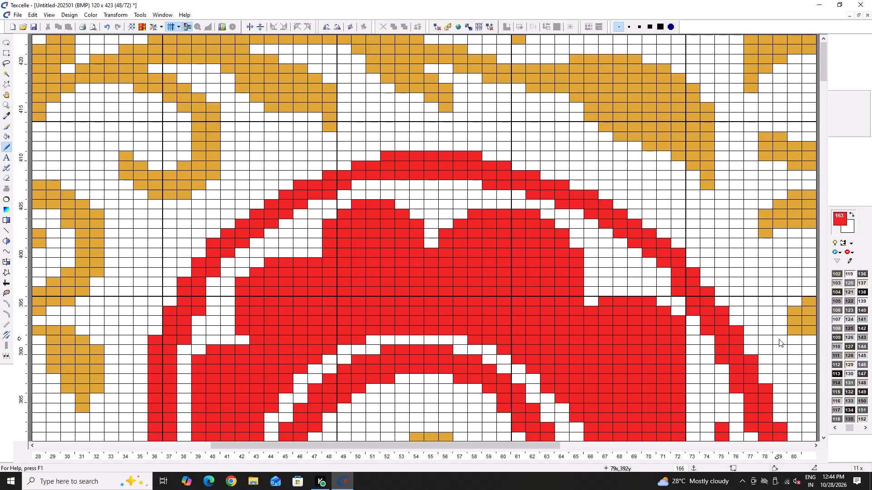
Round the notch between the red flower's two leftmost lobes at columns 39–43, rows 390–393.
{"action": "scroll", "coordinate": [728, 304], "scroll_direction": "down", "scroll_amount": 3, "text": "ctrl"}
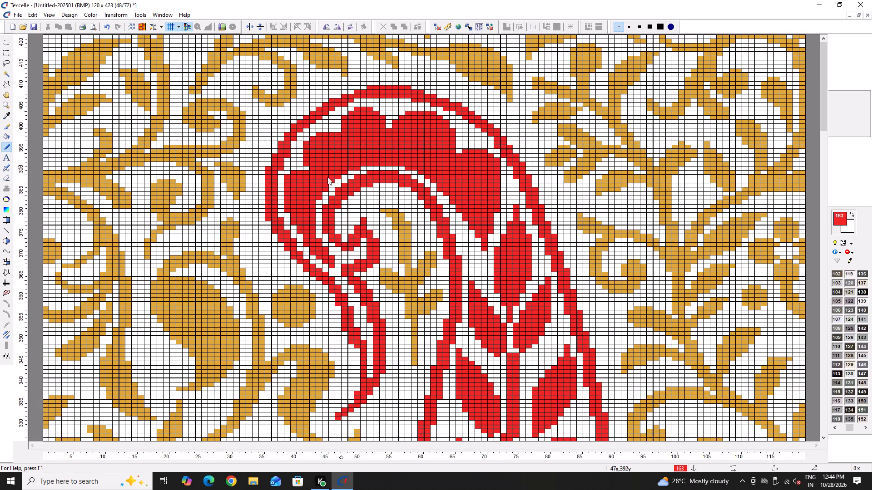
{"action": "scroll", "coordinate": [338, 162], "scroll_direction": "up", "scroll_amount": 2, "text": "ctrl"}
{"action": "key", "text": "space"}
{"action": "key", "text": "x"}
{"action": "scroll", "coordinate": [263, 181], "scroll_direction": "up", "scroll_amount": 1, "text": "ctrl"}
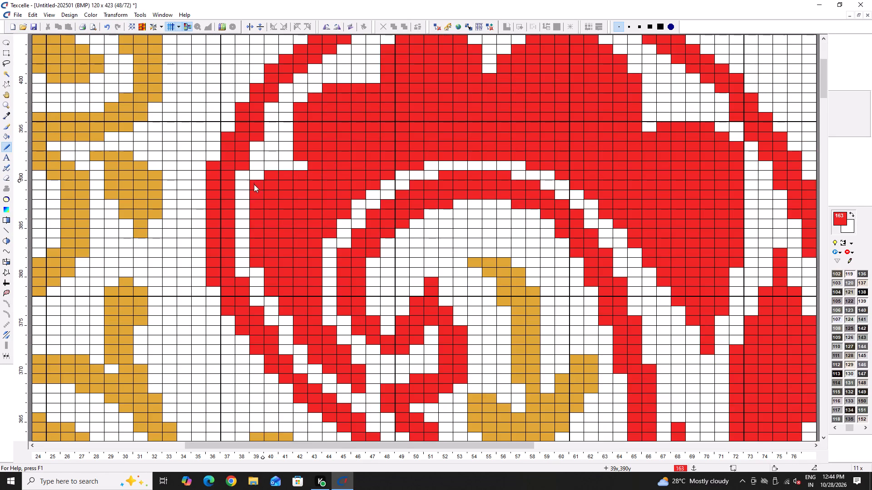
{"action": "right_click", "coordinate": [254, 184]}
{"action": "right_click", "coordinate": [272, 171]}
{"action": "right_click", "coordinate": [317, 169]}
{"action": "right_click", "coordinate": [299, 159]}
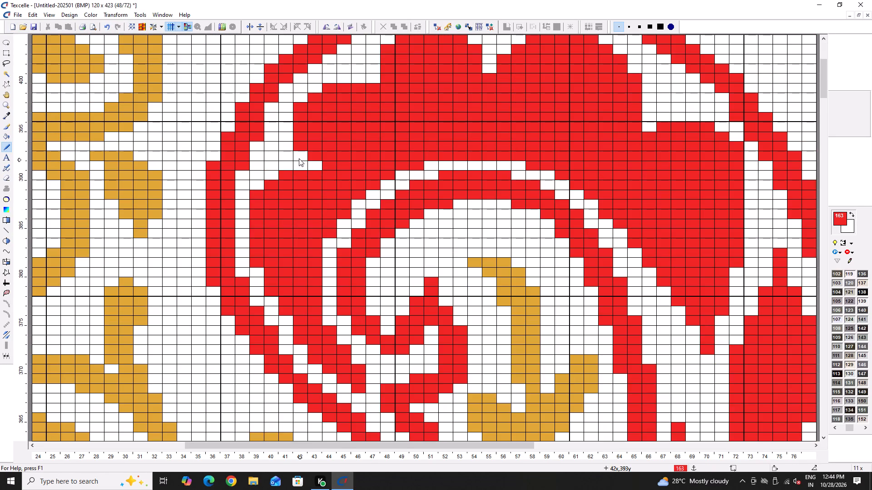
{"action": "left_click", "coordinate": [319, 163]}
{"action": "left_click", "coordinate": [307, 158]}
Fill out the outer edge of the flower's right lobe in red along columns 71–73, about rows 374–392.
{"action": "scroll", "coordinate": [353, 153], "scroll_direction": "down", "scroll_amount": 3, "text": "ctrl"}
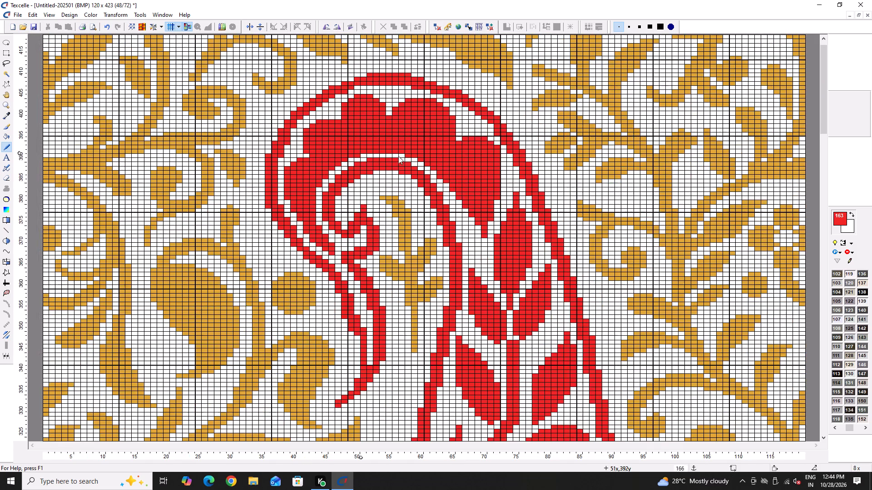
{"action": "scroll", "coordinate": [476, 168], "scroll_direction": "up", "scroll_amount": 3, "text": "ctrl"}
{"action": "left_click_drag", "start_coordinate": [528, 142], "coordinate": [530, 218]}
{"action": "left_click", "coordinate": [529, 140]}
{"action": "left_click_drag", "start_coordinate": [521, 243], "coordinate": [520, 256]}
{"action": "left_click_drag", "start_coordinate": [529, 219], "coordinate": [530, 225]}
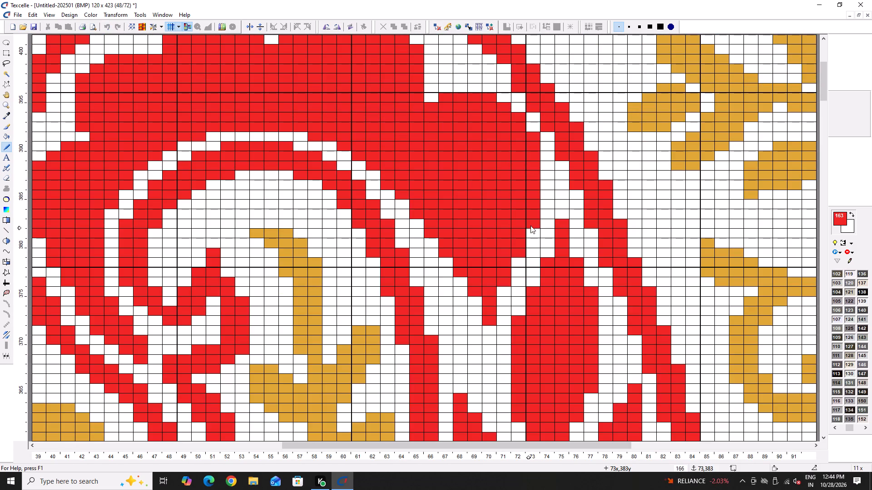
{"action": "left_click_drag", "start_coordinate": [530, 225], "coordinate": [531, 229]}
{"action": "left_click_drag", "start_coordinate": [507, 293], "coordinate": [502, 309]}
{"action": "left_click", "coordinate": [519, 262]}
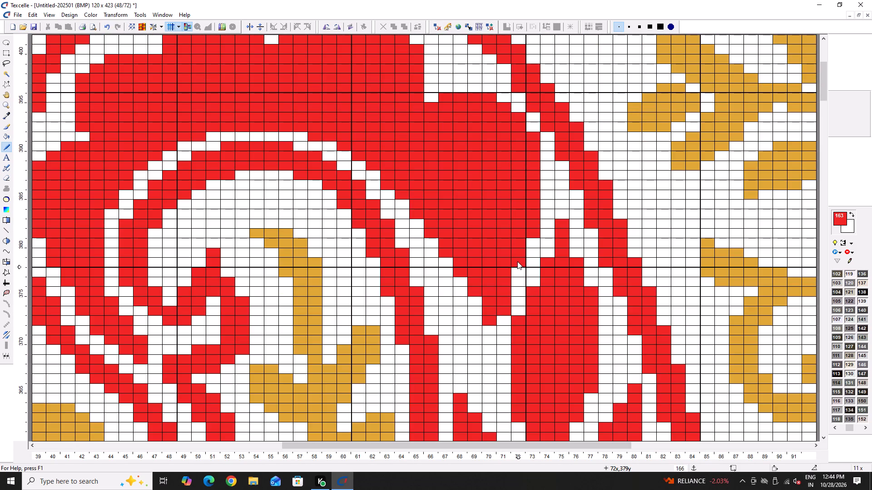
Fill out the inner edge of the right lobe in red along columns 64–68, about rows 373–386.
{"action": "left_click_drag", "start_coordinate": [416, 217], "coordinate": [455, 318]}
{"action": "left_click_drag", "start_coordinate": [462, 271], "coordinate": [460, 281]}
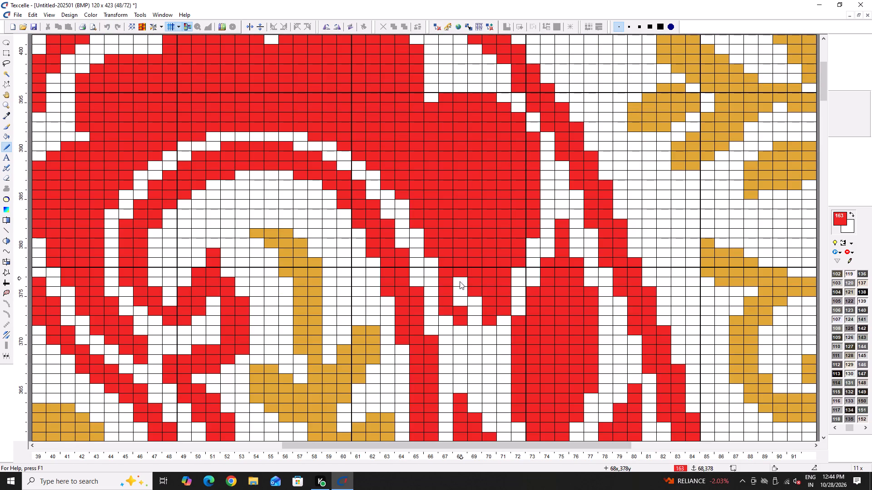
{"action": "left_click_drag", "start_coordinate": [460, 281], "coordinate": [457, 302]}
{"action": "left_click_drag", "start_coordinate": [436, 257], "coordinate": [435, 275]}
{"action": "left_click", "coordinate": [421, 233]}
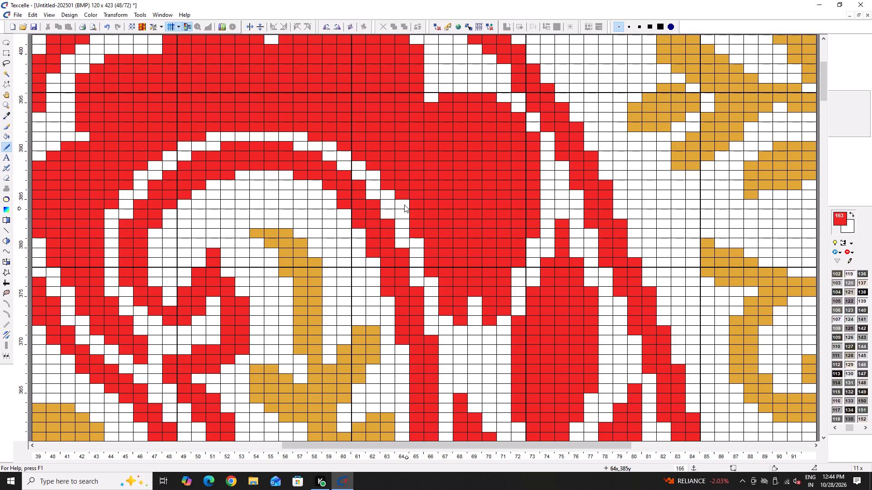
{"action": "left_click", "coordinate": [403, 203]}
Extend the right lobe's lower end into a tapering red tip along columns 68–70, down to about row 366.
{"action": "left_click_drag", "start_coordinate": [469, 303], "coordinate": [466, 362]}
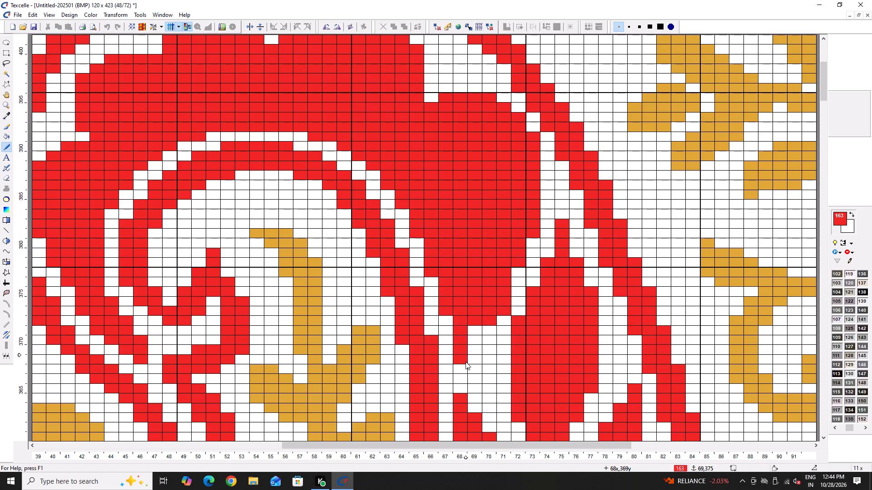
{"action": "left_click_drag", "start_coordinate": [466, 362], "coordinate": [465, 361]}
{"action": "left_click_drag", "start_coordinate": [472, 321], "coordinate": [474, 373]}
{"action": "left_click_drag", "start_coordinate": [490, 318], "coordinate": [488, 385]}
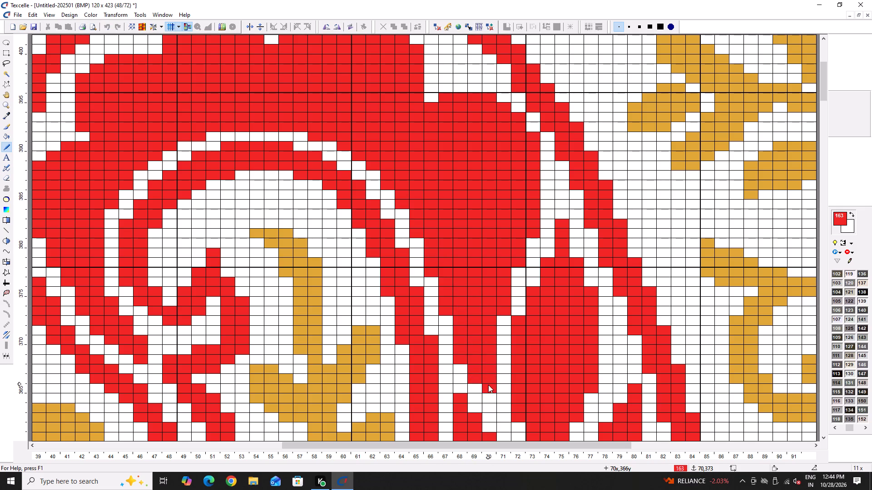
{"action": "left_click_drag", "start_coordinate": [488, 385], "coordinate": [489, 385]}
{"action": "right_click", "coordinate": [502, 312]}
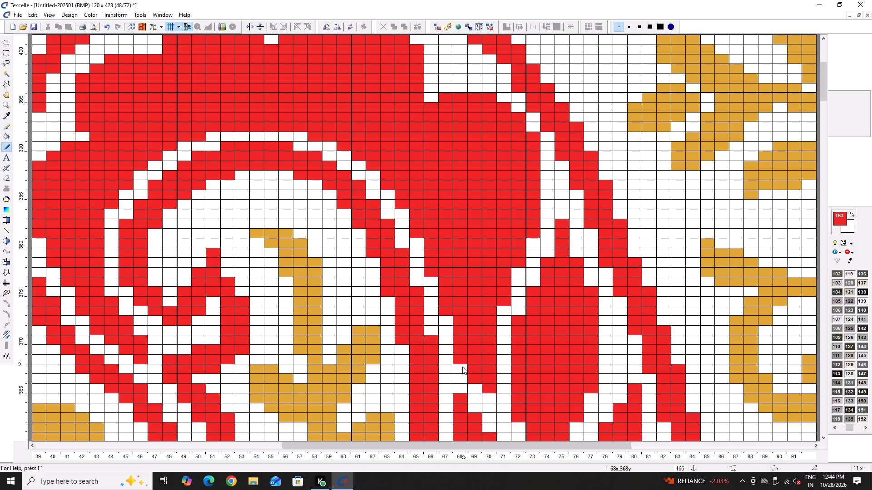
{"action": "left_click", "coordinate": [462, 367]}
{"action": "left_click", "coordinate": [465, 377]}
{"action": "left_click", "coordinate": [476, 386]}
{"action": "scroll", "coordinate": [478, 368], "scroll_direction": "down", "scroll_amount": 2}
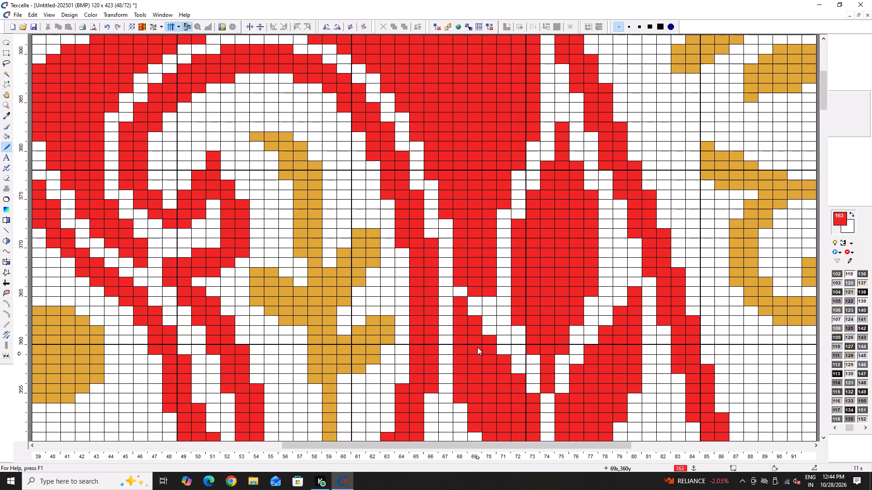
{"action": "right_click_drag", "start_coordinate": [472, 291], "coordinate": [489, 291]}
{"action": "left_click_drag", "start_coordinate": [486, 287], "coordinate": [486, 289]}
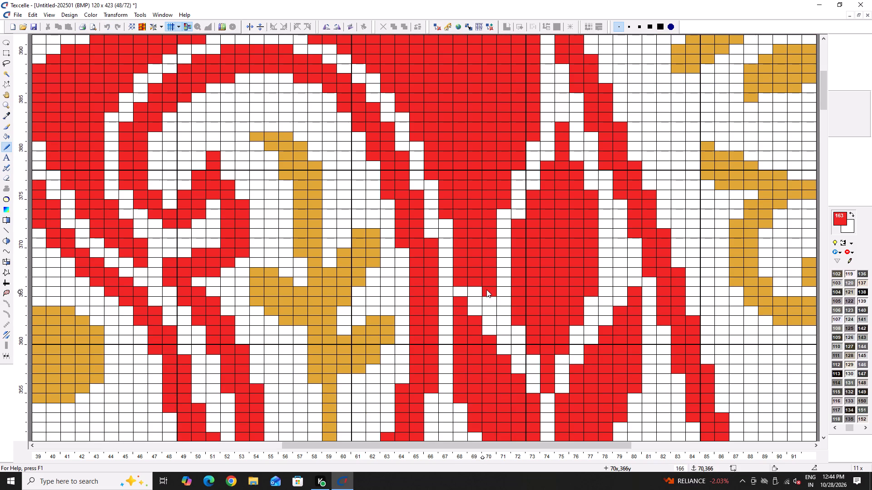
{"action": "left_click_drag", "start_coordinate": [486, 289], "coordinate": [486, 300]}
Smooth the step in the red outline above the right lobe at columns 71–72, rows 399–401.
{"action": "scroll", "coordinate": [481, 286], "scroll_direction": "down", "scroll_amount": 6, "text": "ctrl"}
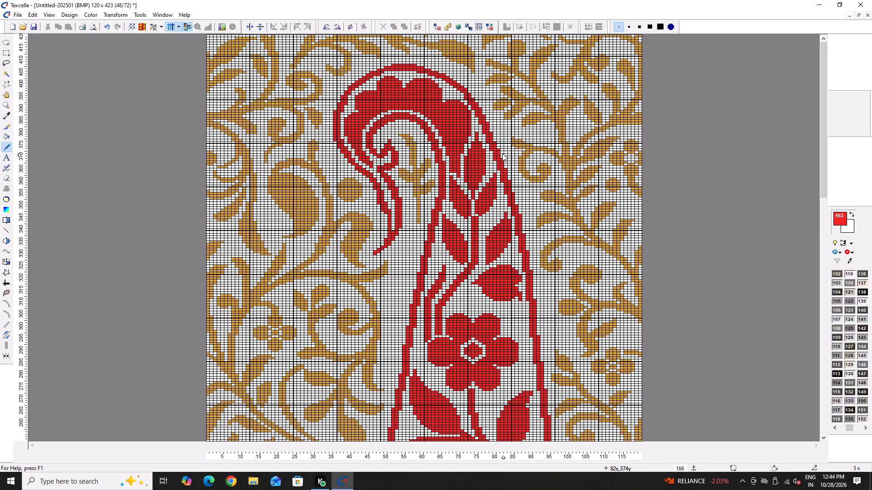
{"action": "scroll", "coordinate": [486, 168], "scroll_direction": "up", "scroll_amount": 2}
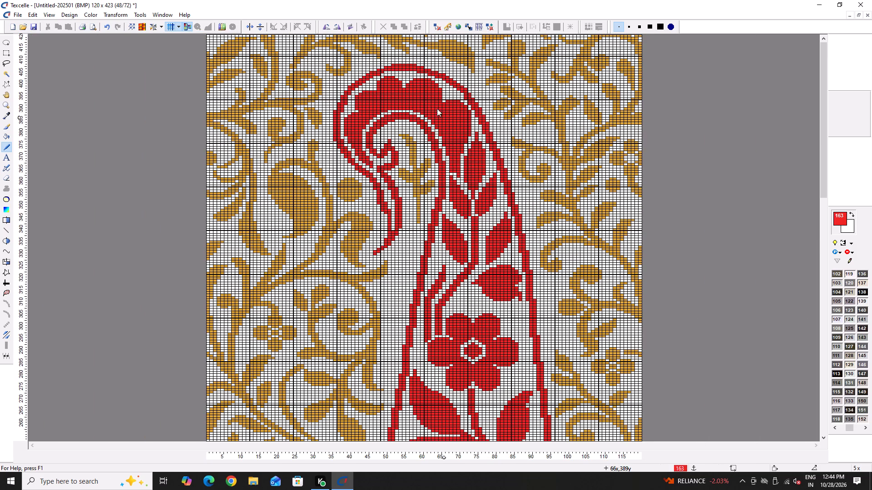
{"action": "scroll", "coordinate": [445, 81], "scroll_direction": "up", "scroll_amount": 6, "text": "ctrl"}
{"action": "left_click", "coordinate": [511, 120]}
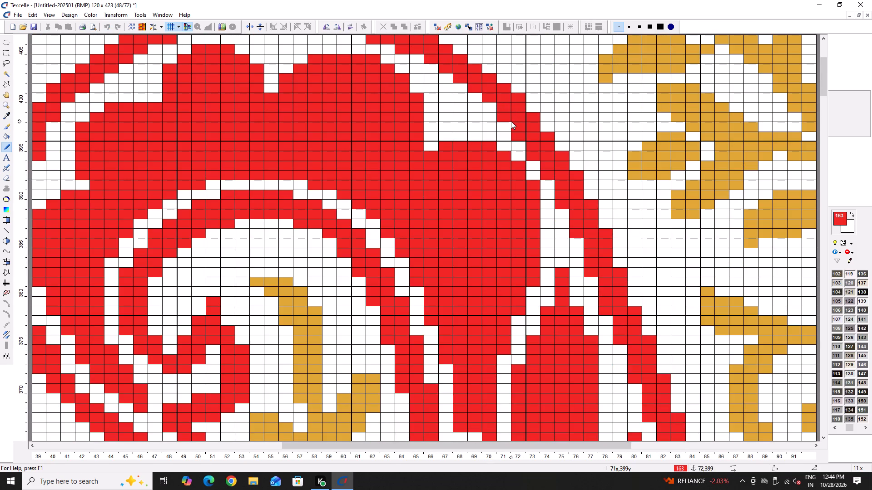
{"action": "right_click", "coordinate": [518, 99]}
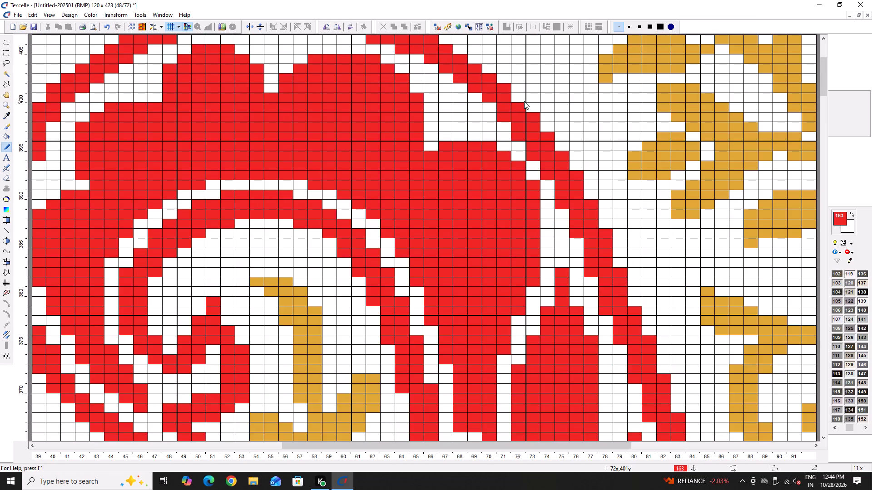
Smooth the outer strand of the curled red tail by shifting its stair steps at columns 48–51, rows 350–356.
{"action": "scroll", "coordinate": [520, 109], "scroll_direction": "down", "scroll_amount": 4, "text": "ctrl"}
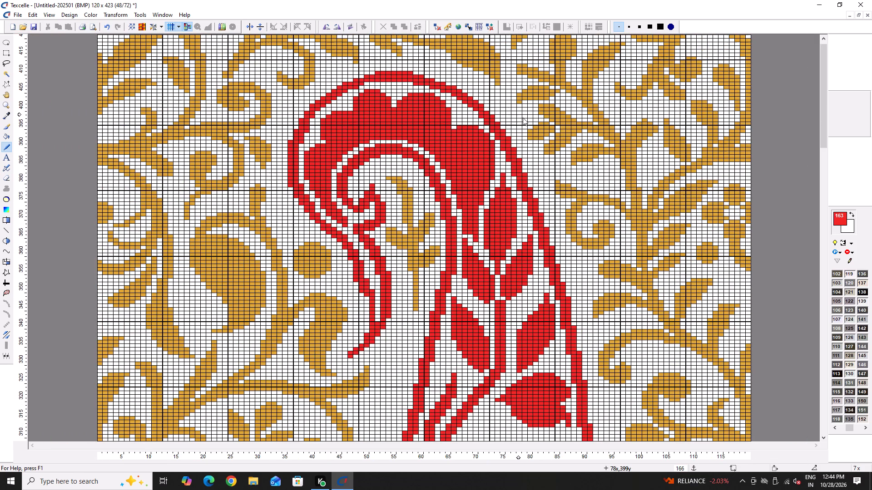
{"action": "scroll", "coordinate": [352, 272], "scroll_direction": "up", "scroll_amount": 5, "text": "ctrl"}
{"action": "right_click_drag", "start_coordinate": [351, 284], "coordinate": [351, 292]}
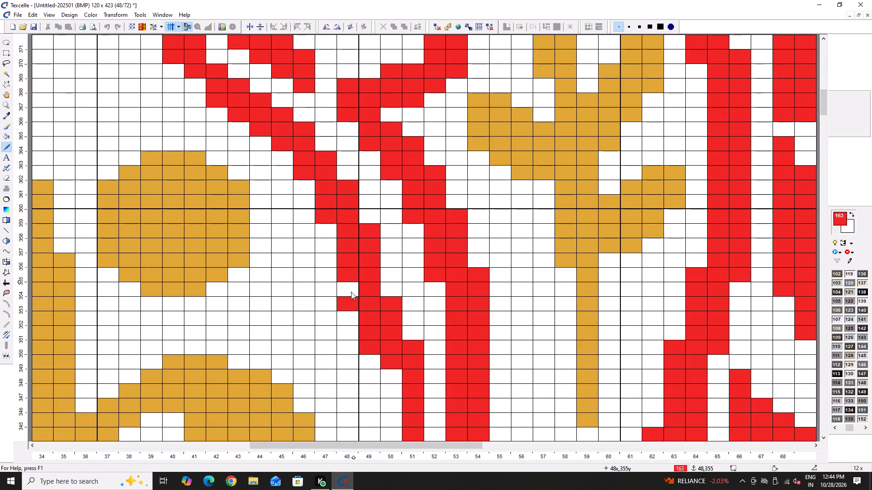
{"action": "right_click_drag", "start_coordinate": [351, 292], "coordinate": [351, 311]}
{"action": "left_click", "coordinate": [357, 291]}
{"action": "left_click_drag", "start_coordinate": [401, 290], "coordinate": [402, 294]}
{"action": "right_click", "coordinate": [409, 293]}
{"action": "right_click", "coordinate": [353, 350]}
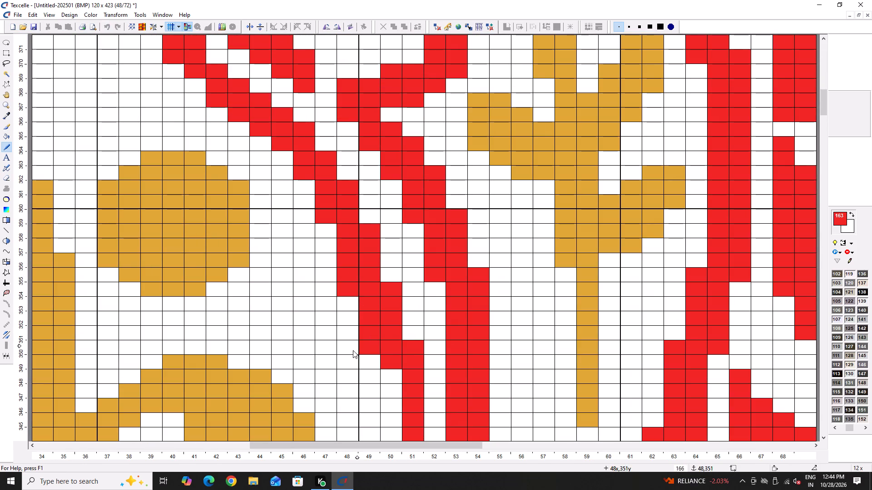
{"action": "right_click_drag", "start_coordinate": [364, 339], "coordinate": [367, 348]}
{"action": "left_click_drag", "start_coordinate": [402, 333], "coordinate": [403, 338]}
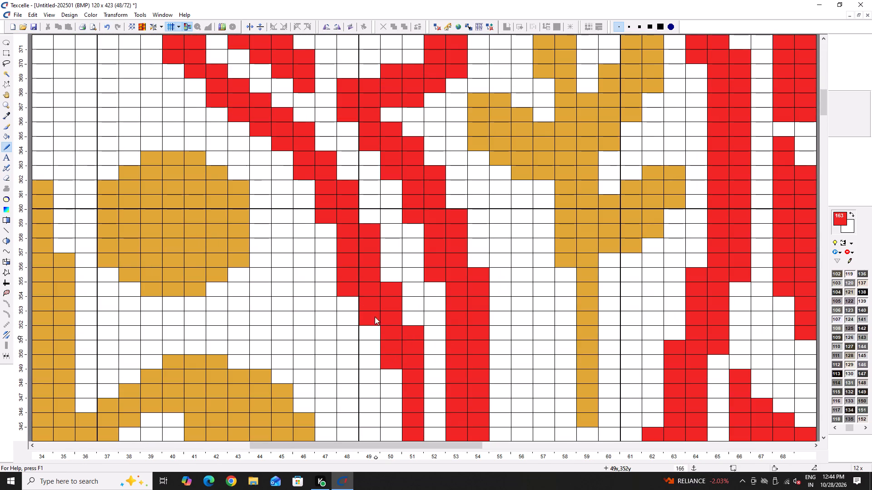
{"action": "right_click_drag", "start_coordinate": [341, 284], "coordinate": [342, 291]}
{"action": "left_click", "coordinate": [381, 273]}
Trim the lower tip of the curled red tail at columns 47–48, row 333.
{"action": "scroll", "coordinate": [379, 261], "scroll_direction": "down", "scroll_amount": 3, "text": "ctrl"}
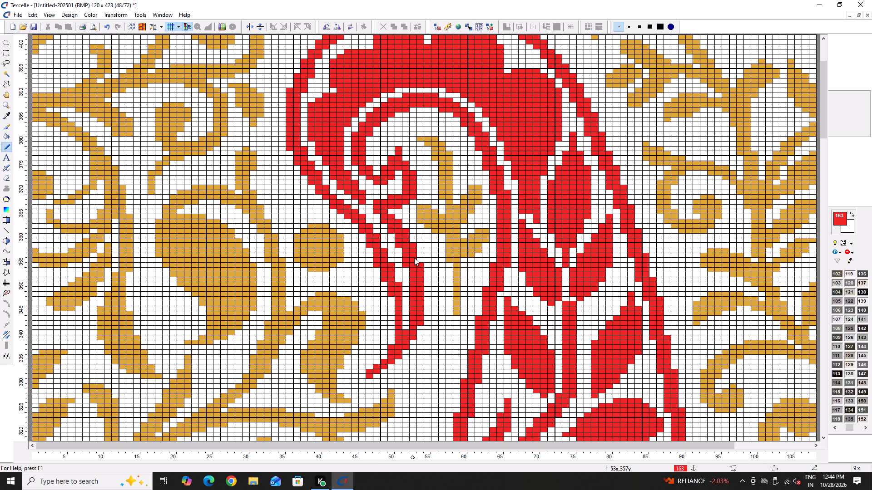
{"action": "scroll", "coordinate": [429, 295], "scroll_direction": "down", "scroll_amount": 4}
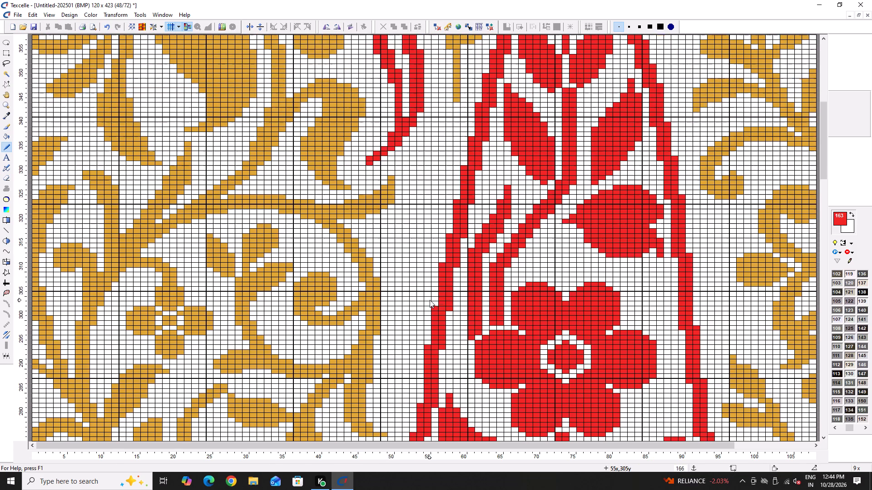
{"action": "scroll", "coordinate": [358, 171], "scroll_direction": "up", "scroll_amount": 4, "text": "ctrl"}
{"action": "right_click_drag", "start_coordinate": [438, 141], "coordinate": [414, 142]}
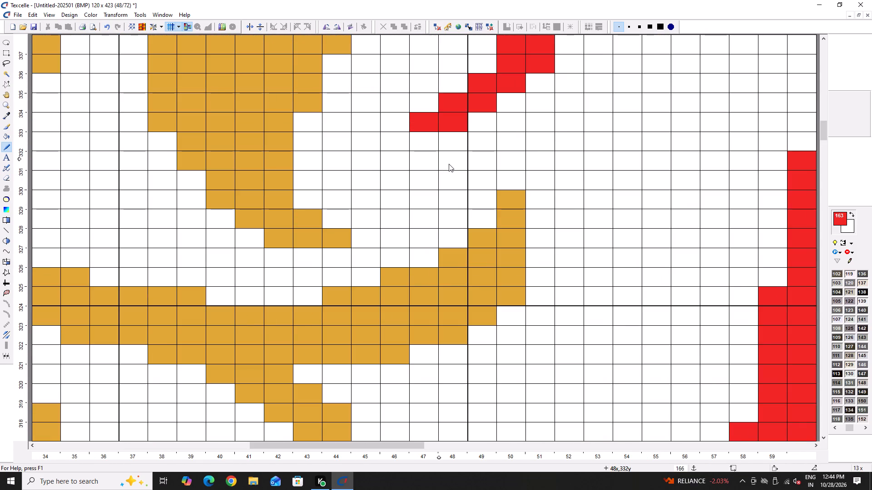
Switch to the 455 document and close it without saving its changes.
{"action": "scroll", "coordinate": [451, 172], "scroll_direction": "down", "scroll_amount": 5, "text": "ctrl"}
{"action": "key", "text": "ctrl+Tab"}
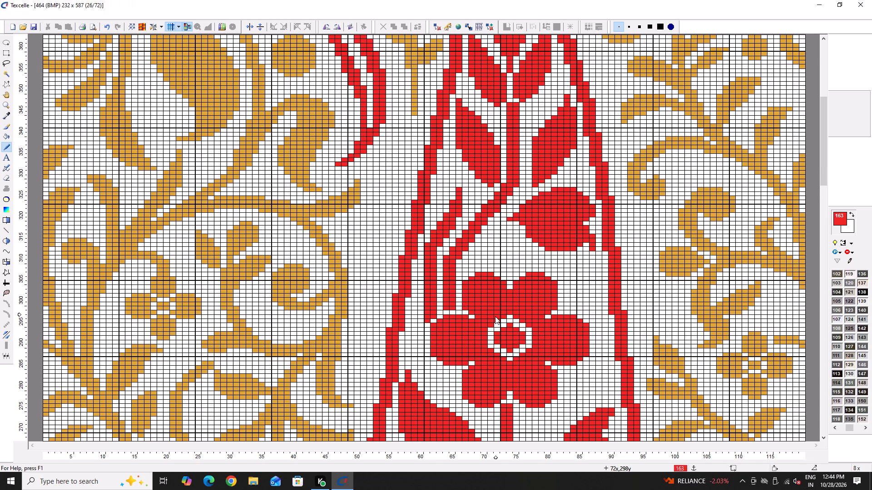
{"action": "scroll", "coordinate": [510, 328], "scroll_direction": "down", "scroll_amount": 9, "text": "ctrl"}
{"action": "key", "text": "ctrl+Tab"}
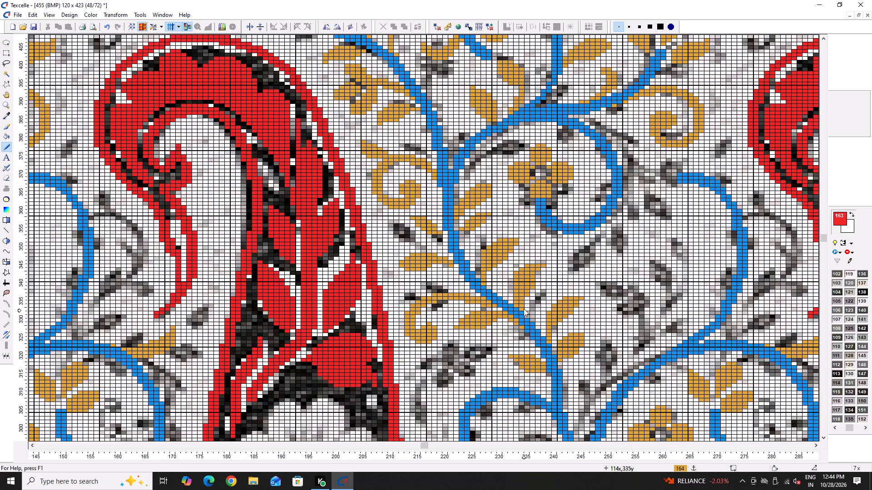
{"action": "scroll", "coordinate": [520, 305], "scroll_direction": "down", "scroll_amount": 3, "text": "ctrl"}
{"action": "left_click", "coordinate": [865, 15]}
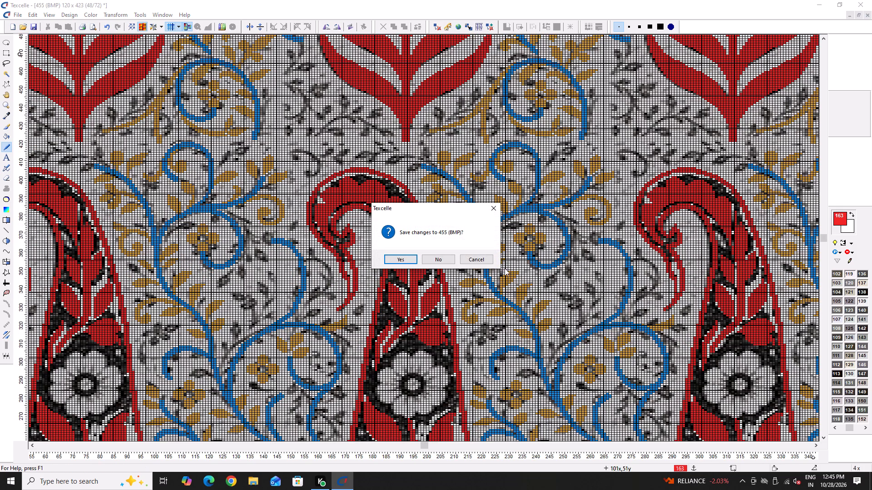
{"action": "left_click", "coordinate": [445, 256]}
Examine the red flowers, stems, outline and large leaves down to the base of the pattern.
{"action": "scroll", "coordinate": [479, 260], "scroll_direction": "down", "scroll_amount": 3, "text": "ctrl"}
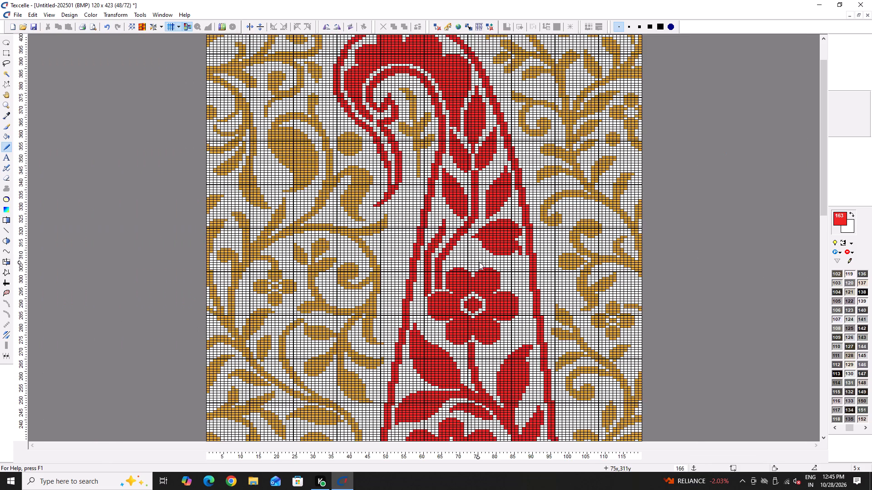
{"action": "scroll", "coordinate": [491, 260], "scroll_direction": "down", "scroll_amount": 4}
{"action": "scroll", "coordinate": [509, 270], "scroll_direction": "down", "scroll_amount": 2, "text": "ctrl"}
{"action": "scroll", "coordinate": [444, 233], "scroll_direction": "up", "scroll_amount": 5, "text": "ctrl"}
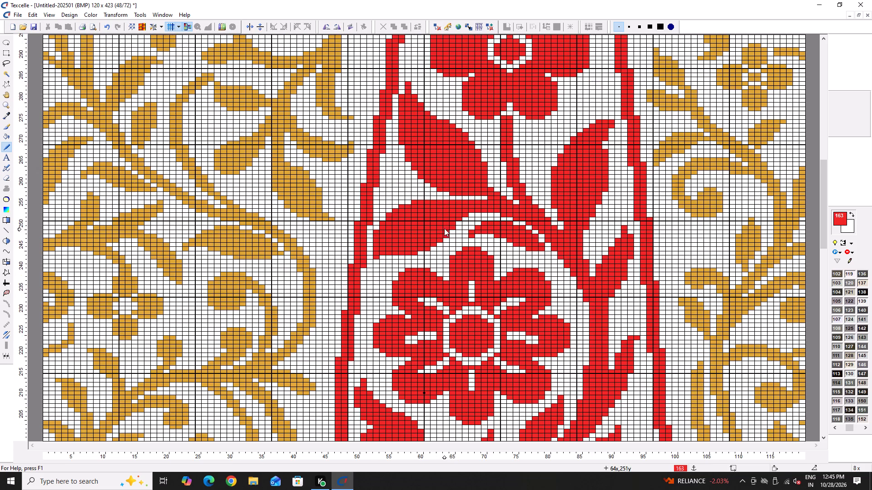
{"action": "scroll", "coordinate": [586, 299], "scroll_direction": "down", "scroll_amount": 7}
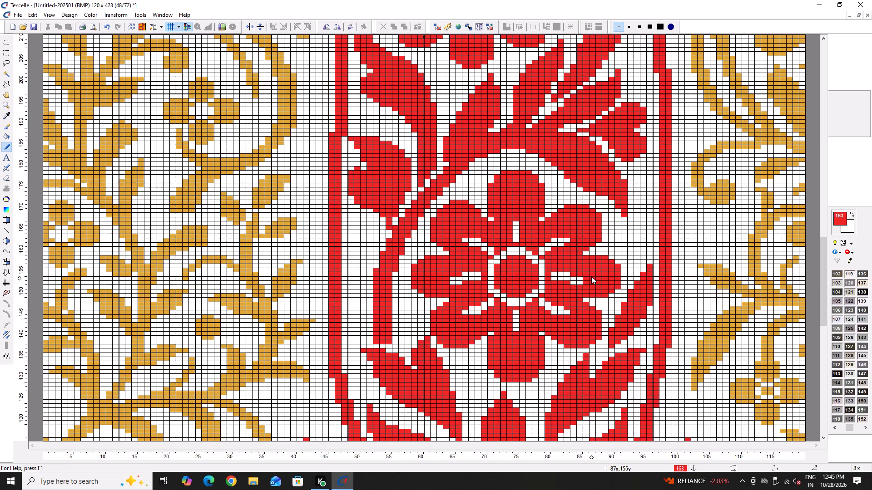
{"action": "scroll", "coordinate": [666, 177], "scroll_direction": "up", "scroll_amount": 3, "text": "ctrl"}
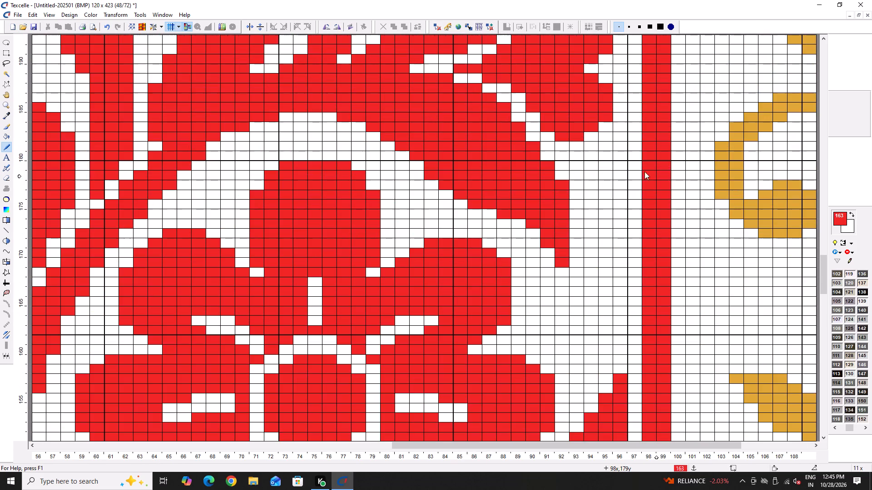
{"action": "scroll", "coordinate": [553, 307], "scroll_direction": "down", "scroll_amount": 3, "text": "ctrl"}
{"action": "scroll", "coordinate": [558, 313], "scroll_direction": "down", "scroll_amount": 2}
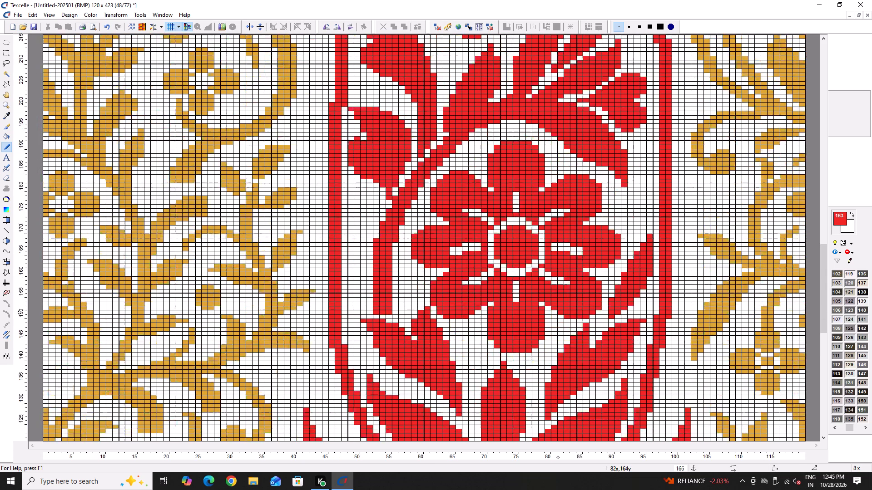
{"action": "scroll", "coordinate": [558, 313], "scroll_direction": "down", "scroll_amount": 2}
{"action": "scroll", "coordinate": [621, 270], "scroll_direction": "down", "scroll_amount": 4}
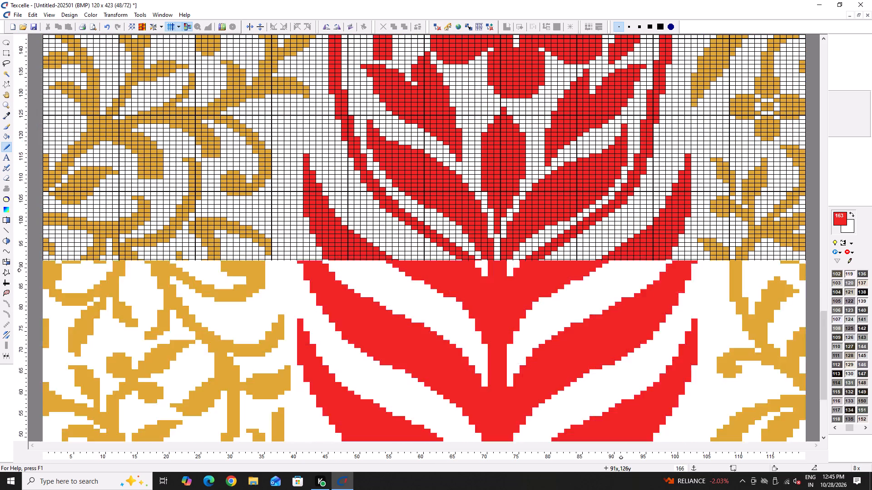
{"action": "scroll", "coordinate": [621, 270], "scroll_direction": "down", "scroll_amount": 3}
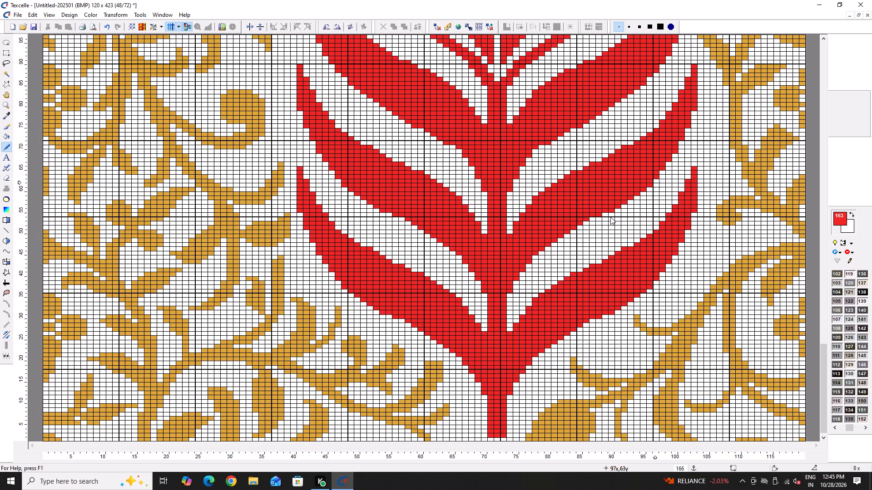
{"action": "scroll", "coordinate": [656, 190], "scroll_direction": "up", "scroll_amount": 2}
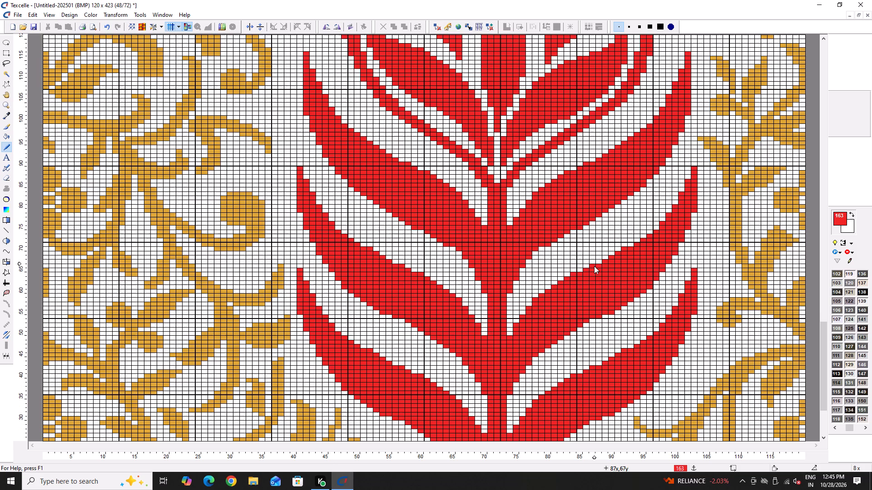
Save the Untitled-202501 red and gold floral pattern and close its document.
{"action": "scroll", "coordinate": [602, 325], "scroll_direction": "down", "scroll_amount": 4, "text": "ctrl"}
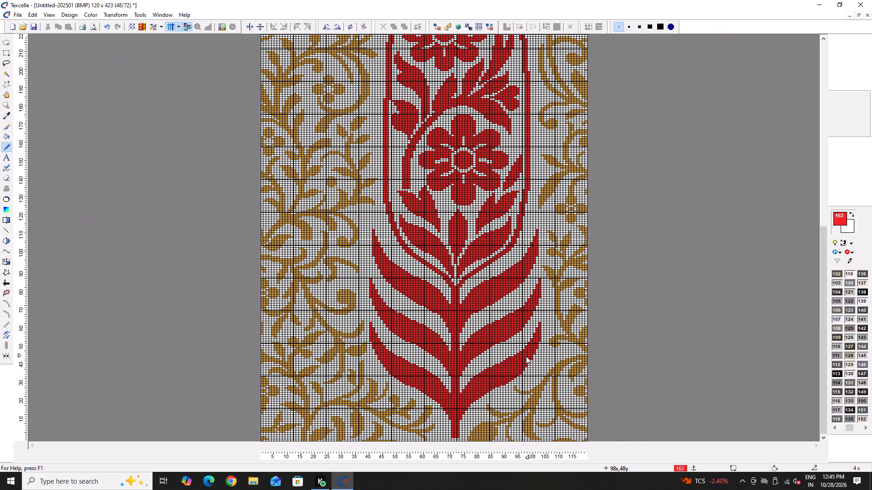
{"action": "scroll", "coordinate": [526, 357], "scroll_direction": "up", "scroll_amount": 6, "text": "ctrl"}
{"action": "scroll", "coordinate": [560, 373], "scroll_direction": "down", "scroll_amount": 2}
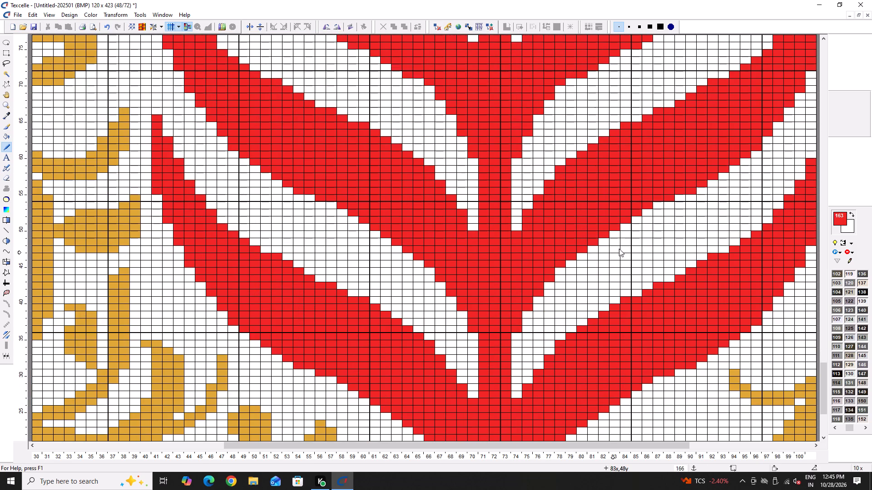
{"action": "scroll", "coordinate": [619, 232], "scroll_direction": "up", "scroll_amount": 5}
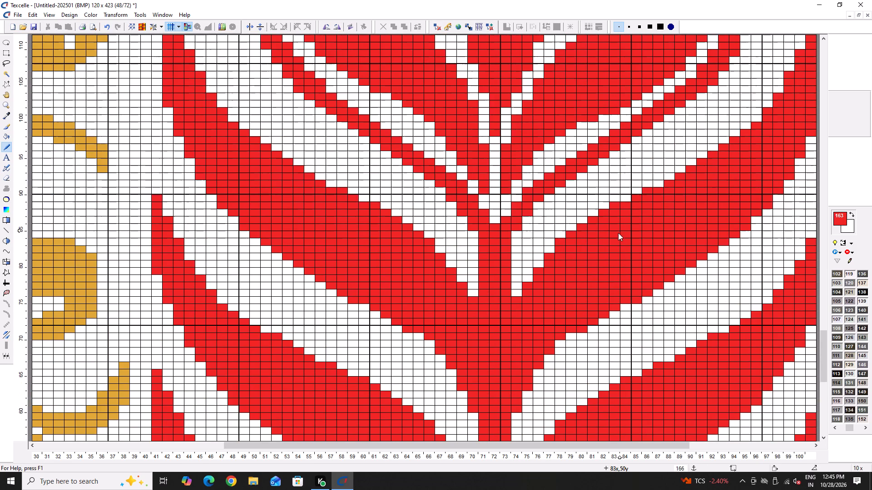
{"action": "key", "text": "ctrl+Tab"}
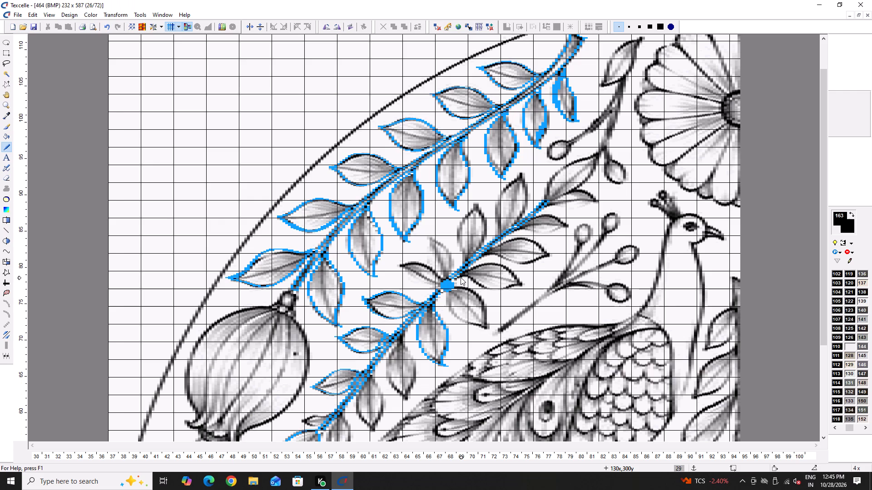
{"action": "key", "text": "ctrl+Tab"}
{"action": "key", "text": "ctrl+s"}
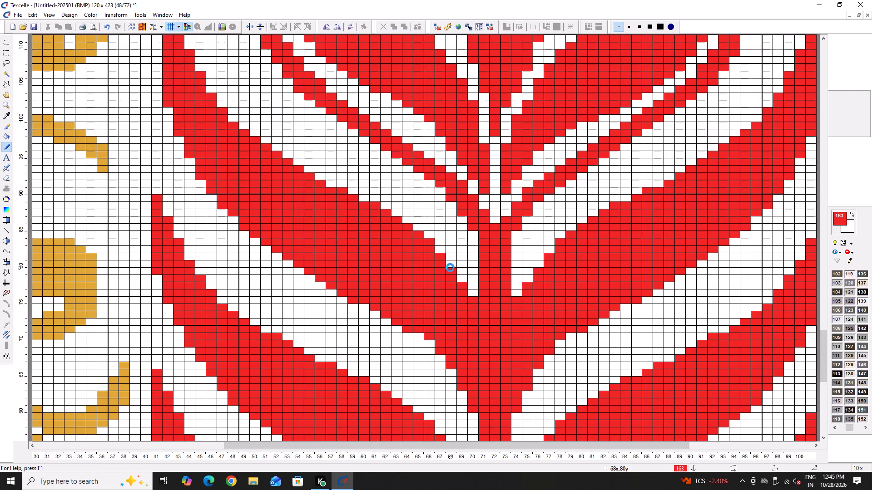
{"action": "key", "text": "ctrl+s"}
{"action": "key", "text": "ctrl+s"}
{"action": "key", "text": "ctrl+s"}
{"action": "key", "text": "ctrl+s"}
{"action": "key", "text": "ctrl+s"}
{"action": "left_click", "coordinate": [868, 16]}
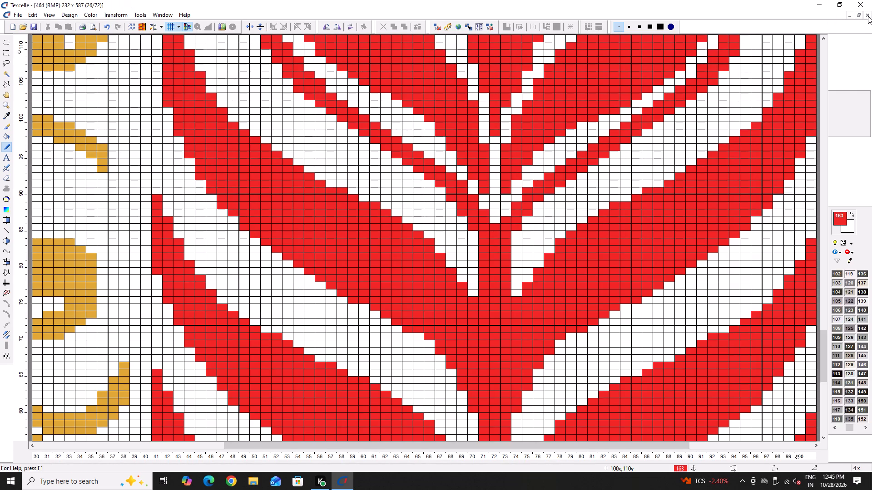
In the 464 sketch, use blue colour 176 to trace the untraced hanging leaf's right edge from the stem, columns 109–110, rows 242–228.
{"action": "scroll", "coordinate": [293, 179], "scroll_direction": "up", "scroll_amount": 2}
{"action": "scroll", "coordinate": [371, 267], "scroll_direction": "up", "scroll_amount": 7, "text": "ctrl"}
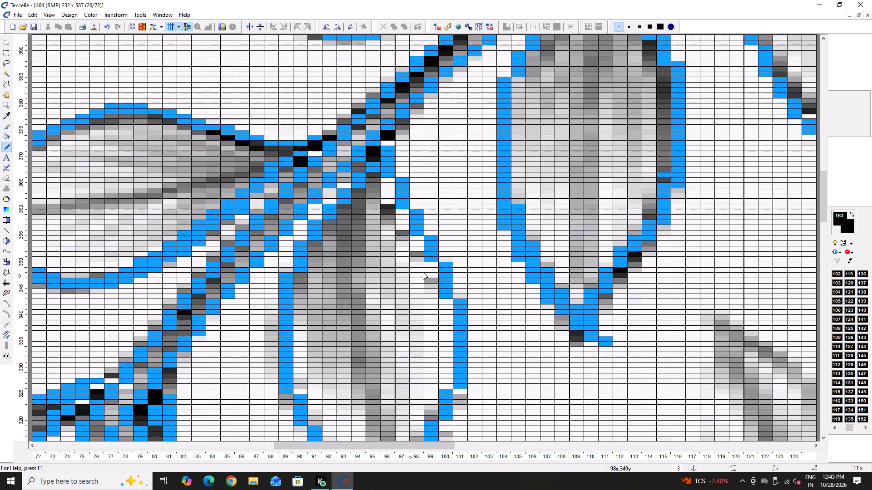
{"action": "key", "text": "space"}
{"action": "key", "text": "space"}
{"action": "key", "text": "space"}
{"action": "key", "text": "ctrl+space"}
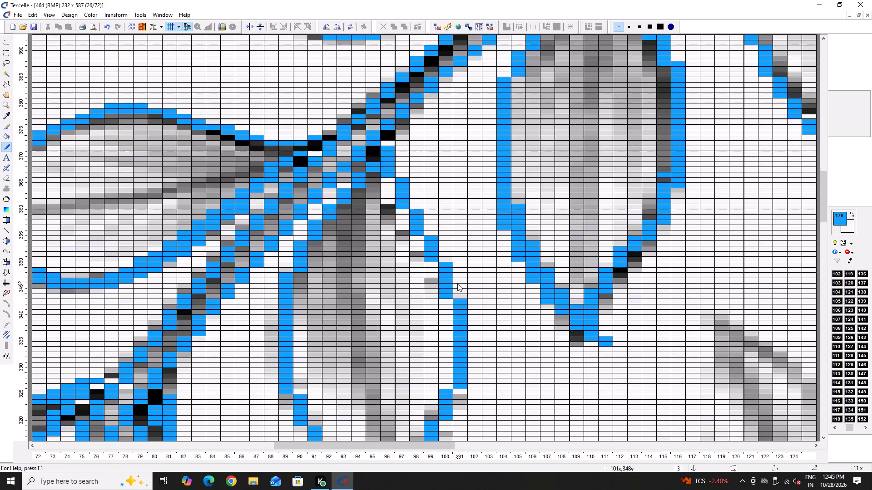
{"action": "scroll", "coordinate": [448, 292], "scroll_direction": "down", "scroll_amount": 4, "text": "ctrl"}
{"action": "scroll", "coordinate": [424, 349], "scroll_direction": "down", "scroll_amount": 5}
{"action": "scroll", "coordinate": [459, 281], "scroll_direction": "down", "scroll_amount": 3, "text": "ctrl"}
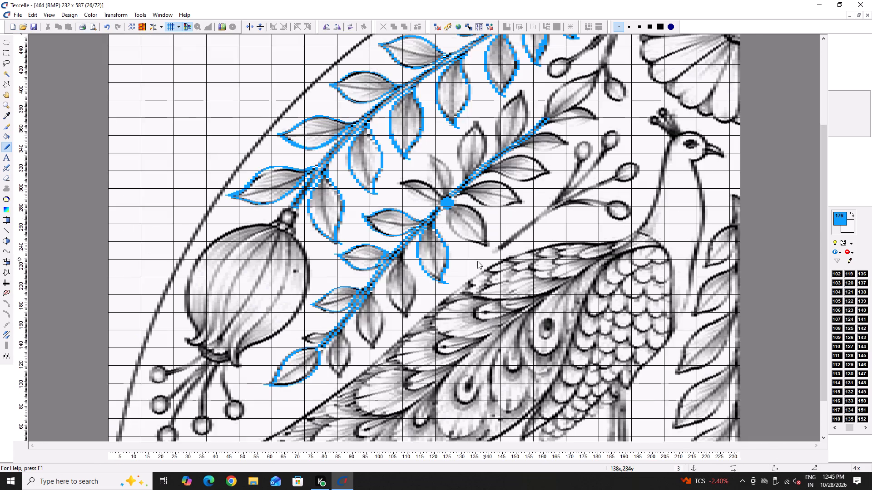
{"action": "scroll", "coordinate": [401, 271], "scroll_direction": "up", "scroll_amount": 7, "text": "ctrl"}
{"action": "key", "text": "x"}
{"action": "key", "text": "Right"}
{"action": "key", "text": "Right"}
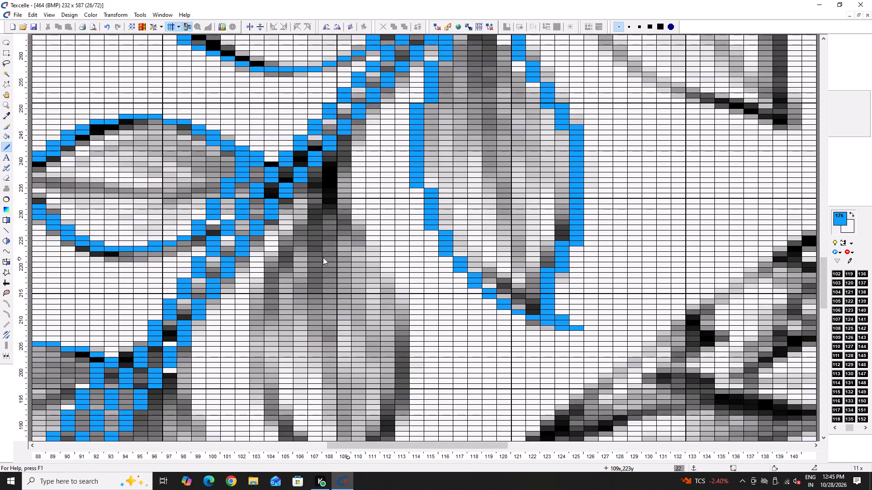
{"action": "scroll", "coordinate": [374, 164], "scroll_direction": "up", "scroll_amount": 2, "text": "ctrl"}
{"action": "left_click_drag", "start_coordinate": [312, 129], "coordinate": [312, 215]}
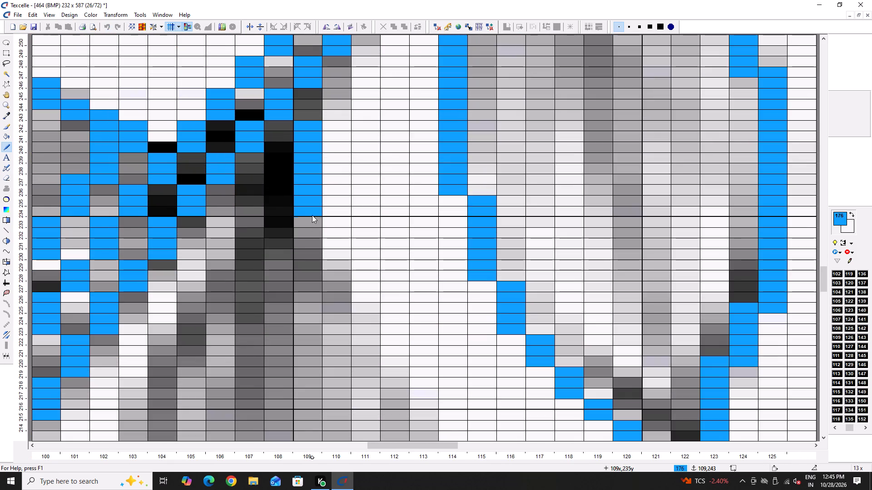
{"action": "left_click_drag", "start_coordinate": [312, 215], "coordinate": [312, 235]}
{"action": "scroll", "coordinate": [327, 224], "scroll_direction": "down", "scroll_amount": 2}
{"action": "left_click_drag", "start_coordinate": [338, 139], "coordinate": [336, 192]}
{"action": "right_click_drag", "start_coordinate": [299, 135], "coordinate": [303, 146]}
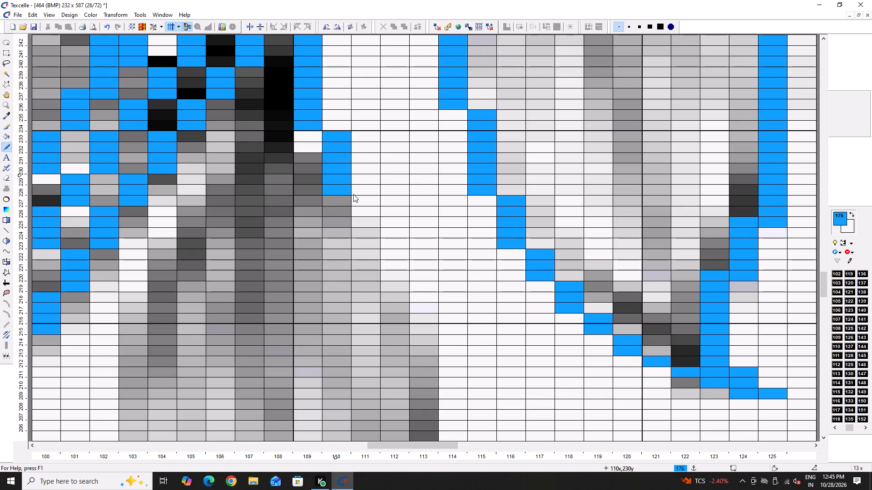
Continue the blue outline down the leaf's right side in stair steps across columns 111–113, rows 227–196.
{"action": "left_click_drag", "start_coordinate": [366, 199], "coordinate": [368, 249]}
{"action": "scroll", "coordinate": [387, 232], "scroll_direction": "down", "scroll_amount": 1}
{"action": "left_click_drag", "start_coordinate": [393, 221], "coordinate": [392, 264]}
{"action": "scroll", "coordinate": [397, 257], "scroll_direction": "down", "scroll_amount": 1}
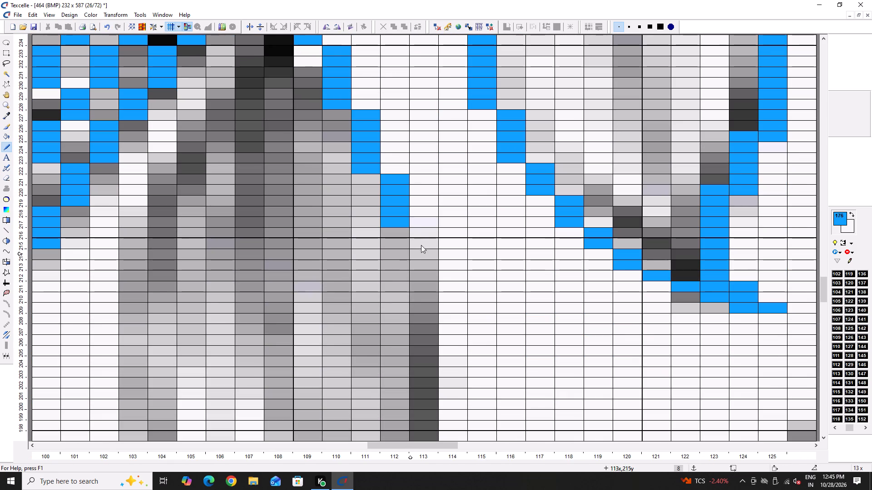
{"action": "left_click_drag", "start_coordinate": [426, 229], "coordinate": [426, 309]}
{"action": "scroll", "coordinate": [426, 304], "scroll_direction": "down", "scroll_amount": 5}
{"action": "scroll", "coordinate": [427, 288], "scroll_direction": "up", "scroll_amount": 2, "text": "ctrl"}
{"action": "scroll", "coordinate": [433, 286], "scroll_direction": "down", "scroll_amount": 1}
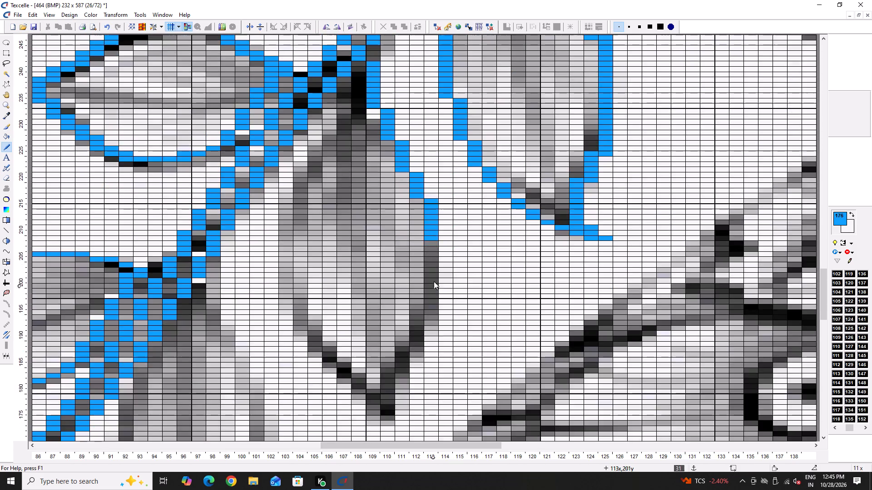
{"action": "scroll", "coordinate": [435, 250], "scroll_direction": "up", "scroll_amount": 2, "text": "ctrl"}
{"action": "left_click_drag", "start_coordinate": [429, 228], "coordinate": [428, 341]}
{"action": "scroll", "coordinate": [428, 304], "scroll_direction": "down", "scroll_amount": 3}
{"action": "left_click_drag", "start_coordinate": [431, 223], "coordinate": [430, 230]}
Trace the leaf's lower right edge tapering to its pointed tip, columns 112–109, rows 195–176, and clean up the tip.
{"action": "left_click_drag", "start_coordinate": [388, 243], "coordinate": [395, 307]}
{"action": "left_click", "coordinate": [395, 307]}
{"action": "left_click_drag", "start_coordinate": [378, 322], "coordinate": [375, 354]}
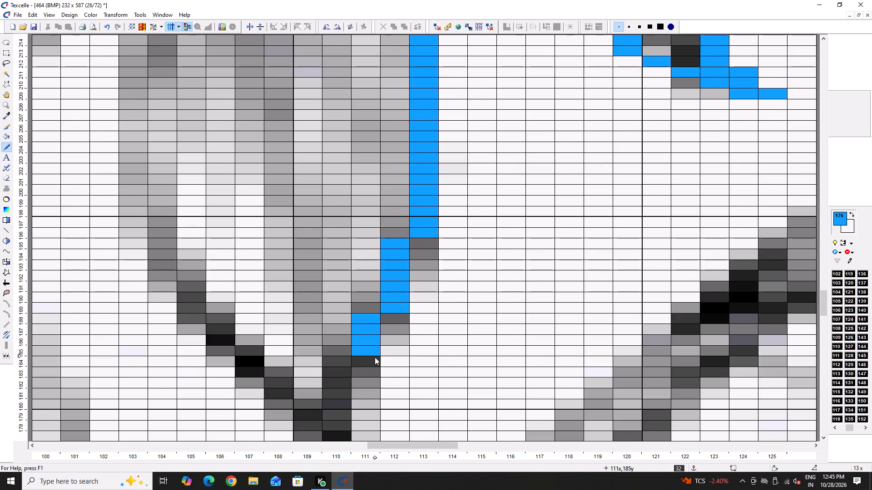
{"action": "left_click", "coordinate": [376, 358]}
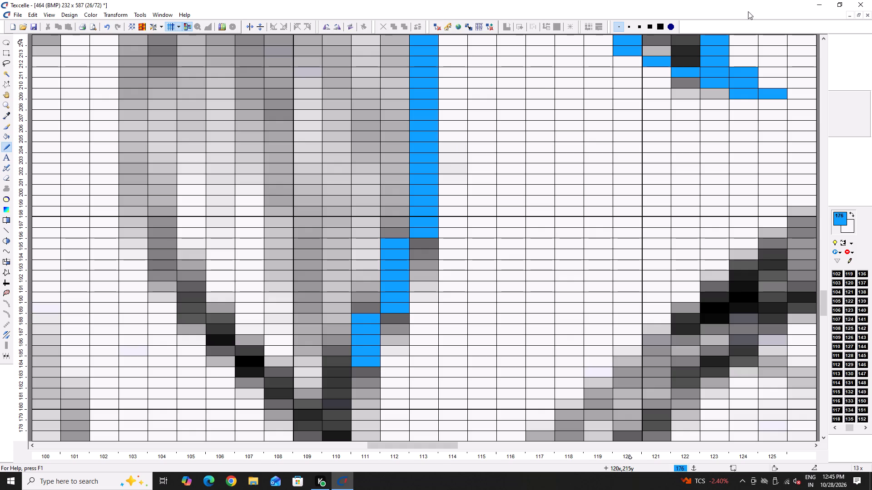
{"action": "scroll", "coordinate": [712, 127], "scroll_direction": "down", "scroll_amount": 3}
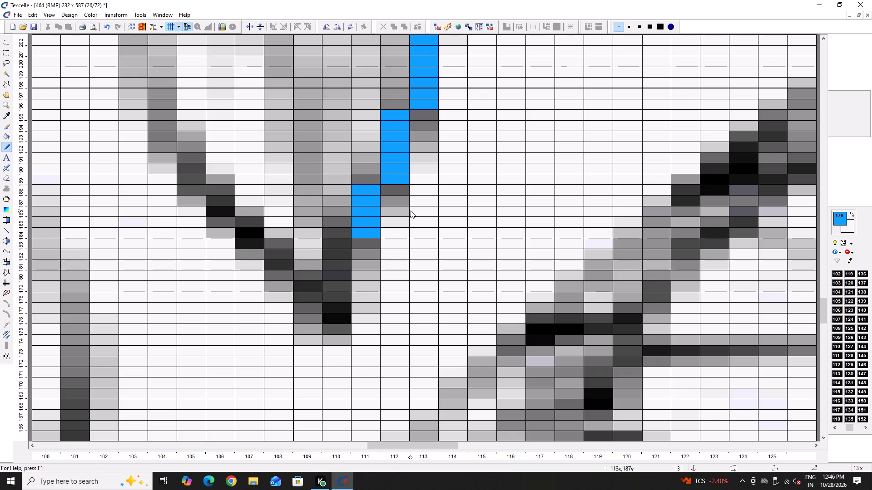
{"action": "scroll", "coordinate": [351, 250], "scroll_direction": "up", "scroll_amount": 1, "text": "ctrl"}
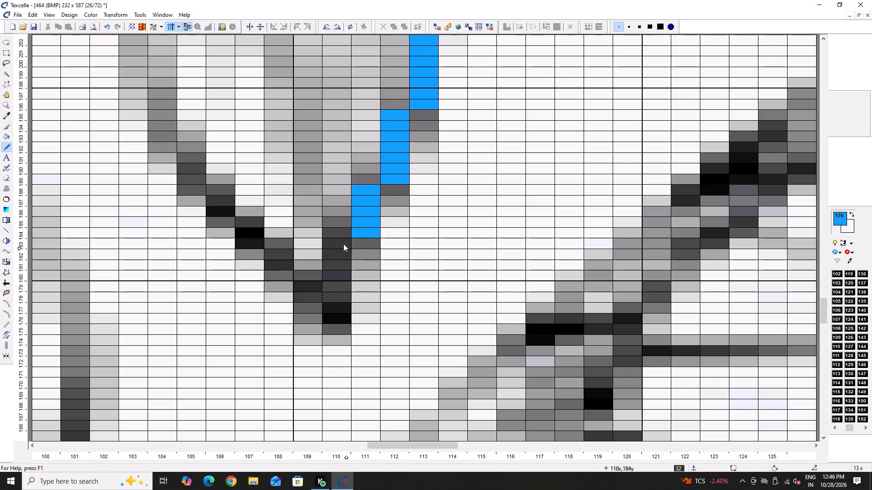
{"action": "left_click_drag", "start_coordinate": [343, 244], "coordinate": [370, 323]}
{"action": "left_click_drag", "start_coordinate": [331, 317], "coordinate": [305, 299]}
{"action": "left_click", "coordinate": [305, 299]}
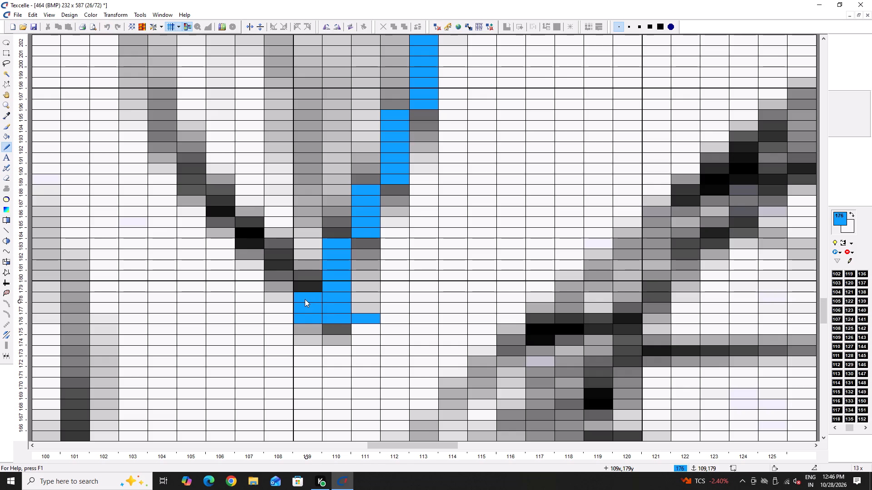
{"action": "right_click", "coordinate": [304, 317]}
Draw a blue curve from the leaf's tip up to the stem, bowed outward to follow the sketched left edge.
{"action": "scroll", "coordinate": [305, 315], "scroll_direction": "down", "scroll_amount": 4, "text": "ctrl"}
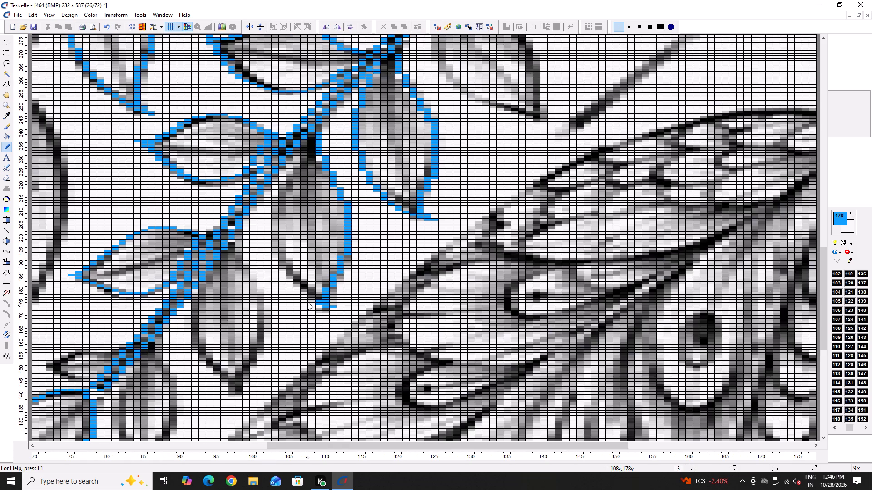
{"action": "key", "text": "y"}
{"action": "left_click", "coordinate": [320, 304]}
{"action": "left_click", "coordinate": [304, 149]}
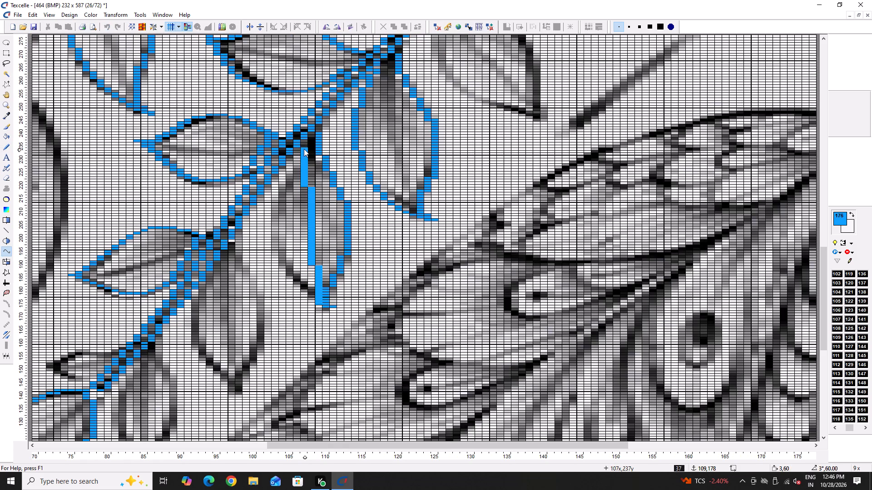
{"action": "left_click", "coordinate": [274, 229]}
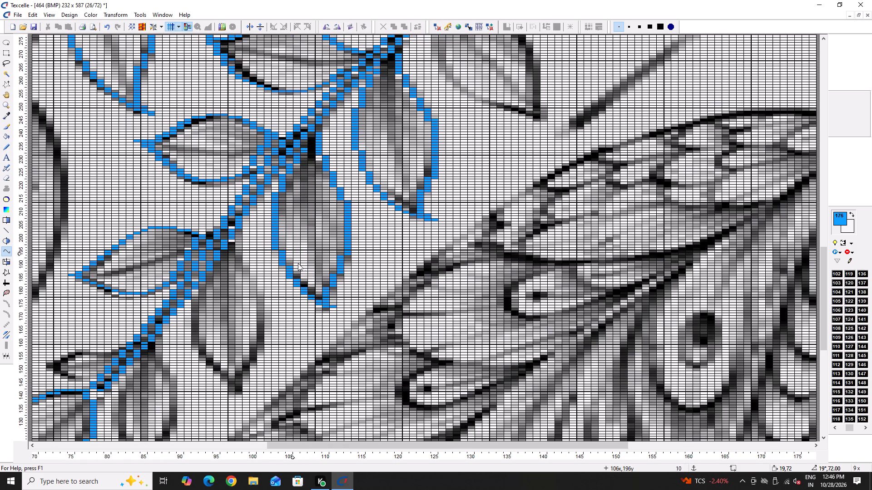
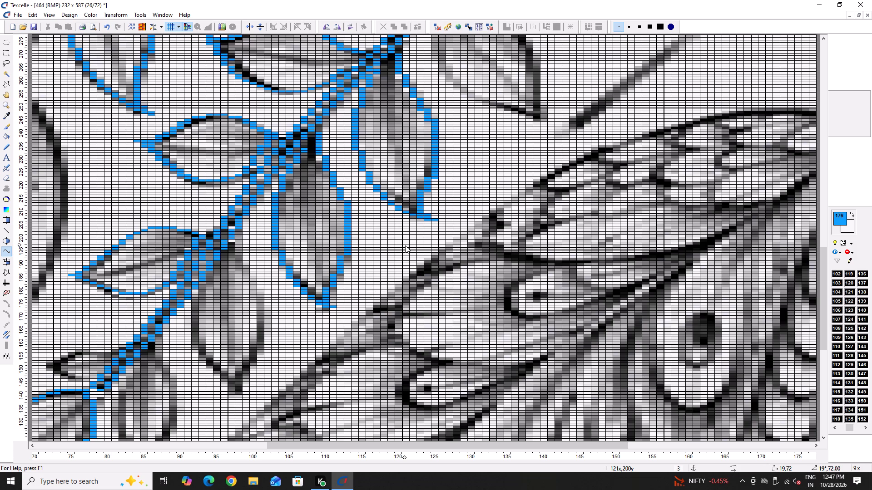
Open the pstti02 border pattern from the desing folder to view it.
{"action": "left_click", "coordinate": [15, 11]}
{"action": "left_click", "coordinate": [21, 32]}
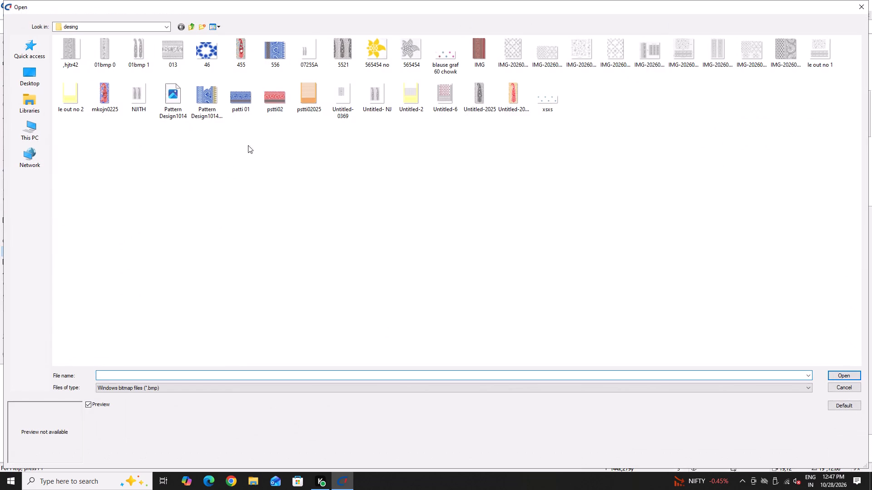
{"action": "double_click", "coordinate": [267, 100]}
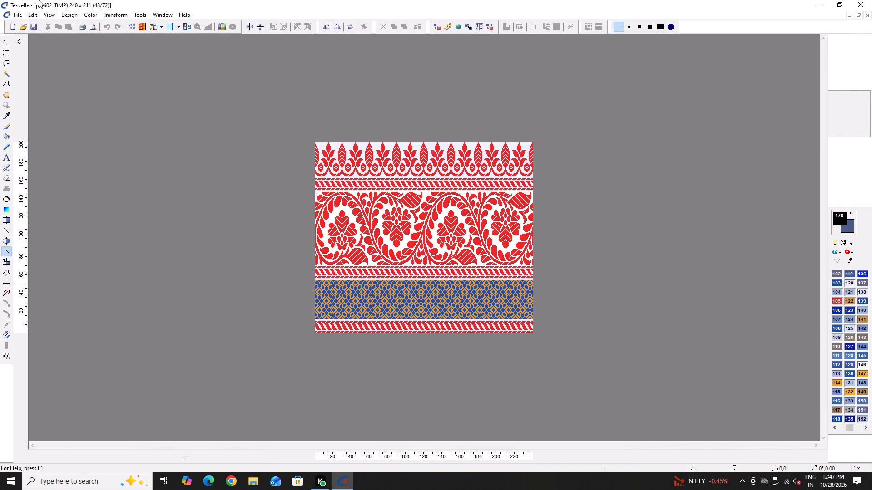
Open the 556 border pattern from the desing folder and view it in its true woven proportions.
{"action": "left_click", "coordinate": [23, 20]}
{"action": "left_click", "coordinate": [19, 18]}
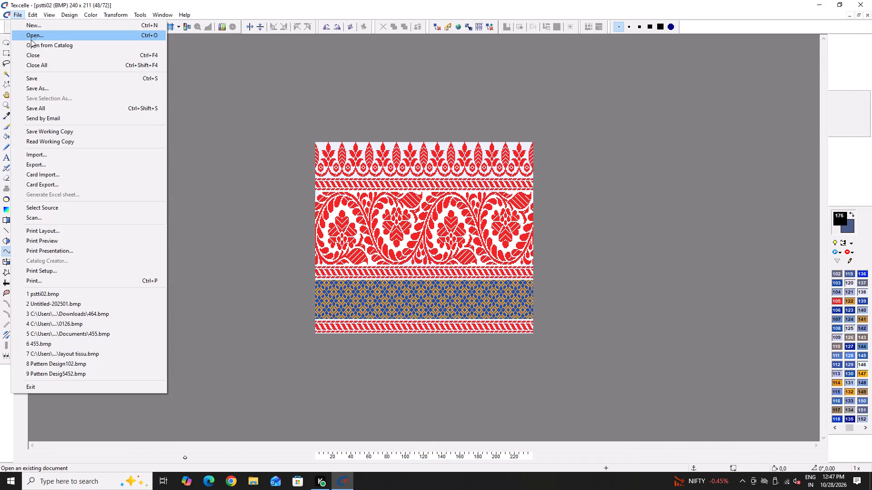
{"action": "left_click", "coordinate": [41, 35]}
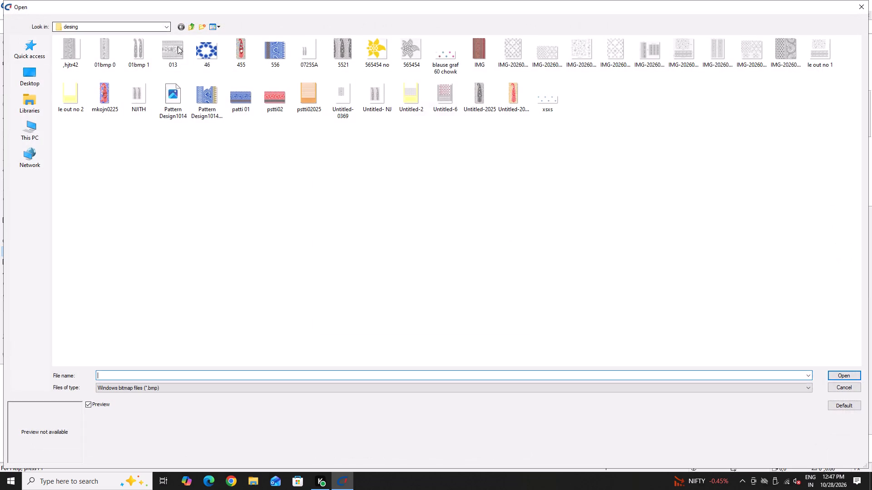
{"action": "left_click", "coordinate": [254, 52]}
{"action": "double_click", "coordinate": [280, 51]}
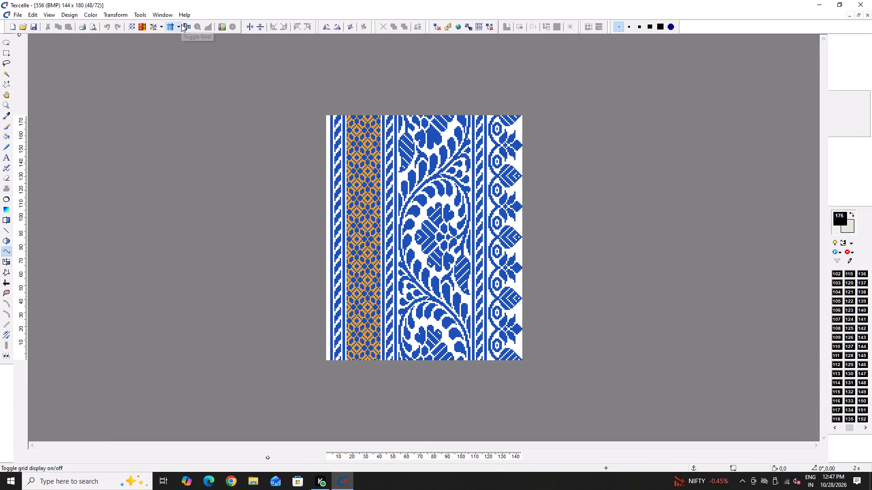
{"action": "left_click", "coordinate": [181, 24]}
{"action": "left_click", "coordinate": [186, 25]}
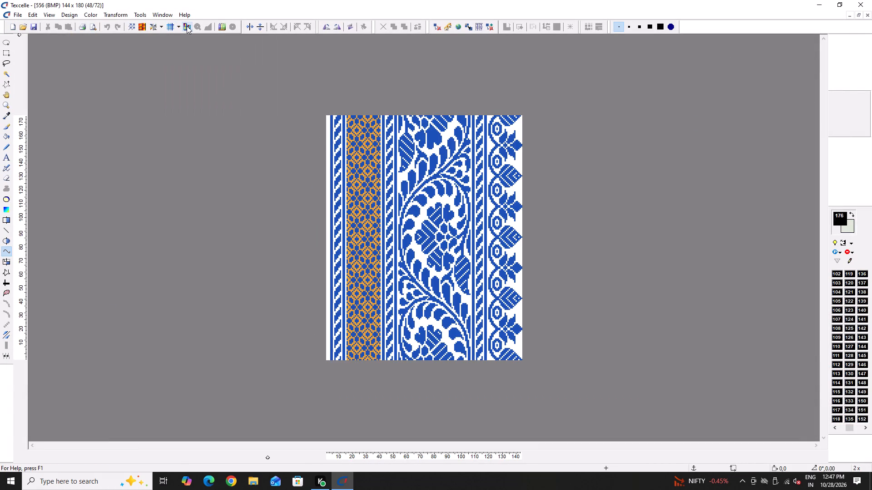
{"action": "left_click", "coordinate": [187, 26]}
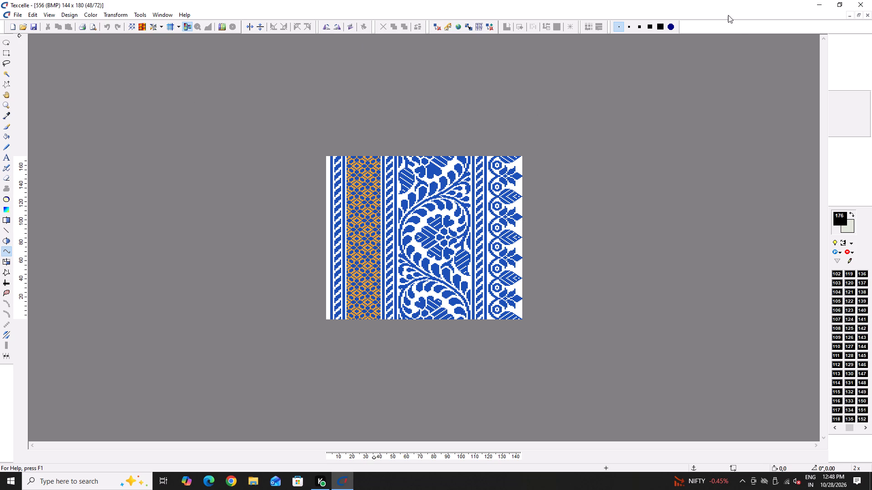
Close the pstti02 and 556 patterns and return to the 464 sketch in a maximized window.
{"action": "left_click", "coordinate": [858, 15]}
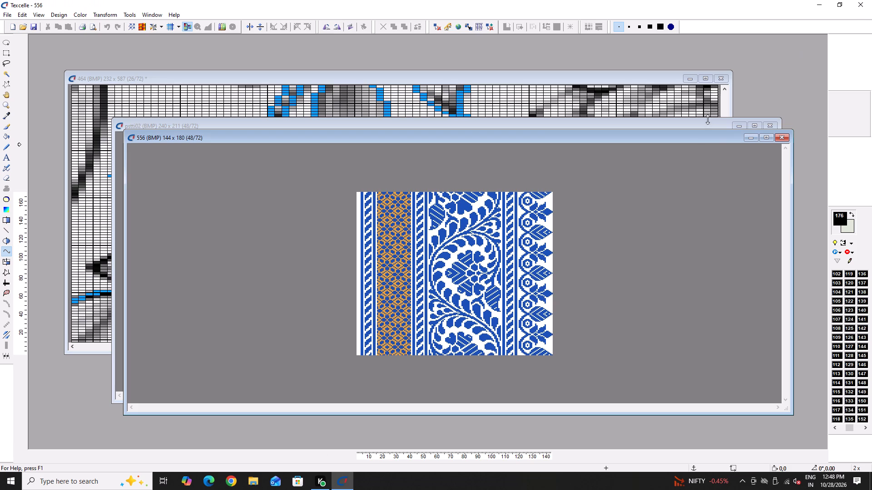
{"action": "left_click", "coordinate": [748, 127]}
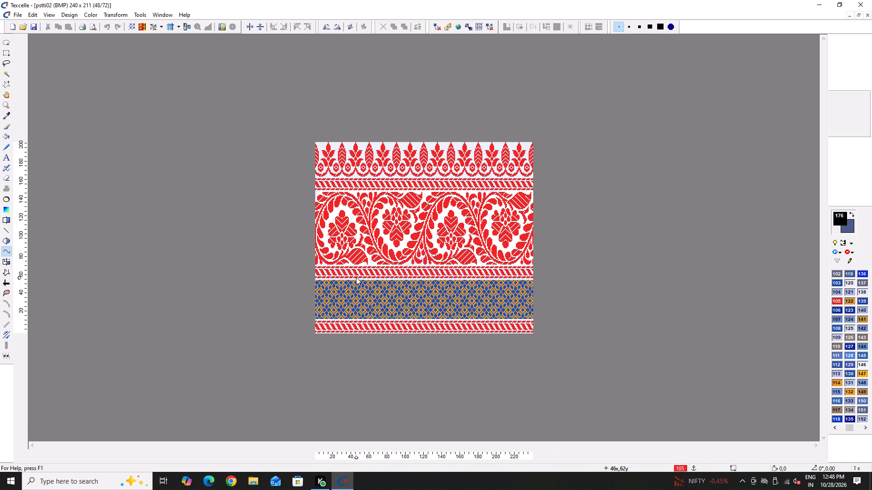
{"action": "left_click", "coordinate": [870, 16]}
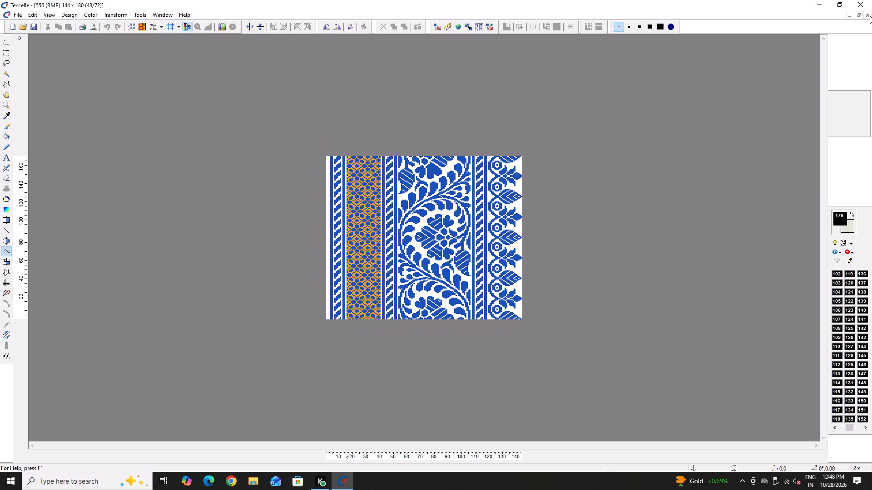
{"action": "left_click", "coordinate": [866, 15]}
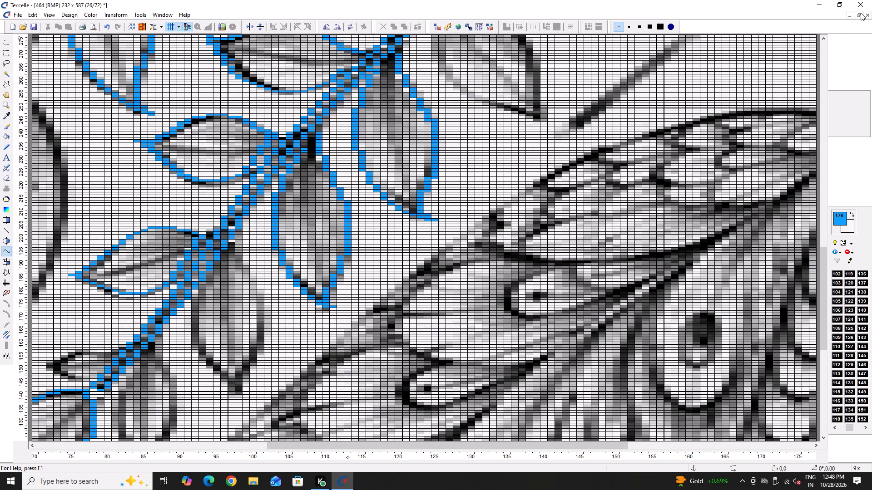
{"action": "left_click", "coordinate": [861, 13]}
{"action": "left_click", "coordinate": [708, 81]}
Open the Untitled-202501 paisley pattern from the desing folder and display it in true proportions with the grid on.
{"action": "left_click", "coordinate": [11, 12]}
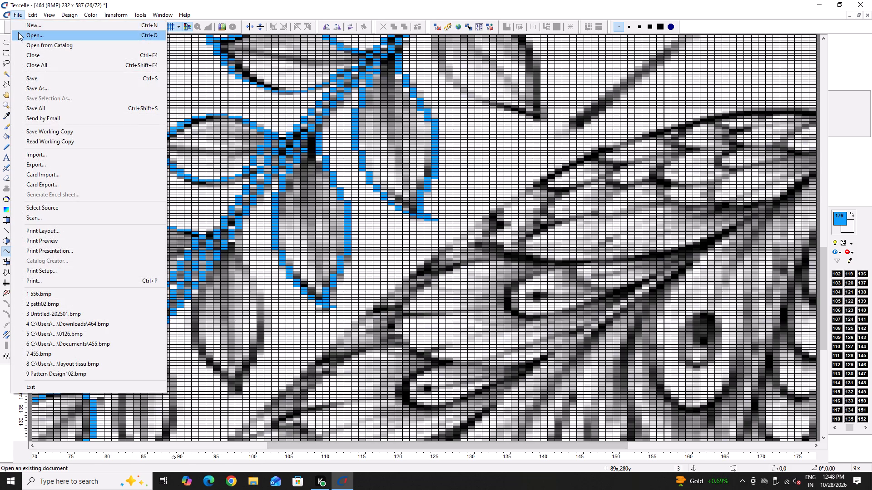
{"action": "left_click", "coordinate": [18, 32]}
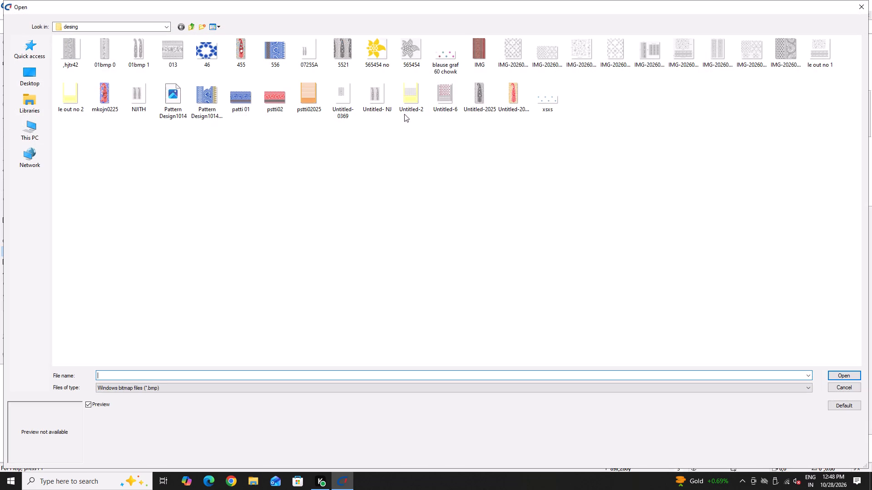
{"action": "double_click", "coordinate": [514, 100]}
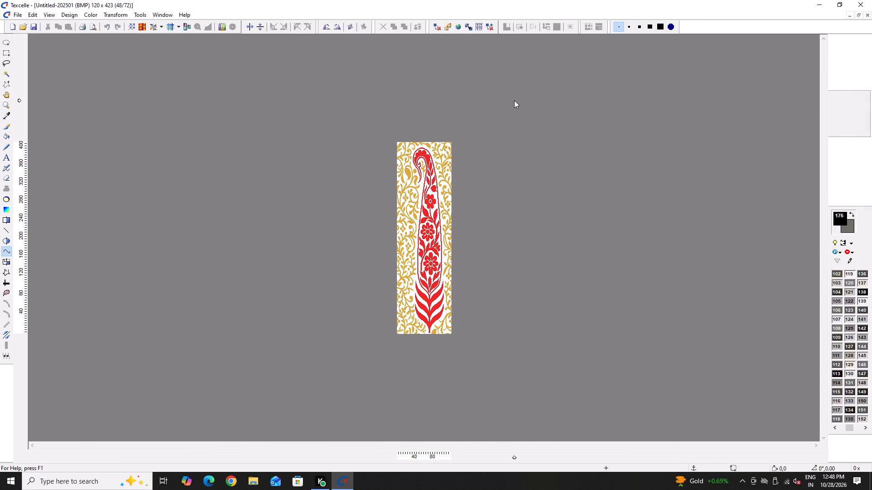
{"action": "left_click", "coordinate": [183, 23]}
{"action": "left_click", "coordinate": [170, 27]}
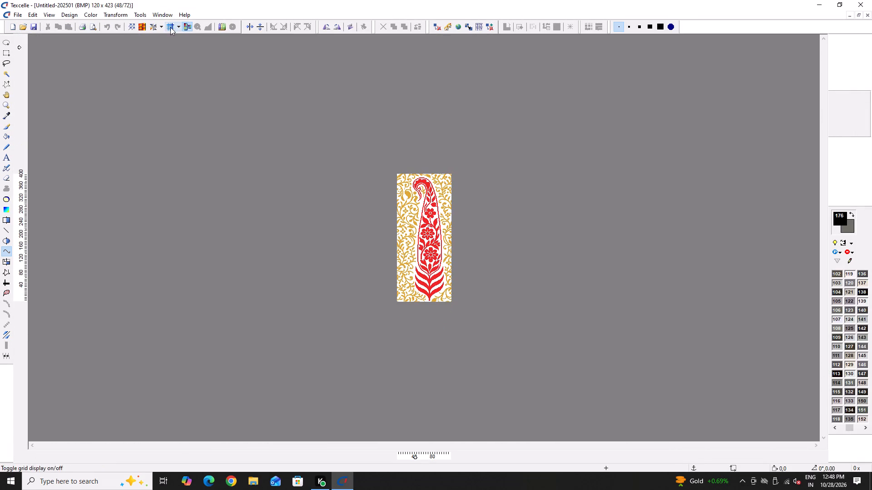
Examine the red paisley and gold scrollwork at close range, from the lower leaves up to the upper flowers.
{"action": "type", "text": "-++++++++++"}
{"action": "key", "text": "Down"}
{"action": "key", "text": "Down"}
{"action": "key", "text": "Down"}
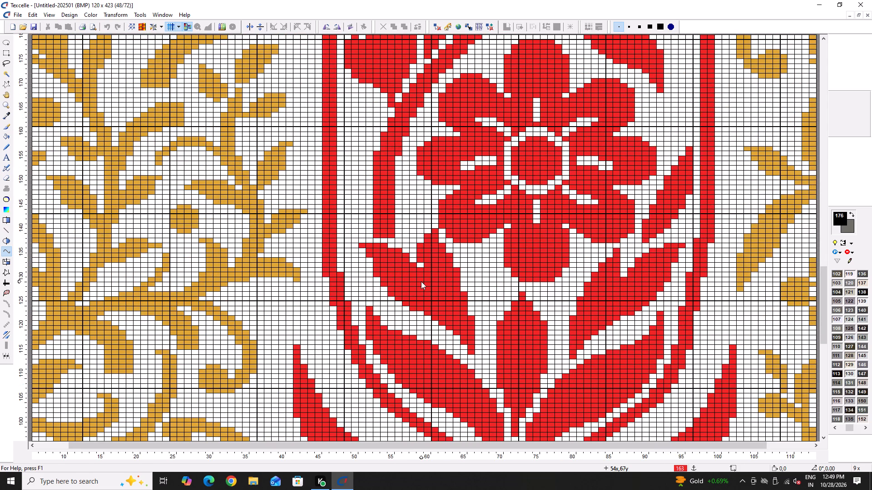
{"action": "key", "text": "Down"}
{"action": "key", "text": "Down"}
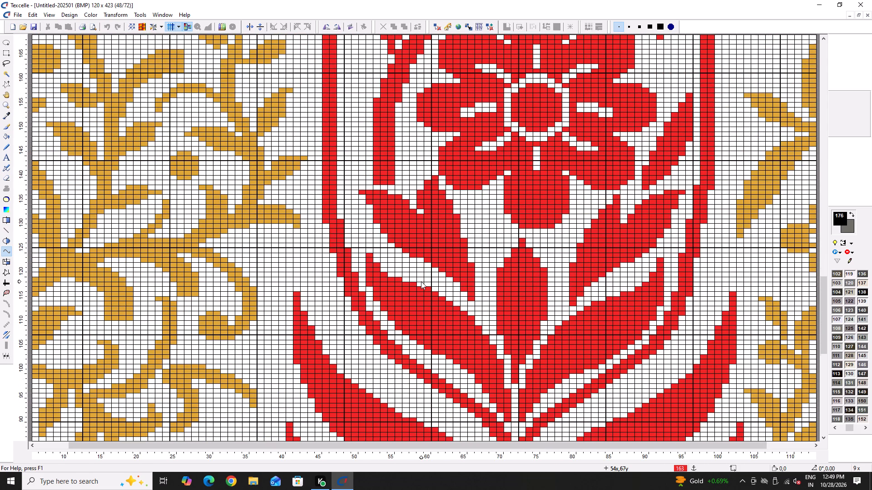
{"action": "key", "text": "Down"}
{"action": "key", "text": "Down"}
{"action": "key", "text": "Down"}
{"action": "key", "text": "Down"}
{"action": "key", "text": "Up"}
{"action": "key", "text": "Up"}
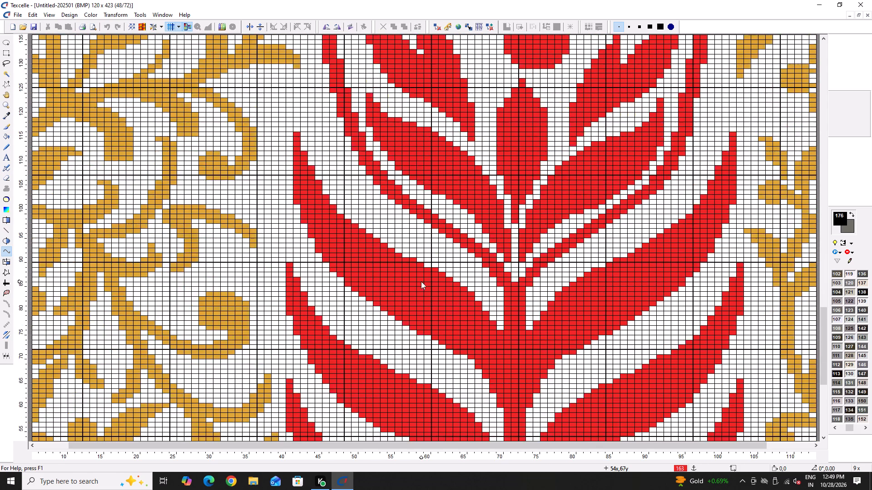
{"action": "key", "text": "Up"}
{"action": "key", "text": "Up"}
{"action": "key", "text": "Up"}
{"action": "key", "text": "Up"}
{"action": "key", "text": "Up"}
{"action": "key", "text": "Up"}
{"action": "key", "text": "Up"}
{"action": "key", "text": "Up"}
{"action": "key", "text": "Up"}
{"action": "key", "text": "Up"}
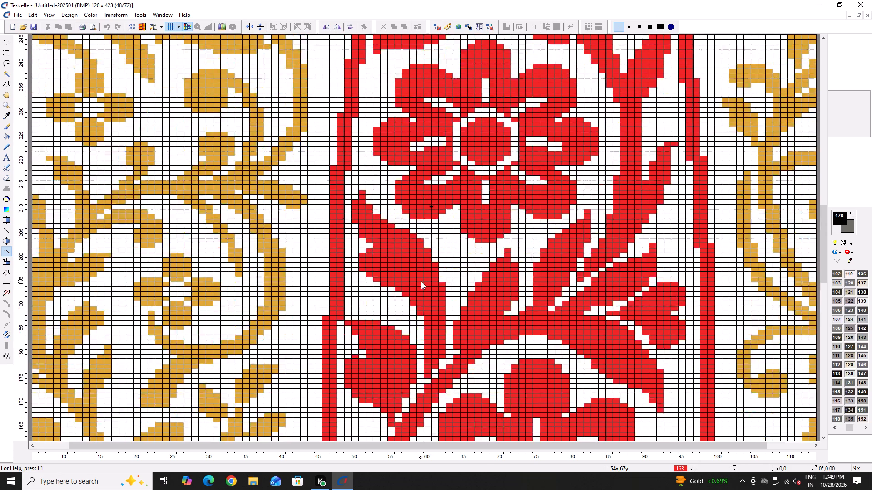
{"action": "key", "text": "Up"}
{"action": "key", "text": "Up"}
{"action": "key", "text": "Up"}
{"action": "key", "text": "Up"}
{"action": "key", "text": "Up"}
{"action": "key", "text": "Up"}
{"action": "key", "text": "Up"}
{"action": "key", "text": "Up"}
{"action": "key", "text": "Up"}
{"action": "key", "text": "Up"}
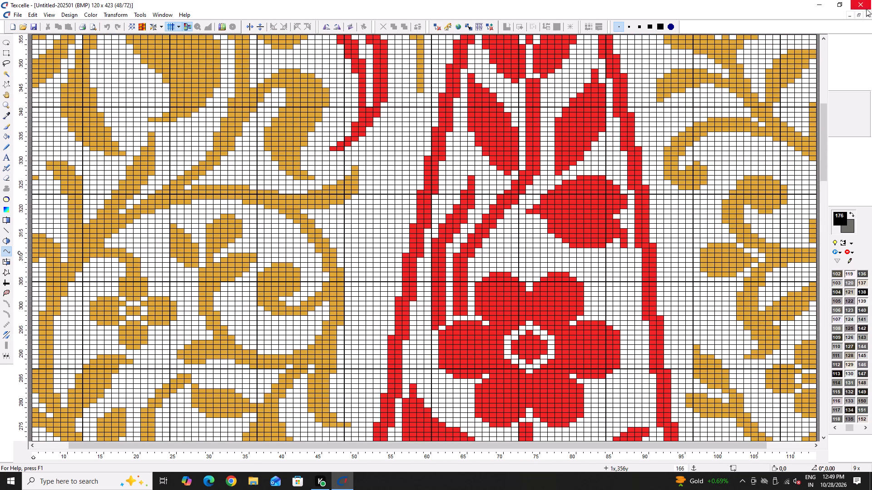
Save the paisley pattern over the existing Untitled-202501 bitmap in the desing folder and close it.
{"action": "left_click", "coordinate": [20, 18]}
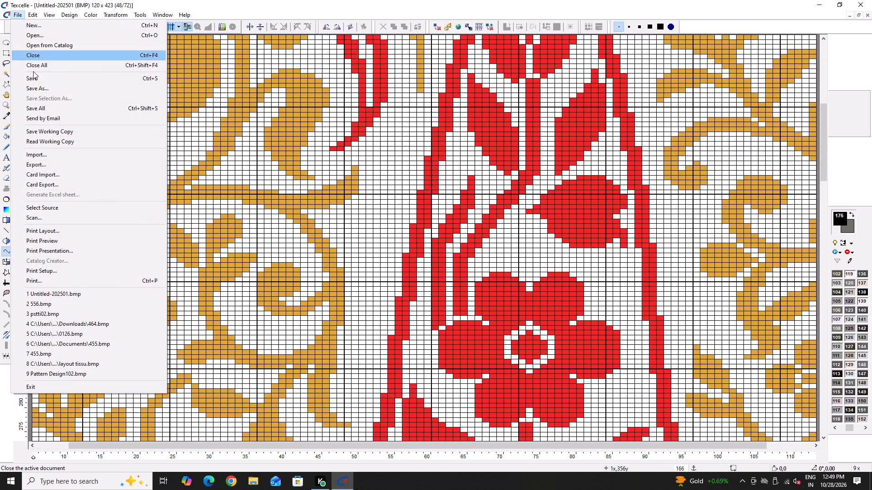
{"action": "left_click", "coordinate": [34, 90]}
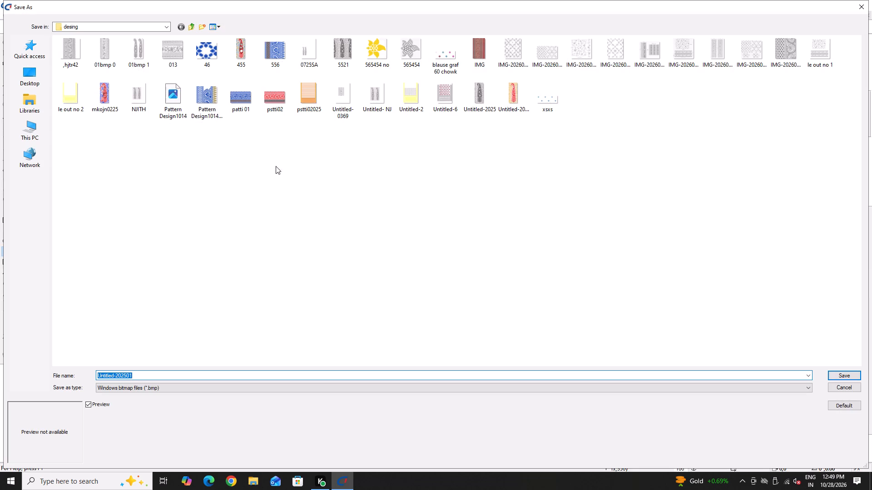
{"action": "left_click", "coordinate": [508, 105]}
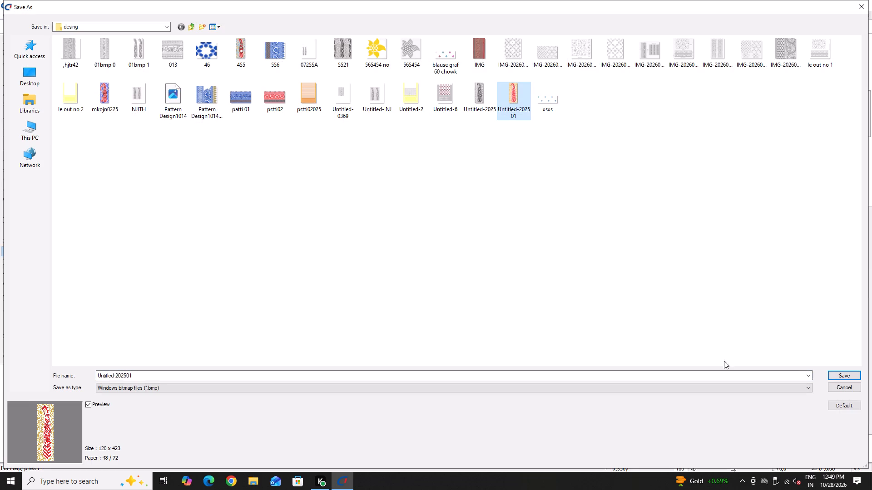
{"action": "left_click", "coordinate": [837, 374]}
{"action": "left_click", "coordinate": [467, 239]}
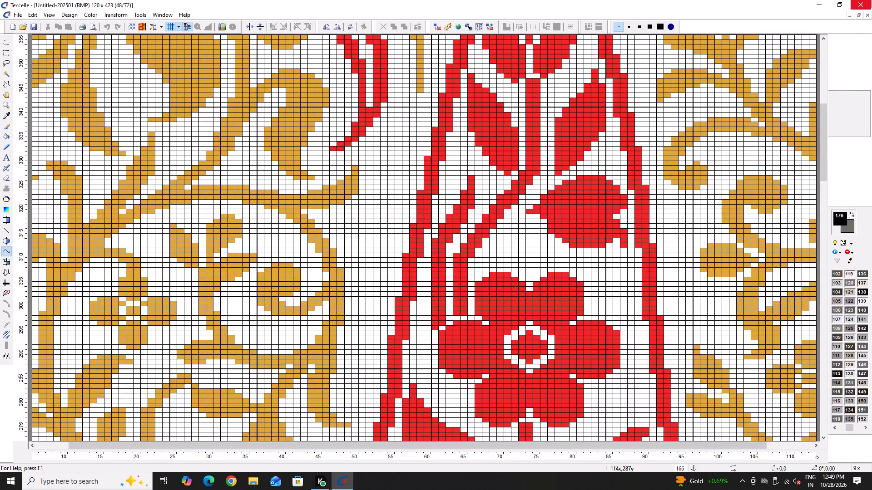
{"action": "left_click", "coordinate": [867, 17]}
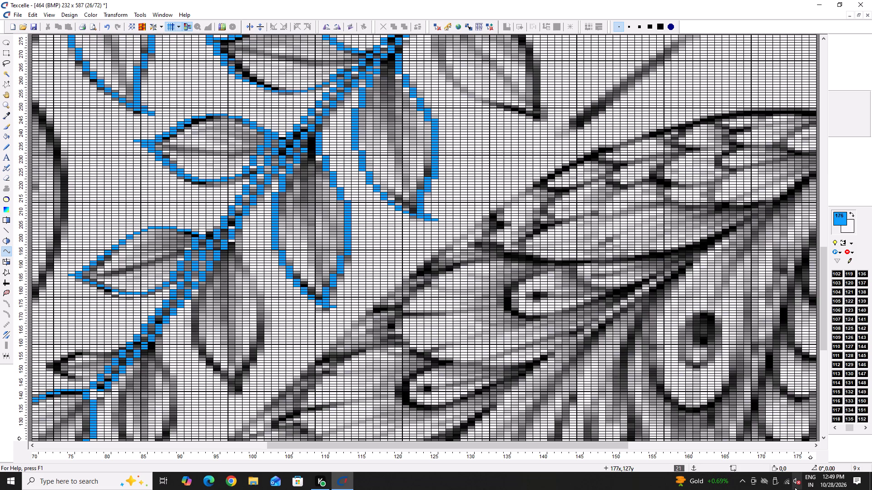
Eject the FASTER 32GB USB drive from the computer.
{"action": "left_click", "coordinate": [778, 486]}
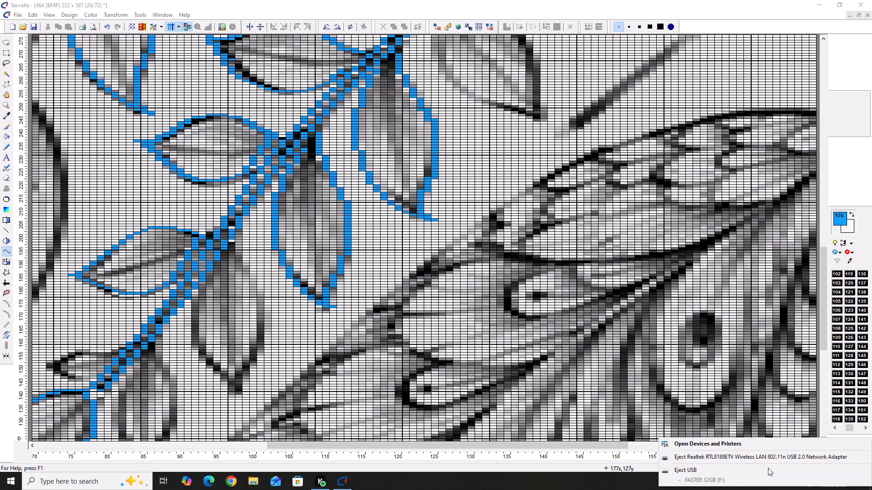
{"action": "left_click", "coordinate": [768, 468]}
{"action": "left_click", "coordinate": [517, 274]}
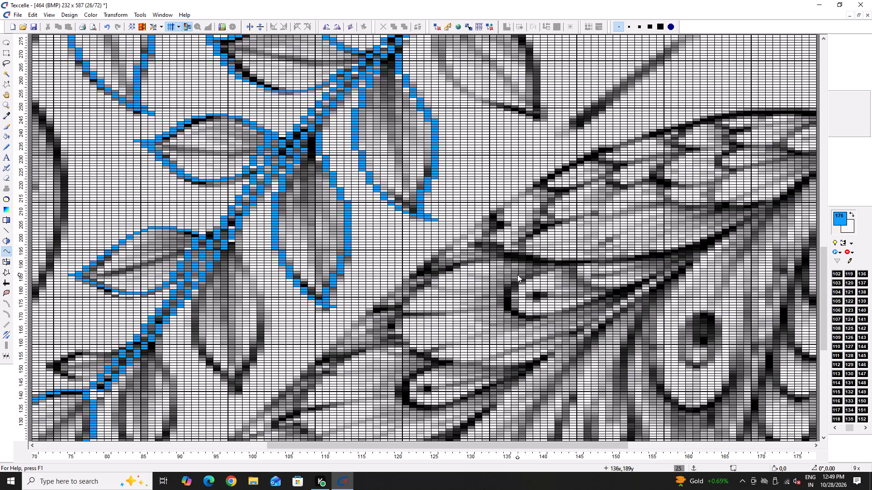
In the 464 sketch, trace the next untraced hanging leaf's right edge freehand in blue 176, columns 98–101, from row 200 to its tip near row 145.
{"action": "key", "text": "x"}
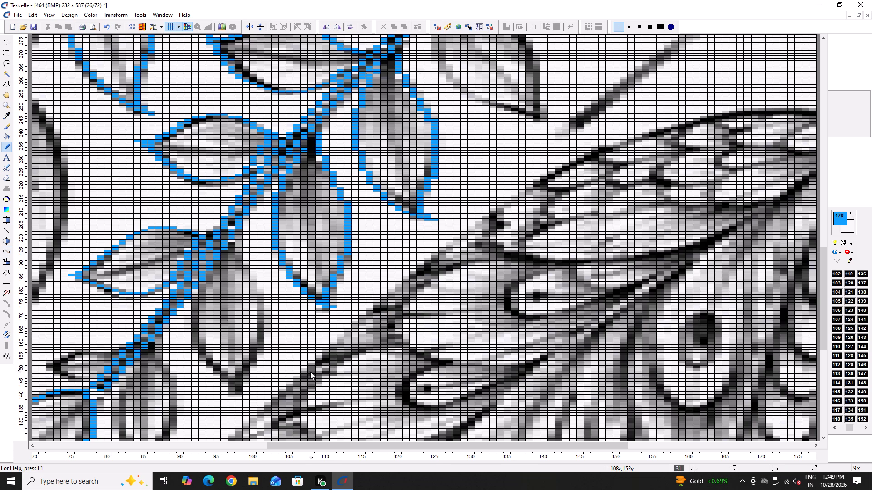
{"action": "scroll", "coordinate": [320, 362], "scroll_direction": "down", "scroll_amount": 1}
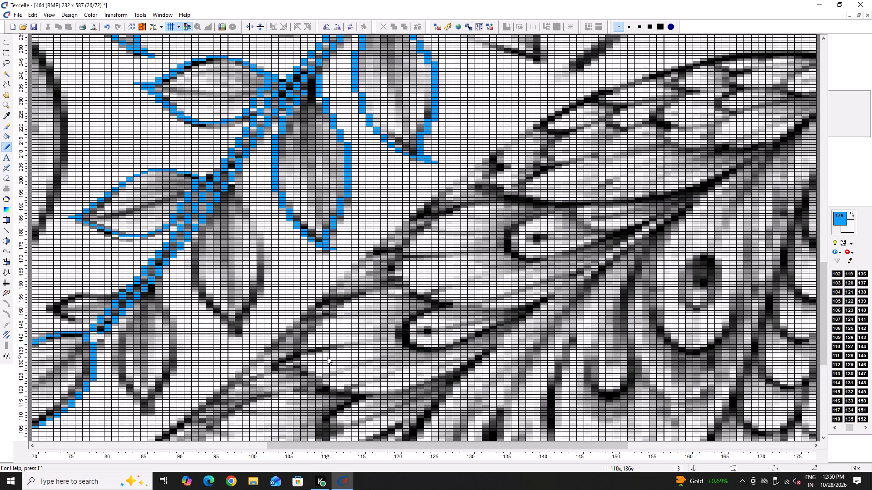
{"action": "key", "text": "x"}
{"action": "scroll", "coordinate": [211, 200], "scroll_direction": "up", "scroll_amount": 1, "text": "ctrl"}
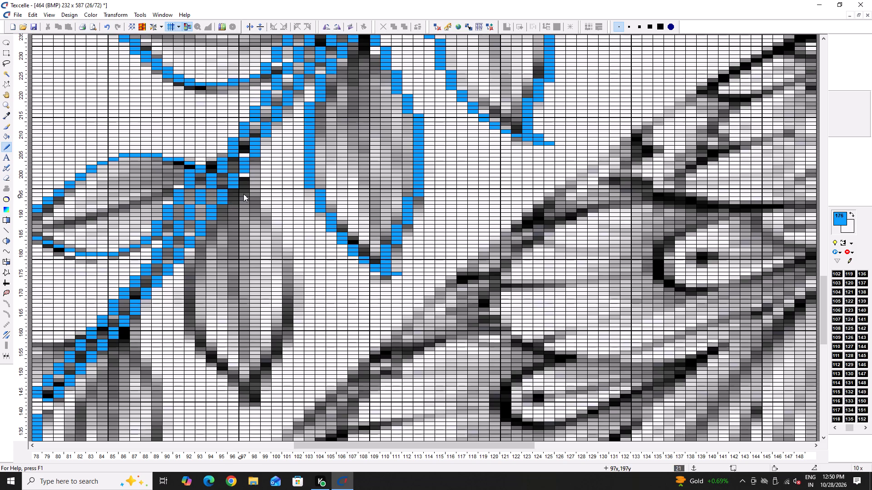
{"action": "left_click_drag", "start_coordinate": [254, 181], "coordinate": [286, 276]}
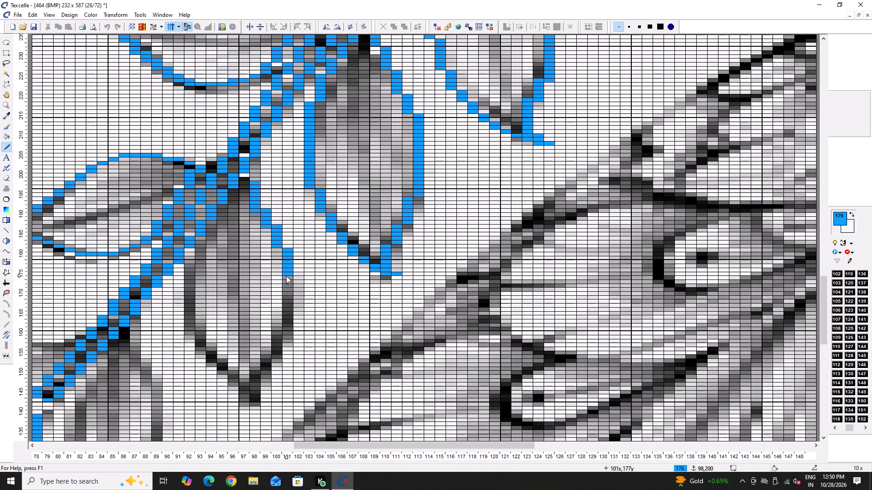
{"action": "left_click_drag", "start_coordinate": [286, 276], "coordinate": [256, 397]}
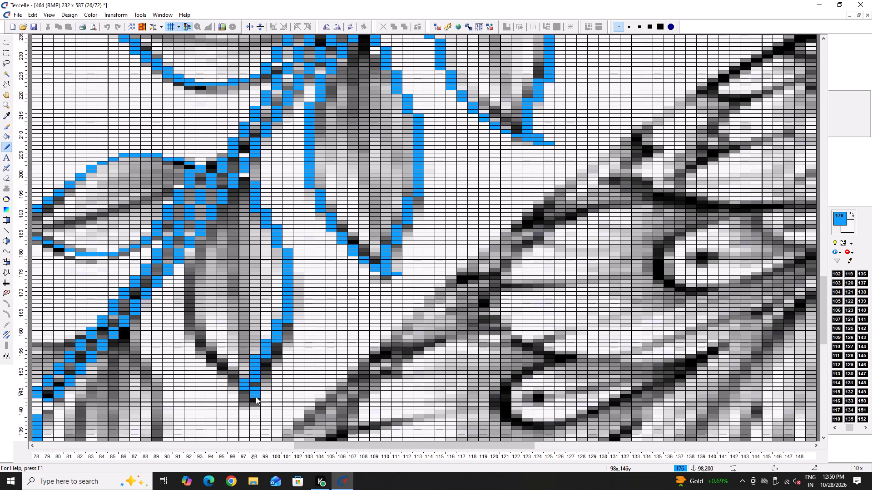
{"action": "left_click_drag", "start_coordinate": [256, 397], "coordinate": [260, 399]}
{"action": "left_click", "coordinate": [255, 385]}
Clean up the hanging leaf's tip by erasing column 98 across rows 147–151 and filling column 97 blue near rows 150–151.
{"action": "scroll", "coordinate": [268, 356], "scroll_direction": "up", "scroll_amount": 3, "text": "ctrl"}
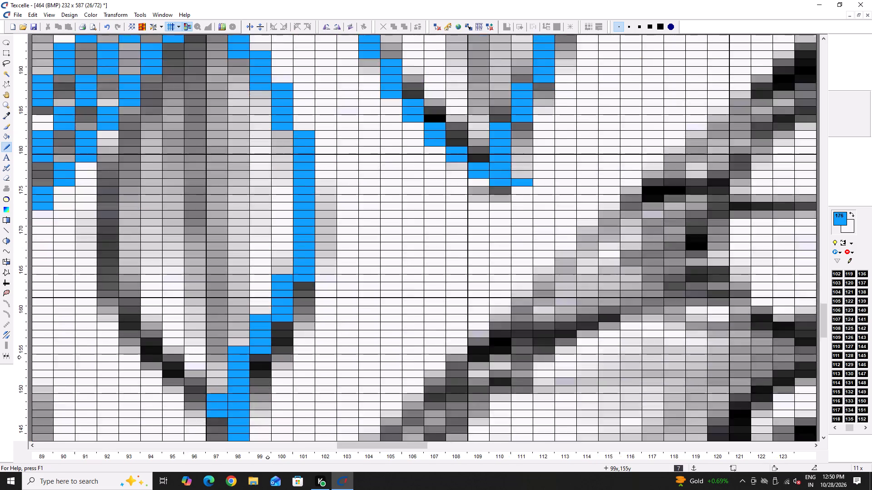
{"action": "scroll", "coordinate": [258, 387], "scroll_direction": "down", "scroll_amount": 2}
{"action": "right_click_drag", "start_coordinate": [261, 332], "coordinate": [258, 346]}
{"action": "right_click", "coordinate": [257, 347]}
{"action": "right_click", "coordinate": [257, 348]}
{"action": "left_click_drag", "start_coordinate": [233, 307], "coordinate": [231, 314]}
{"action": "right_click", "coordinate": [247, 314]}
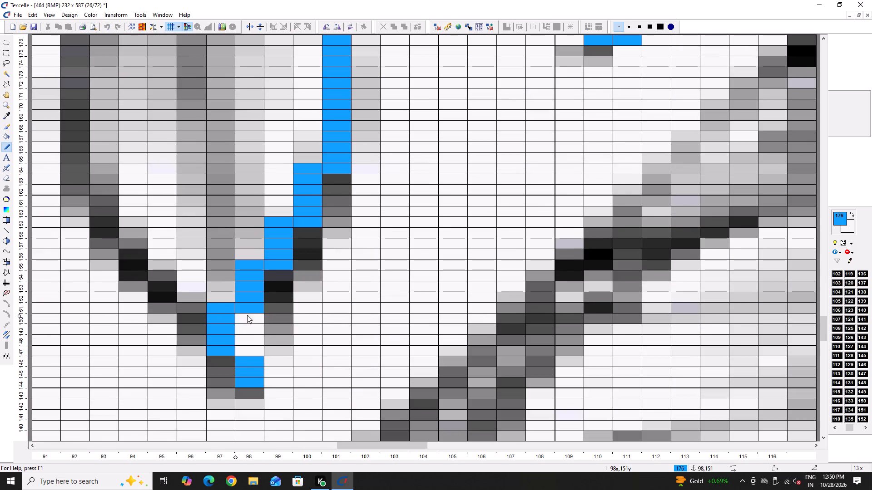
{"action": "right_click", "coordinate": [251, 308]}
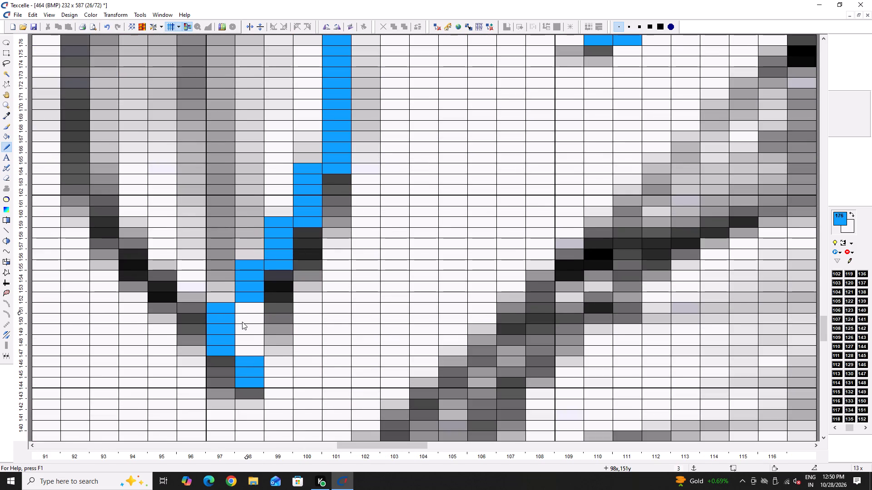
Trace the leaf's left edge with a blue 176 curve from the tip at column 99, row 145 to column 94 near row 183, bowed out to column 92.
{"action": "key", "text": "y"}
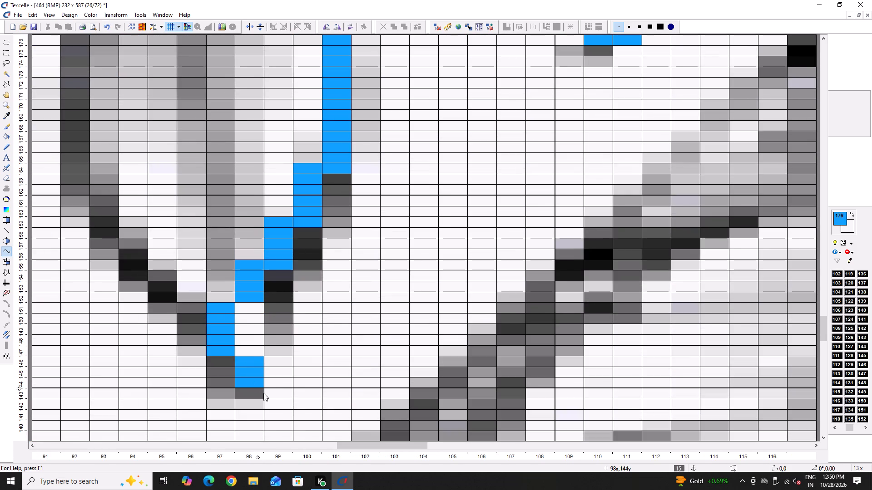
{"action": "left_click", "coordinate": [271, 387]}
{"action": "scroll", "coordinate": [243, 382], "scroll_direction": "down", "scroll_amount": 3, "text": "ctrl"}
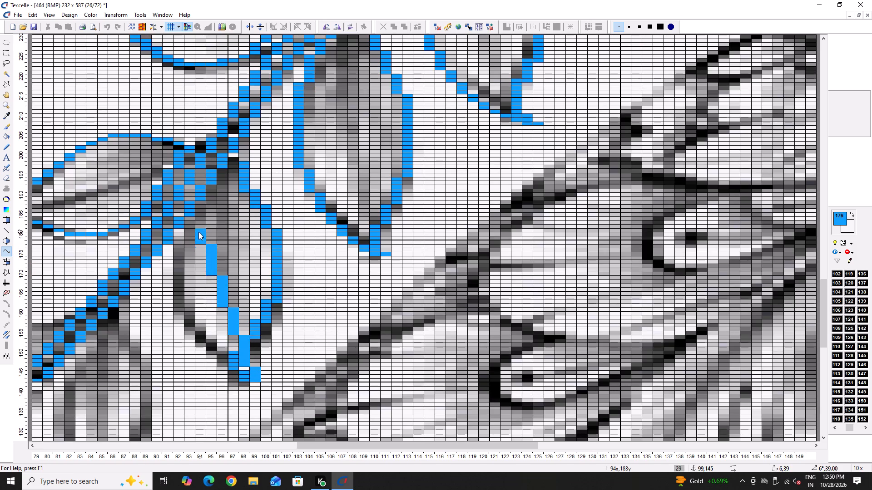
{"action": "left_click", "coordinate": [202, 220]}
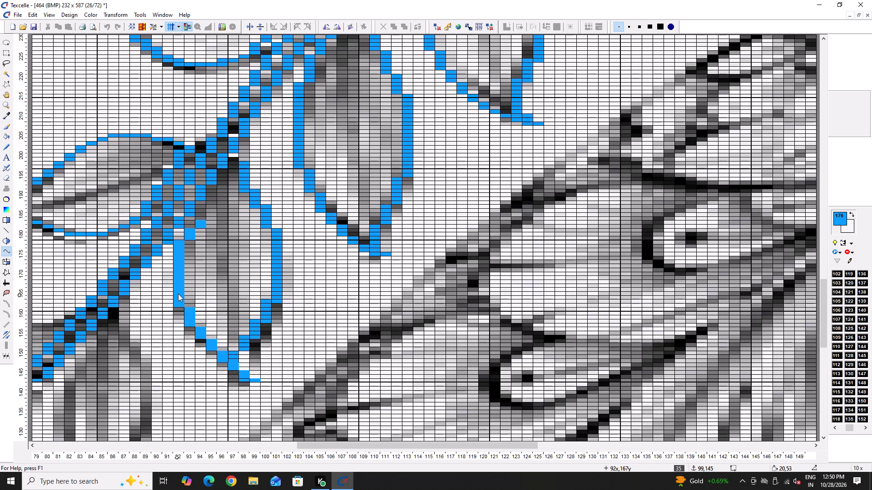
{"action": "left_click", "coordinate": [178, 294]}
{"action": "scroll", "coordinate": [231, 313], "scroll_direction": "down", "scroll_amount": 3, "text": "ctrl"}
{"action": "scroll", "coordinate": [237, 332], "scroll_direction": "up", "scroll_amount": 5, "text": "ctrl"}
{"action": "key", "text": "space"}
Rejoin the leaf's edges at the tip freehand in blue down column 98 to row 145, touch up column 99, and erase the excess below.
{"action": "key", "text": "x"}
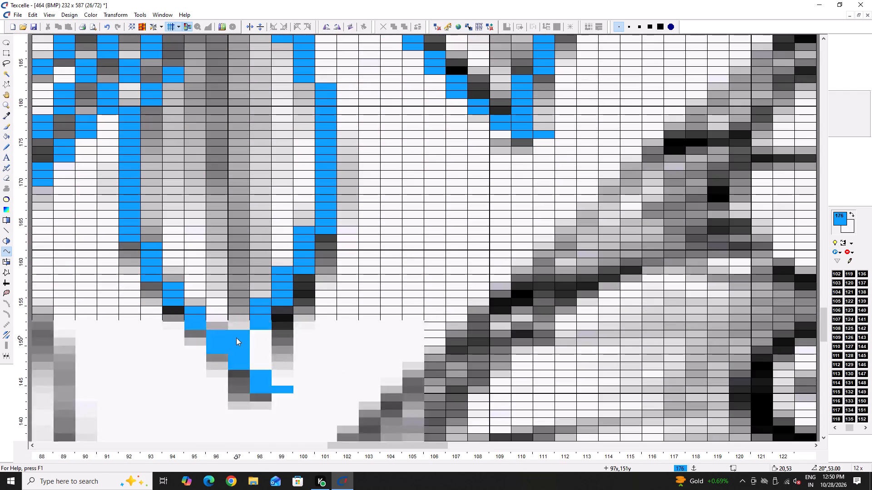
{"action": "left_click_drag", "start_coordinate": [257, 328], "coordinate": [263, 395]}
{"action": "left_click", "coordinate": [278, 381]}
{"action": "right_click", "coordinate": [268, 391]}
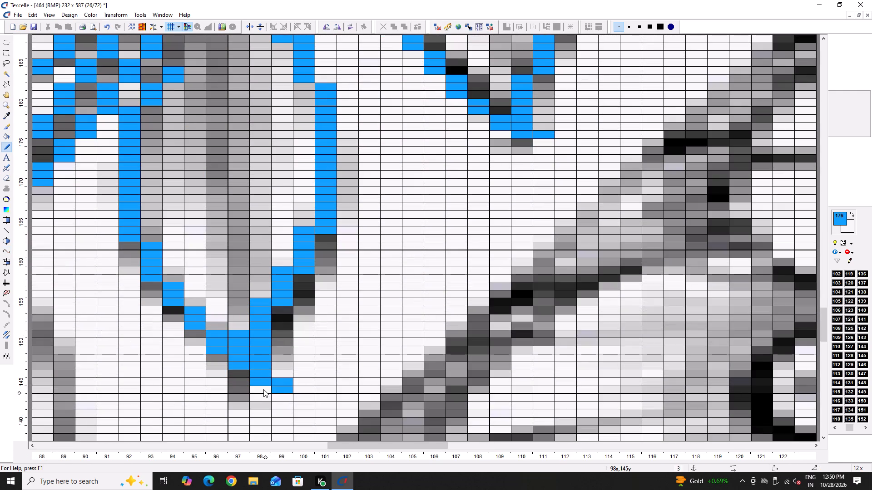
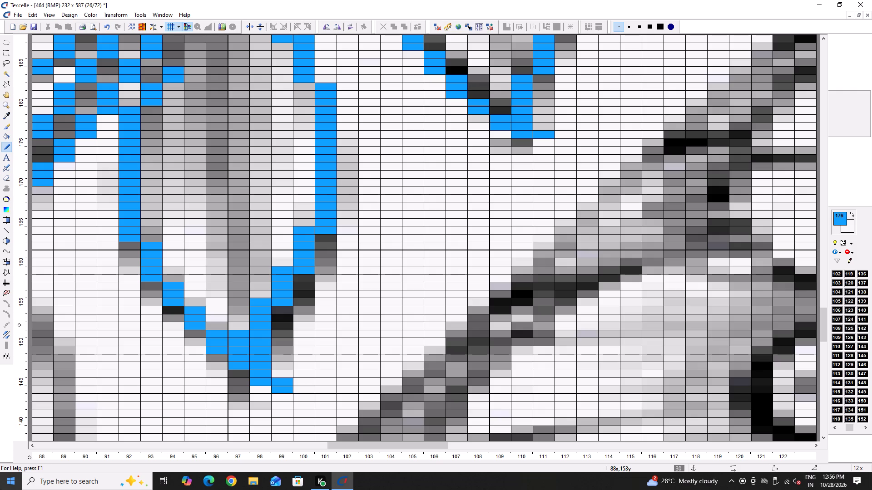
Extend the stem's blue 176 checker pattern over the hanging leaf's base, stepping up columns 94–97 between about rows 186 and 197.
{"action": "scroll", "coordinate": [0, 451], "scroll_direction": "down", "scroll_amount": 5, "text": "ctrl"}
{"action": "scroll", "coordinate": [46, 451], "scroll_direction": "down", "scroll_amount": 5, "text": "ctrl"}
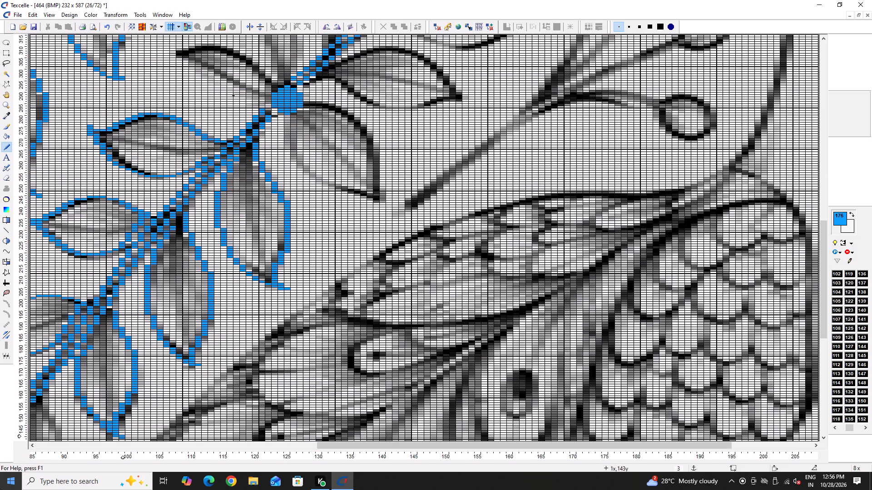
{"action": "scroll", "coordinate": [54, 353], "scroll_direction": "up", "scroll_amount": 6, "text": "ctrl"}
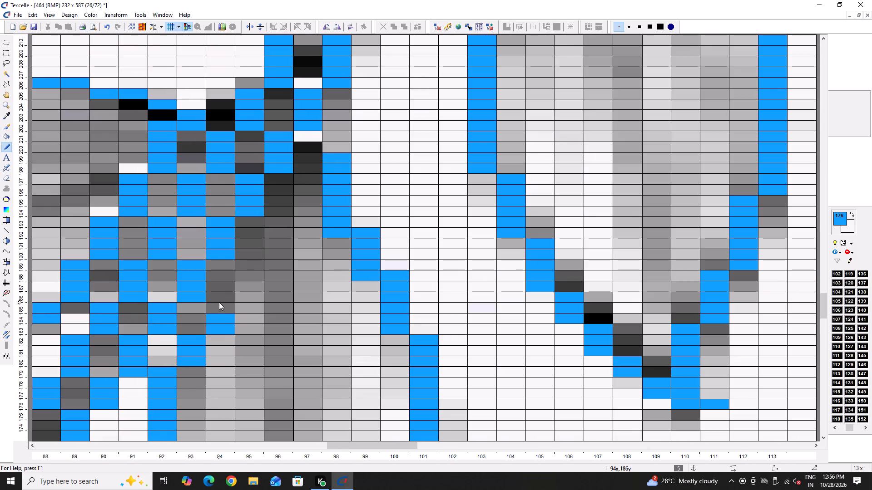
{"action": "left_click", "coordinate": [219, 302]}
{"action": "left_click_drag", "start_coordinate": [256, 261], "coordinate": [254, 289]}
{"action": "left_click", "coordinate": [254, 292]}
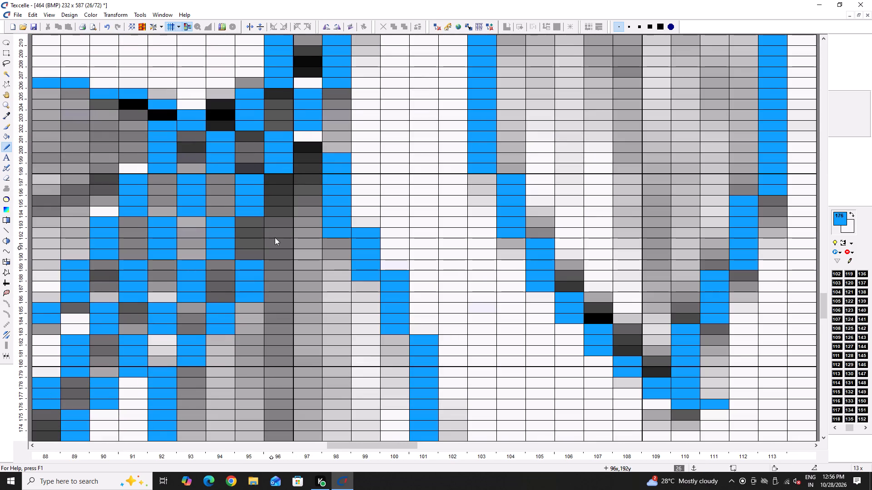
{"action": "left_click_drag", "start_coordinate": [276, 219], "coordinate": [274, 251]}
{"action": "left_click_drag", "start_coordinate": [312, 178], "coordinate": [312, 206]}
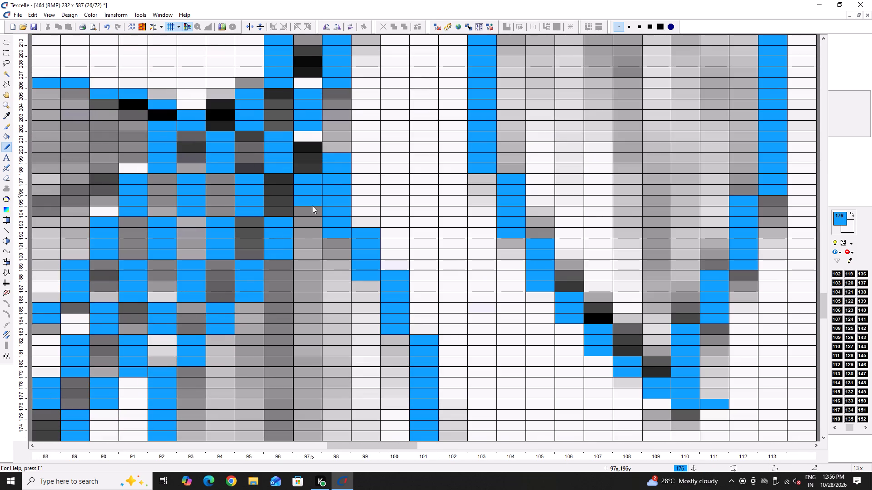
{"action": "left_click", "coordinate": [311, 212]}
Tidy the lowest leaf's right edge where it steps from column 78 to column 77 near row 127, filling blue and erasing excess cells.
{"action": "scroll", "coordinate": [307, 216], "scroll_direction": "down", "scroll_amount": 2, "text": "ctrl"}
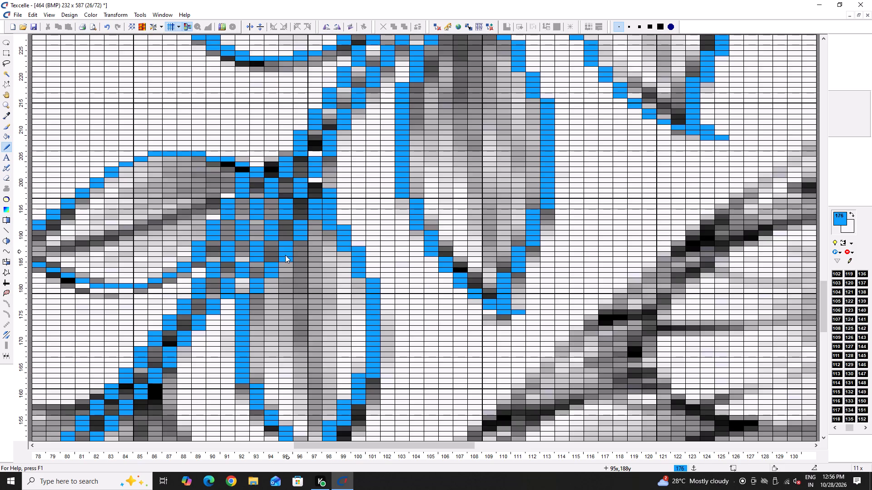
{"action": "scroll", "coordinate": [292, 251], "scroll_direction": "down", "scroll_amount": 4, "text": "ctrl"}
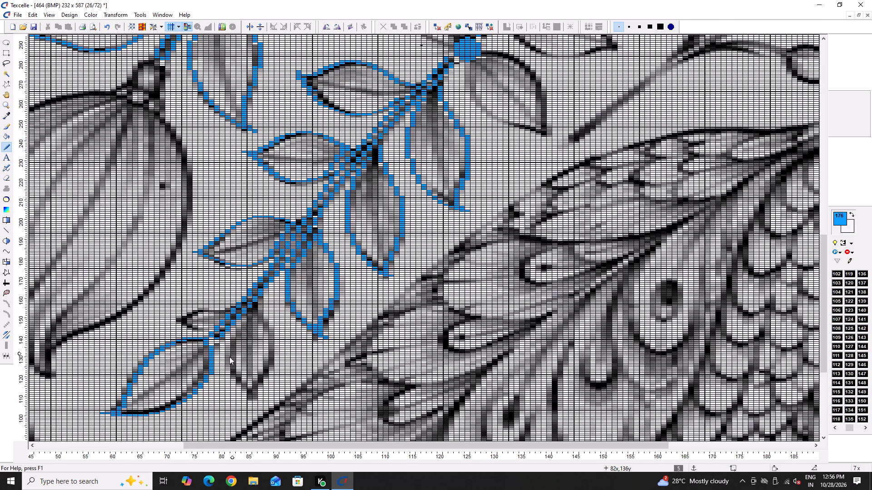
{"action": "scroll", "coordinate": [229, 357], "scroll_direction": "up", "scroll_amount": 4, "text": "ctrl"}
{"action": "scroll", "coordinate": [234, 348], "scroll_direction": "down", "scroll_amount": 2}
{"action": "left_click", "coordinate": [168, 292]}
{"action": "right_click", "coordinate": [184, 292]}
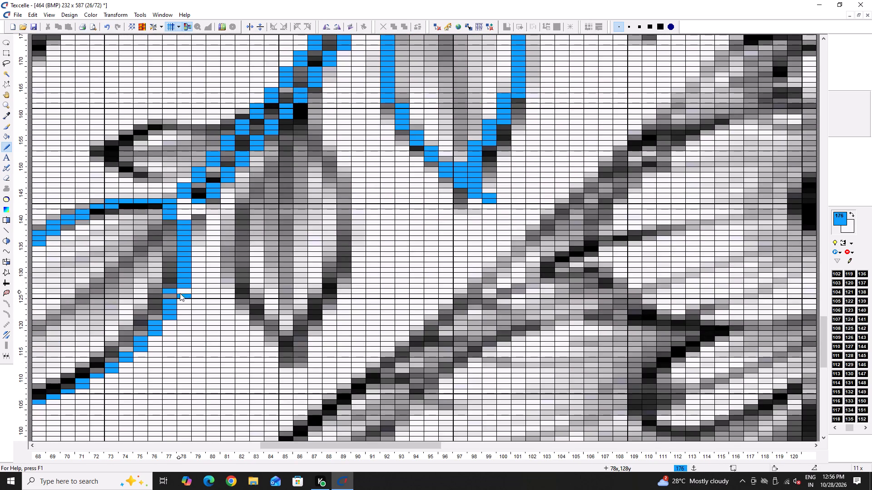
{"action": "left_click", "coordinate": [173, 294]}
{"action": "right_click", "coordinate": [172, 292]}
{"action": "right_click", "coordinate": [182, 295]}
{"action": "left_click", "coordinate": [182, 291]}
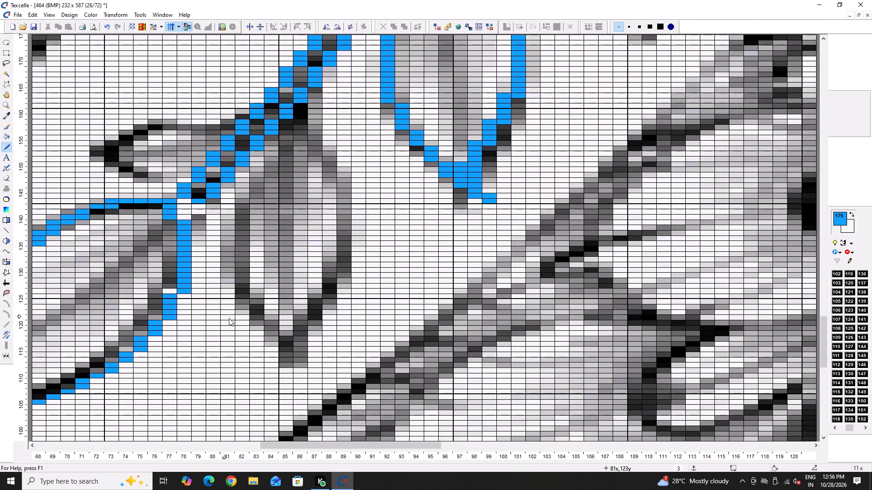
Trace the small lower hanging leaf's right edge freehand in blue 176 from column 87, row 163, via column 89 to its tip at column 85 near row 116.
{"action": "key", "text": "x"}
{"action": "scroll", "coordinate": [266, 311], "scroll_direction": "up", "scroll_amount": 1}
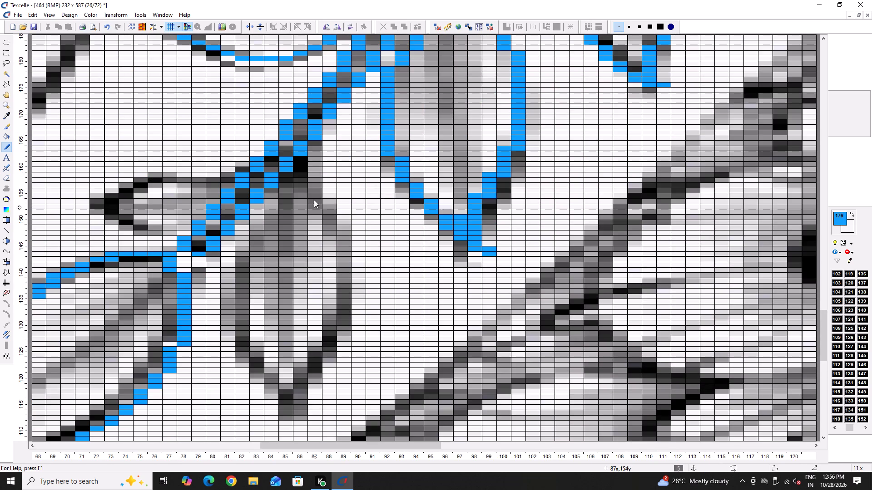
{"action": "left_click_drag", "start_coordinate": [314, 159], "coordinate": [349, 255]}
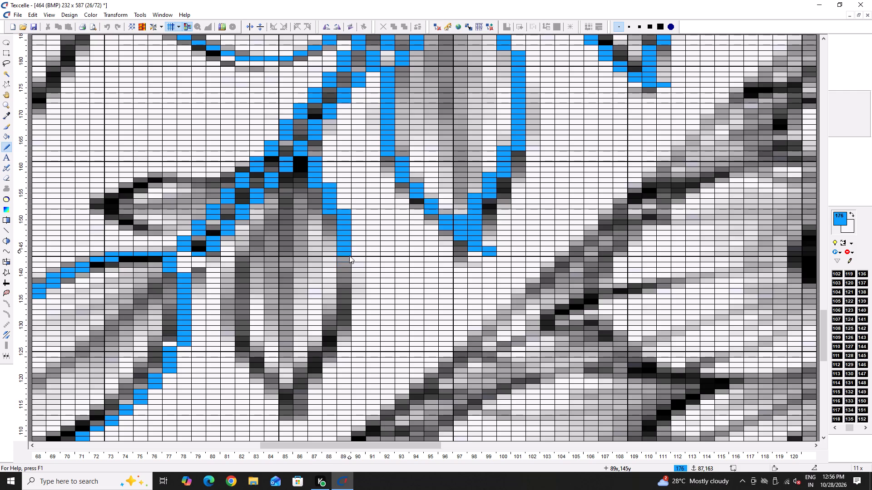
{"action": "left_click_drag", "start_coordinate": [349, 255], "coordinate": [290, 405]}
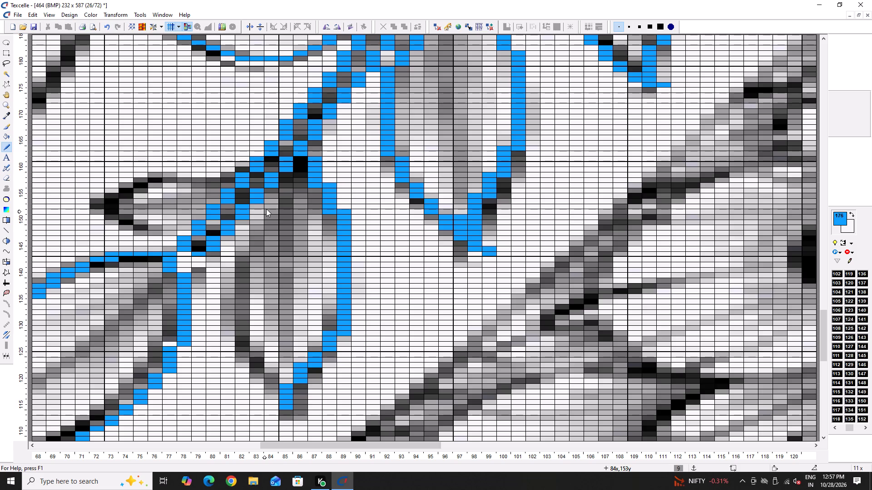
Trace the small hanging leaf's left edge with a blue 176 curve from column 85, row 157 to the tip near row 116, bowed out to column 81.
{"action": "key", "text": "y"}
{"action": "left_click", "coordinate": [282, 189]}
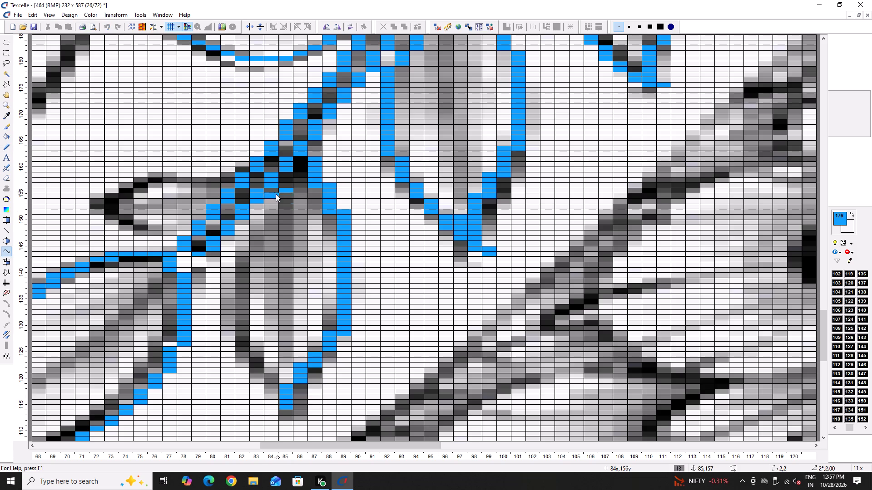
{"action": "left_click", "coordinate": [289, 400]}
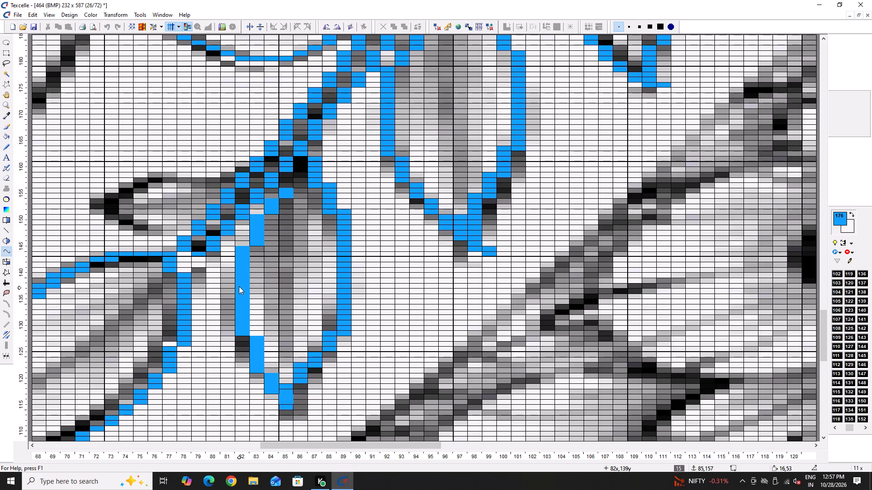
{"action": "left_click", "coordinate": [233, 289]}
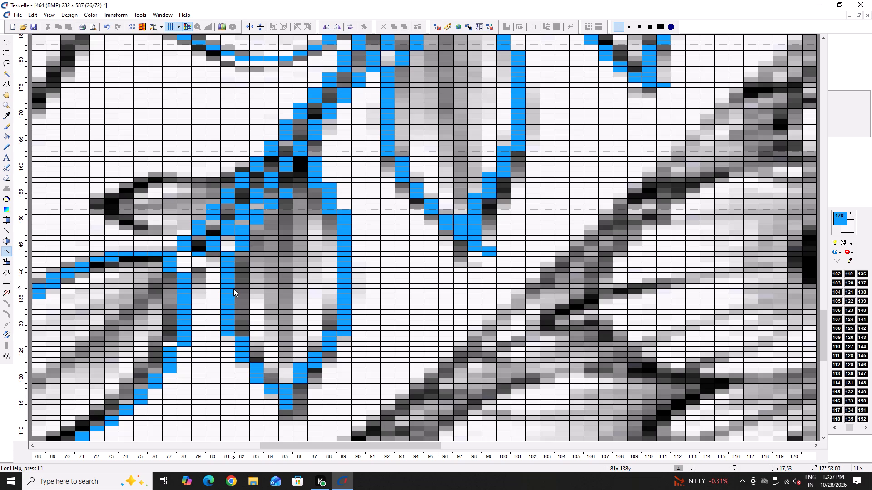
Clean up where the leaf's left edge meets the stem, erasing and refilling blue cells in columns 82–84, rows 148–153, as an even checker pattern.
{"action": "key", "text": "x"}
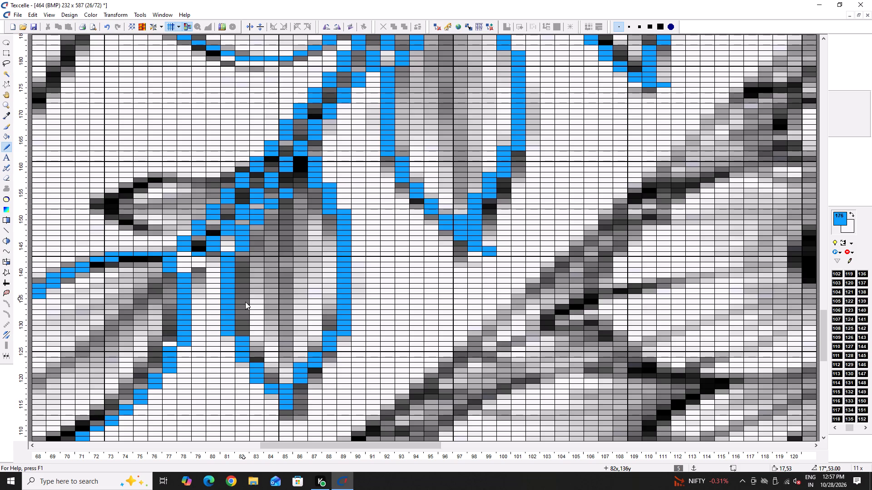
{"action": "key", "text": "x"}
{"action": "scroll", "coordinate": [241, 274], "scroll_direction": "up", "scroll_amount": 2, "text": "ctrl"}
{"action": "right_click", "coordinate": [246, 171]}
{"action": "right_click", "coordinate": [245, 179]}
{"action": "left_click", "coordinate": [273, 169]}
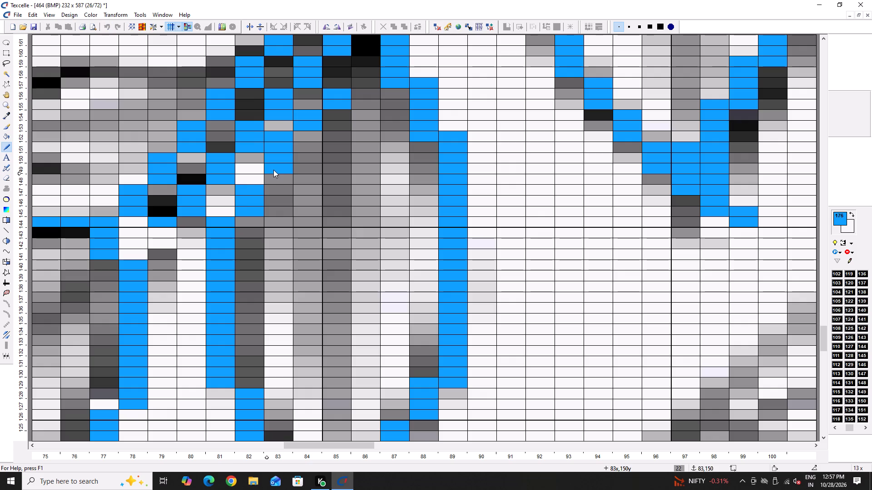
{"action": "left_click", "coordinate": [273, 171]}
{"action": "left_click", "coordinate": [273, 175]}
{"action": "right_click_drag", "start_coordinate": [275, 139], "coordinate": [275, 150]}
{"action": "left_click_drag", "start_coordinate": [301, 136], "coordinate": [302, 138]}
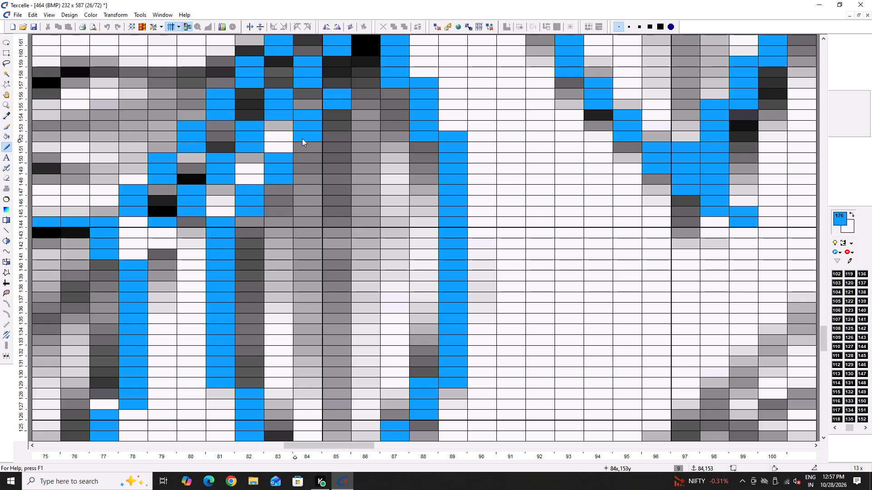
{"action": "left_click_drag", "start_coordinate": [302, 138], "coordinate": [302, 142]}
{"action": "left_click", "coordinate": [302, 142]}
Continue the blue checker through columns 84–86, rows 154–159, and clear column 87 at rows 157–159, filling column 88 at rows 158–159 instead.
{"action": "right_click", "coordinate": [301, 118]}
{"action": "right_click", "coordinate": [299, 118]}
{"action": "left_click", "coordinate": [347, 107]}
{"action": "left_click", "coordinate": [342, 111]}
{"action": "scroll", "coordinate": [365, 122], "scroll_direction": "up", "scroll_amount": 2}
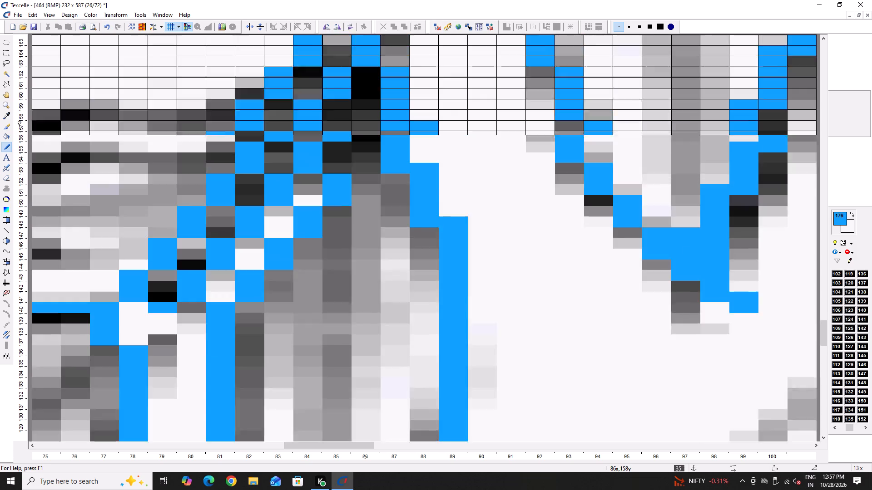
{"action": "scroll", "coordinate": [366, 127], "scroll_direction": "up", "scroll_amount": 1}
{"action": "left_click_drag", "start_coordinate": [365, 193], "coordinate": [365, 208]}
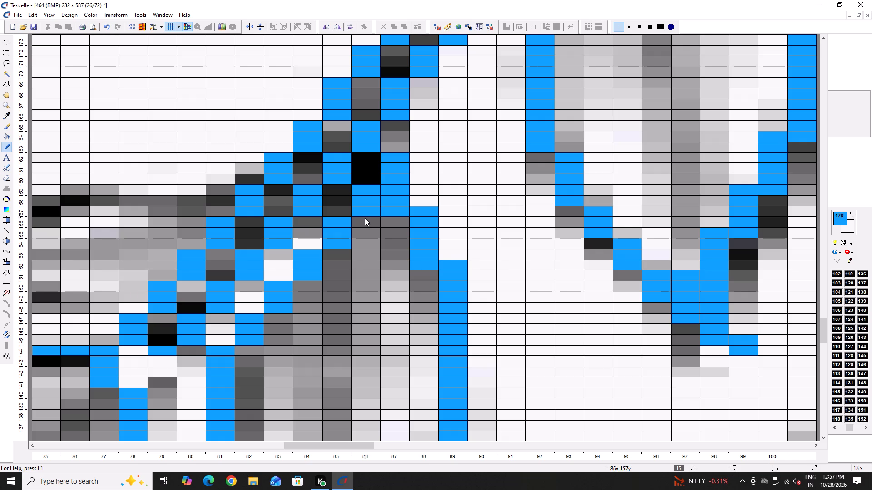
{"action": "right_click", "coordinate": [392, 211]}
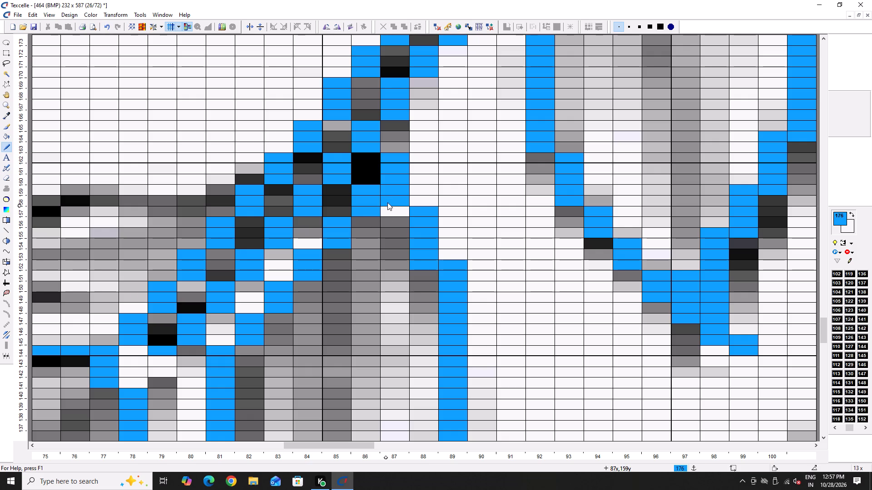
{"action": "right_click", "coordinate": [388, 201]}
{"action": "right_click", "coordinate": [393, 192]}
{"action": "left_click_drag", "start_coordinate": [419, 192], "coordinate": [419, 201]}
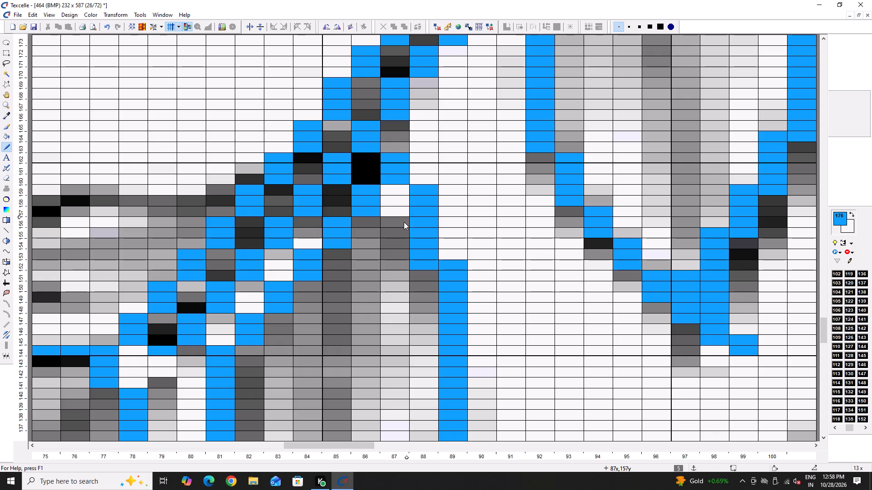
Smooth the lower right edge of the small hanging leaf into even blue steps across columns 87–89, rows 123–131, erasing the surplus cells.
{"action": "scroll", "coordinate": [390, 230], "scroll_direction": "down", "scroll_amount": 1, "text": "ctrl"}
{"action": "right_click", "coordinate": [418, 251]}
{"action": "scroll", "coordinate": [418, 253], "scroll_direction": "down", "scroll_amount": 3, "text": "ctrl"}
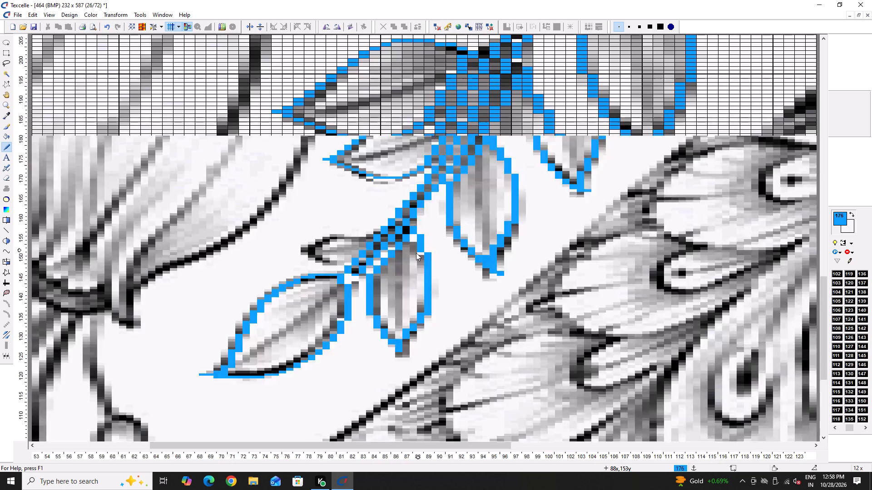
{"action": "scroll", "coordinate": [426, 323], "scroll_direction": "up", "scroll_amount": 5, "text": "ctrl"}
{"action": "right_click", "coordinate": [433, 272]}
{"action": "left_click", "coordinate": [402, 270]}
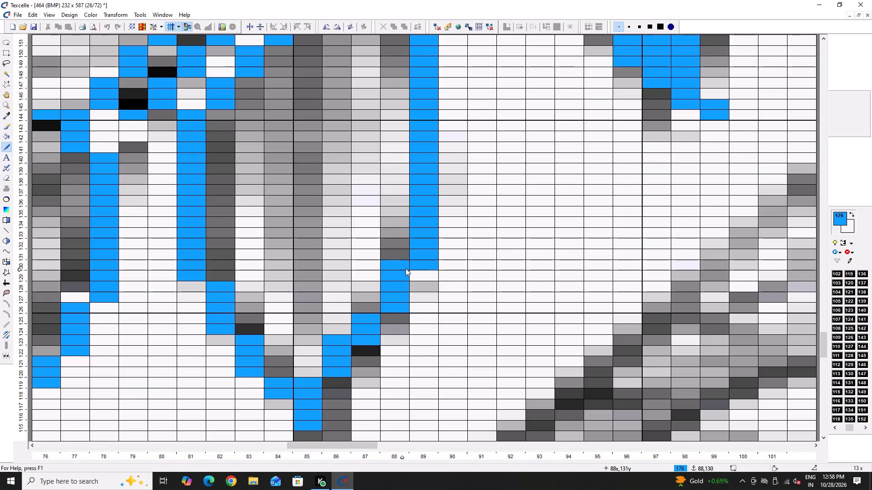
{"action": "right_click", "coordinate": [417, 263]}
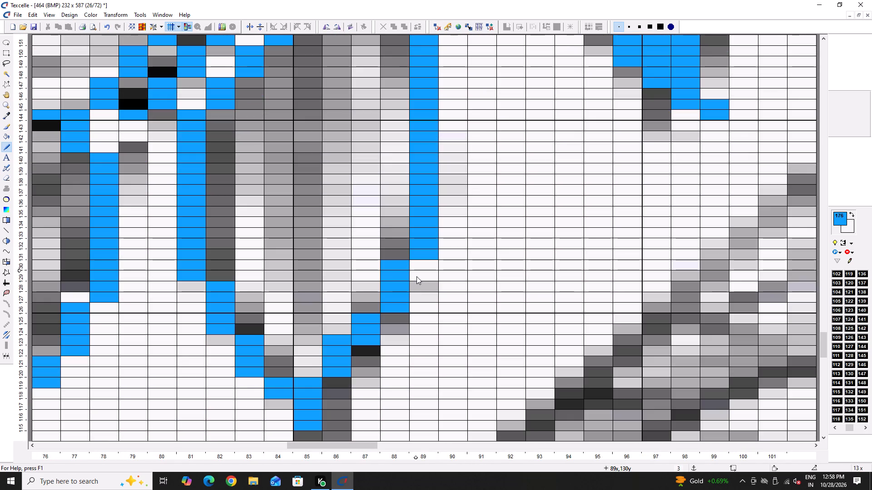
{"action": "right_click", "coordinate": [368, 342]}
{"action": "left_click", "coordinate": [370, 301]}
{"action": "right_click", "coordinate": [410, 300]}
{"action": "right_click", "coordinate": [386, 311]}
{"action": "left_click", "coordinate": [360, 305]}
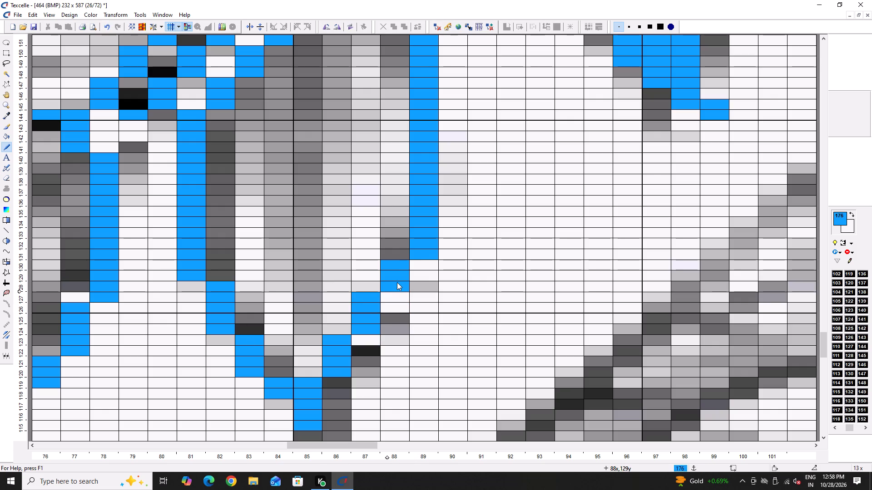
{"action": "left_click", "coordinate": [396, 259]}
{"action": "left_click", "coordinate": [399, 259]}
{"action": "right_click", "coordinate": [428, 258]}
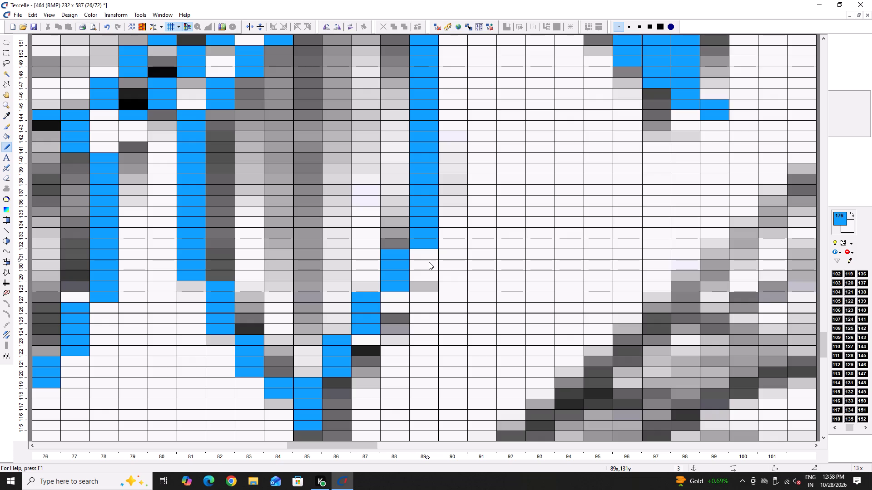
Draw the small left-pointing leaf's outline freehand in blue 176 from column 85 near row 175 to a tip at column 69, then back to the stem at column 81.
{"action": "scroll", "coordinate": [424, 278], "scroll_direction": "down", "scroll_amount": 4, "text": "ctrl"}
{"action": "scroll", "coordinate": [359, 239], "scroll_direction": "up", "scroll_amount": 1}
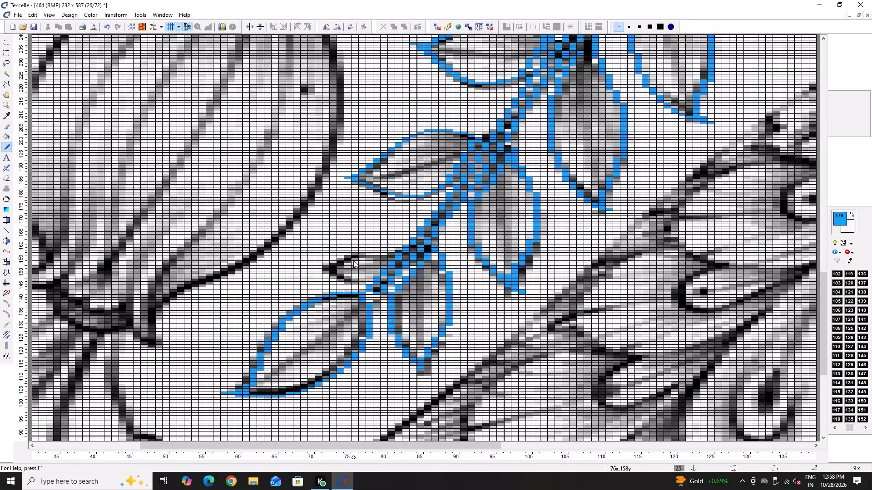
{"action": "key", "text": "x"}
{"action": "scroll", "coordinate": [293, 243], "scroll_direction": "up", "scroll_amount": 3, "text": "ctrl"}
{"action": "scroll", "coordinate": [591, 241], "scroll_direction": "down", "scroll_amount": 2, "text": "ctrl"}
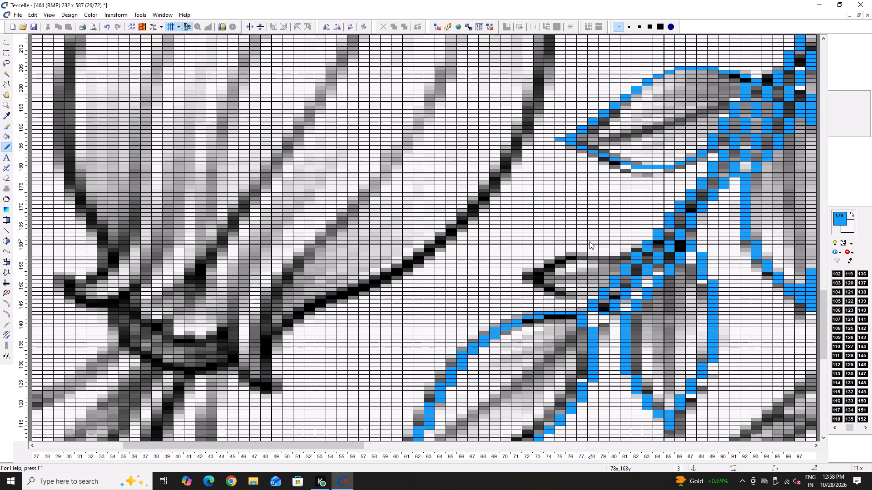
{"action": "key", "text": "Right"}
{"action": "key", "text": "Right"}
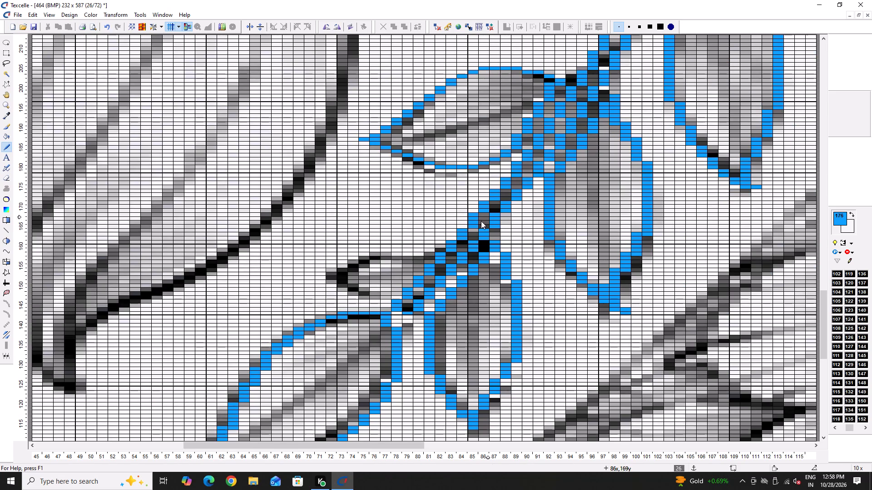
{"action": "scroll", "coordinate": [466, 227], "scroll_direction": "up", "scroll_amount": 1}
{"action": "scroll", "coordinate": [392, 277], "scroll_direction": "up", "scroll_amount": 1, "text": "ctrl"}
{"action": "left_click_drag", "start_coordinate": [510, 231], "coordinate": [473, 254]}
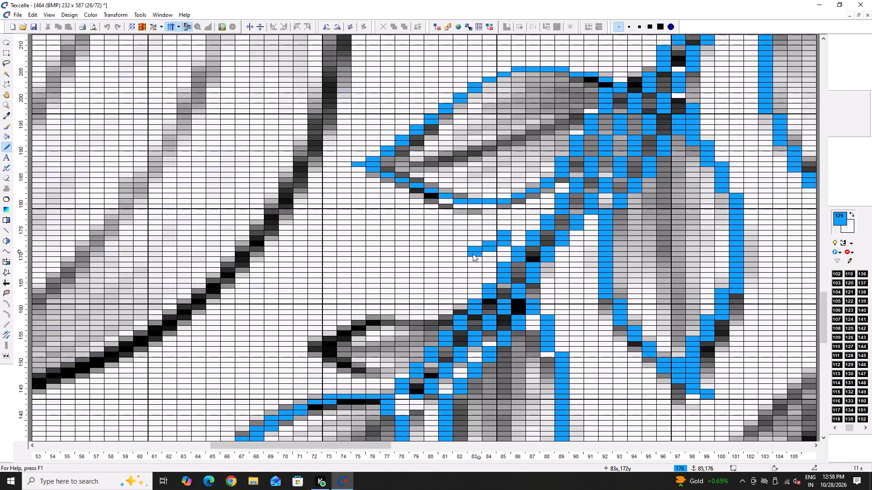
{"action": "left_click_drag", "start_coordinate": [473, 254], "coordinate": [296, 323]}
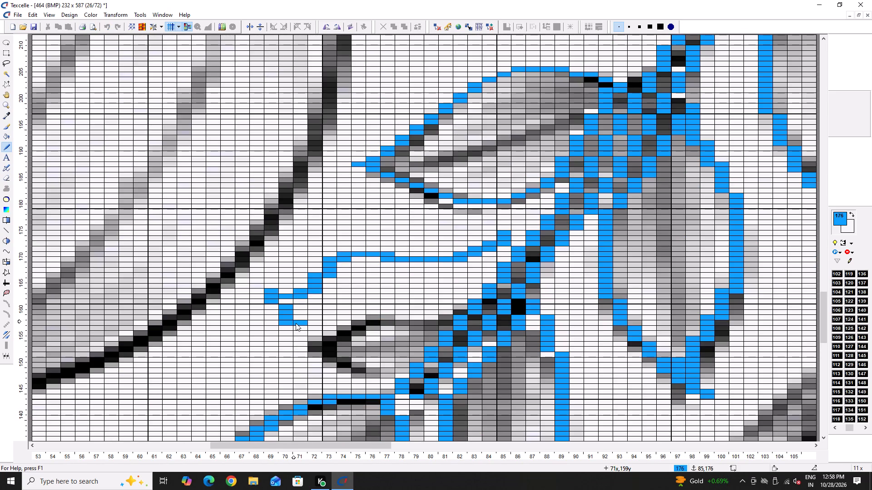
{"action": "left_click_drag", "start_coordinate": [296, 323], "coordinate": [436, 329]}
Close the small left-pointing leaf's lower edge at the stem and thin it to even blue steps across columns 78–81, rows 156–160.
{"action": "double_click", "coordinate": [441, 325]}
{"action": "right_click", "coordinate": [441, 327]}
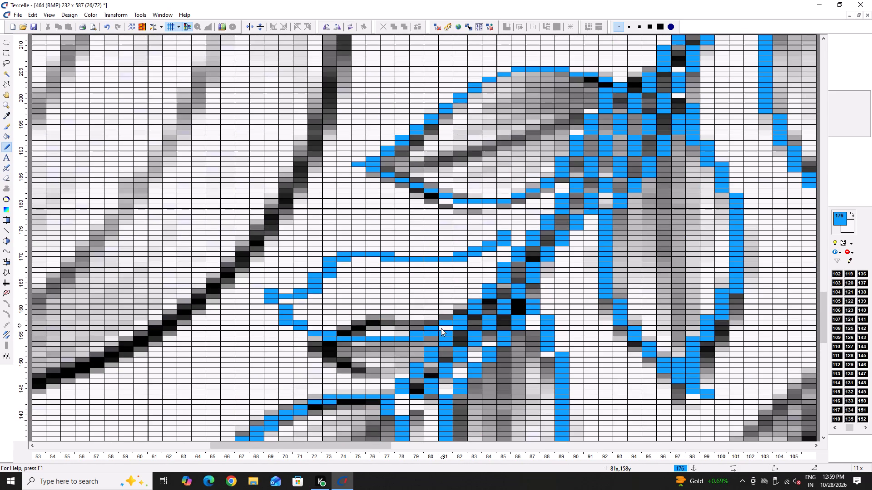
{"action": "right_click", "coordinate": [432, 336]}
{"action": "right_click", "coordinate": [433, 331]}
{"action": "right_click", "coordinate": [417, 337]}
{"action": "left_click", "coordinate": [406, 335]}
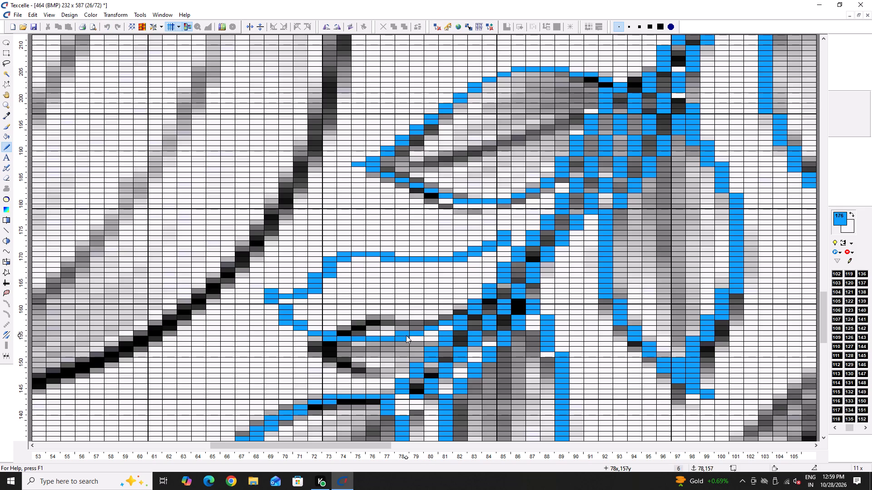
{"action": "right_click", "coordinate": [406, 337]}
{"action": "left_click", "coordinate": [418, 327]}
{"action": "right_click", "coordinate": [417, 334]}
{"action": "left_click", "coordinate": [436, 323]}
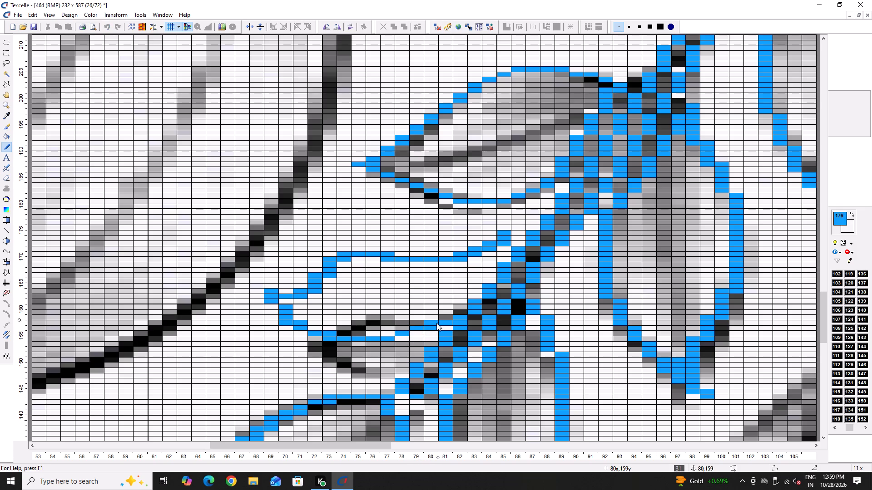
{"action": "left_click", "coordinate": [446, 317]}
{"action": "right_click", "coordinate": [443, 323]}
{"action": "right_click", "coordinate": [436, 328]}
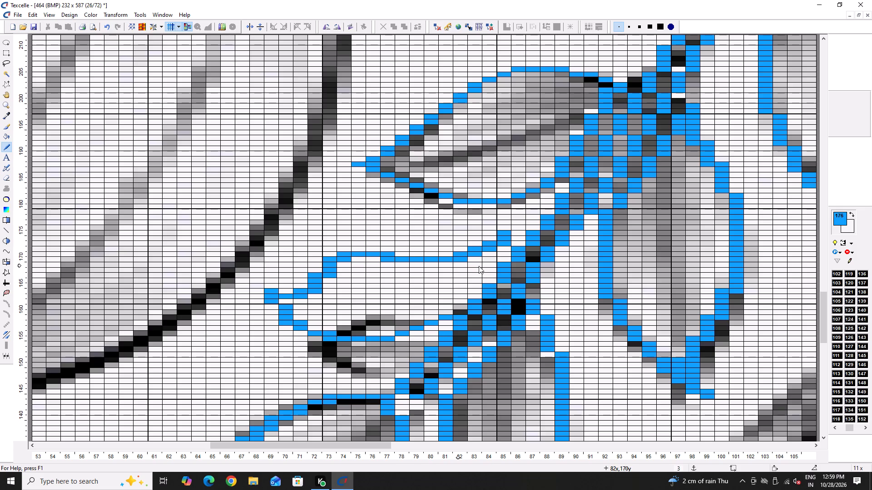
Fill blue 176 cells stepping up the stem side of the small leaf's base, columns 81–84, from row 161 to about row 173.
{"action": "double_click", "coordinate": [446, 311]}
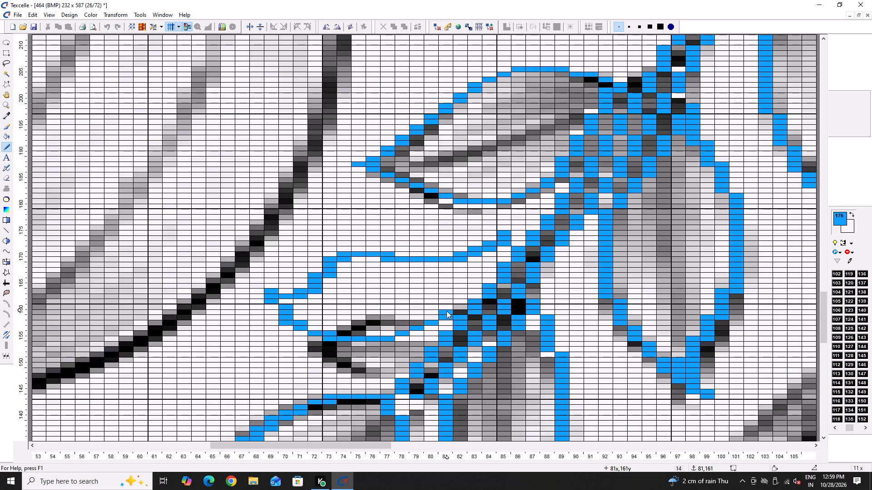
{"action": "right_click", "coordinate": [448, 313]}
{"action": "left_click", "coordinate": [436, 315]}
{"action": "left_click", "coordinate": [441, 313]}
{"action": "left_click", "coordinate": [446, 308]}
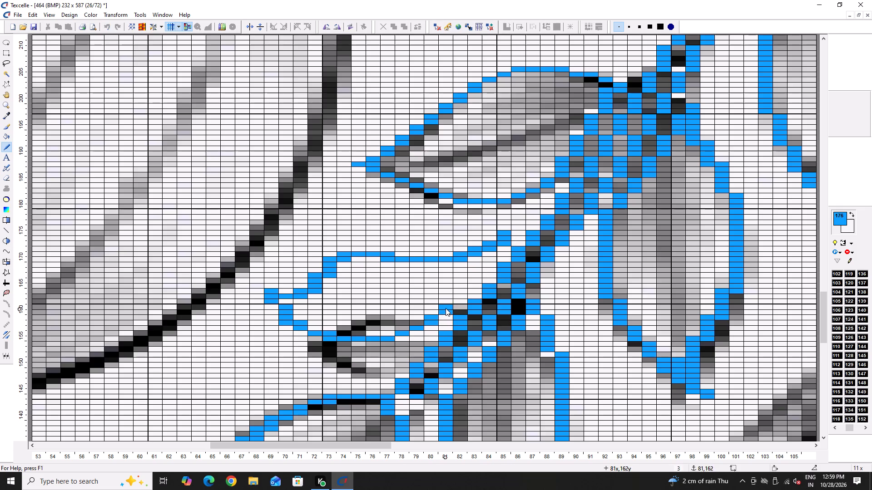
{"action": "left_click", "coordinate": [451, 302]}
{"action": "left_click_drag", "start_coordinate": [458, 295], "coordinate": [458, 291]}
{"action": "left_click", "coordinate": [458, 291]}
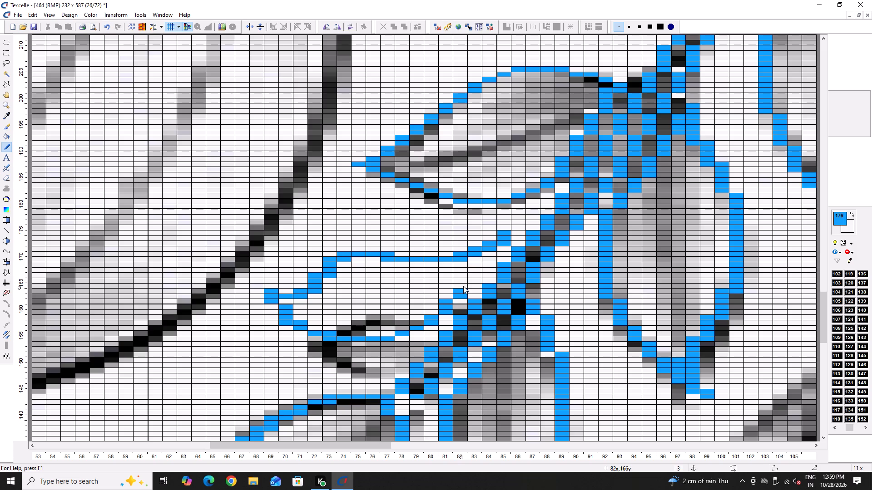
{"action": "left_click", "coordinate": [463, 286]}
{"action": "left_click_drag", "start_coordinate": [475, 278], "coordinate": [478, 269]}
{"action": "left_click_drag", "start_coordinate": [474, 264], "coordinate": [480, 255]}
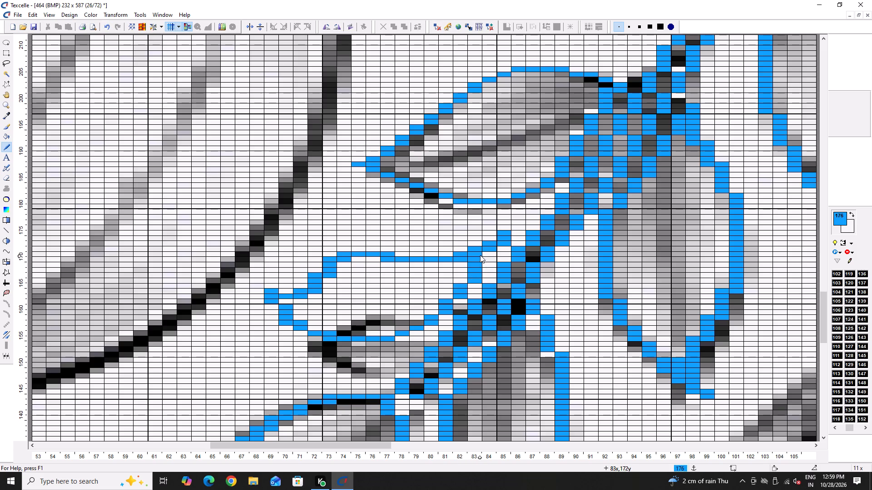
{"action": "left_click_drag", "start_coordinate": [490, 258], "coordinate": [493, 252]}
{"action": "left_click", "coordinate": [493, 252]}
Smooth the small leaf's upper edge across columns 71–78, rows 164–172, erasing surplus cells, and add a blue cell above the tip at column 69.
{"action": "right_click", "coordinate": [314, 274]}
{"action": "right_click", "coordinate": [325, 263]}
{"action": "right_click", "coordinate": [333, 257]}
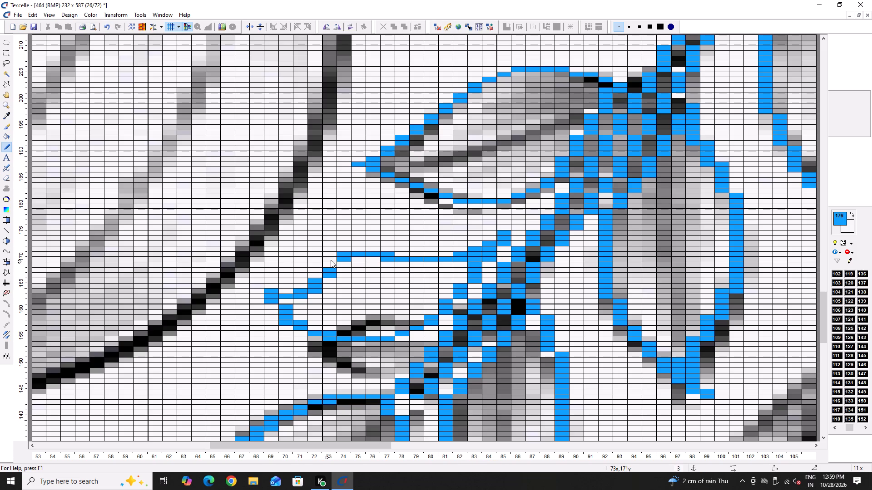
{"action": "left_click", "coordinate": [330, 265]}
{"action": "right_click", "coordinate": [343, 251]}
{"action": "right_click", "coordinate": [343, 251]}
{"action": "left_click_drag", "start_coordinate": [359, 257], "coordinate": [379, 257]}
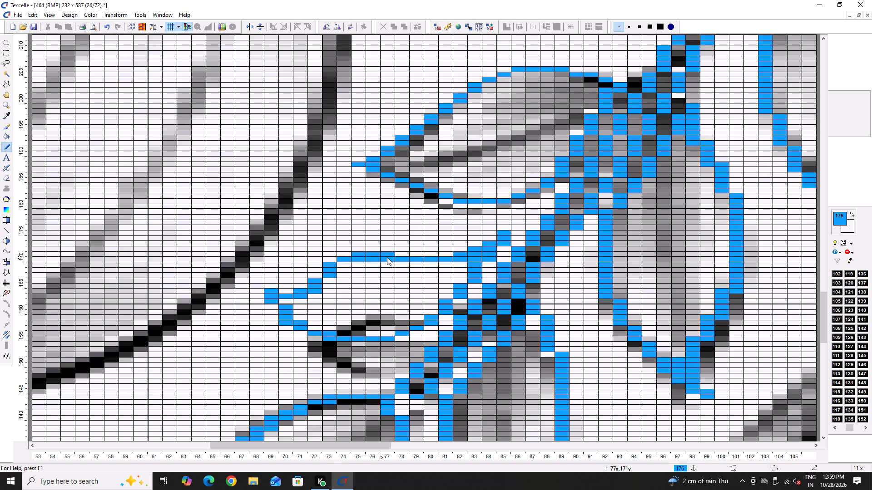
{"action": "left_click_drag", "start_coordinate": [390, 256], "coordinate": [403, 255]}
{"action": "right_click_drag", "start_coordinate": [399, 259], "coordinate": [362, 259]}
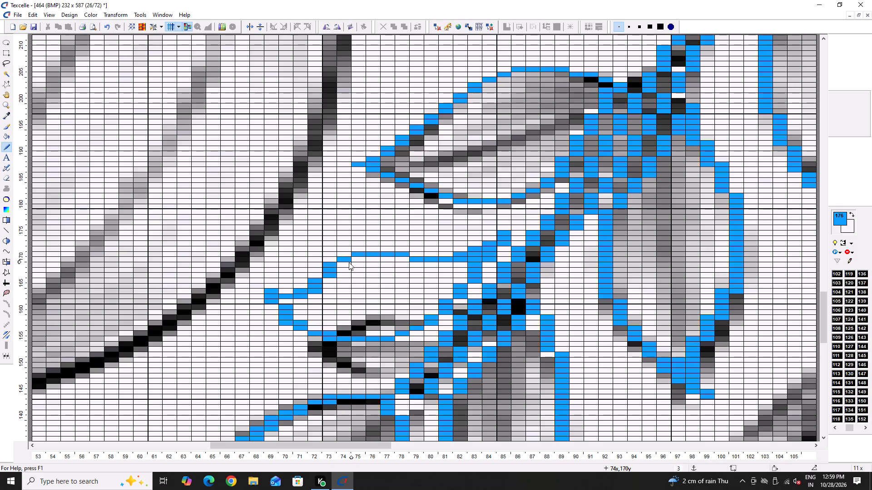
{"action": "left_click", "coordinate": [270, 286]}
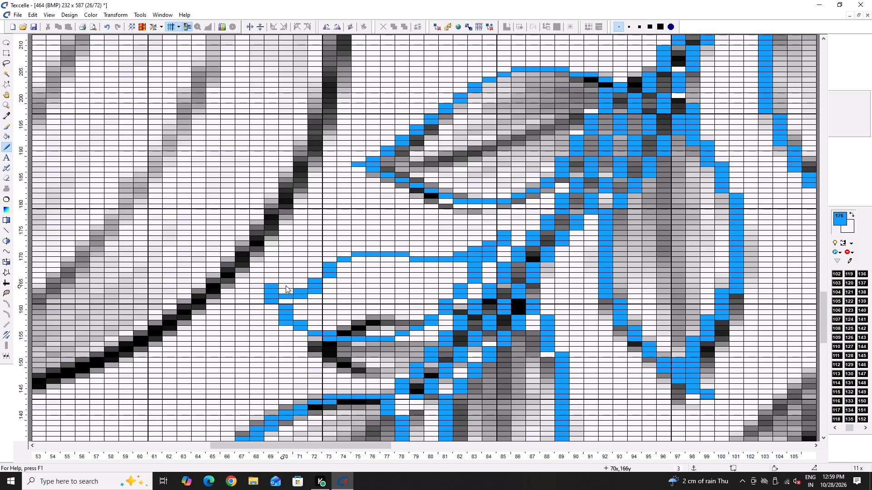
{"action": "left_click", "coordinate": [340, 268]}
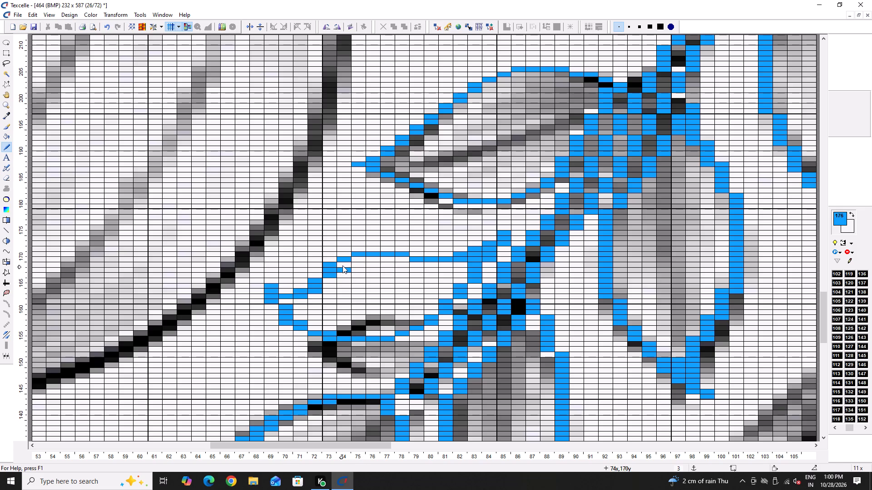
{"action": "left_click", "coordinate": [342, 265]}
{"action": "right_click", "coordinate": [342, 269]}
{"action": "right_click", "coordinate": [331, 266]}
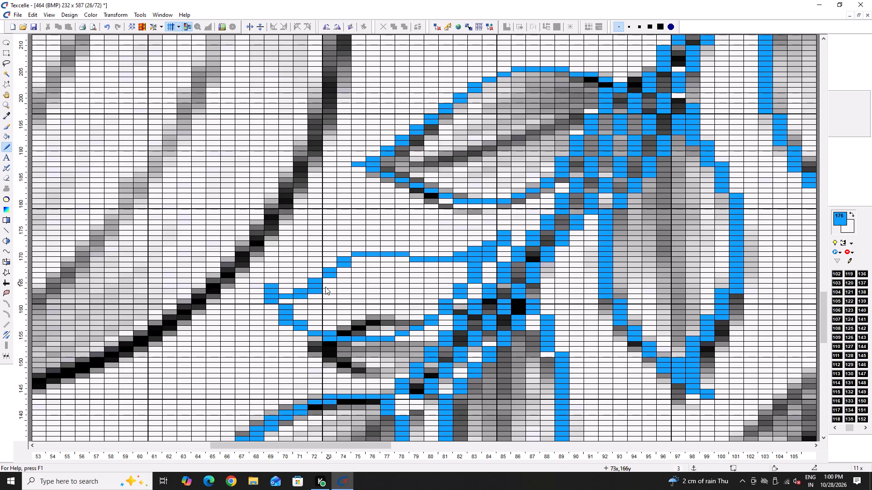
{"action": "right_click", "coordinate": [319, 290]}
{"action": "right_click", "coordinate": [305, 298]}
{"action": "right_click", "coordinate": [305, 298]}
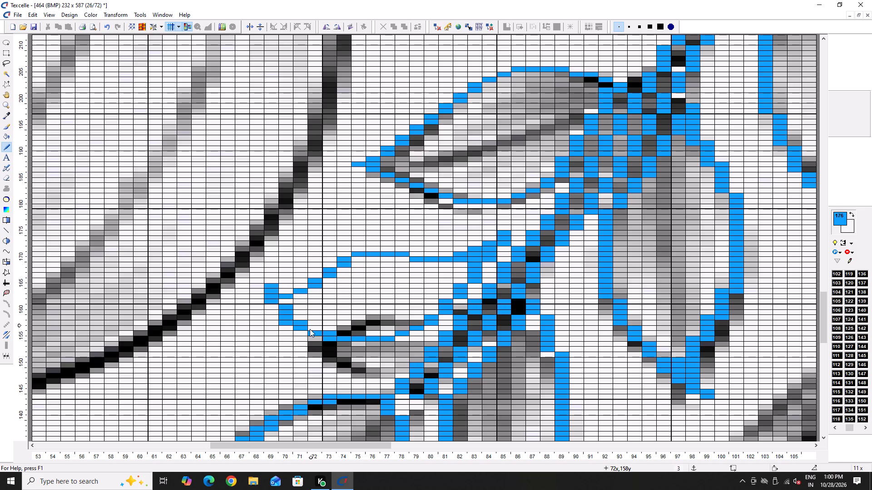
Erase the surplus blue cells on the small leaf's lower edge near the tip, columns 70–73, rows 155–160.
{"action": "right_click", "coordinate": [291, 326]}
{"action": "right_click", "coordinate": [287, 324]}
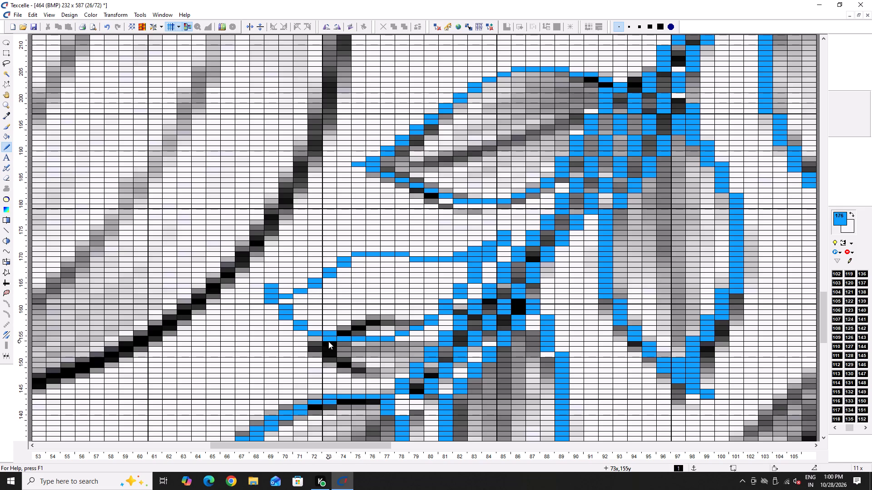
{"action": "right_click", "coordinate": [328, 341]}
{"action": "right_click", "coordinate": [328, 341]}
{"action": "right_click", "coordinate": [331, 338]}
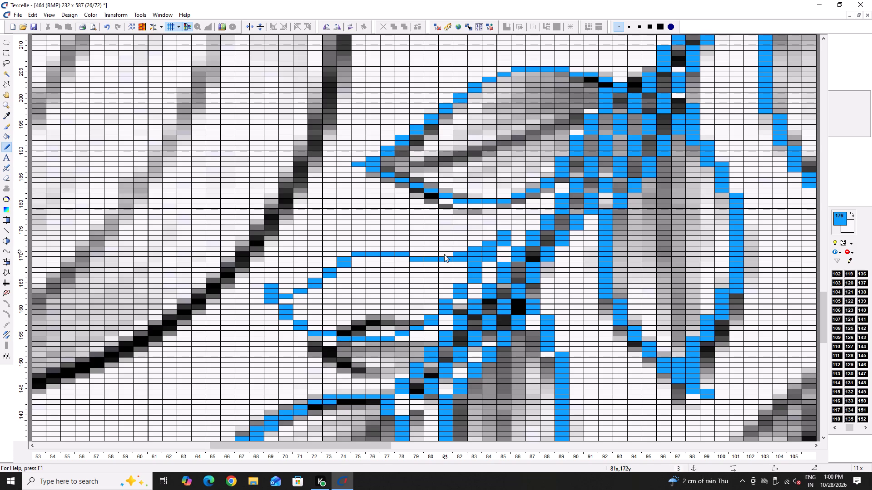
Fill the dark gap in the lowest leaf's upper edge with blue 176, columns 74–77, and join it to the stem near column 78.
{"action": "scroll", "coordinate": [577, 250], "scroll_direction": "up", "scroll_amount": 1}
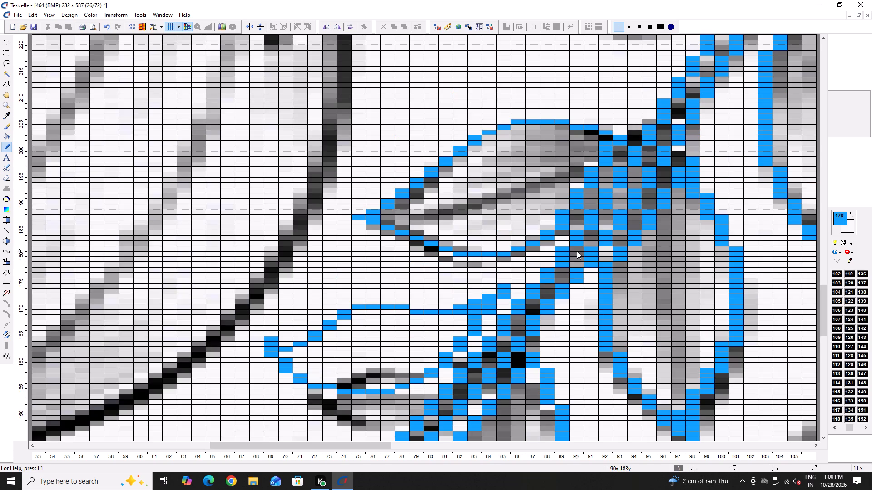
{"action": "type", "text": "--"}
{"action": "key", "text": "minus"}
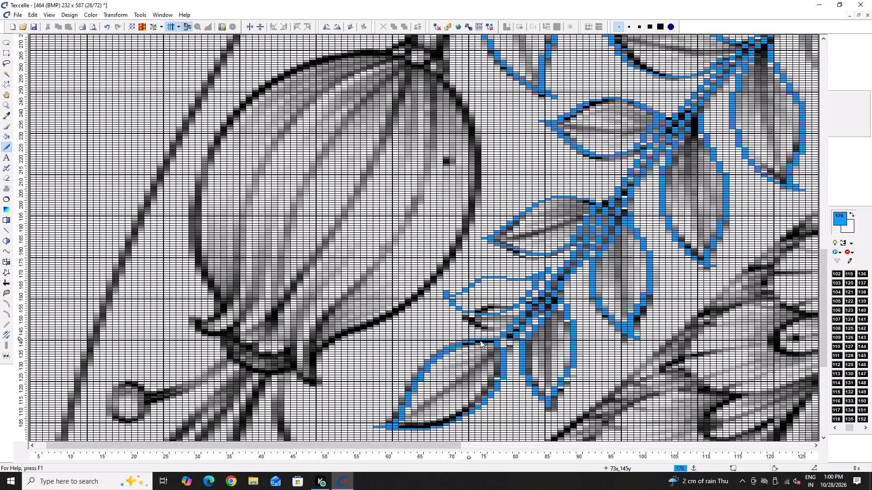
{"action": "left_click_drag", "start_coordinate": [477, 340], "coordinate": [495, 341]}
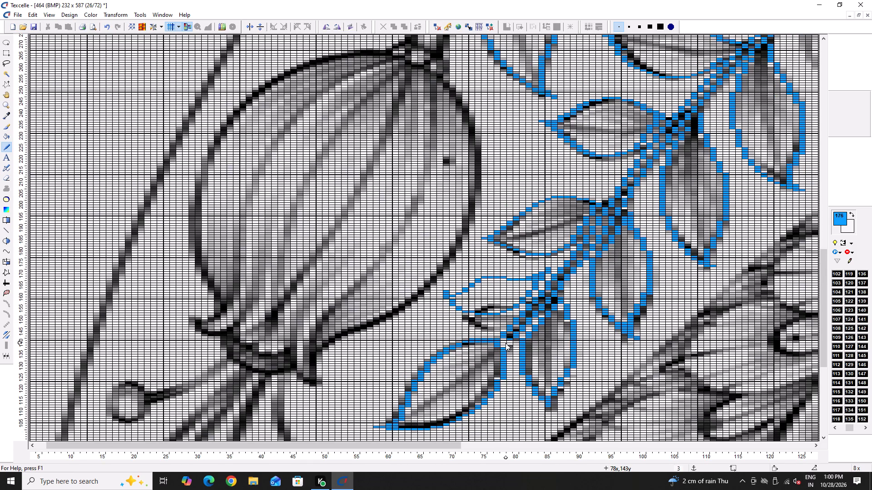
{"action": "left_click", "coordinate": [505, 344]}
{"action": "left_click", "coordinate": [505, 347]}
{"action": "left_click", "coordinate": [502, 342]}
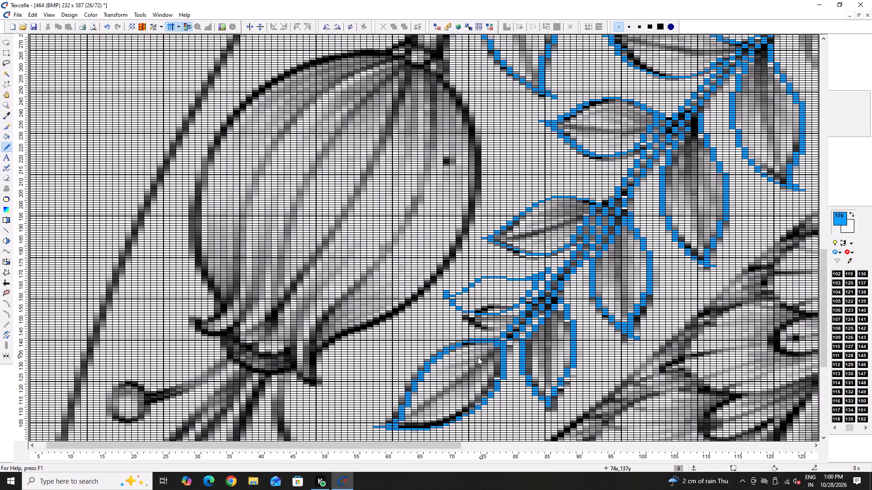
Outline the leaf hanging below the solid blue node in blue 176, from column 125, row 283, to the tip at column 139, row 247, and back up.
{"action": "key", "text": "Right"}
{"action": "key", "text": "Right"}
{"action": "scroll", "coordinate": [642, 331], "scroll_direction": "up", "scroll_amount": 3}
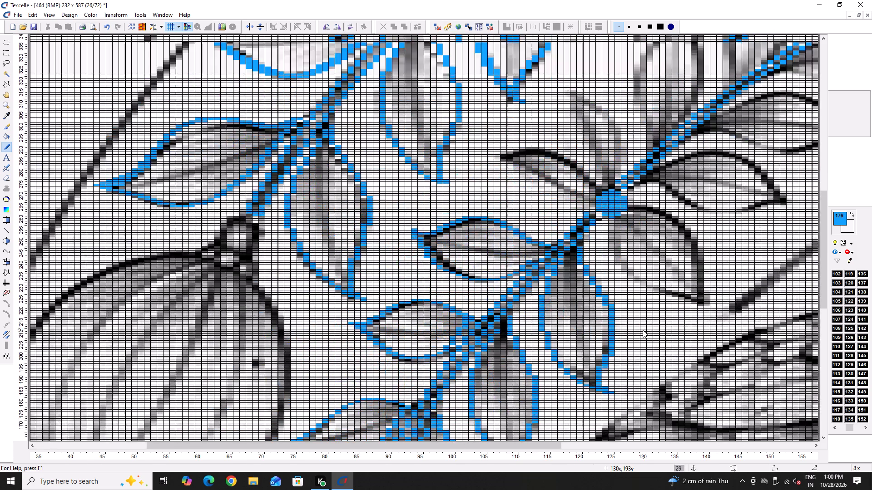
{"action": "scroll", "coordinate": [643, 330], "scroll_direction": "up", "scroll_amount": 2}
{"action": "key", "text": "Right"}
{"action": "type", "text": "++"}
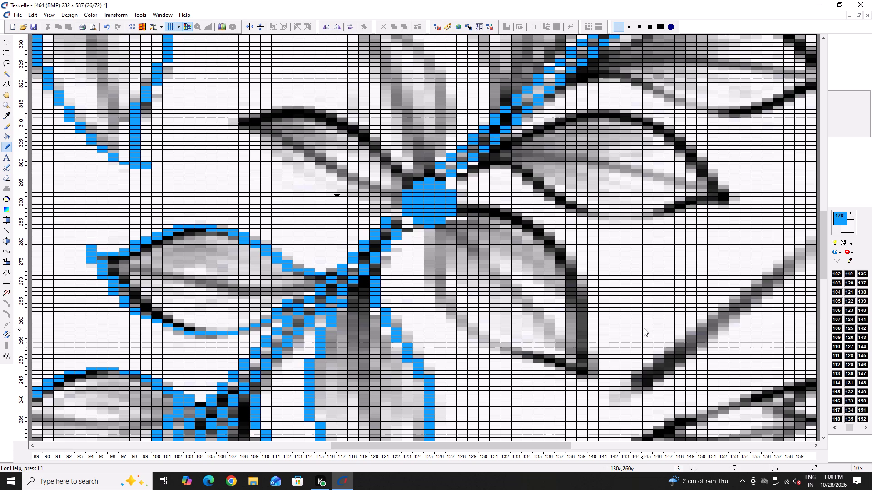
{"action": "left_click_drag", "start_coordinate": [431, 236], "coordinate": [431, 274]}
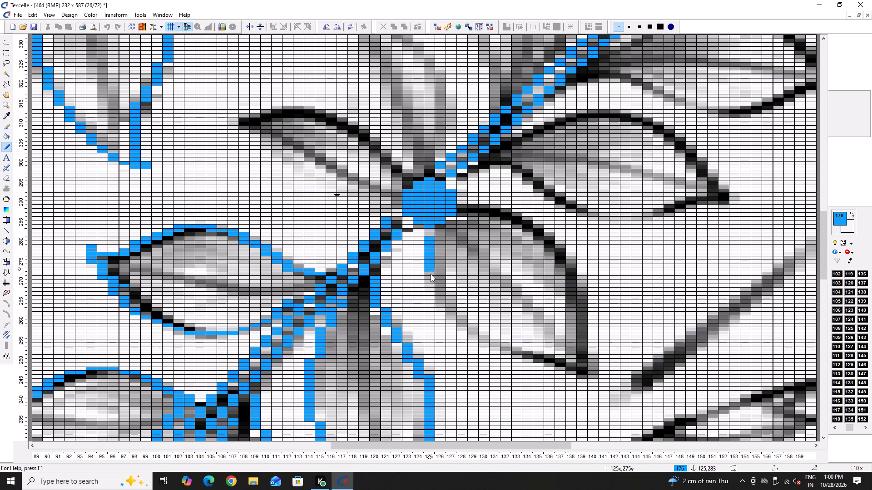
{"action": "left_click_drag", "start_coordinate": [431, 274], "coordinate": [584, 381]}
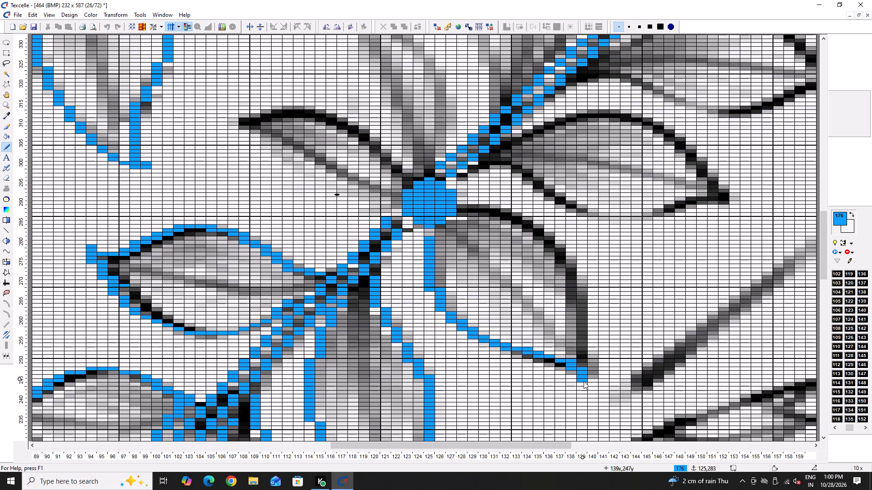
{"action": "left_click_drag", "start_coordinate": [584, 381], "coordinate": [525, 221]}
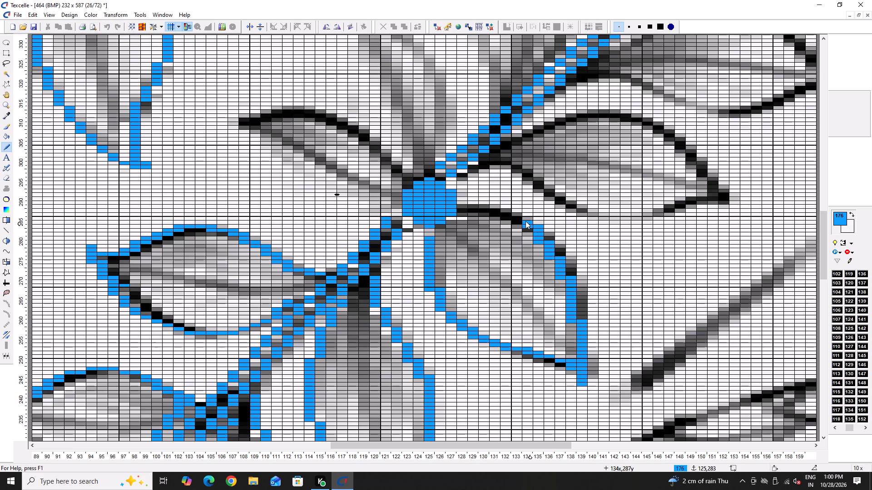
{"action": "left_click_drag", "start_coordinate": [525, 221], "coordinate": [475, 208]}
Thicken the right edge of the leaf below the node with blue cells in columns 138–139, rows 260–276, and tidy its upper corner.
{"action": "left_click_drag", "start_coordinate": [570, 266], "coordinate": [570, 276]}
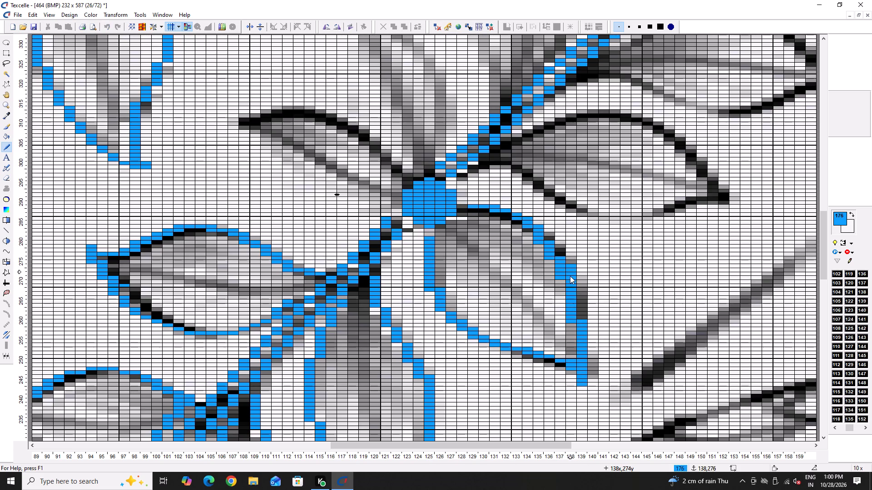
{"action": "left_click_drag", "start_coordinate": [570, 276], "coordinate": [570, 276]}
{"action": "left_click_drag", "start_coordinate": [580, 286], "coordinate": [579, 324]}
{"action": "right_click", "coordinate": [573, 268]}
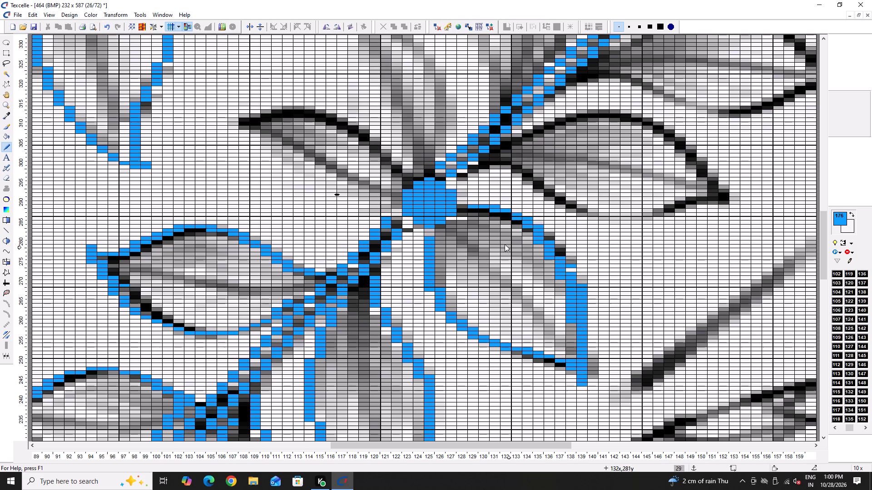
{"action": "right_click", "coordinate": [568, 265]}
{"action": "right_click", "coordinate": [569, 266]}
{"action": "right_click", "coordinate": [569, 266]}
{"action": "left_click", "coordinate": [569, 271]}
Close the leaf's base under the solid blue node with a stepped blue line across columns 125–129, rows 284–290.
{"action": "scroll", "coordinate": [470, 269], "scroll_direction": "up", "scroll_amount": 2}
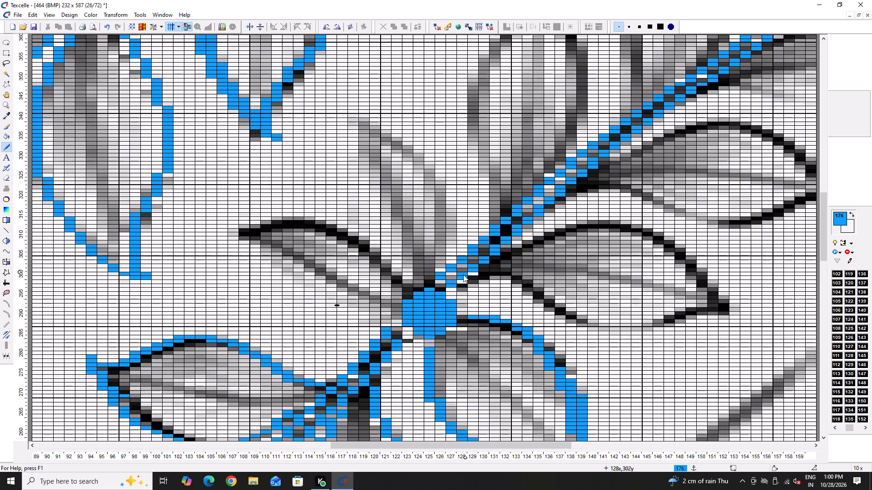
{"action": "left_click", "coordinate": [440, 347]}
{"action": "left_click", "coordinate": [444, 344]}
{"action": "left_click", "coordinate": [448, 341]}
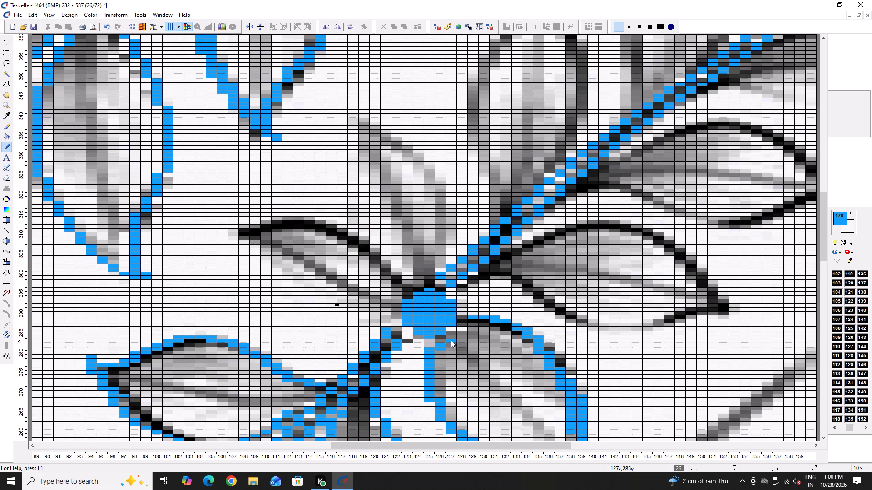
{"action": "left_click", "coordinate": [461, 338]}
{"action": "left_click", "coordinate": [462, 333]}
{"action": "left_click_drag", "start_coordinate": [470, 318], "coordinate": [470, 325]}
{"action": "left_click", "coordinate": [453, 336]}
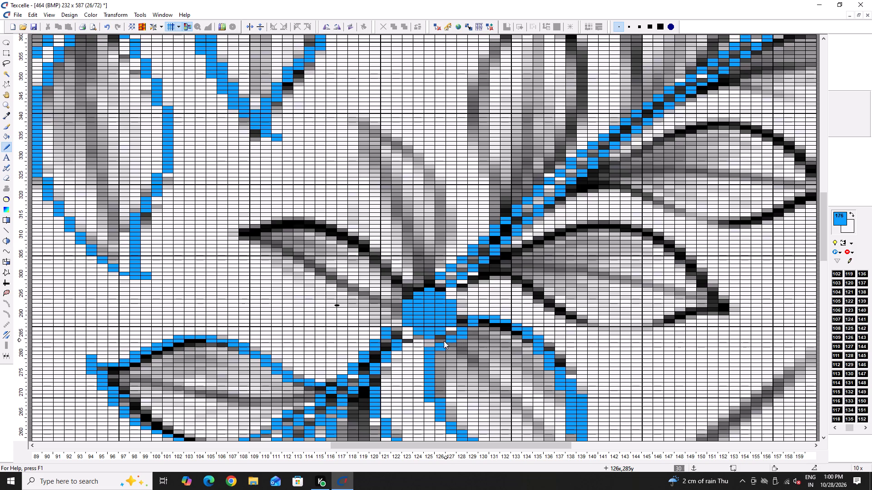
{"action": "left_click", "coordinate": [444, 341]}
{"action": "double_click", "coordinate": [432, 344]}
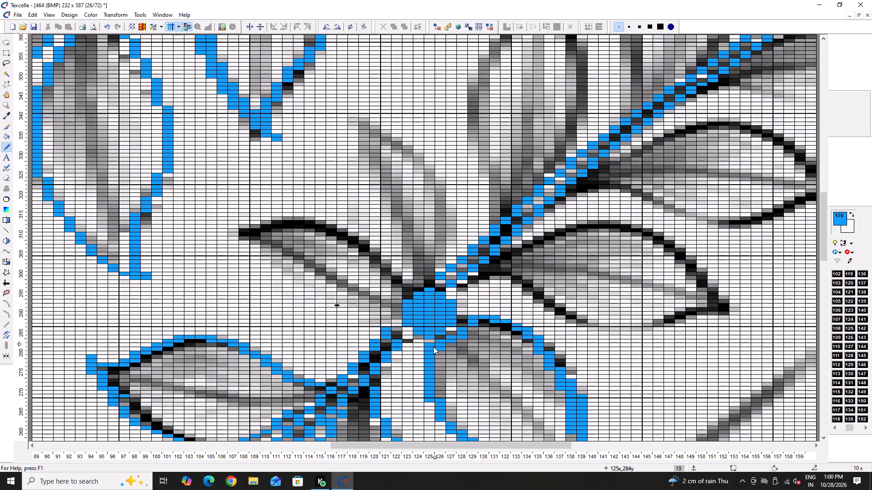
Outline the first leaf beyond the solid node in blue 176, from column 130, row 302, around the tip near column 152, row 291, back to the stem.
{"action": "key", "text": "Right"}
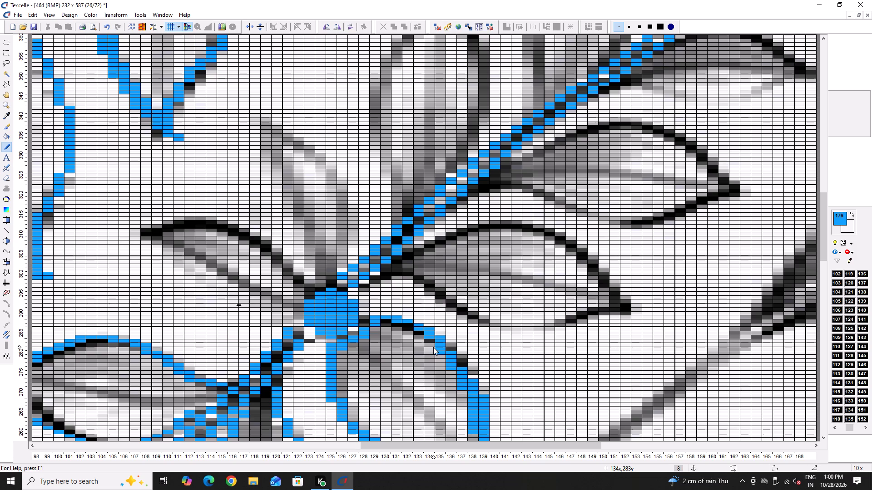
{"action": "left_click_drag", "start_coordinate": [383, 274], "coordinate": [431, 287]}
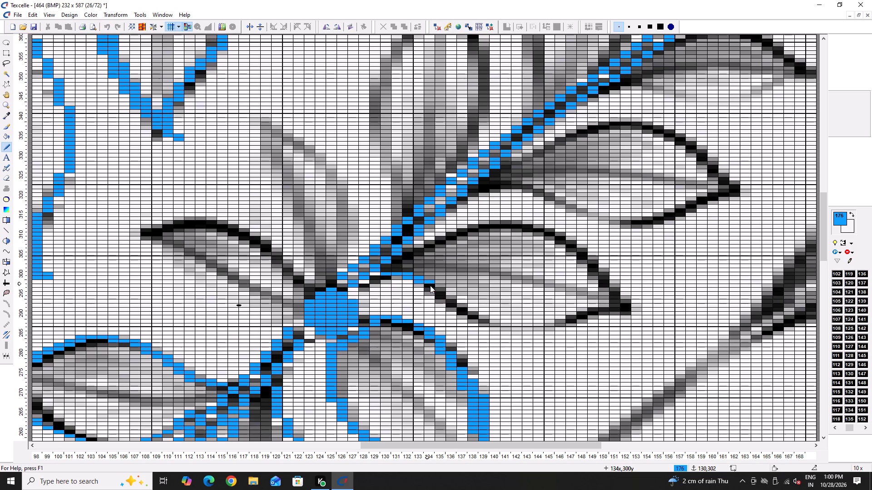
{"action": "left_click_drag", "start_coordinate": [431, 287], "coordinate": [623, 316]}
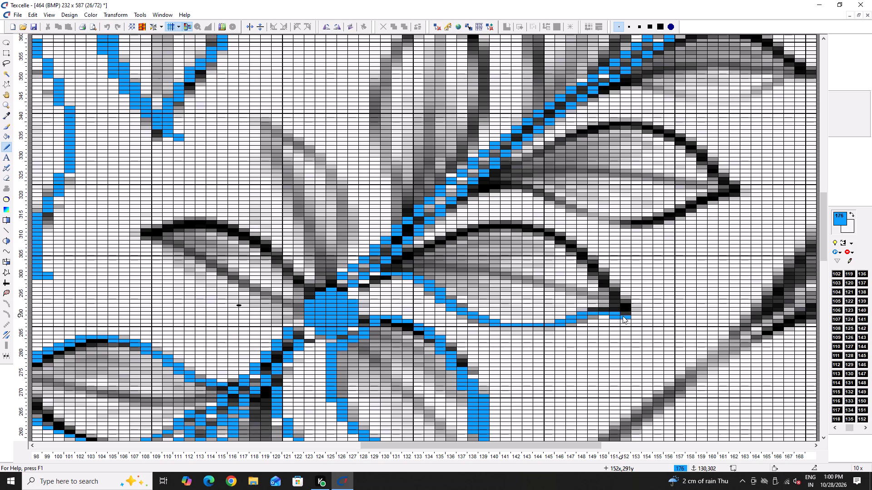
{"action": "left_click_drag", "start_coordinate": [623, 316], "coordinate": [570, 247]}
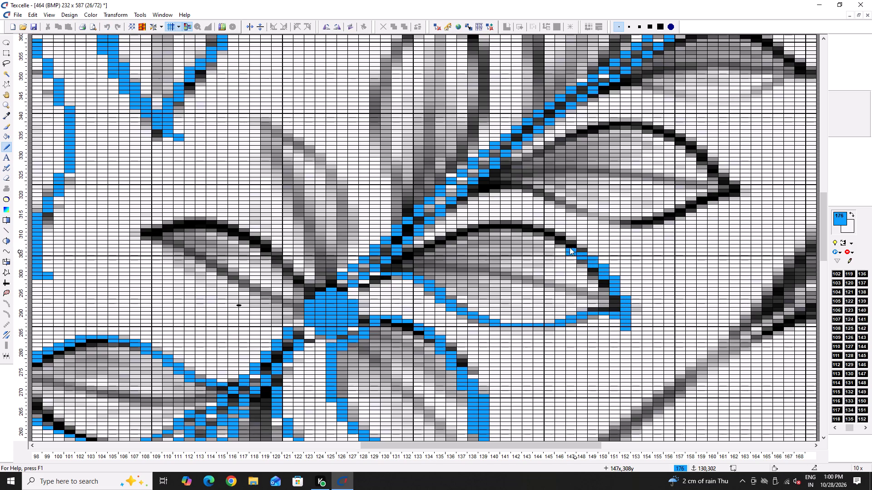
{"action": "left_click_drag", "start_coordinate": [570, 247], "coordinate": [414, 251]}
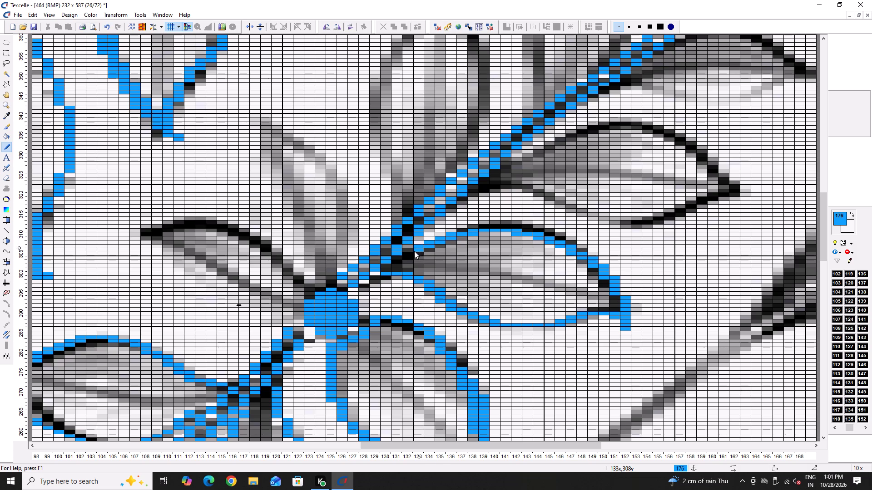
{"action": "left_click", "coordinate": [414, 251]}
{"action": "left_click_drag", "start_coordinate": [410, 258], "coordinate": [402, 263]}
{"action": "double_click", "coordinate": [402, 263]}
{"action": "left_click", "coordinate": [395, 269]}
{"action": "left_click", "coordinate": [417, 254]}
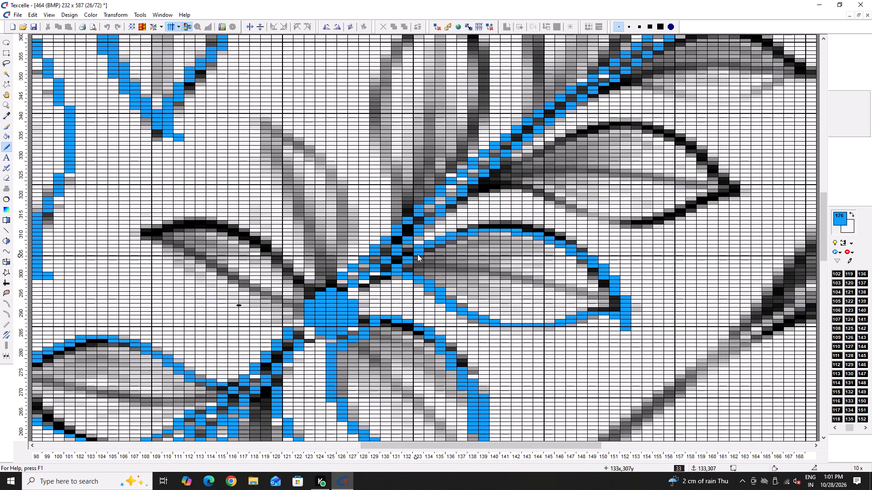
{"action": "right_click", "coordinate": [423, 245]}
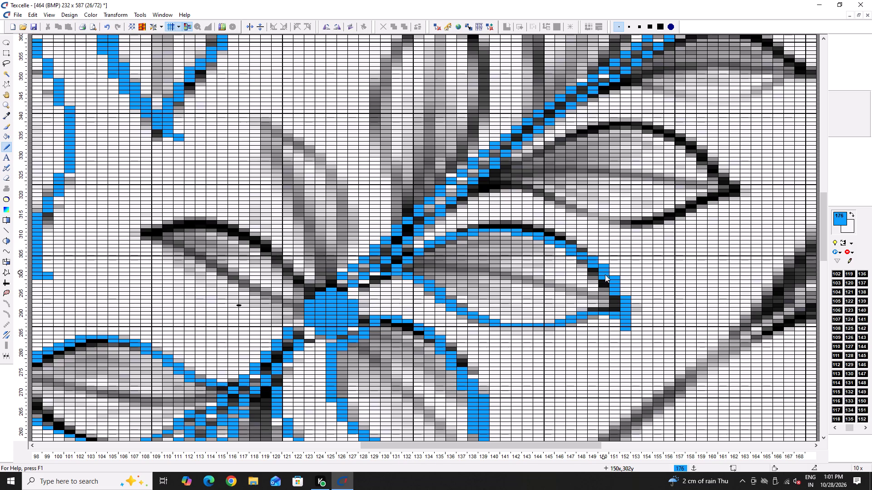
Smooth that leaf's lower edge around columns 140–146, near row 290, adding blue cells and erasing stray ones.
{"action": "left_click", "coordinate": [552, 320]}
{"action": "right_click", "coordinate": [560, 324]}
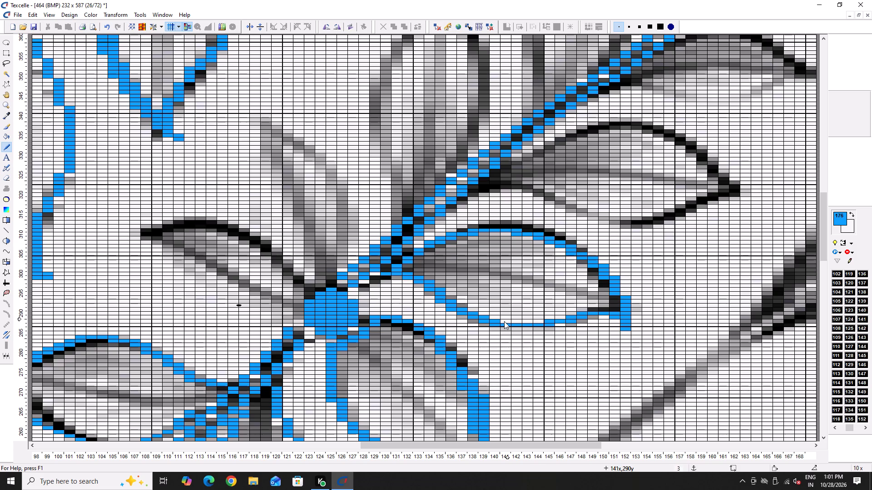
{"action": "left_click", "coordinate": [502, 323]}
{"action": "left_click", "coordinate": [504, 321]}
{"action": "right_click", "coordinate": [498, 325]}
{"action": "right_click", "coordinate": [497, 326]}
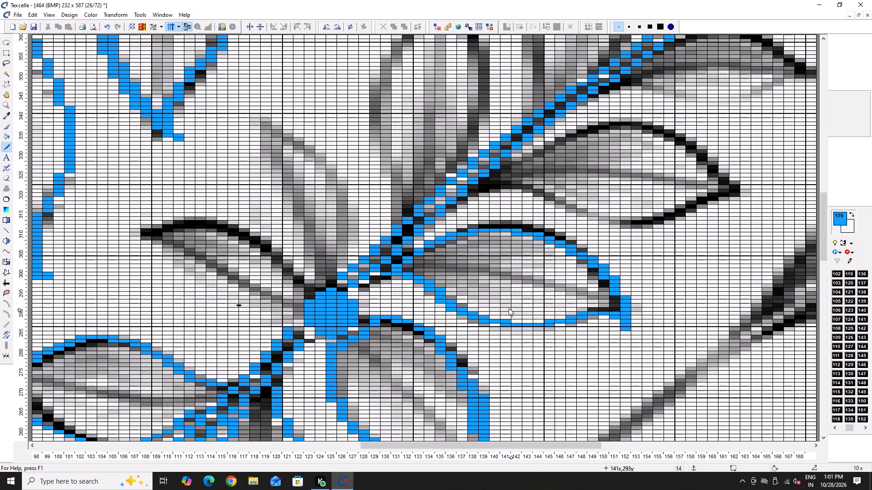
Outline the second leaf below the stem in blue 176, from column 138, row 322, around the tip at column 163, row 322, back to column 141, row 328.
{"action": "key", "text": "Right"}
{"action": "scroll", "coordinate": [466, 315], "scroll_direction": "up", "scroll_amount": 2}
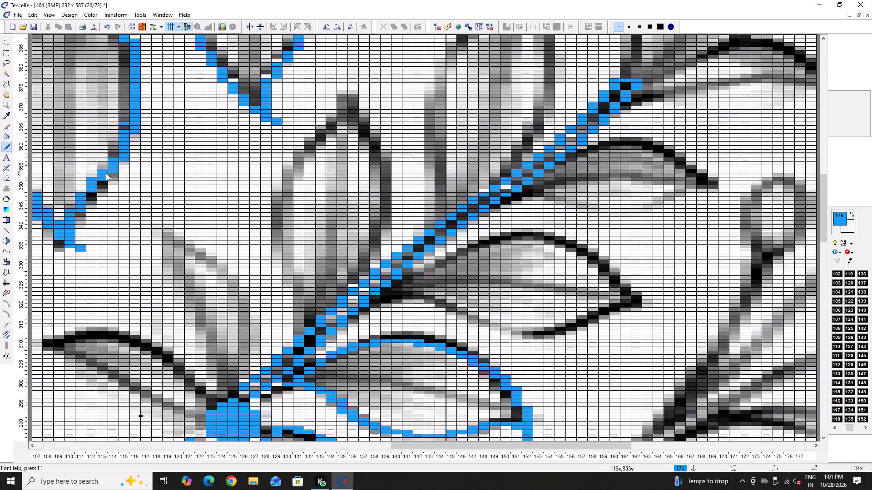
{"action": "key", "text": "Right"}
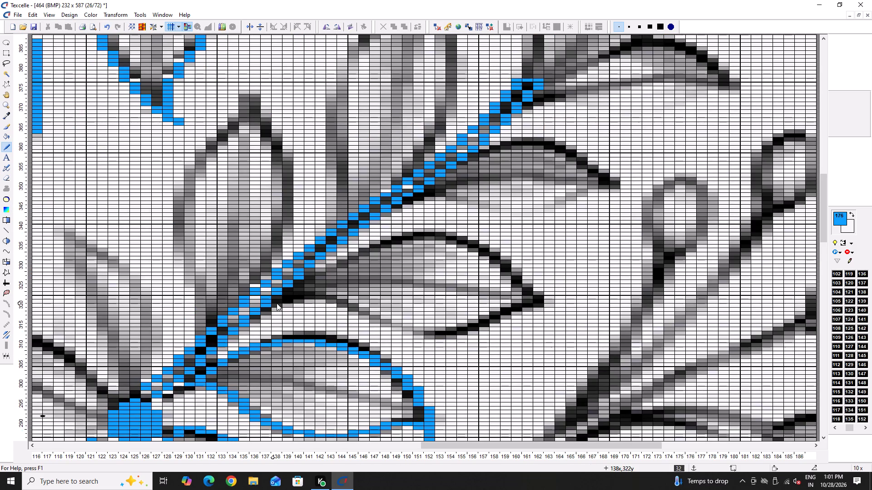
{"action": "left_click_drag", "start_coordinate": [277, 306], "coordinate": [414, 328]}
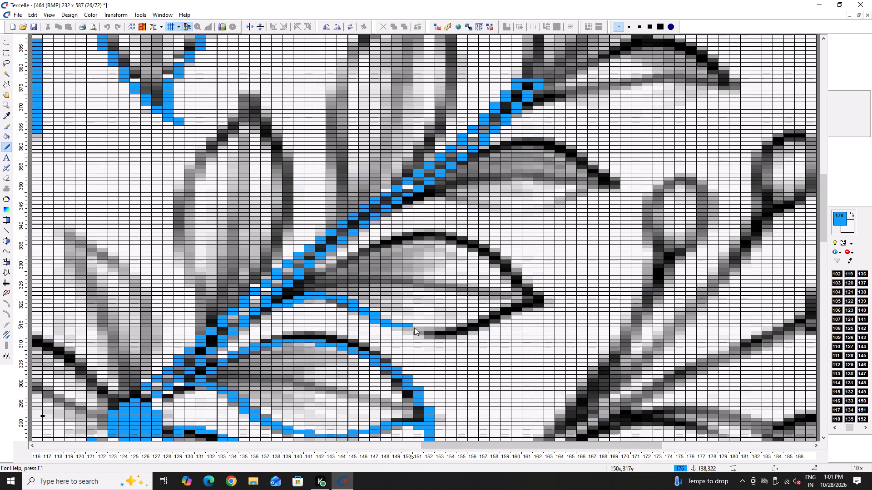
{"action": "left_click_drag", "start_coordinate": [414, 328], "coordinate": [551, 313]}
{"action": "left_click_drag", "start_coordinate": [549, 305], "coordinate": [544, 298]}
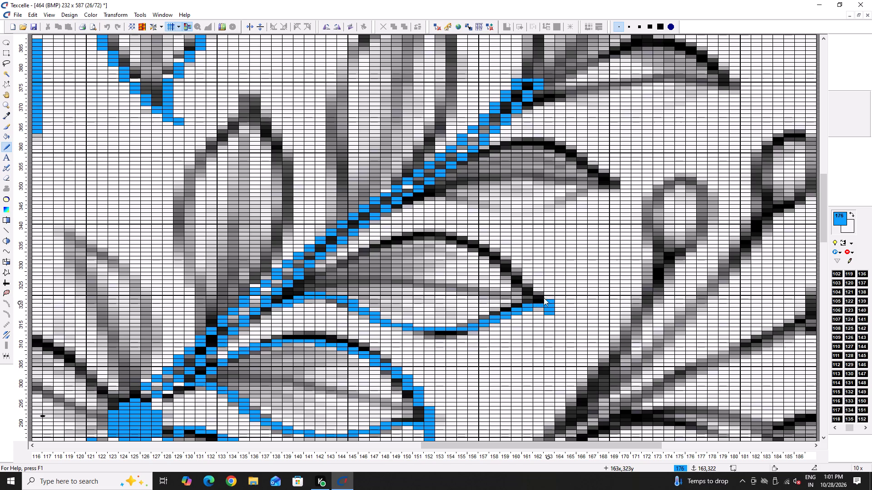
{"action": "left_click_drag", "start_coordinate": [544, 298], "coordinate": [347, 262]}
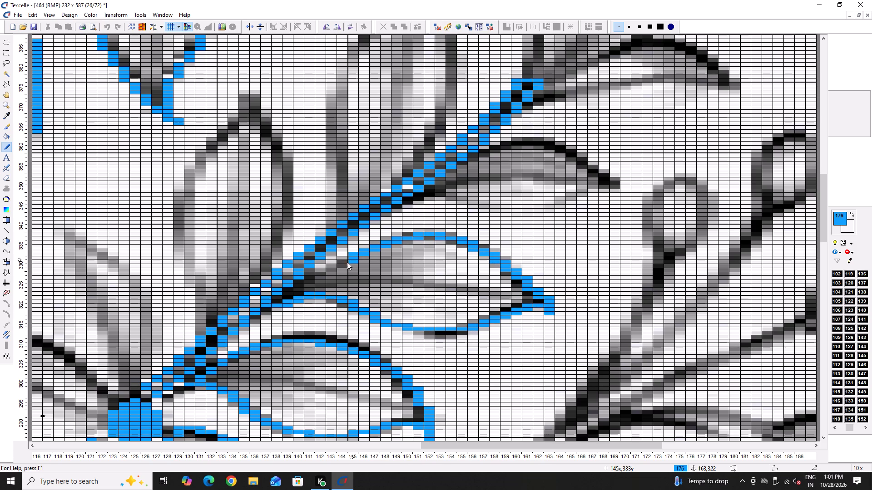
{"action": "left_click_drag", "start_coordinate": [347, 262], "coordinate": [309, 279]}
{"action": "left_click", "coordinate": [309, 280]}
Clean the second leaf's joint with the stem, erasing extra cells and closing its base in blue across columns 139–141, rows 325–330.
{"action": "right_click", "coordinate": [309, 280]}
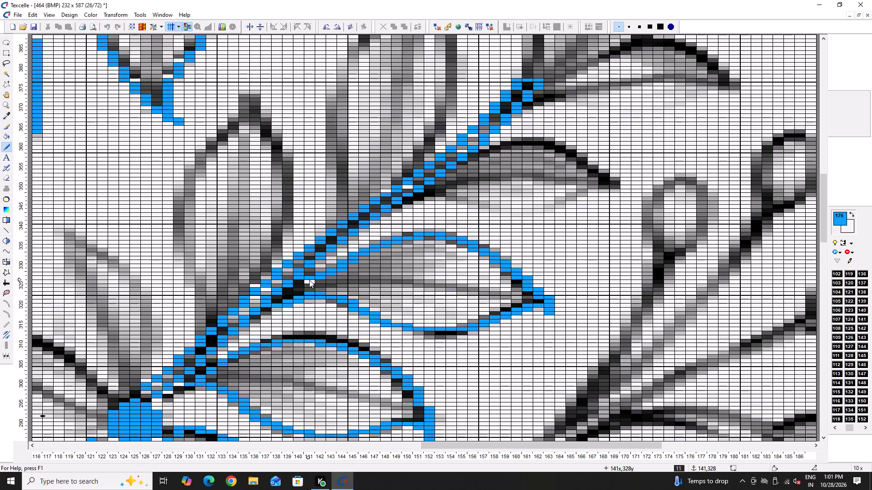
{"action": "right_click", "coordinate": [309, 280]}
{"action": "left_click", "coordinate": [309, 280]}
{"action": "right_click", "coordinate": [312, 271]}
{"action": "right_click", "coordinate": [310, 274]}
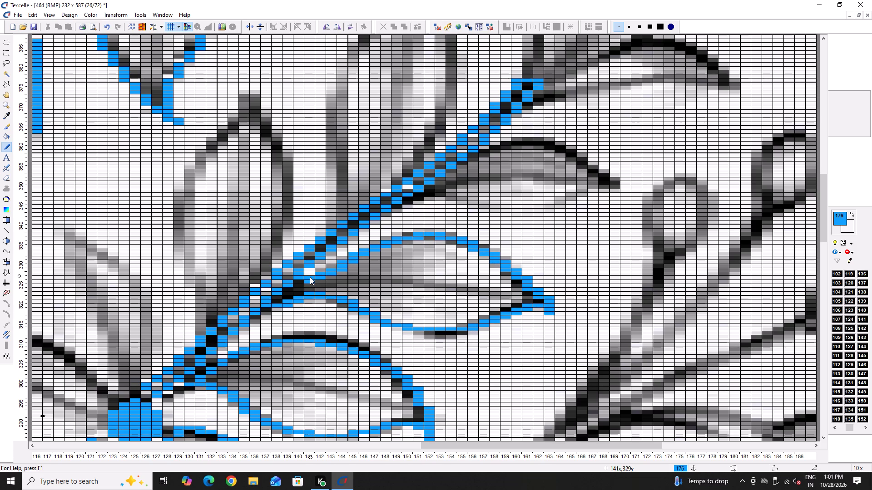
{"action": "right_click", "coordinate": [310, 277]}
{"action": "left_click_drag", "start_coordinate": [307, 286], "coordinate": [307, 290]}
{"action": "left_click_drag", "start_coordinate": [298, 289], "coordinate": [297, 294]}
{"action": "left_click", "coordinate": [290, 297]}
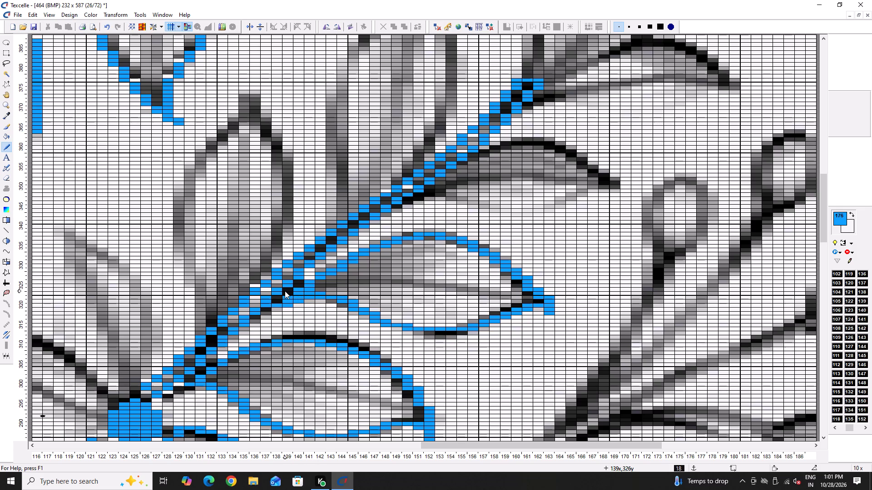
Outline the third leaf below the stem in blue 176, from column 149, row 345, around the tip near column 171, row 351, back to column 158, row 361.
{"action": "key", "text": "Right"}
{"action": "key", "text": "Right"}
{"action": "scroll", "coordinate": [278, 292], "scroll_direction": "up", "scroll_amount": 2}
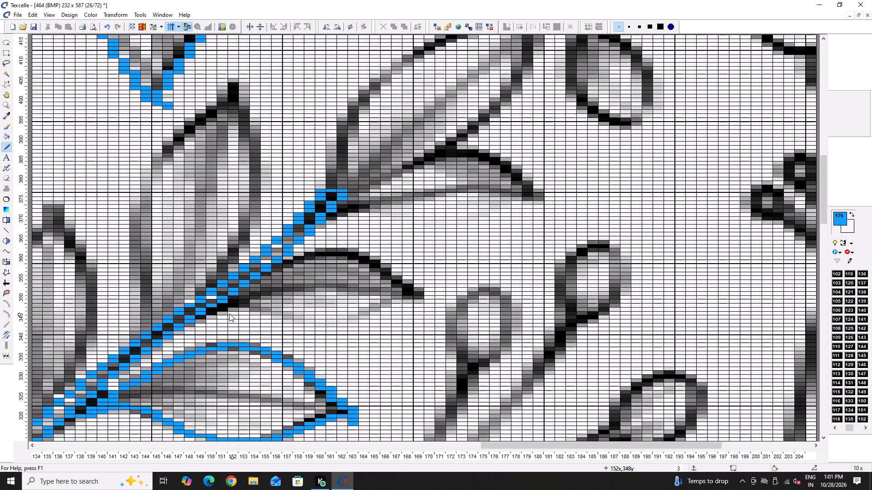
{"action": "left_click_drag", "start_coordinate": [200, 323], "coordinate": [296, 309]}
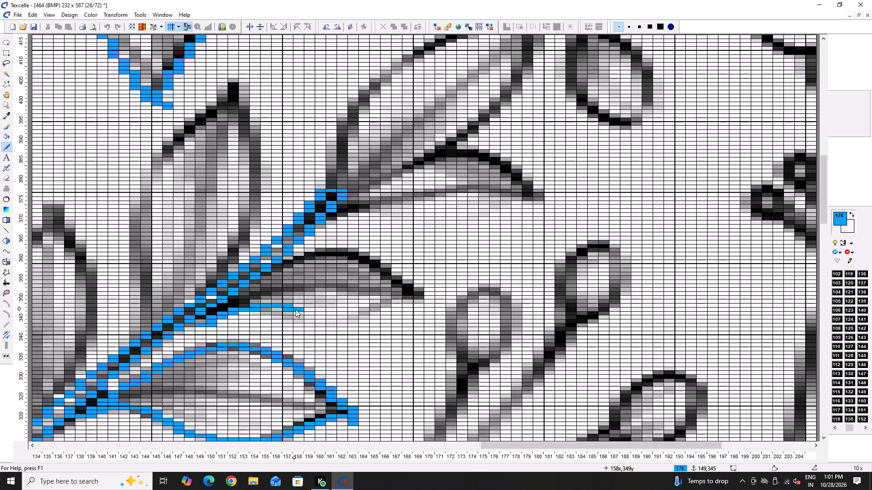
{"action": "left_click_drag", "start_coordinate": [296, 309], "coordinate": [306, 314]}
{"action": "left_click_drag", "start_coordinate": [228, 313], "coordinate": [426, 294]}
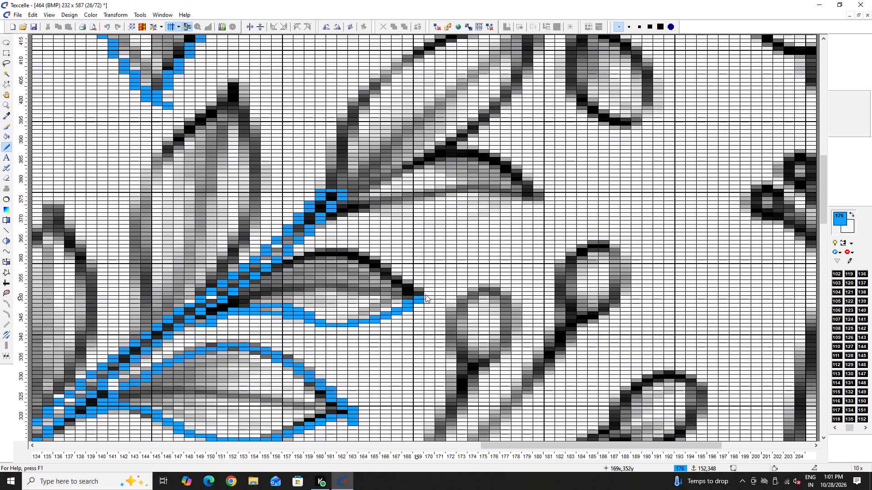
{"action": "left_click_drag", "start_coordinate": [426, 294], "coordinate": [297, 261]}
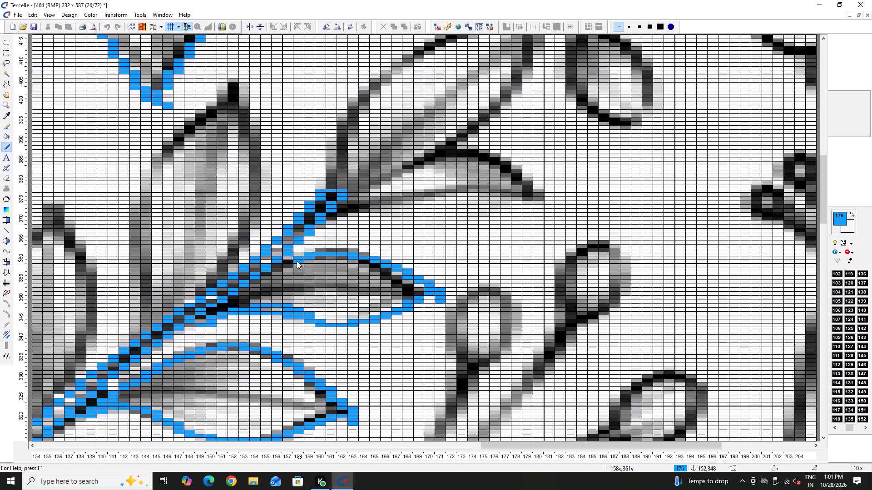
{"action": "left_click_drag", "start_coordinate": [297, 261], "coordinate": [296, 263]}
{"action": "left_click", "coordinate": [296, 263]}
Trace the left edge of the first upright leaf above the stem in blue 176, from column 131, row 318, up to its tip near column 135, row 380.
{"action": "scroll", "coordinate": [374, 314], "scroll_direction": "up", "scroll_amount": 1}
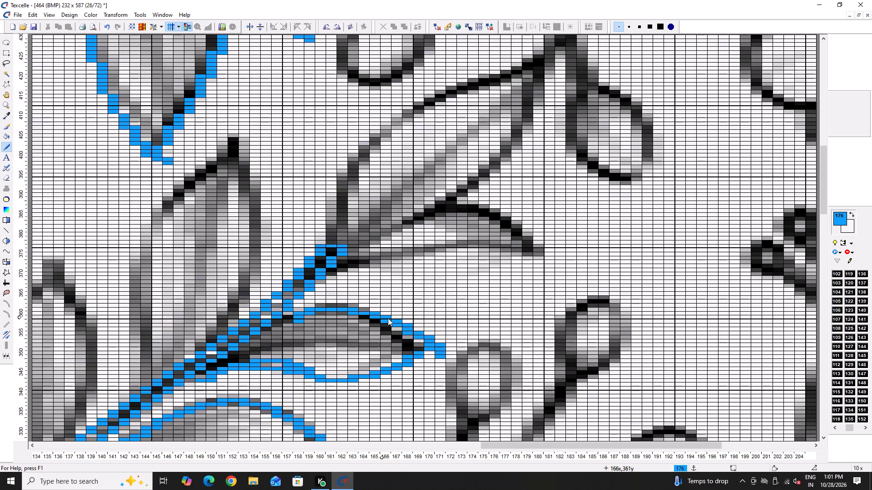
{"action": "key", "text": "minus"}
{"action": "key", "text": "Left"}
{"action": "key", "text": "Left"}
{"action": "key", "text": "minus"}
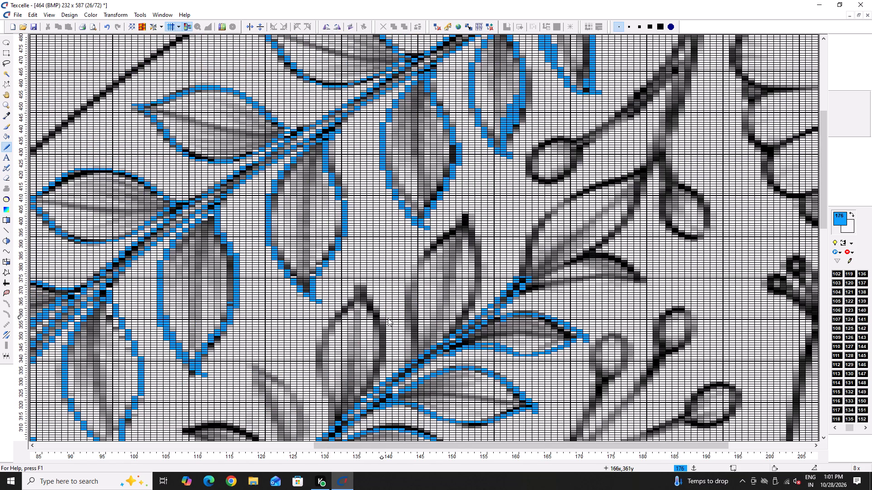
{"action": "scroll", "coordinate": [386, 318], "scroll_direction": "down", "scroll_amount": 2}
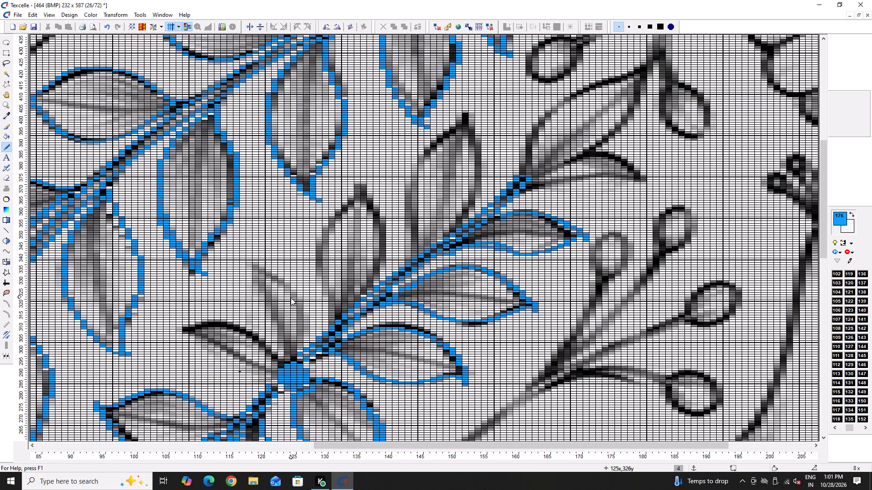
{"action": "scroll", "coordinate": [326, 320], "scroll_direction": "up", "scroll_amount": 1}
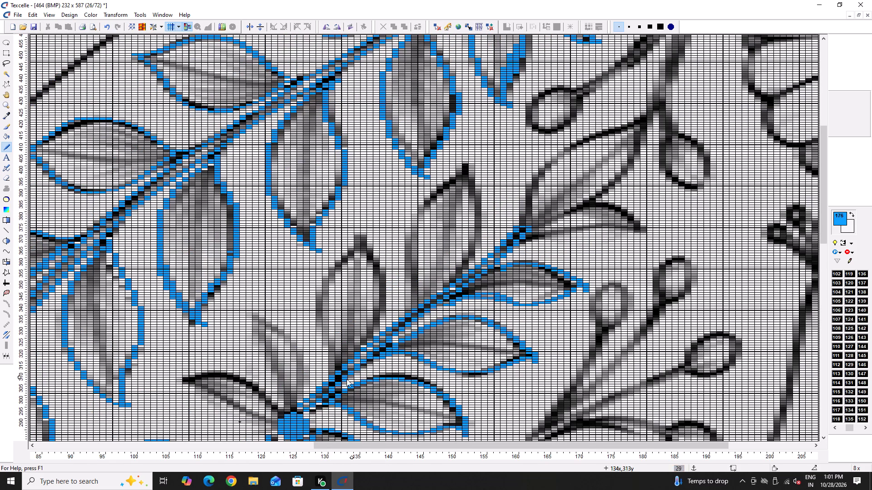
{"action": "key", "text": "plus"}
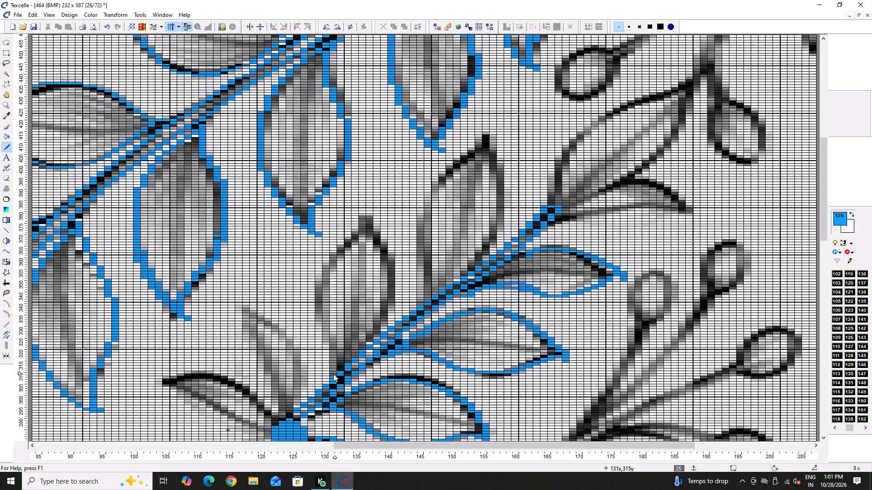
{"action": "key", "text": "Left"}
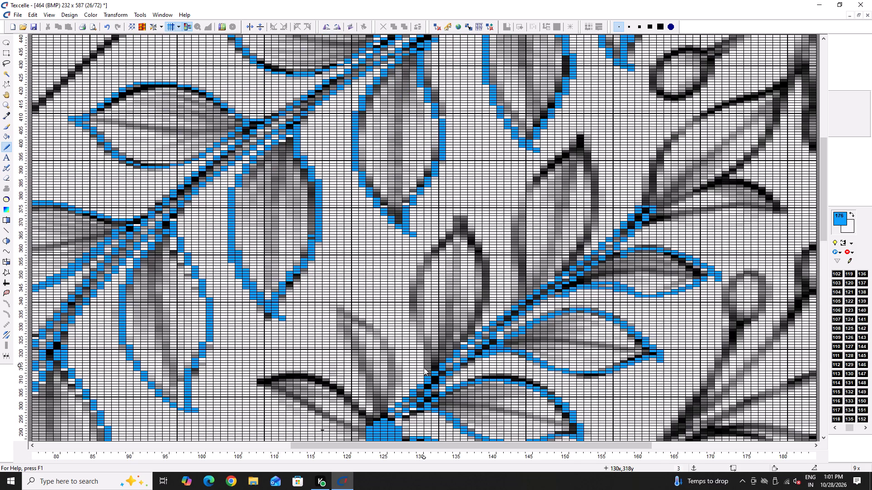
{"action": "left_click_drag", "start_coordinate": [426, 367], "coordinate": [410, 292]}
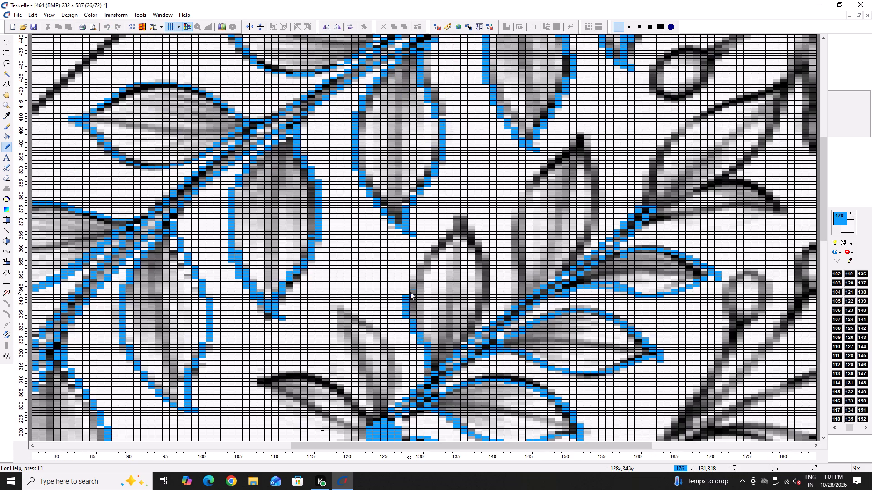
{"action": "left_click_drag", "start_coordinate": [410, 292], "coordinate": [454, 204]}
{"action": "left_click", "coordinate": [454, 204]}
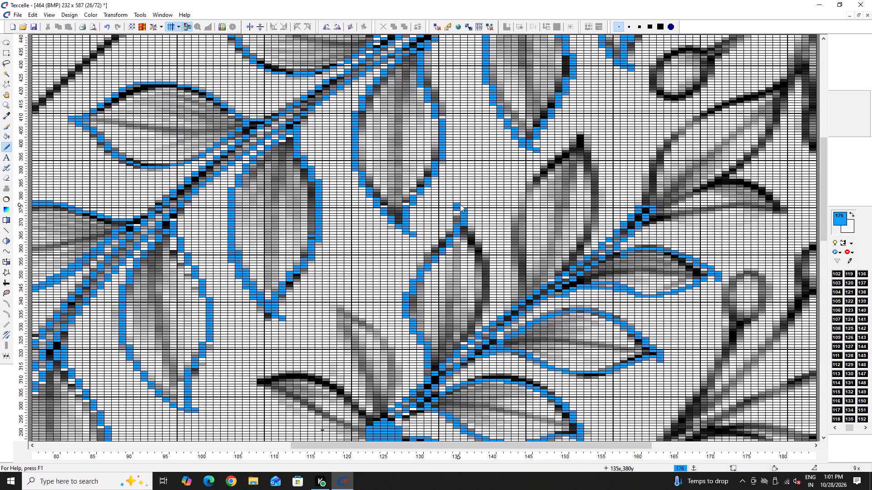
Adjust the upright leaf's tip cells and trace its right edge in blue 176 from column 135, row 377, past column 139, row 340, to the stem.
{"action": "right_click", "coordinate": [461, 211]}
{"action": "right_click", "coordinate": [466, 211]}
{"action": "left_click", "coordinate": [464, 211]}
{"action": "left_click_drag", "start_coordinate": [460, 212], "coordinate": [481, 311]}
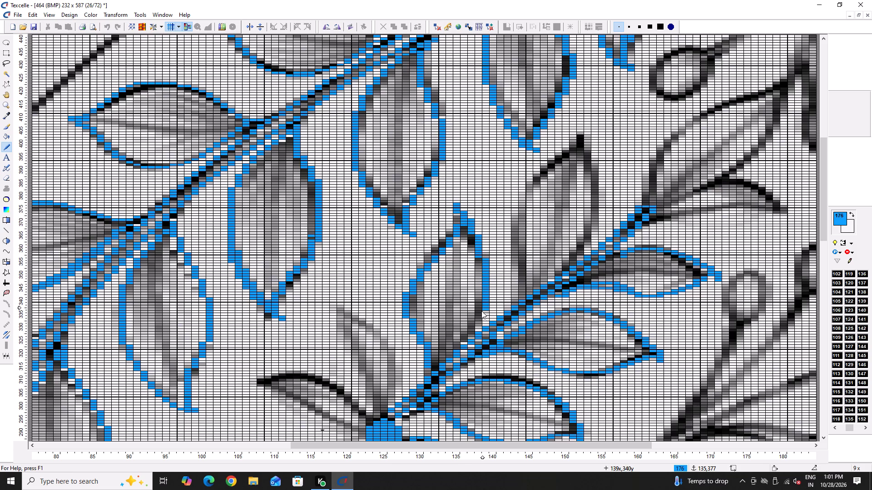
{"action": "left_click_drag", "start_coordinate": [481, 311], "coordinate": [481, 315]}
{"action": "left_click_drag", "start_coordinate": [481, 310], "coordinate": [487, 316]}
Erase the stray blue cells above the upright leaf's tip at column 135, and clean its left edge near column 129, row 346.
{"action": "right_click_drag", "start_coordinate": [457, 212], "coordinate": [457, 202]}
{"action": "right_click", "coordinate": [457, 202]}
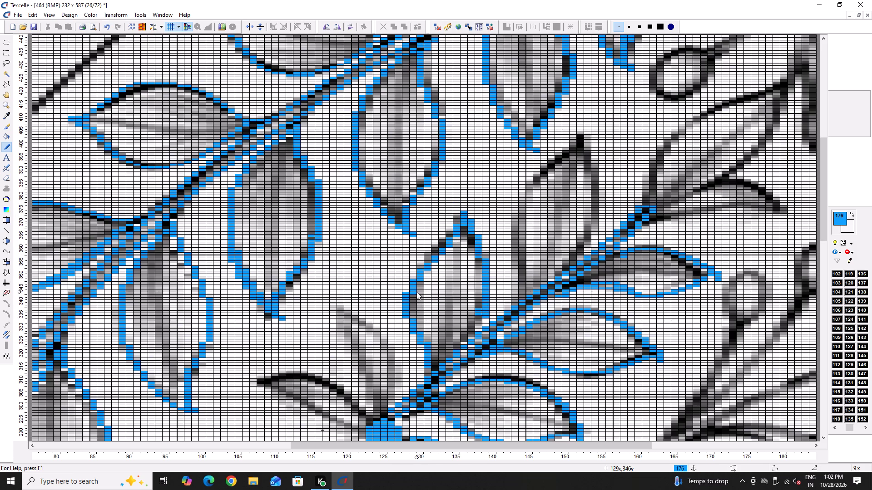
{"action": "right_click", "coordinate": [416, 292]}
{"action": "key", "text": "Right"}
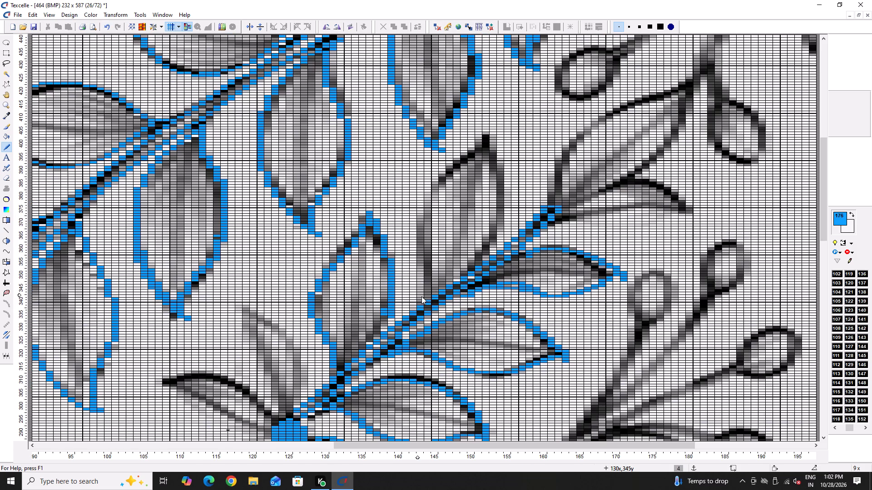
Trace the left edge of the second upright leaf above the stem in blue 176, from column 142, row 343, up to its tip near column 151, row 407.
{"action": "type", "text": "++"}
{"action": "scroll", "coordinate": [415, 294], "scroll_direction": "up", "scroll_amount": 3}
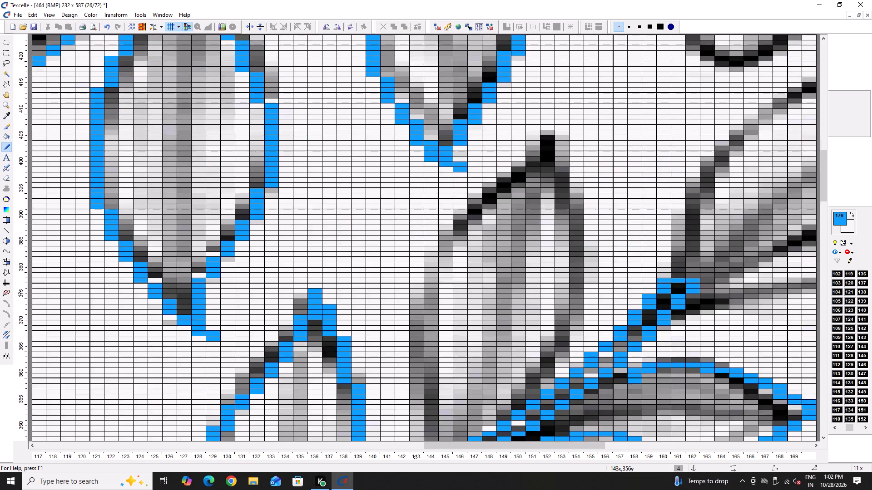
{"action": "key", "text": "minus"}
{"action": "key", "text": "Right"}
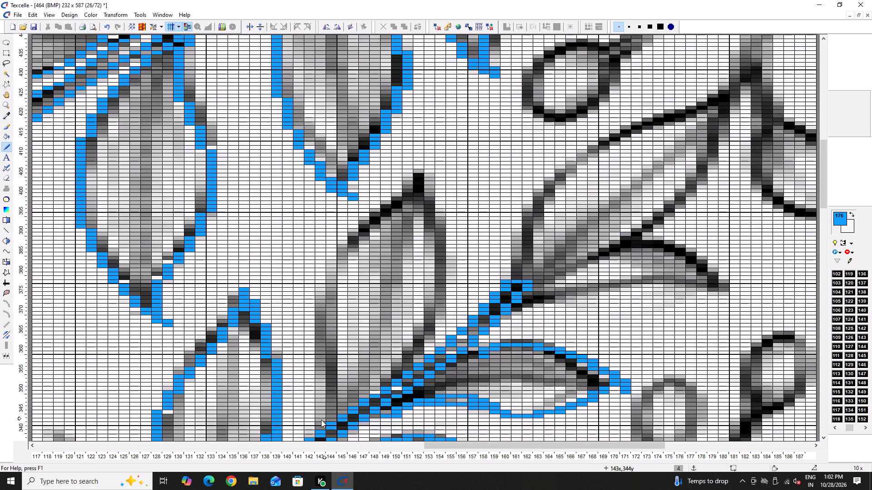
{"action": "left_click_drag", "start_coordinate": [314, 424], "coordinate": [329, 330]}
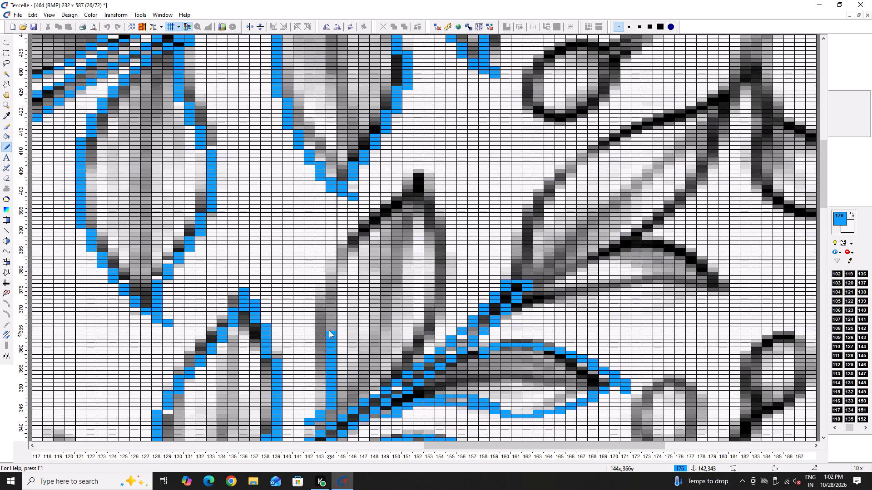
{"action": "left_click_drag", "start_coordinate": [329, 330], "coordinate": [412, 184]}
{"action": "left_click", "coordinate": [412, 183]}
{"action": "left_click_drag", "start_coordinate": [412, 183], "coordinate": [409, 165]}
{"action": "left_click", "coordinate": [408, 165]}
{"action": "left_click_drag", "start_coordinate": [409, 165], "coordinate": [410, 181]}
Tidy the second upright leaf's upper left edge, erasing doubled blue cells and filling corners from column 144, row 383, to column 150, row 402.
{"action": "right_click", "coordinate": [333, 254]}
{"action": "left_click", "coordinate": [338, 258]}
{"action": "right_click", "coordinate": [333, 257]}
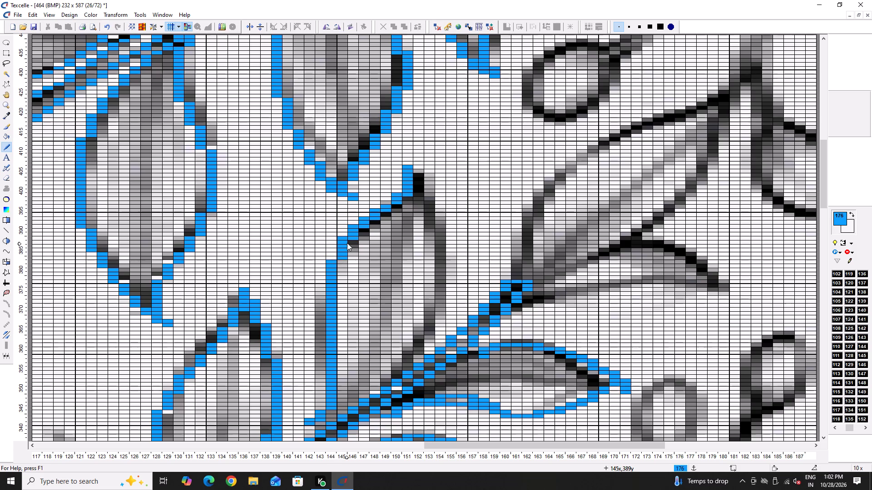
{"action": "right_click", "coordinate": [347, 242]}
{"action": "right_click", "coordinate": [345, 240]}
{"action": "left_click", "coordinate": [344, 243]}
{"action": "right_click", "coordinate": [343, 238]}
{"action": "right_click", "coordinate": [354, 226]}
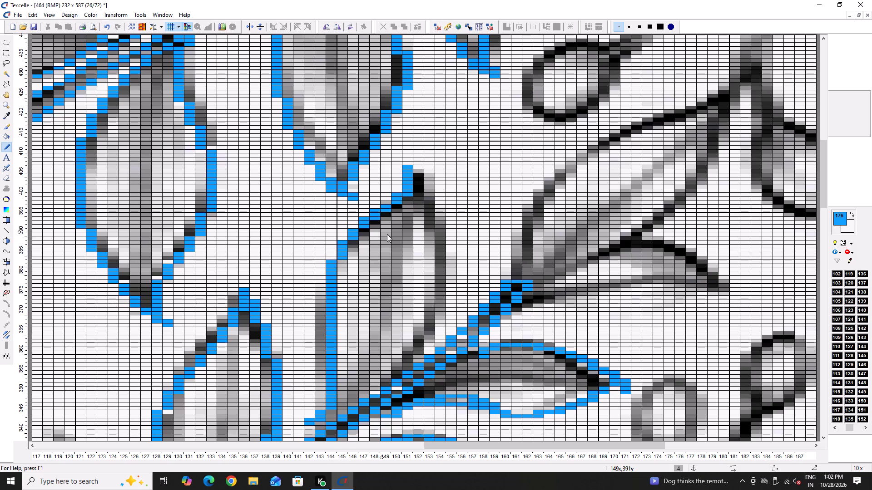
{"action": "right_click", "coordinate": [406, 192]}
{"action": "left_click", "coordinate": [400, 193]}
{"action": "left_click", "coordinate": [403, 188]}
{"action": "left_click", "coordinate": [400, 189]}
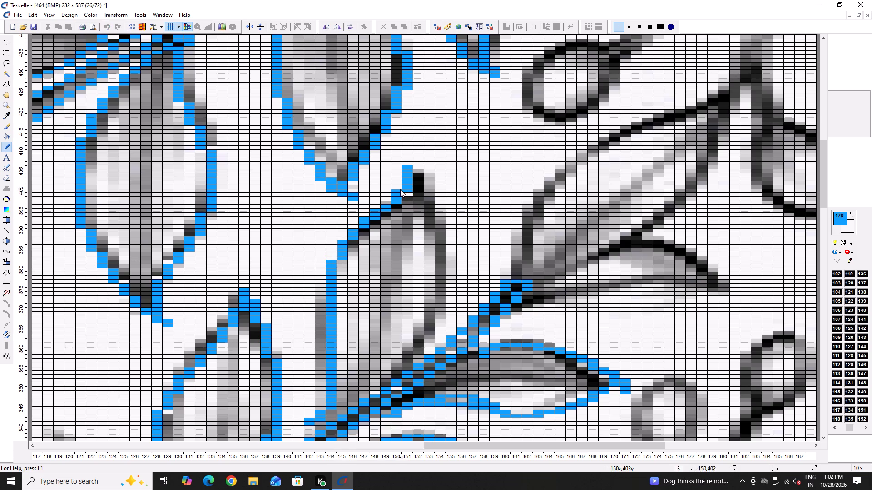
{"action": "right_click", "coordinate": [407, 188]}
{"action": "right_click", "coordinate": [406, 191]}
{"action": "left_click", "coordinate": [399, 188]}
{"action": "left_click", "coordinate": [386, 203]}
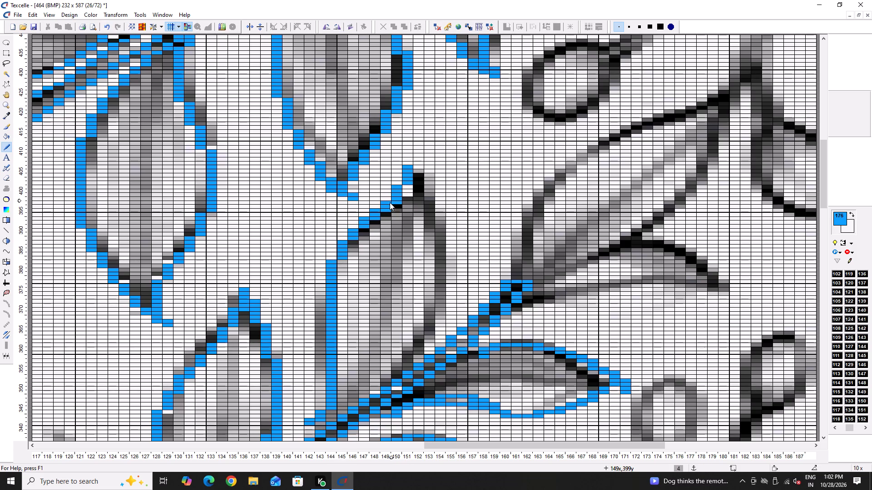
{"action": "right_click", "coordinate": [394, 202]}
Draw the second upright leaf's right edge as a blue 176 curve from column 151, row 407, bowing through column 154 down to the stem.
{"action": "key", "text": "y"}
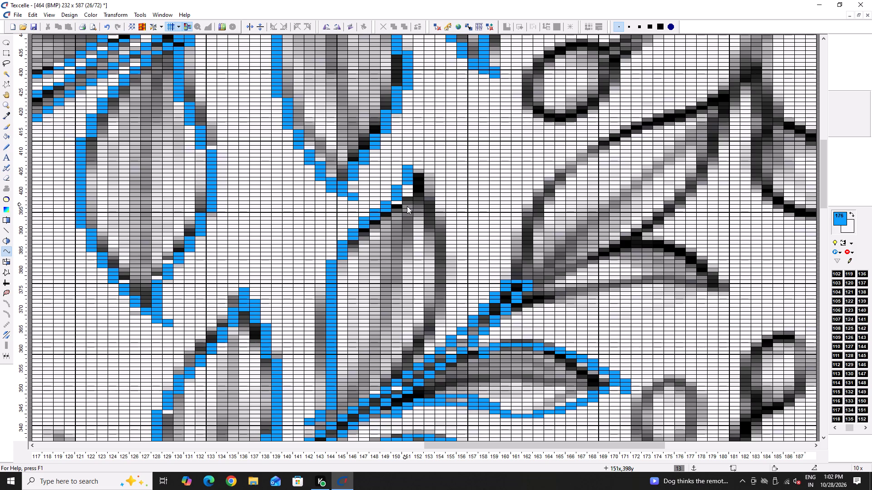
{"action": "left_click", "coordinate": [407, 172]}
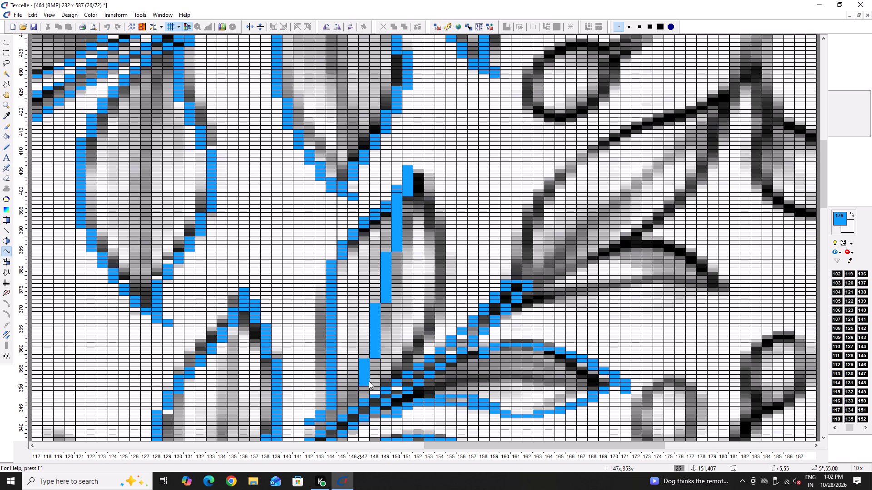
{"action": "left_click", "coordinate": [398, 362]}
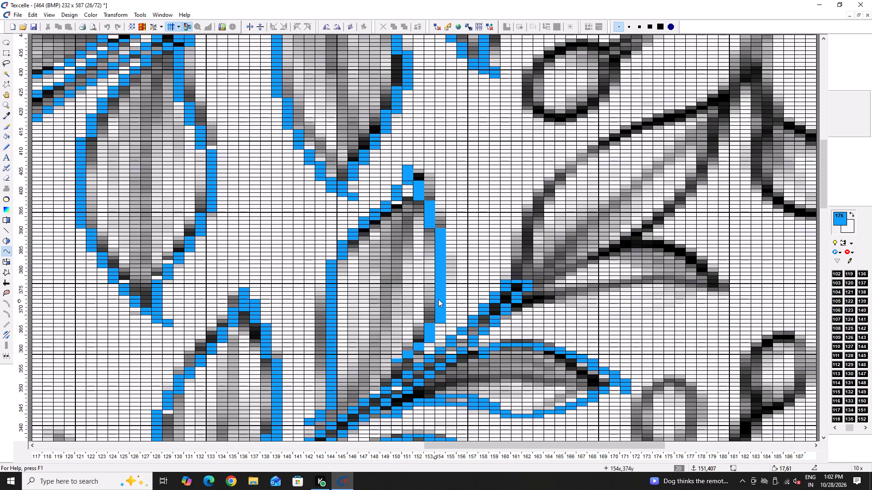
{"action": "left_click", "coordinate": [438, 299]}
Trace the second upright leaf's base along the stem in blue 176, stepping from column 153, row 363, down to column 148, row 353.
{"action": "scroll", "coordinate": [437, 300], "scroll_direction": "down", "scroll_amount": 2}
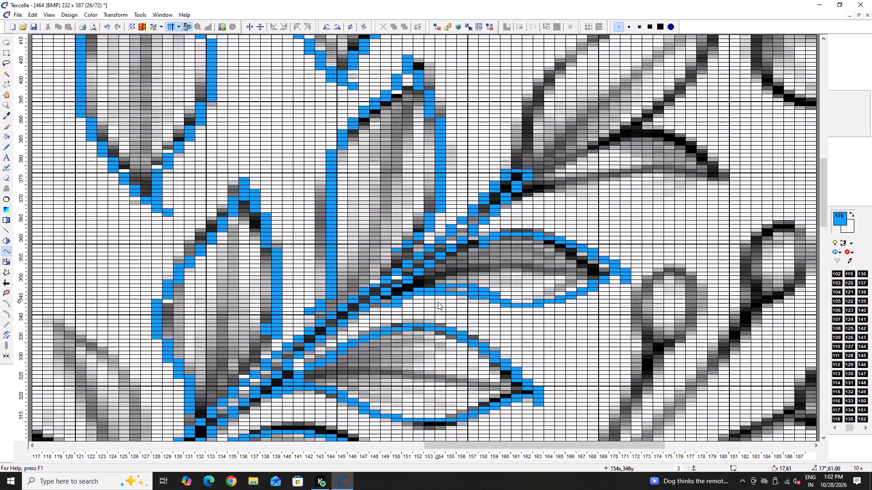
{"action": "key", "text": "plus"}
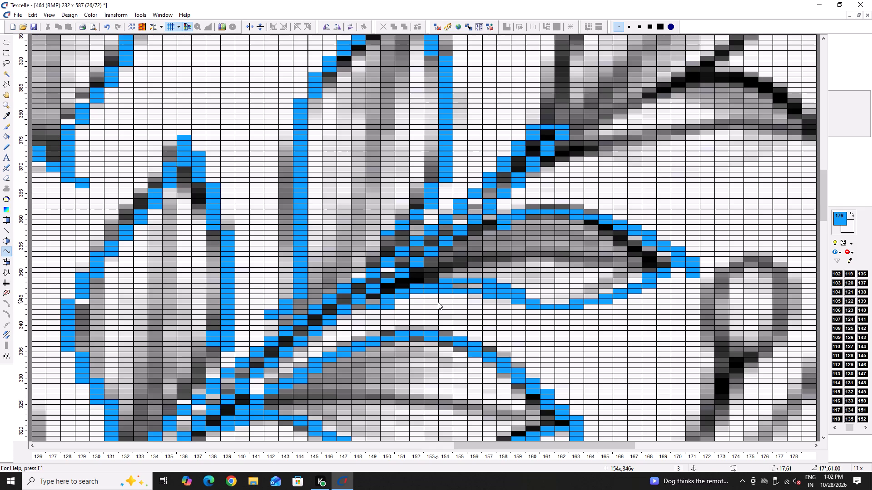
{"action": "type", "text": "x+"}
{"action": "key", "text": "Left"}
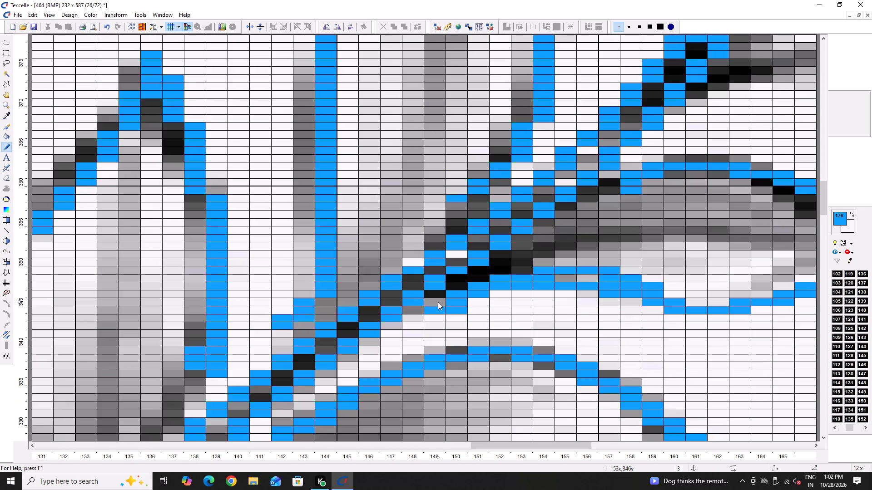
{"action": "scroll", "coordinate": [480, 307], "scroll_direction": "up", "scroll_amount": 2}
{"action": "left_click", "coordinate": [520, 259]}
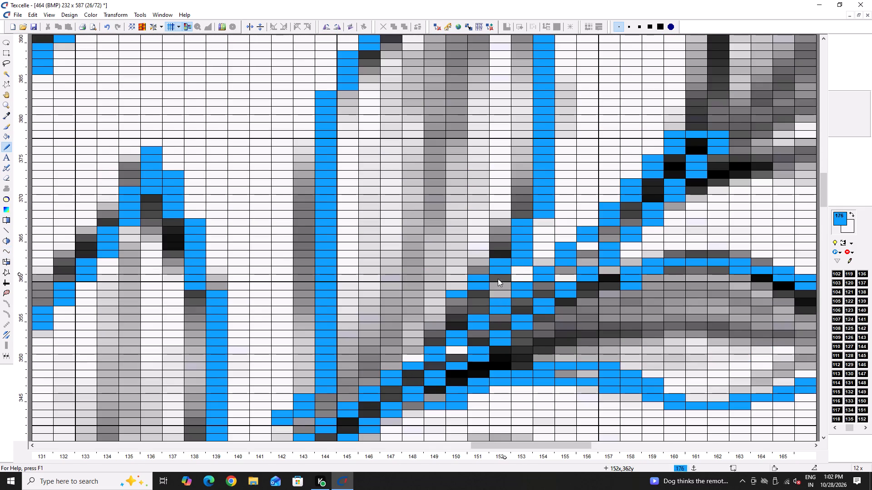
{"action": "left_click", "coordinate": [496, 278]}
{"action": "left_click", "coordinate": [479, 290]}
{"action": "left_click_drag", "start_coordinate": [457, 298], "coordinate": [456, 308]}
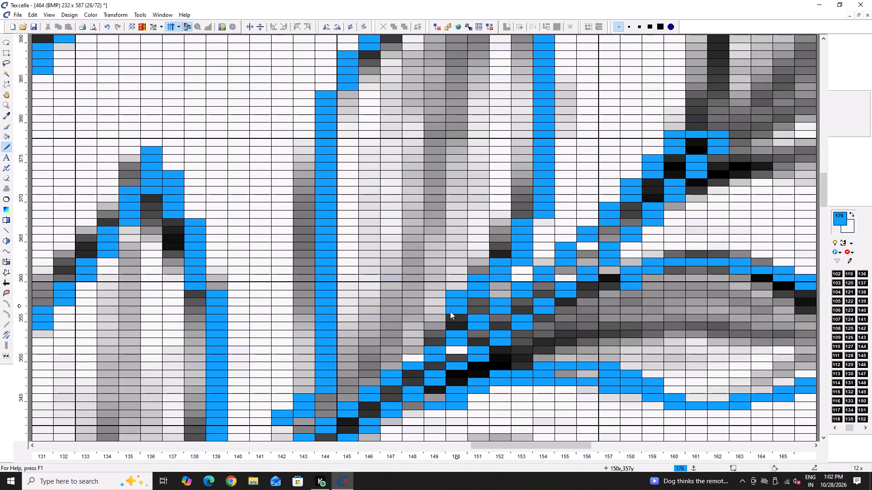
{"action": "left_click_drag", "start_coordinate": [436, 318], "coordinate": [434, 325]}
{"action": "left_click_drag", "start_coordinate": [416, 334], "coordinate": [415, 340]}
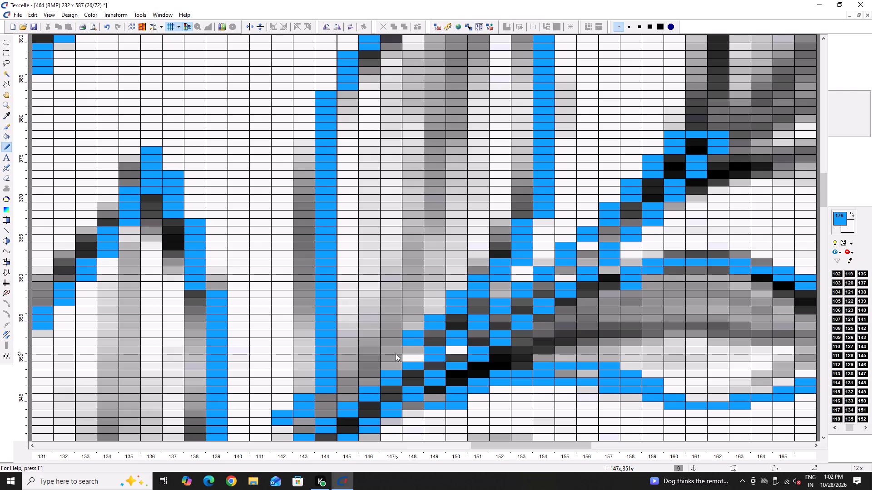
Continue the leaf's base line from column 147, row 352, to its left edge at column 144, and extend the right edge's lower end at column 154.
{"action": "left_click_drag", "start_coordinate": [397, 347], "coordinate": [396, 356]}
{"action": "double_click", "coordinate": [396, 356]}
{"action": "left_click_drag", "start_coordinate": [372, 363], "coordinate": [372, 367]}
{"action": "left_click", "coordinate": [372, 367]}
{"action": "left_click", "coordinate": [372, 370]}
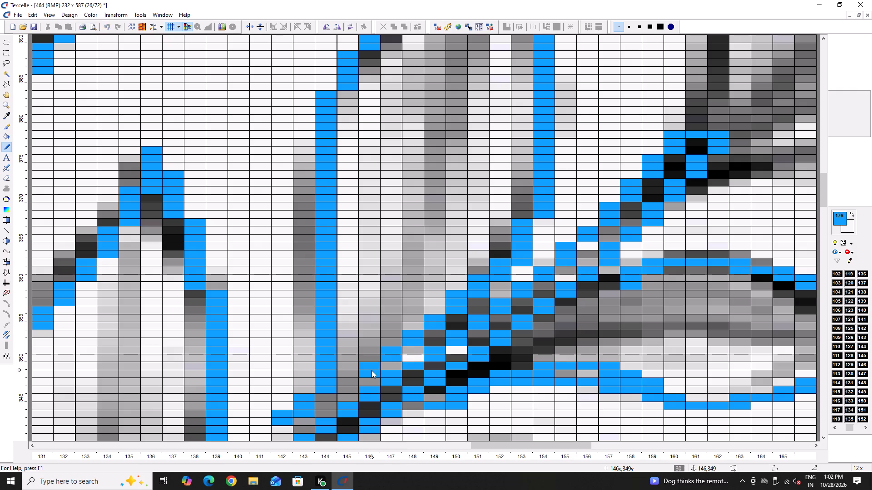
{"action": "right_click", "coordinate": [372, 372]}
{"action": "double_click", "coordinate": [354, 379]}
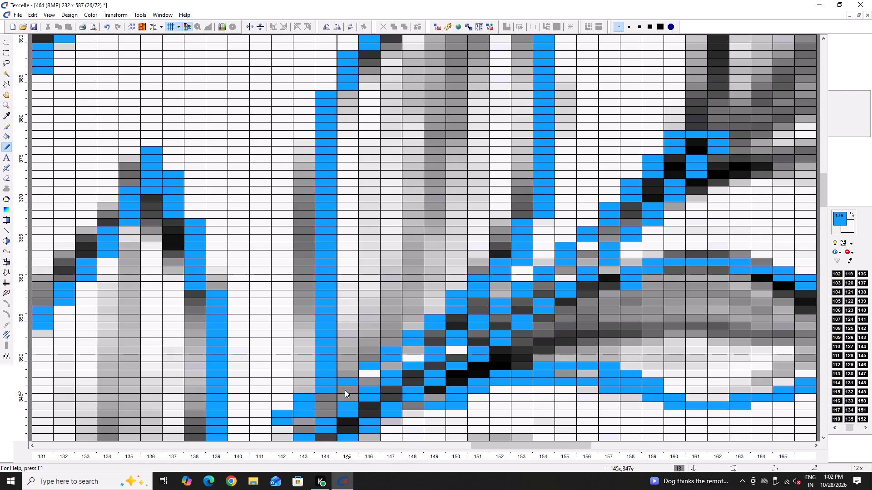
{"action": "left_click", "coordinate": [330, 396]}
{"action": "left_click", "coordinate": [352, 378]}
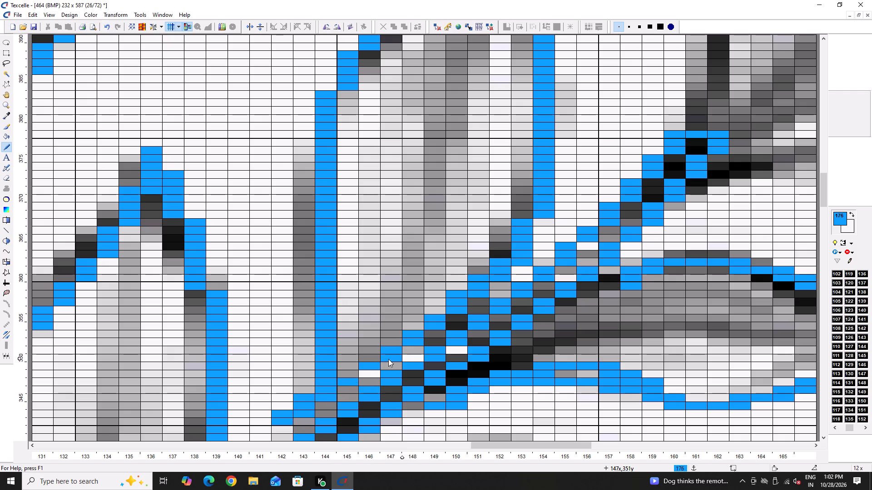
{"action": "left_click", "coordinate": [358, 375]}
{"action": "scroll", "coordinate": [441, 337], "scroll_direction": "up", "scroll_amount": 2}
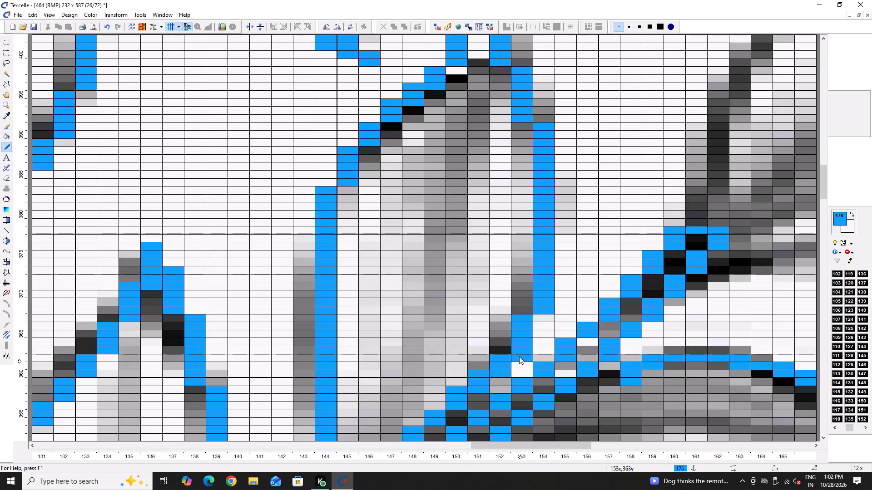
{"action": "left_click_drag", "start_coordinate": [545, 318], "coordinate": [543, 328]}
Even out the stepped cells of the second upright leaf's left edge, from column 144, row 383, to column 151, row 404.
{"action": "scroll", "coordinate": [521, 303], "scroll_direction": "up", "scroll_amount": 5}
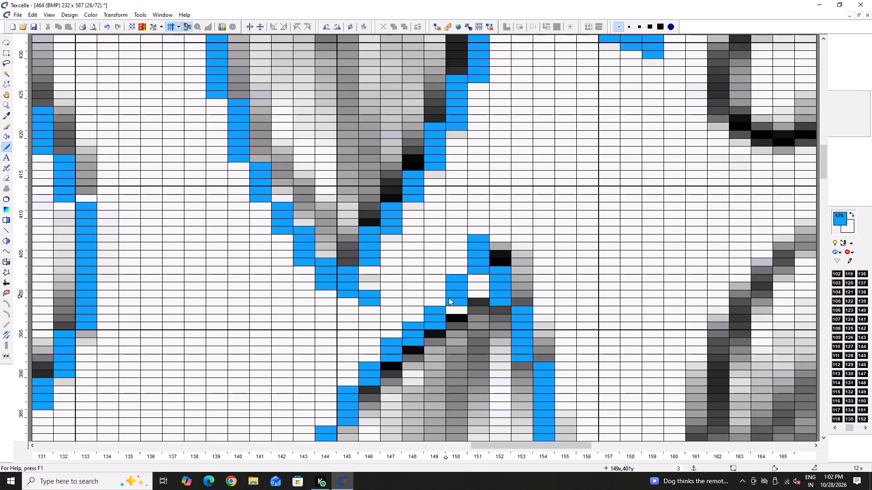
{"action": "scroll", "coordinate": [439, 341], "scroll_direction": "down", "scroll_amount": 1}
{"action": "double_click", "coordinate": [346, 376]}
{"action": "left_click", "coordinate": [347, 378]}
{"action": "right_click", "coordinate": [322, 382]}
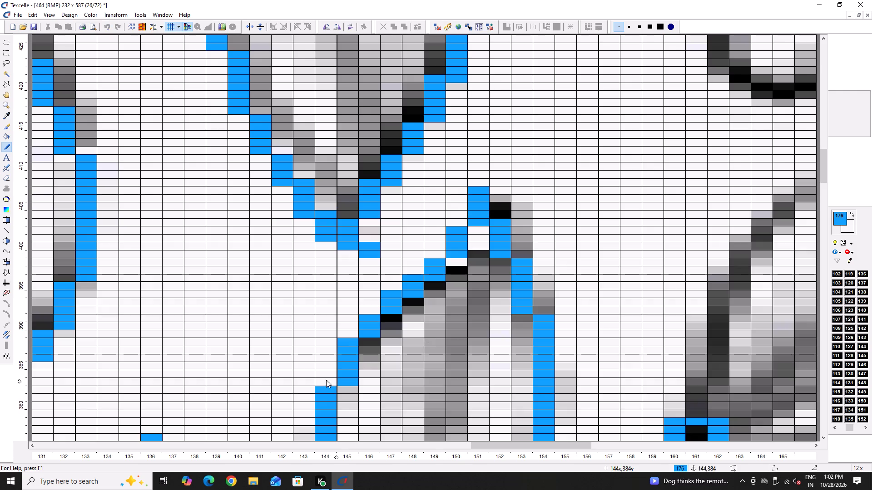
{"action": "right_click", "coordinate": [346, 342]}
{"action": "left_click", "coordinate": [364, 341]}
{"action": "right_click", "coordinate": [372, 316]}
{"action": "left_click", "coordinate": [388, 315]}
{"action": "right_click", "coordinate": [388, 297]}
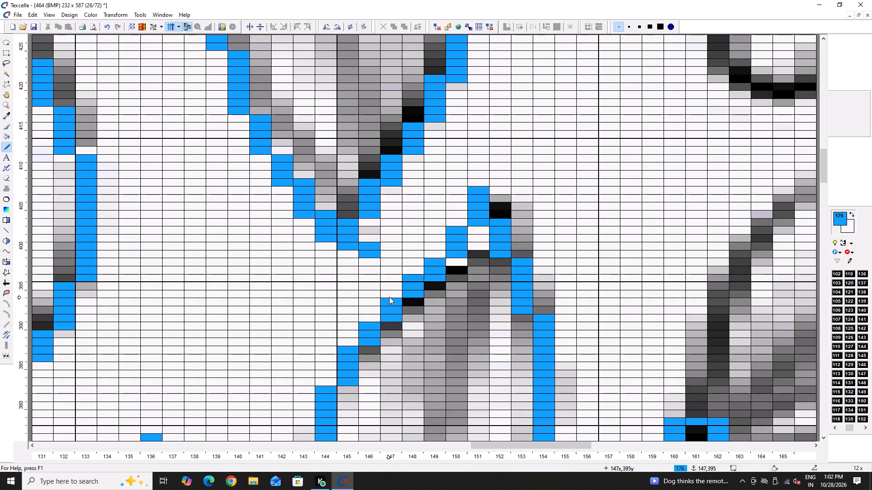
{"action": "right_click", "coordinate": [439, 276]}
{"action": "left_click", "coordinate": [438, 251]}
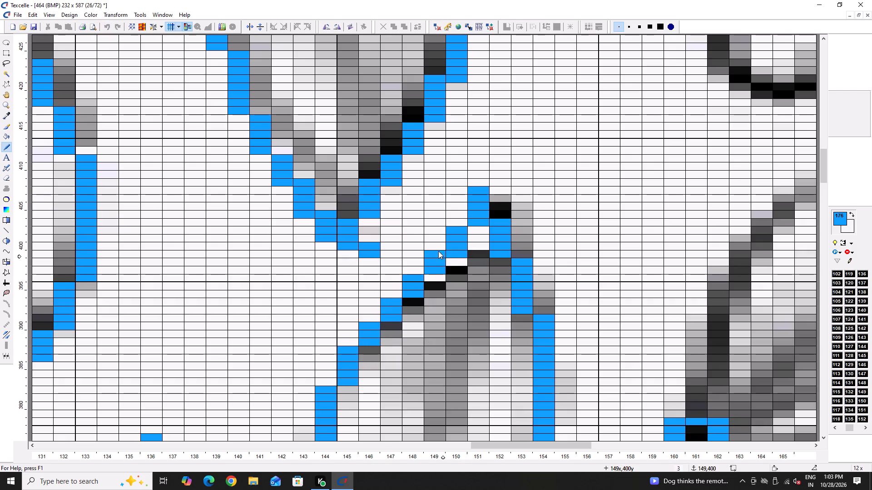
{"action": "right_click", "coordinate": [450, 255]}
{"action": "left_click", "coordinate": [464, 224]}
{"action": "right_click", "coordinate": [480, 221]}
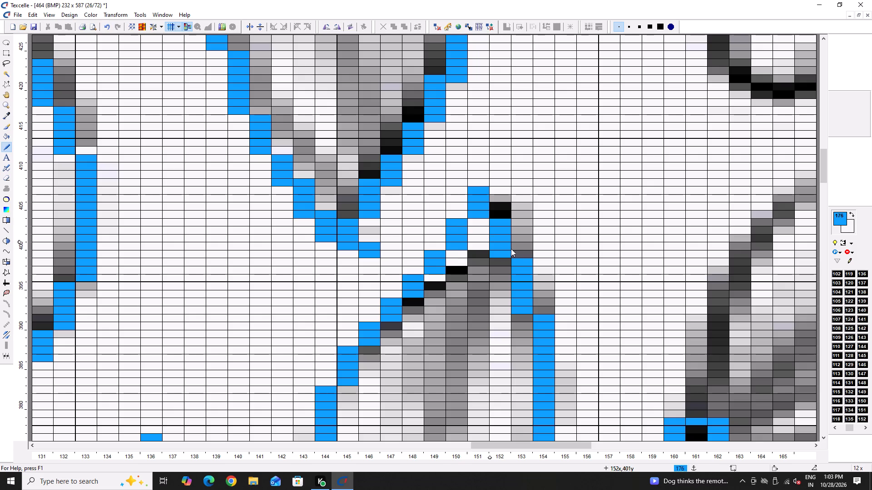
Even out the leaf's upper right edge steps across columns 152 to 154, and extend its tip at column 151 up one row.
{"action": "left_click", "coordinate": [516, 245]}
{"action": "left_click", "coordinate": [514, 250]}
{"action": "right_click", "coordinate": [504, 252]}
{"action": "right_click", "coordinate": [501, 248]}
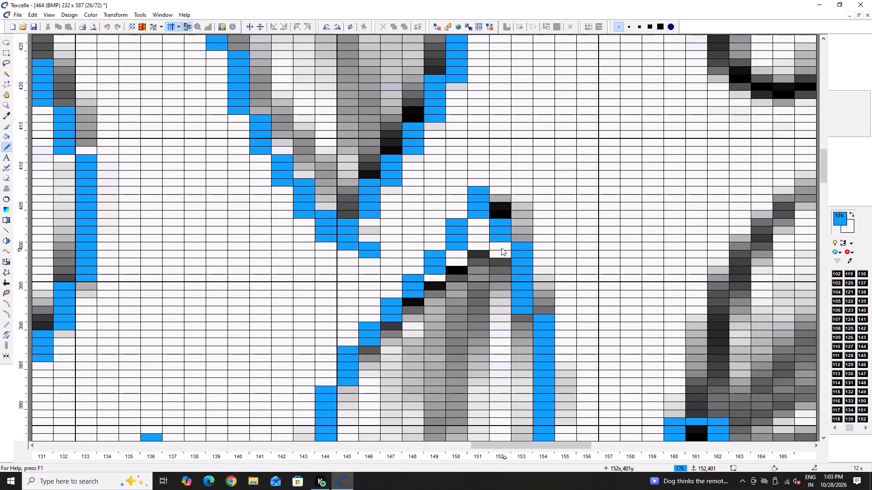
{"action": "left_click", "coordinate": [546, 309]}
{"action": "right_click", "coordinate": [523, 309]}
{"action": "left_click", "coordinate": [544, 297]}
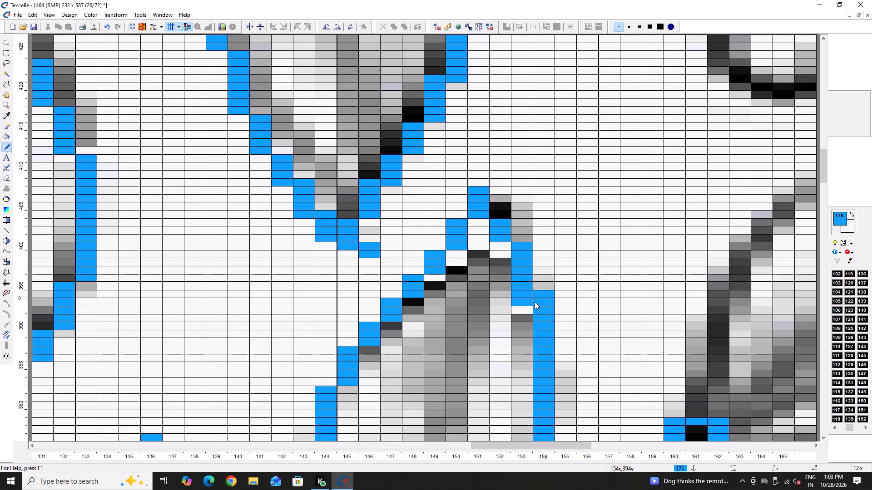
{"action": "right_click", "coordinate": [540, 293]}
{"action": "right_click", "coordinate": [527, 300]}
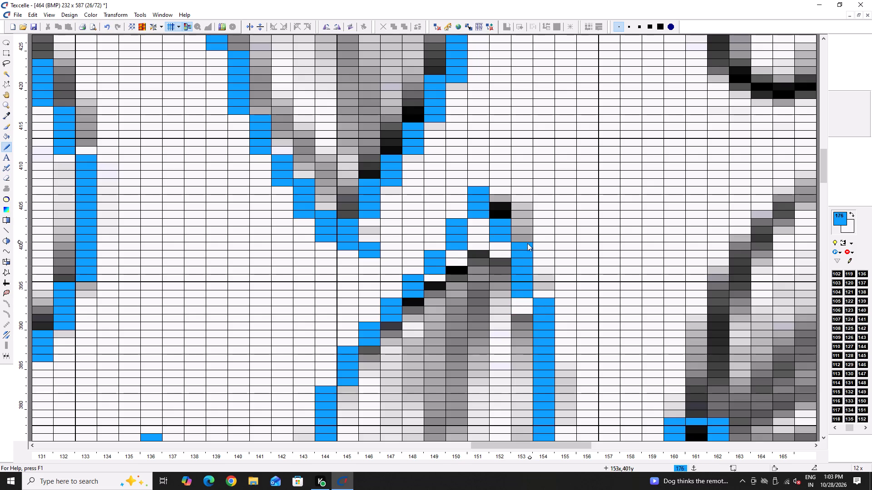
{"action": "left_click", "coordinate": [507, 248]}
{"action": "right_click", "coordinate": [515, 245]}
{"action": "left_click_drag", "start_coordinate": [473, 168], "coordinate": [476, 178]}
{"action": "right_click_drag", "start_coordinate": [476, 173], "coordinate": [476, 166]}
Close the hanging leaf's lower tip in blue 176 at column 146, extend it to column 147, row 400, and erase the extra cells beneath its left side.
{"action": "scroll", "coordinate": [391, 359], "scroll_direction": "down", "scroll_amount": 1}
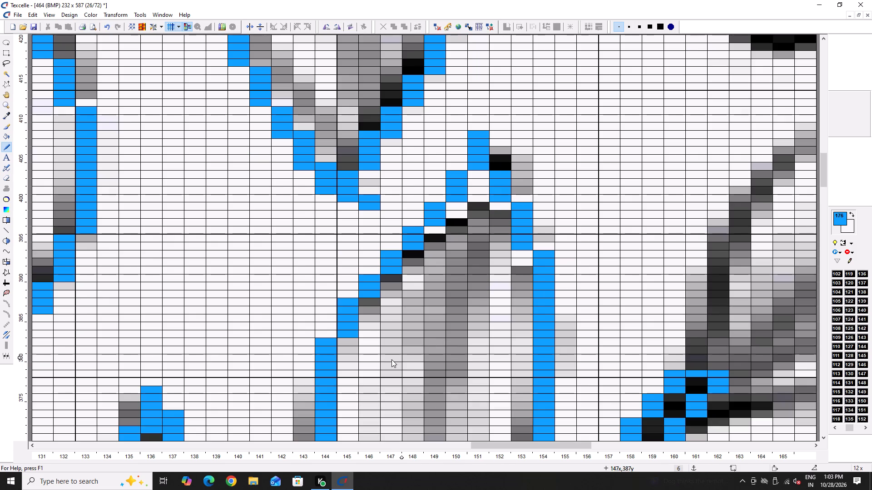
{"action": "scroll", "coordinate": [369, 335], "scroll_direction": "up", "scroll_amount": 3}
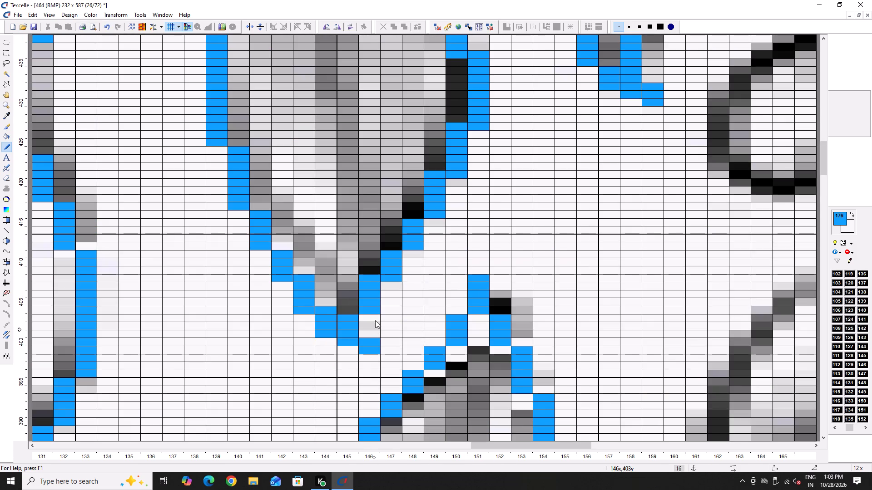
{"action": "left_click_drag", "start_coordinate": [373, 313], "coordinate": [377, 337]}
{"action": "left_click_drag", "start_coordinate": [388, 338], "coordinate": [390, 353]}
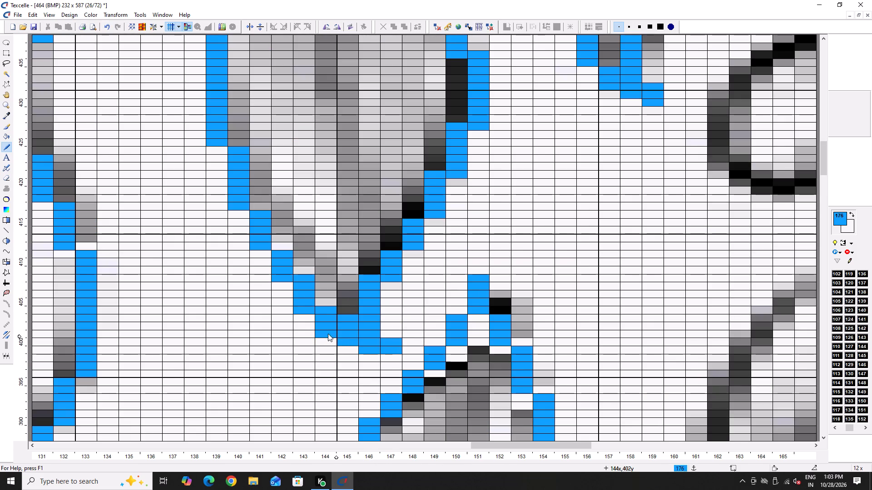
{"action": "right_click", "coordinate": [320, 332]}
{"action": "right_click", "coordinate": [341, 339]}
{"action": "right_click", "coordinate": [369, 347]}
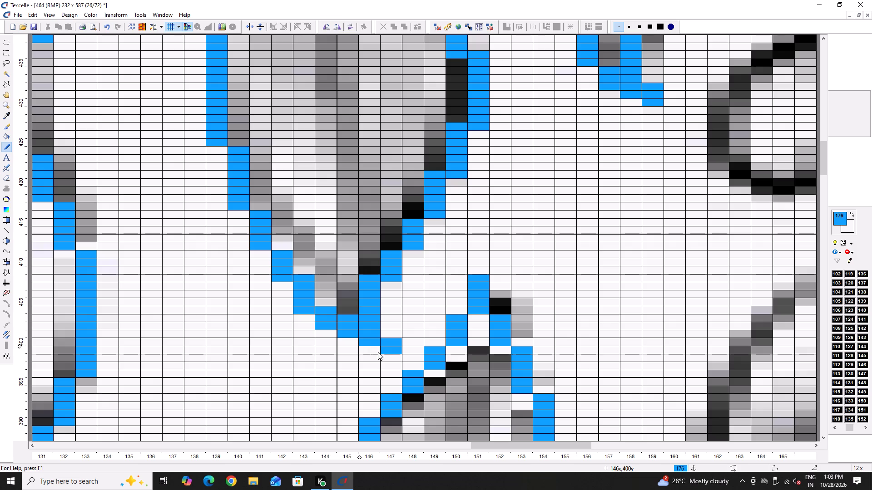
Thicken the upper stem's slanted cut end in blue 176 by adding cells above its edge from column 171 to column 176.
{"action": "type", "text": "---"}
{"action": "scroll", "coordinate": [383, 334], "scroll_direction": "up", "scroll_amount": 4}
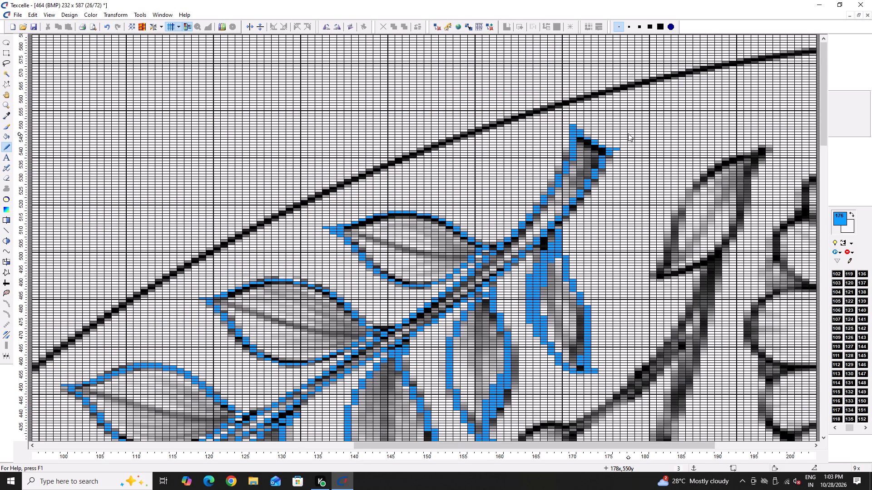
{"action": "type", "text": "++++"}
{"action": "scroll", "coordinate": [619, 173], "scroll_direction": "up", "scroll_amount": 2}
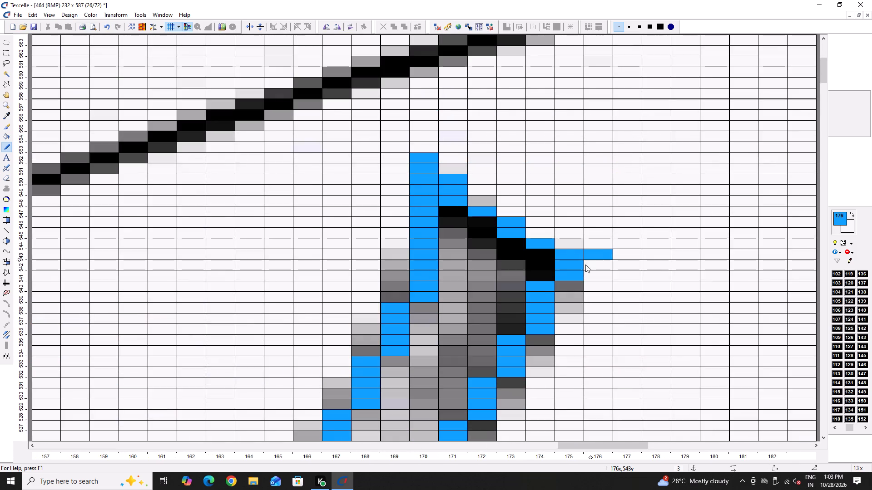
{"action": "left_click", "coordinate": [563, 242]}
{"action": "left_click", "coordinate": [528, 229]}
{"action": "left_click", "coordinate": [486, 210]}
{"action": "left_click", "coordinate": [474, 195]}
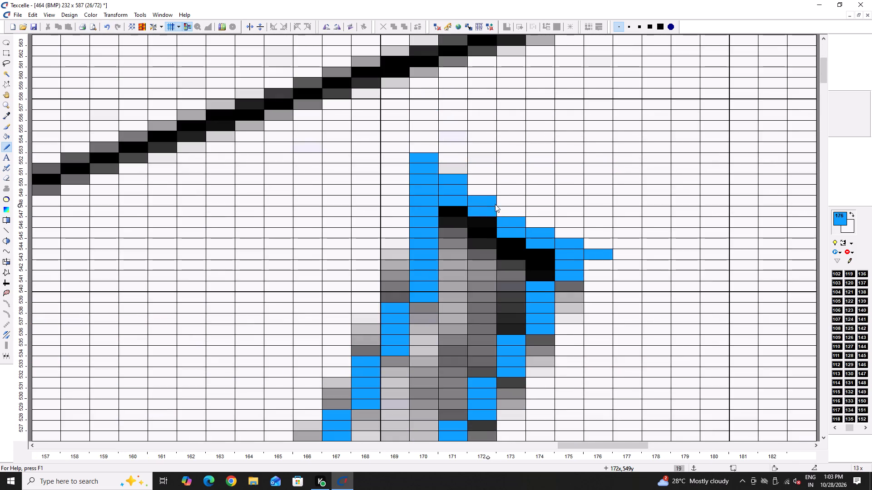
{"action": "left_click_drag", "start_coordinate": [495, 205], "coordinate": [500, 209]}
{"action": "left_click", "coordinate": [531, 218]}
{"action": "left_click", "coordinate": [572, 235]}
{"action": "left_click", "coordinate": [596, 242]}
{"action": "left_click", "coordinate": [485, 194]}
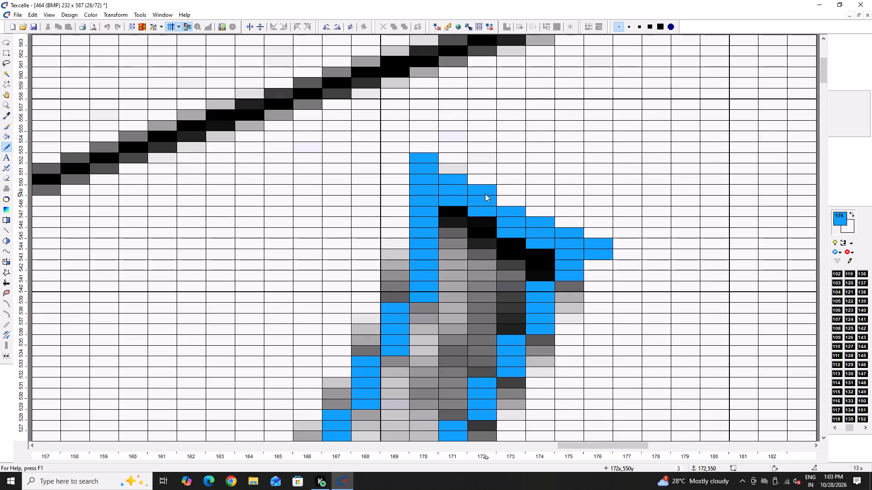
{"action": "left_click", "coordinate": [446, 171]}
{"action": "right_click_drag", "start_coordinate": [607, 247], "coordinate": [606, 256]}
{"action": "left_click_drag", "start_coordinate": [595, 241], "coordinate": [592, 257]}
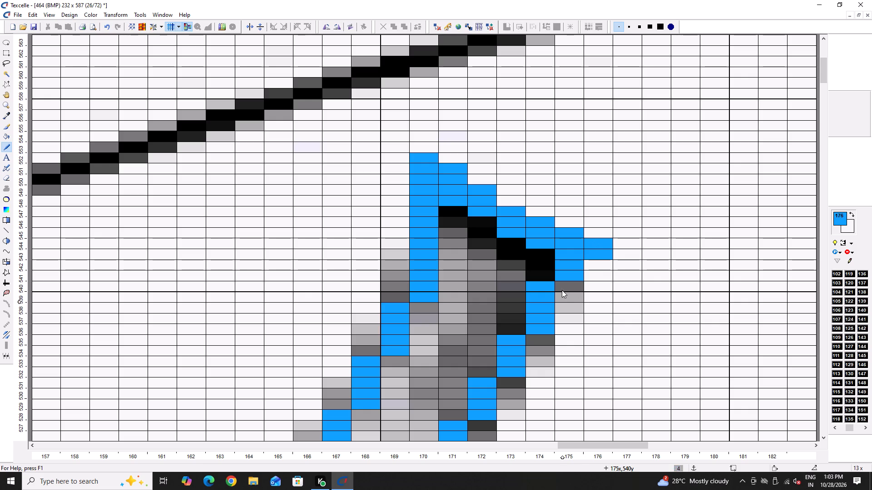
Extend the stem's right edge at columns 175 and 174 down one row, and shift the left edge's steps across columns 167 to 170 up.
{"action": "left_click", "coordinate": [563, 286]}
{"action": "left_click", "coordinate": [542, 340]}
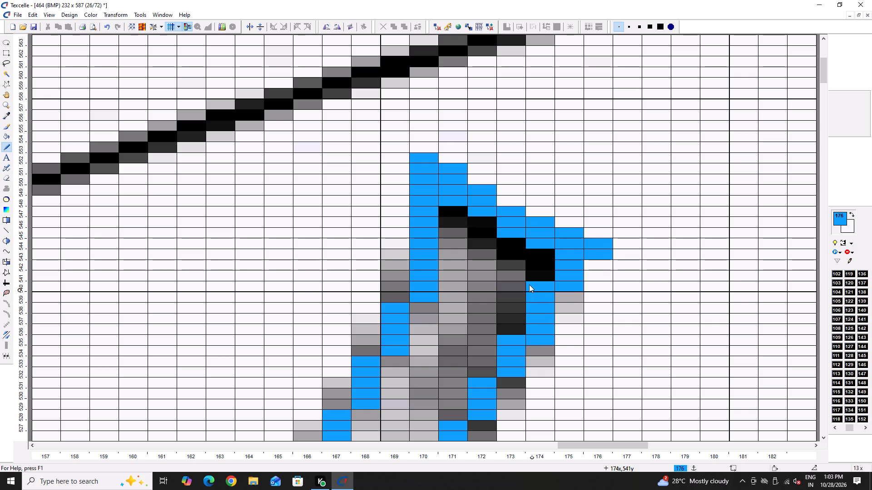
{"action": "key", "text": "minus"}
{"action": "left_click", "coordinate": [410, 292]}
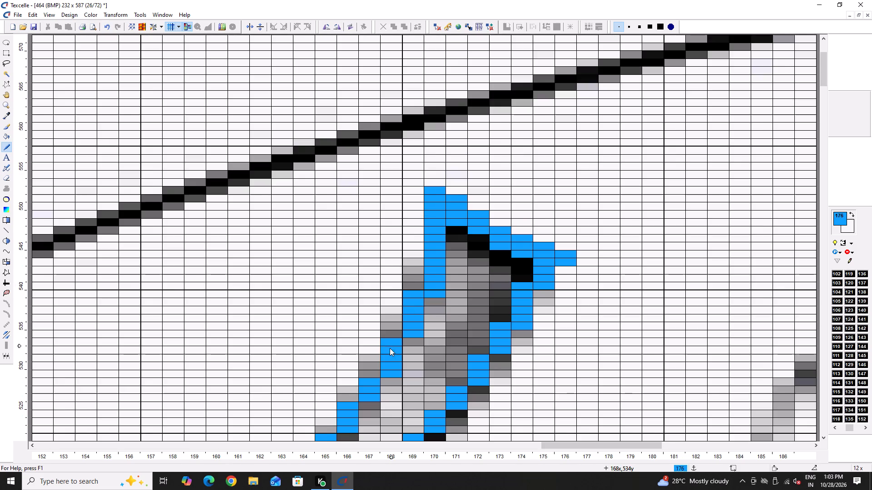
{"action": "left_click", "coordinate": [389, 334]}
{"action": "right_click", "coordinate": [432, 294]}
{"action": "right_click", "coordinate": [417, 332]}
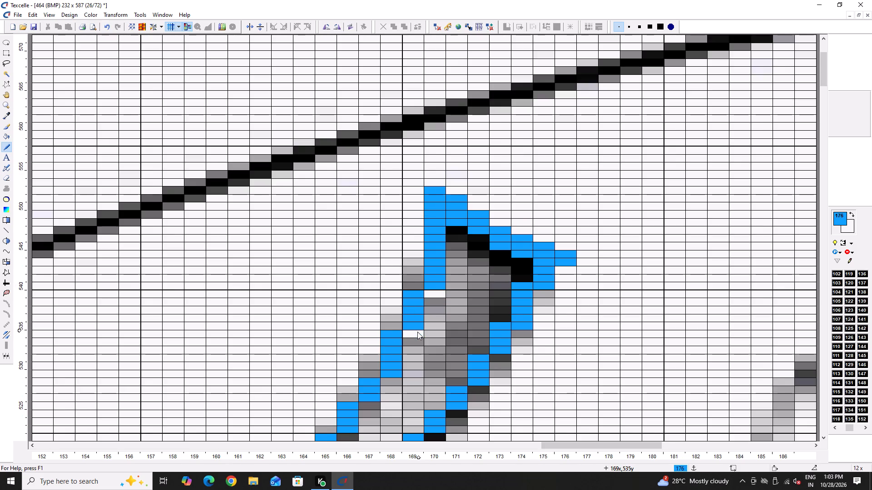
{"action": "scroll", "coordinate": [417, 330], "scroll_direction": "down", "scroll_amount": 2}
{"action": "left_click", "coordinate": [367, 280]}
{"action": "right_click", "coordinate": [387, 278]}
{"action": "scroll", "coordinate": [386, 279], "scroll_direction": "down", "scroll_amount": 2}
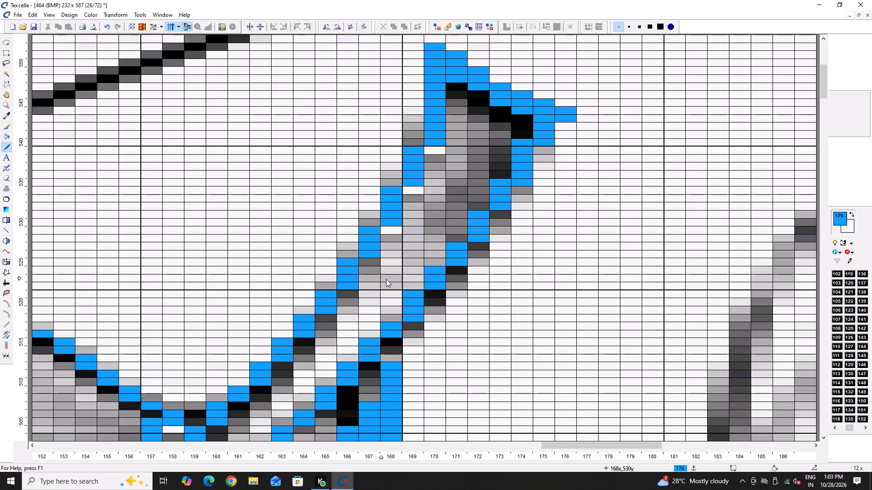
Shift the tip of the side leaf at column 63 up one row by adding a cell above and erasing the lowest one.
{"action": "type", "text": "----"}
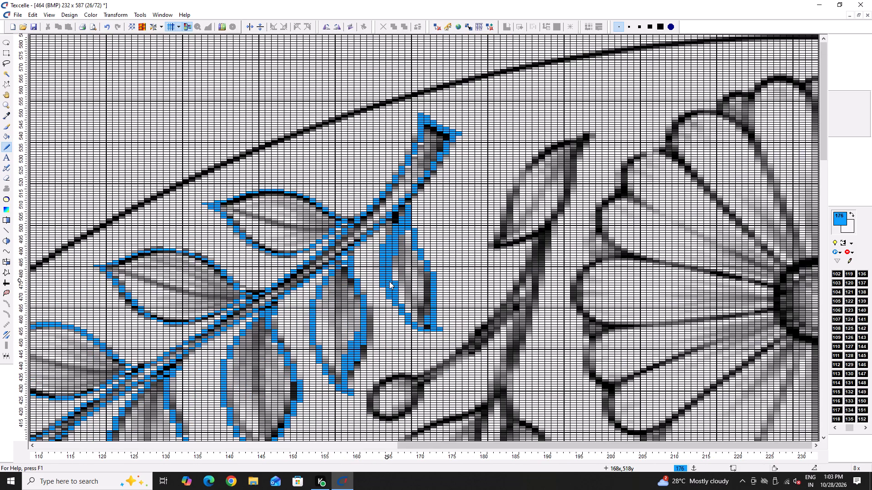
{"action": "key", "text": "minus"}
{"action": "scroll", "coordinate": [400, 276], "scroll_direction": "down", "scroll_amount": 3}
{"action": "key", "text": "Left"}
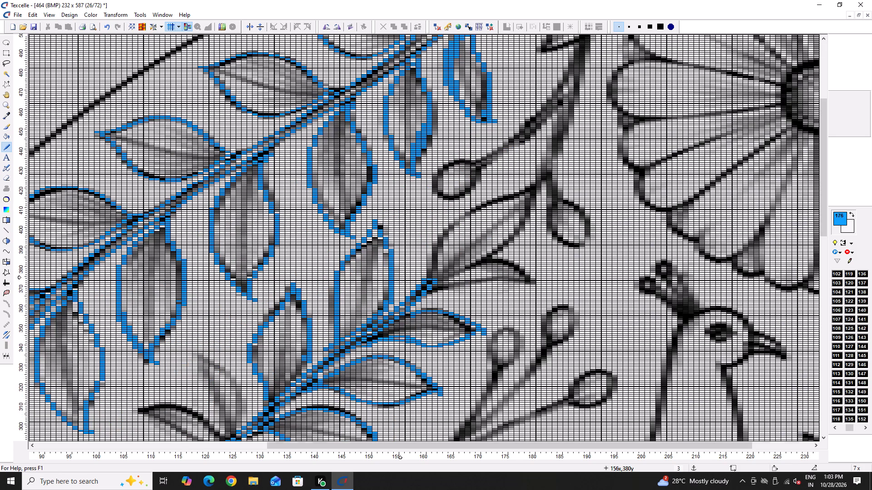
{"action": "key", "text": "Left"}
{"action": "key", "text": "Left"}
{"action": "key", "text": "Left"}
{"action": "scroll", "coordinate": [333, 352], "scroll_direction": "up", "scroll_amount": 1}
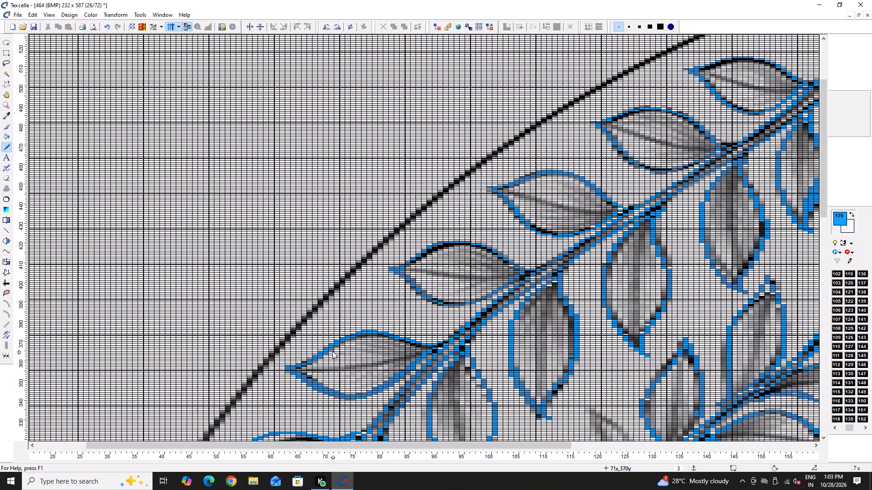
{"action": "type", "text": "++++"}
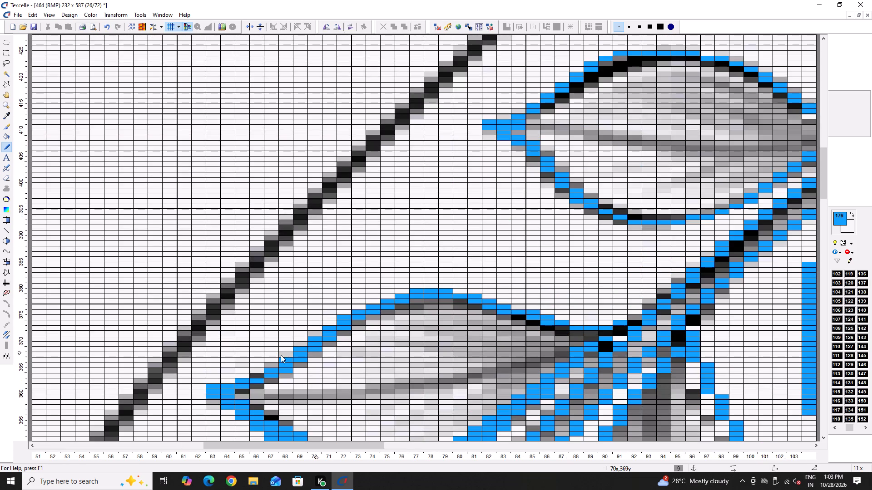
{"action": "left_click", "coordinate": [212, 379]}
{"action": "scroll", "coordinate": [289, 371], "scroll_direction": "down", "scroll_amount": 3}
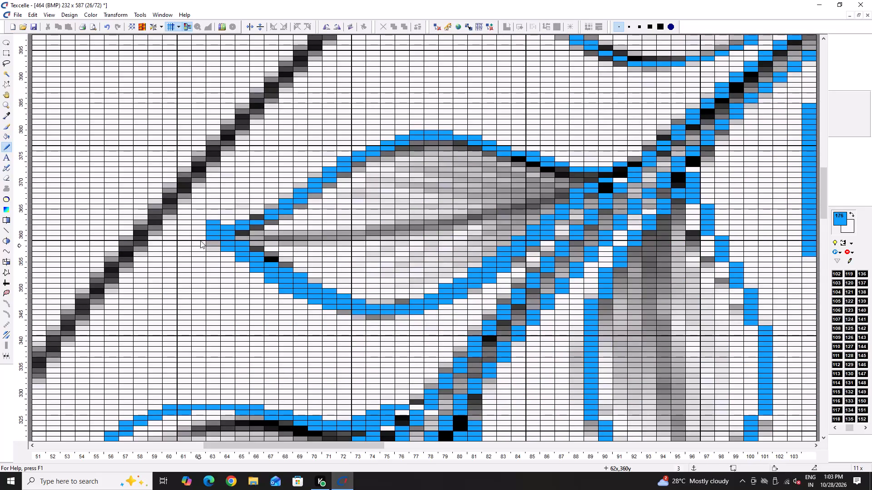
{"action": "right_click", "coordinate": [211, 235]}
Examine the lower branch leaves and the round seed pod for outlines still left to trace.
{"action": "scroll", "coordinate": [274, 266], "scroll_direction": "down", "scroll_amount": 1}
{"action": "type", "text": "---"}
{"action": "scroll", "coordinate": [442, 351], "scroll_direction": "down", "scroll_amount": 6}
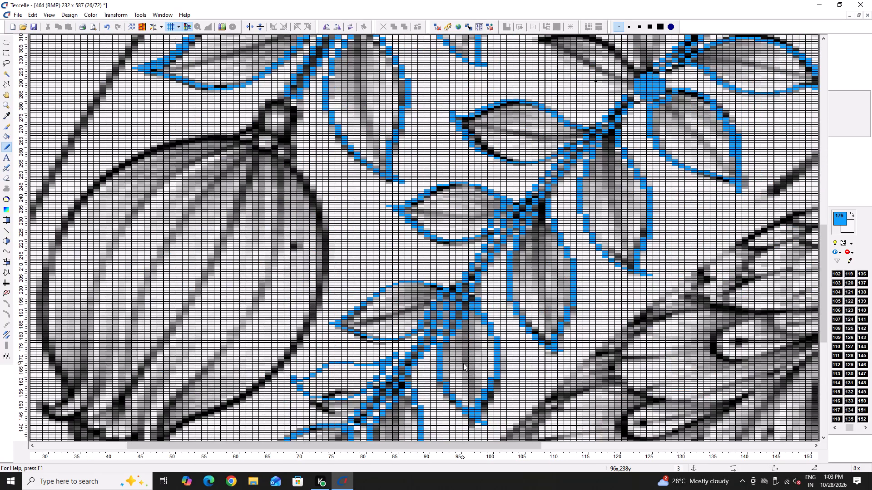
{"action": "scroll", "coordinate": [464, 360], "scroll_direction": "down", "scroll_amount": 6}
{"action": "type", "text": "----"}
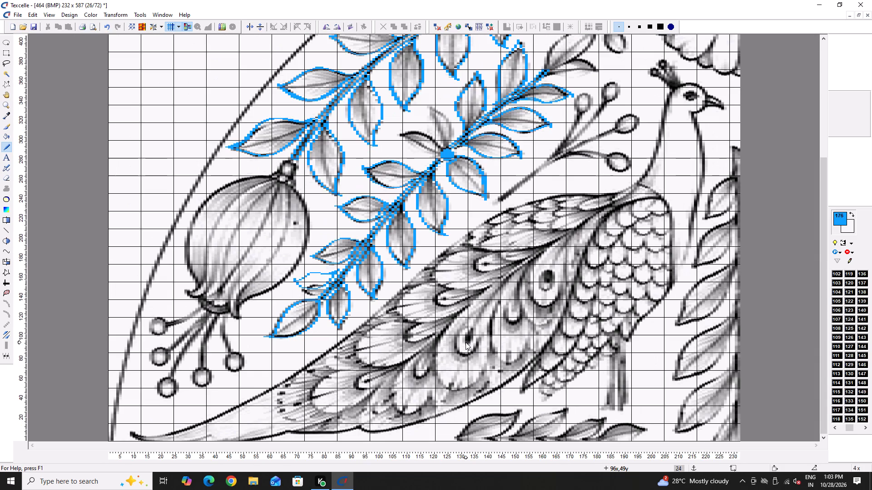
{"action": "type", "text": "++"}
{"action": "key", "text": "Left"}
{"action": "key", "text": "Left"}
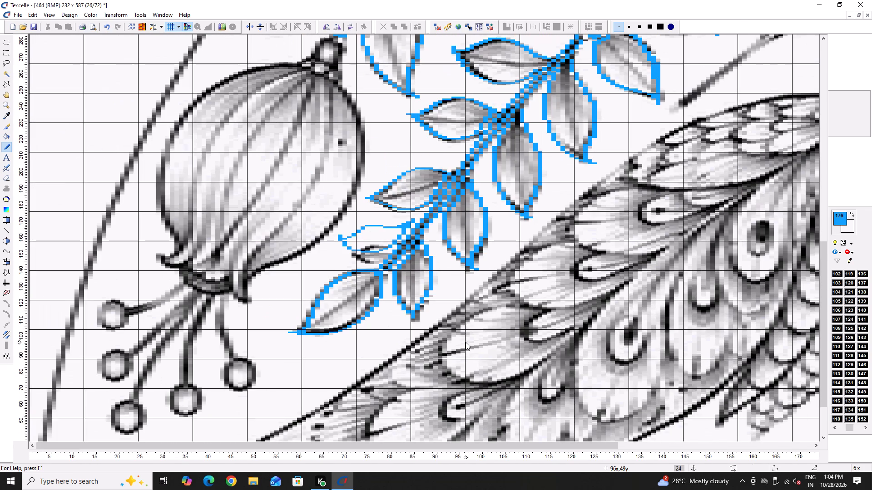
{"action": "key", "text": "Left"}
{"action": "key", "text": "plus"}
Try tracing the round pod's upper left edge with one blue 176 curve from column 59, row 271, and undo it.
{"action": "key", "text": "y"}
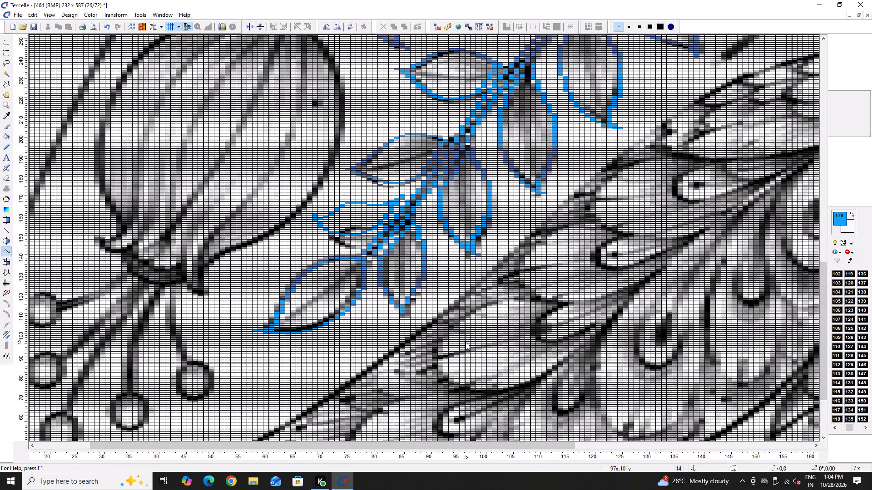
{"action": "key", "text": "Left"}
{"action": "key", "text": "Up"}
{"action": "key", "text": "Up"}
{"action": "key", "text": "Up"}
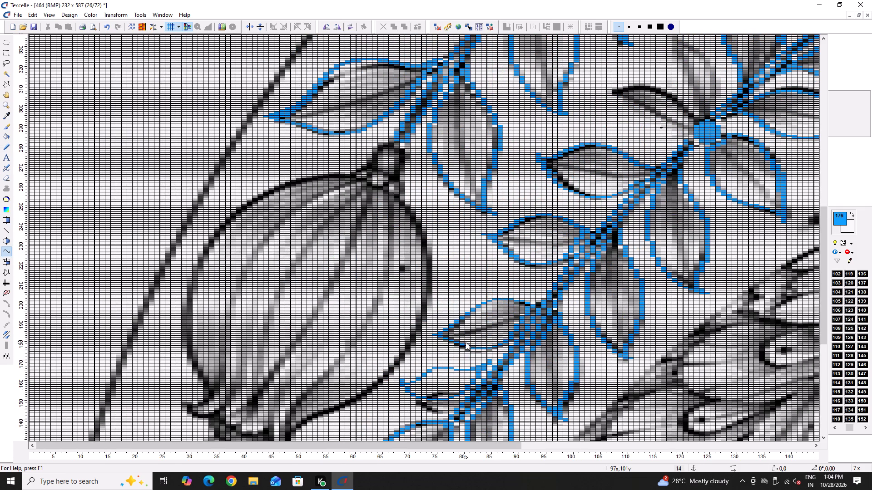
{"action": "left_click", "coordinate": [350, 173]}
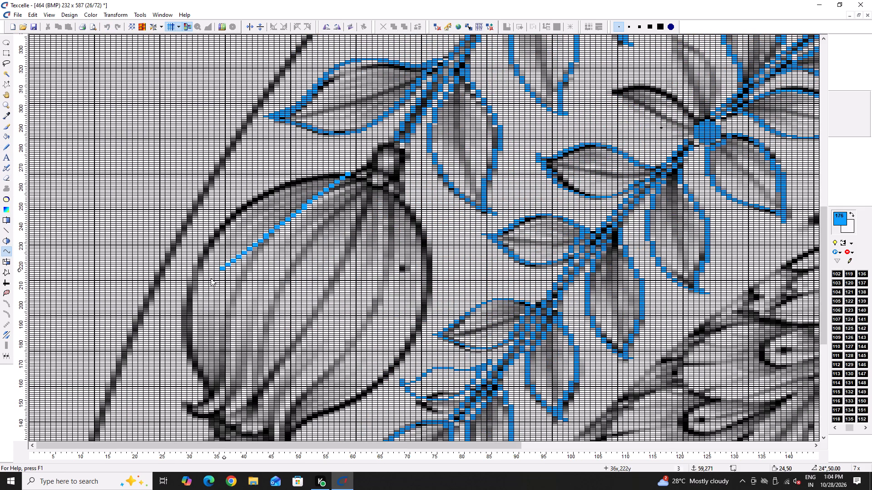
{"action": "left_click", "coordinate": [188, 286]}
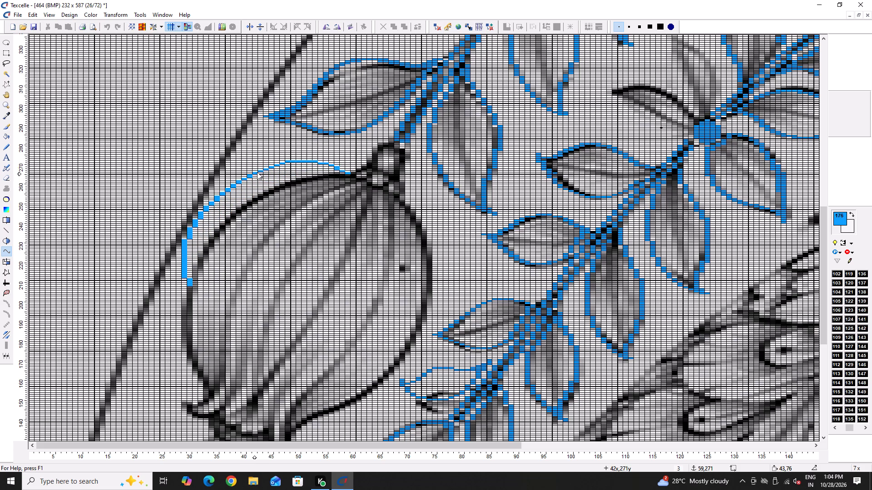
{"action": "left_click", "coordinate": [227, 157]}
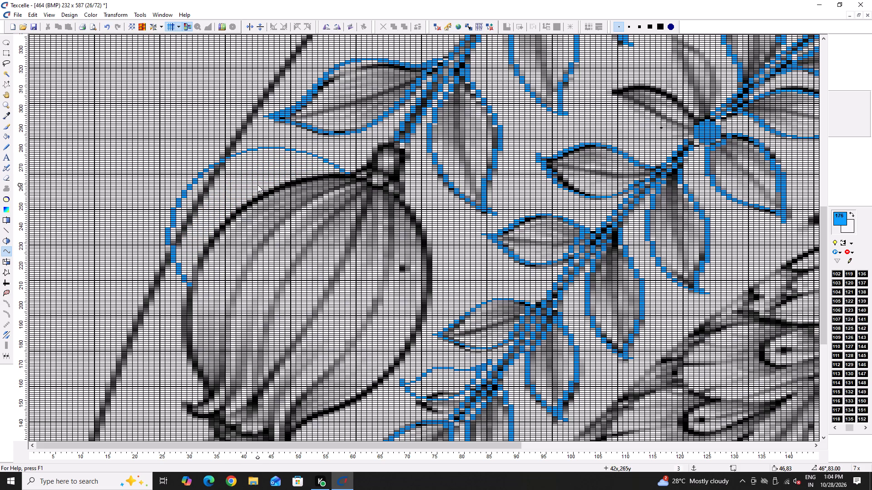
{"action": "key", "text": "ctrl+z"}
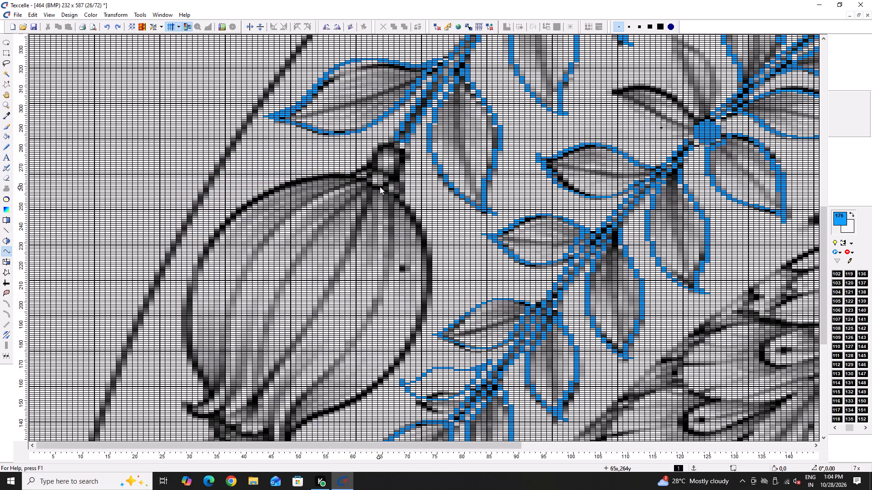
Trace the round pod's right side, top and left side with blue 176 curves starting from its neck at column 65.
{"action": "left_click", "coordinate": [381, 186]}
{"action": "left_click", "coordinate": [353, 401]}
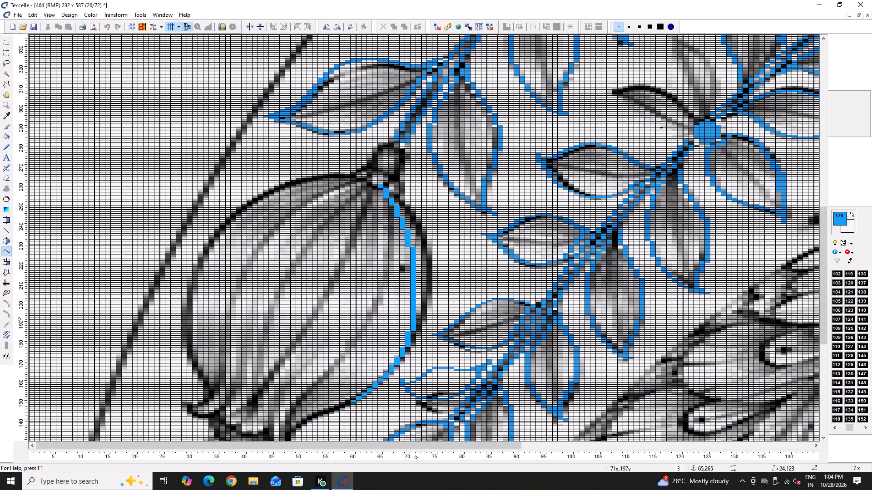
{"action": "left_click", "coordinate": [432, 291]}
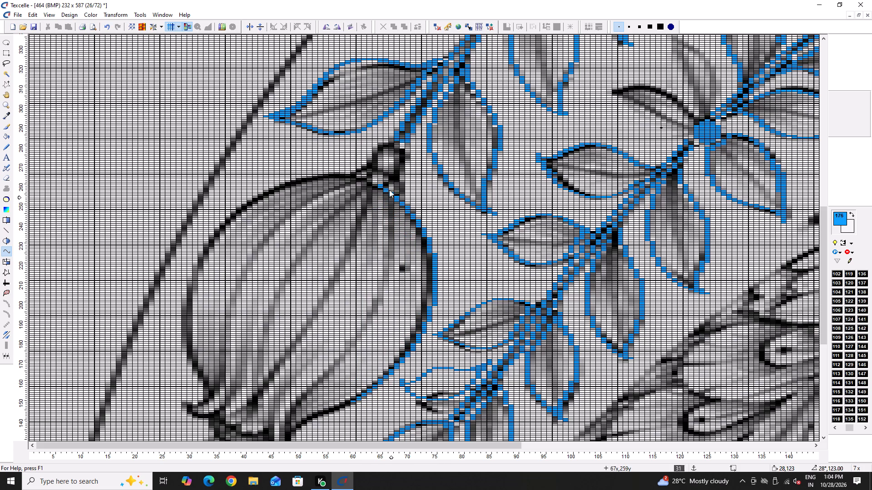
{"action": "left_click", "coordinate": [380, 187]}
{"action": "left_click", "coordinate": [233, 208]}
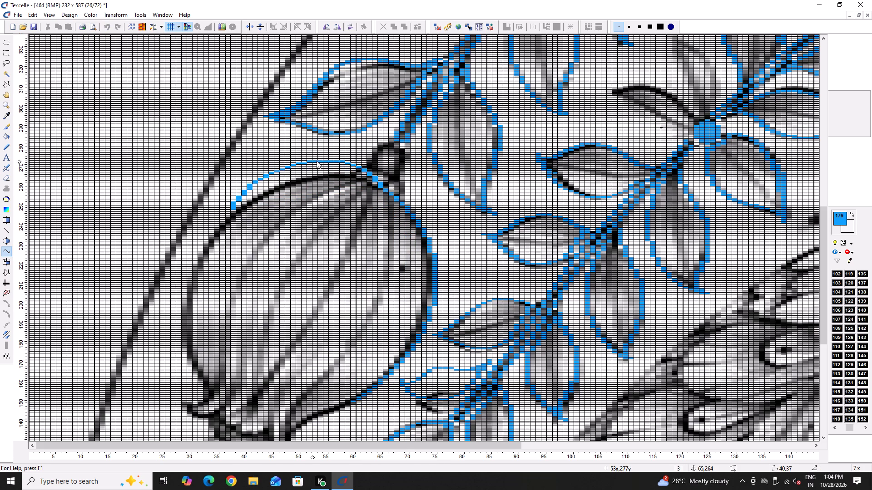
{"action": "left_click", "coordinate": [316, 170]}
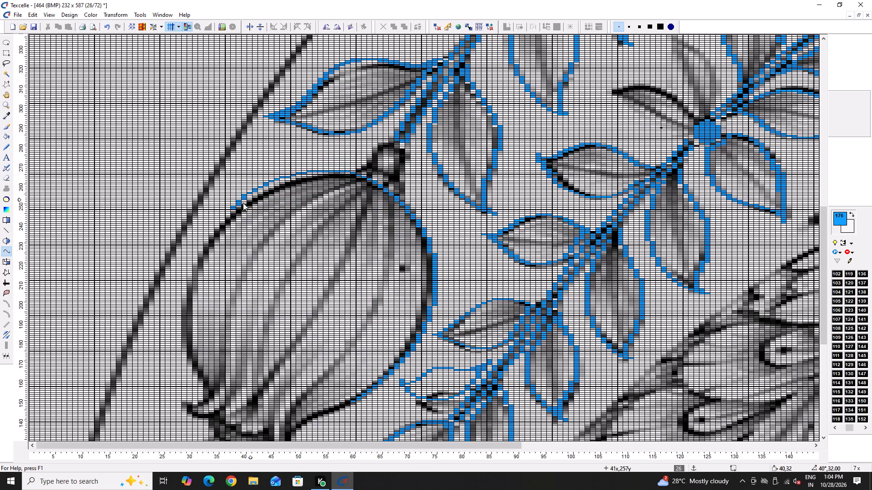
{"action": "left_click", "coordinate": [234, 206]}
{"action": "left_click", "coordinate": [202, 380]}
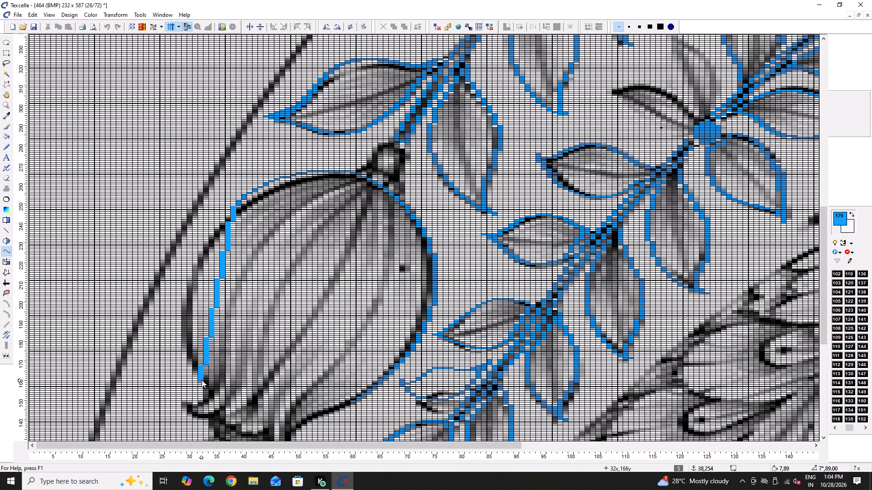
{"action": "left_click", "coordinate": [190, 280]}
Trace the pod's flared base in blue 176 curves, from column 60, row 155, to the right tip, and from the left tip at column 29, row 150, upward.
{"action": "scroll", "coordinate": [252, 284], "scroll_direction": "down", "scroll_amount": 2}
{"action": "left_click", "coordinate": [354, 290]}
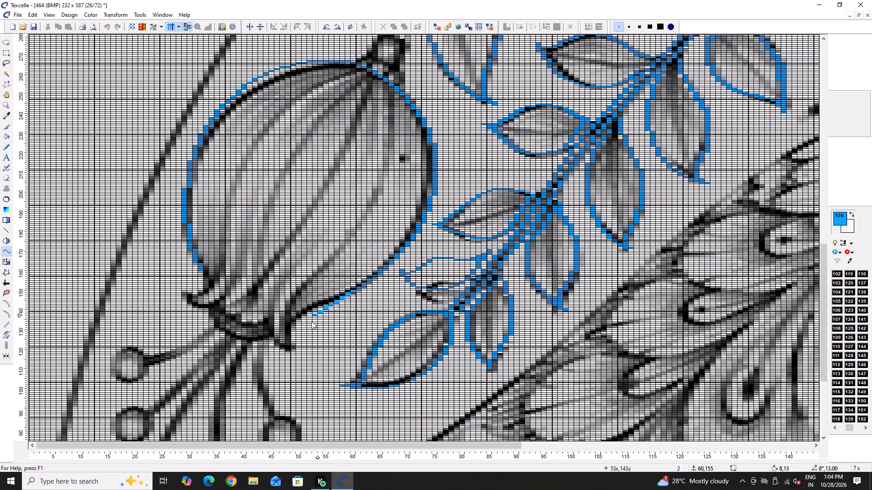
{"action": "left_click", "coordinate": [291, 349]}
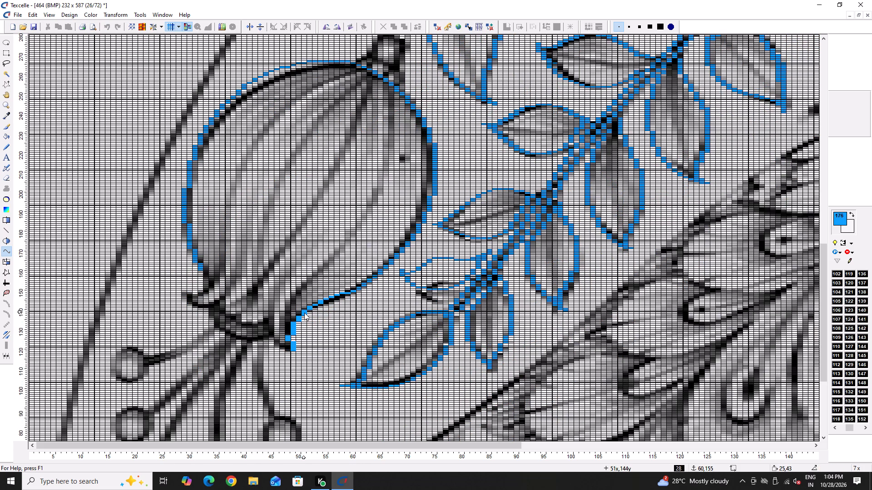
{"action": "left_click", "coordinate": [302, 315]}
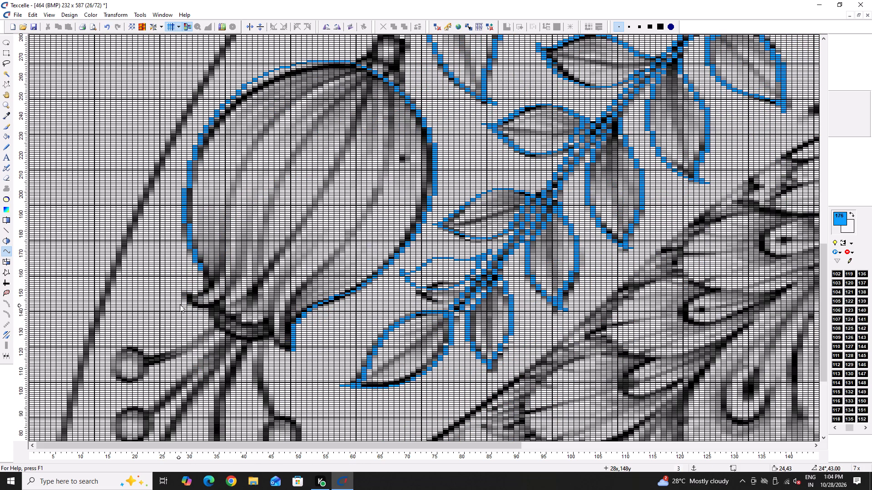
{"action": "left_click", "coordinate": [184, 301]}
{"action": "left_click", "coordinate": [183, 217]}
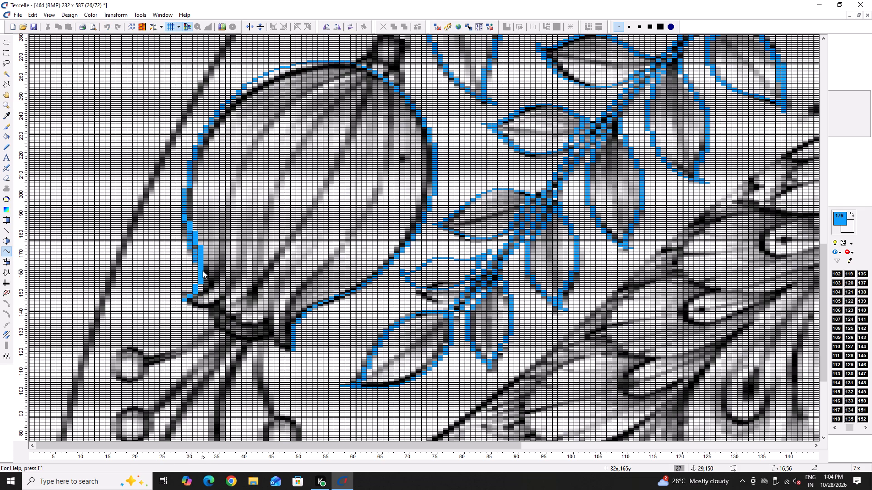
{"action": "left_click", "coordinate": [203, 270]}
Clean up the pod's lower left outline with the freehand pen, whitening doubled pixels between about rows 190 and 150.
{"action": "key", "text": "x"}
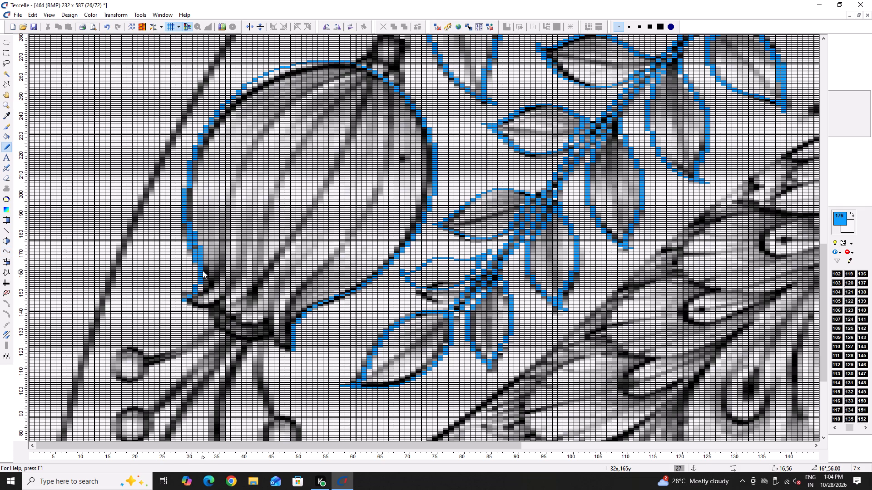
{"action": "type", "text": "++++"}
{"action": "scroll", "coordinate": [173, 291], "scroll_direction": "up", "scroll_amount": 2}
{"action": "right_click_drag", "start_coordinate": [169, 275], "coordinate": [171, 313]}
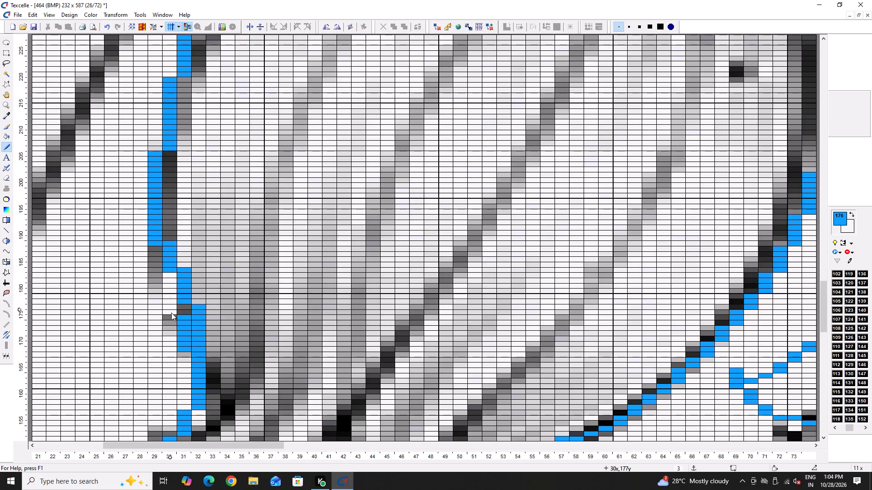
{"action": "right_click", "coordinate": [151, 241]}
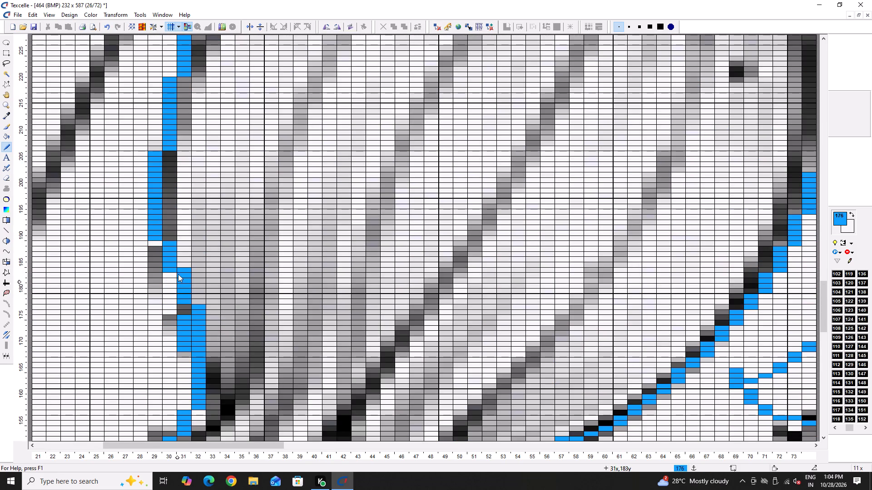
{"action": "right_click", "coordinate": [182, 269]}
{"action": "right_click_drag", "start_coordinate": [185, 313], "coordinate": [183, 359]}
{"action": "scroll", "coordinate": [199, 353], "scroll_direction": "down", "scroll_amount": 3}
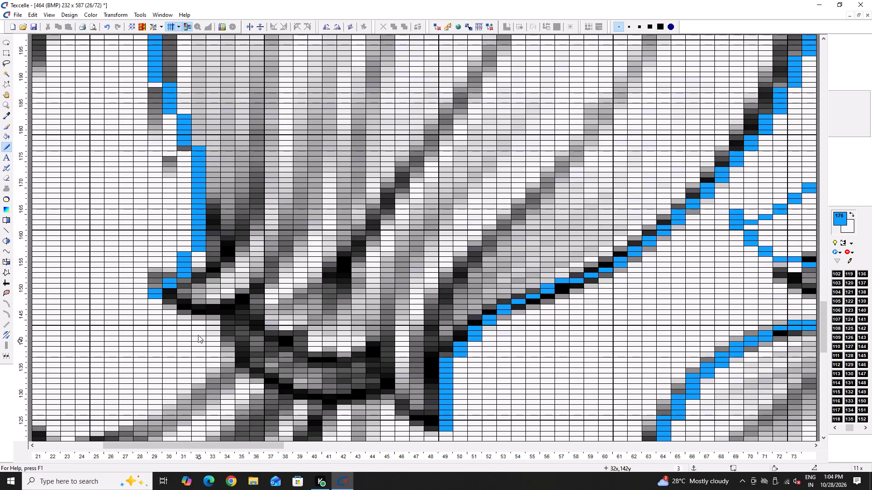
{"action": "right_click", "coordinate": [184, 274]}
{"action": "left_click", "coordinate": [175, 276]}
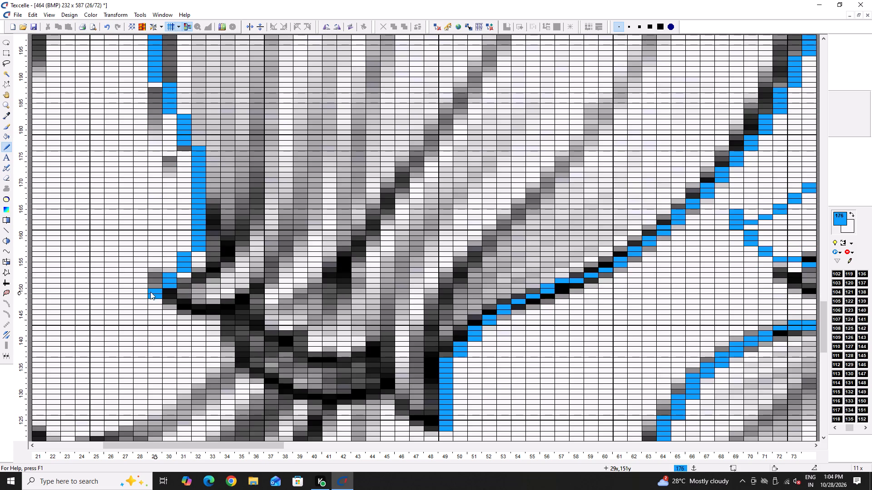
Draw the flared base's left tip freehand in blue 176 from column 28, row 151, curving up to column 36, and thicken its lower edge.
{"action": "left_click", "coordinate": [146, 291]}
{"action": "left_click_drag", "start_coordinate": [141, 291], "coordinate": [228, 289]}
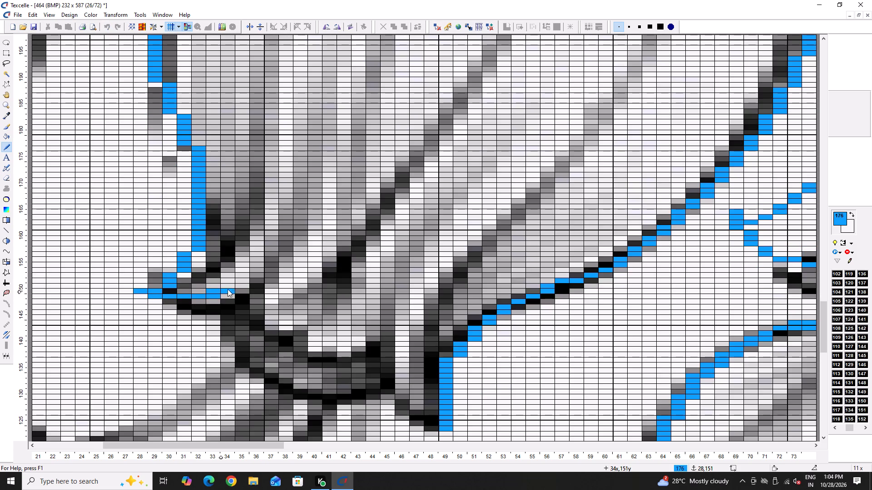
{"action": "left_click_drag", "start_coordinate": [228, 289], "coordinate": [243, 280]}
{"action": "left_click_drag", "start_coordinate": [244, 280], "coordinate": [249, 274]}
{"action": "left_click", "coordinate": [250, 274]}
{"action": "left_click_drag", "start_coordinate": [252, 271], "coordinate": [263, 250]}
{"action": "left_click", "coordinate": [263, 250]}
{"action": "left_click_drag", "start_coordinate": [203, 299], "coordinate": [163, 296]}
{"action": "left_click", "coordinate": [162, 296]}
{"action": "left_click", "coordinate": [151, 294]}
{"action": "left_click", "coordinate": [149, 297]}
{"action": "left_click", "coordinate": [138, 297]}
{"action": "left_click_drag", "start_coordinate": [157, 297], "coordinate": [173, 302]}
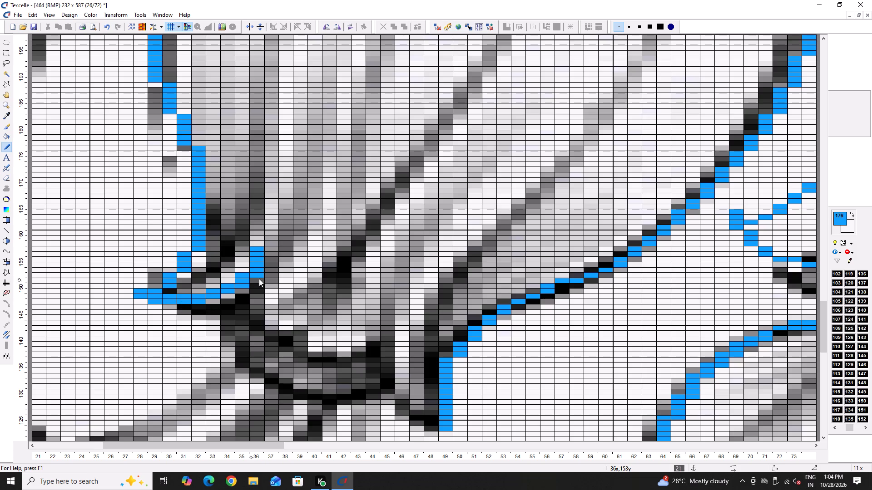
Draw the base's right tip at column 50, row 124, and its inner edge from column 46, row 155, down to the tip.
{"action": "scroll", "coordinate": [456, 380], "scroll_direction": "down", "scroll_amount": 2}
{"action": "left_click_drag", "start_coordinate": [450, 321], "coordinate": [467, 332]}
{"action": "scroll", "coordinate": [442, 314], "scroll_direction": "up", "scroll_amount": 2}
{"action": "left_click_drag", "start_coordinate": [407, 270], "coordinate": [387, 384]}
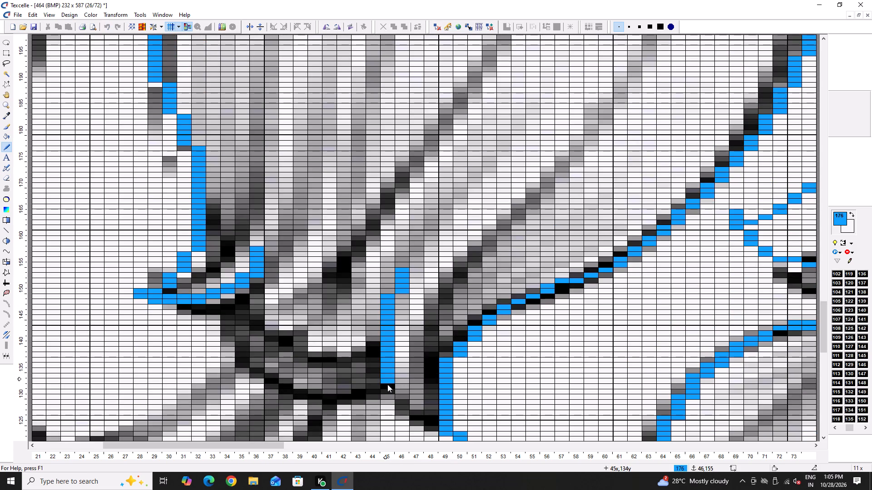
{"action": "left_click_drag", "start_coordinate": [387, 384], "coordinate": [438, 428]}
Tidy the stepped pixels along the right tip's lower edge, between columns 45 and 49, with white and blue 176 touch-ups.
{"action": "scroll", "coordinate": [440, 416], "scroll_direction": "down", "scroll_amount": 1}
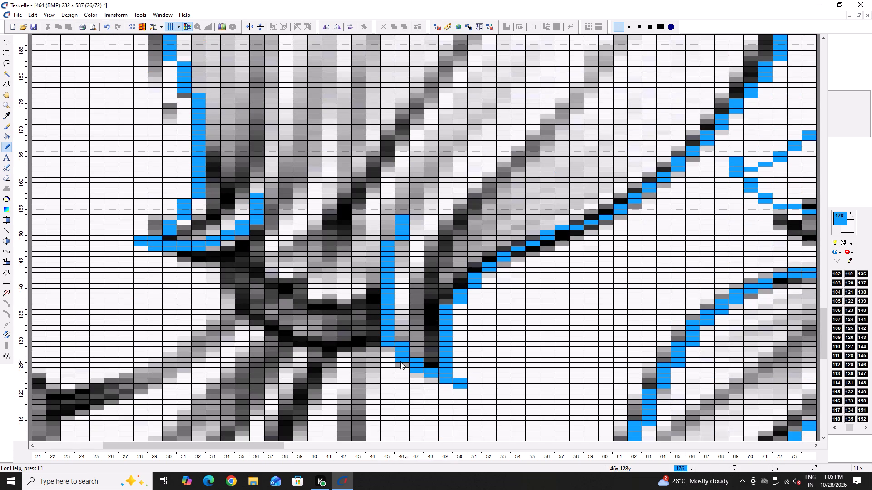
{"action": "right_click", "coordinate": [391, 344]}
{"action": "right_click_drag", "start_coordinate": [406, 357], "coordinate": [402, 361]}
{"action": "right_click", "coordinate": [412, 367]}
{"action": "left_click", "coordinate": [402, 357]}
{"action": "left_click", "coordinate": [401, 355]}
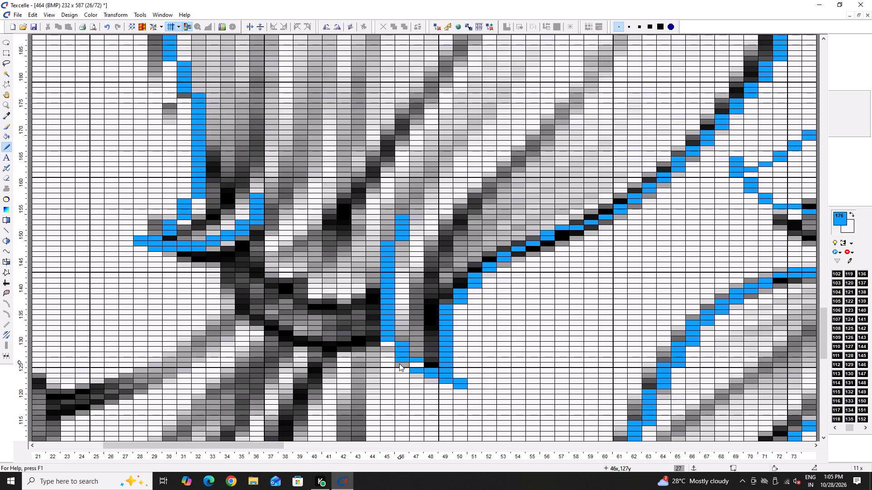
{"action": "right_click", "coordinate": [399, 363]}
{"action": "right_click", "coordinate": [404, 360]}
{"action": "left_click", "coordinate": [421, 360]}
{"action": "left_click", "coordinate": [419, 367]}
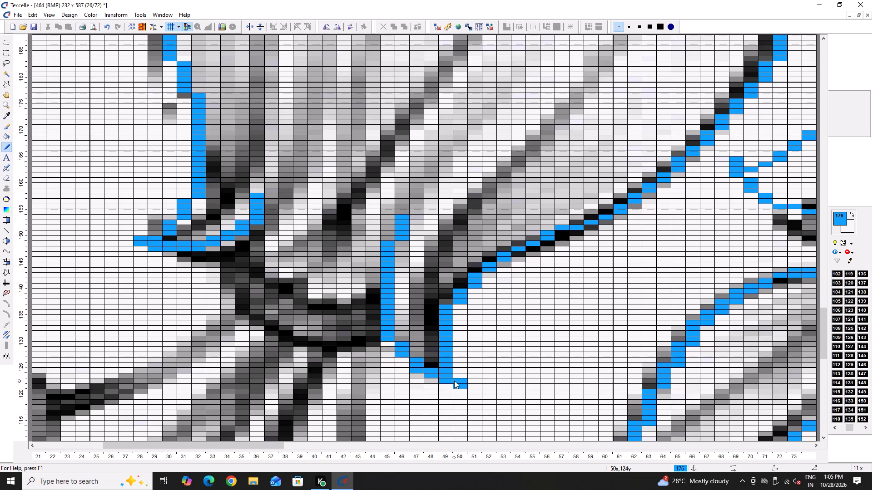
{"action": "right_click", "coordinate": [385, 340]}
{"action": "right_click", "coordinate": [388, 339]}
{"action": "left_click", "coordinate": [402, 341]}
Extend the left tip's inner edge upward along column 36 in blue 176 and whiten the doubled pixels at its bend.
{"action": "scroll", "coordinate": [405, 337], "scroll_direction": "up", "scroll_amount": 1}
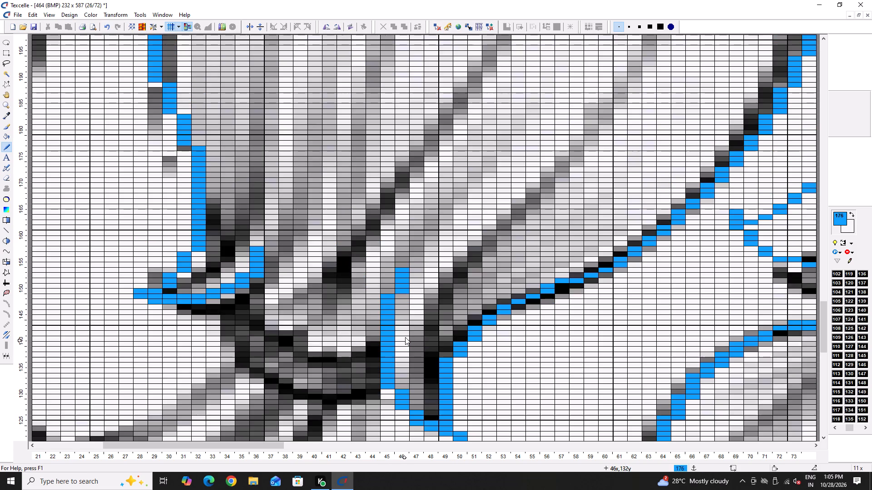
{"action": "left_click_drag", "start_coordinate": [255, 220], "coordinate": [248, 268]}
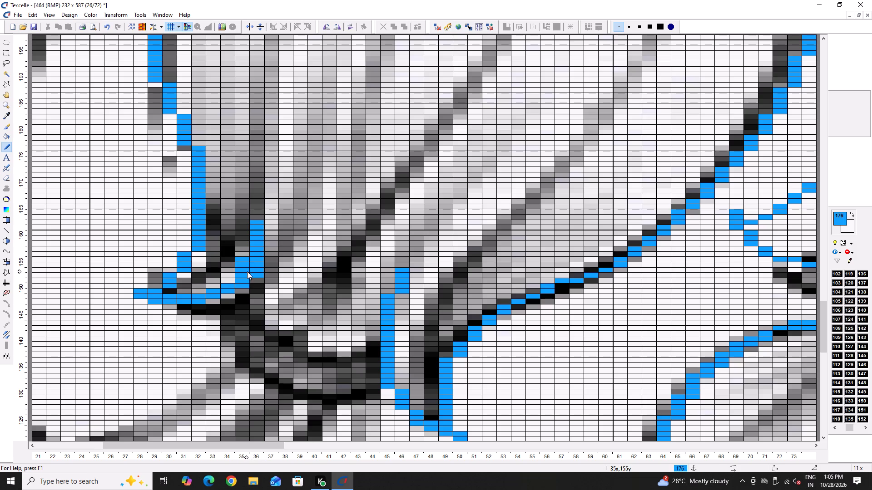
{"action": "right_click", "coordinate": [254, 274]}
{"action": "right_click", "coordinate": [244, 288]}
{"action": "right_click", "coordinate": [247, 286]}
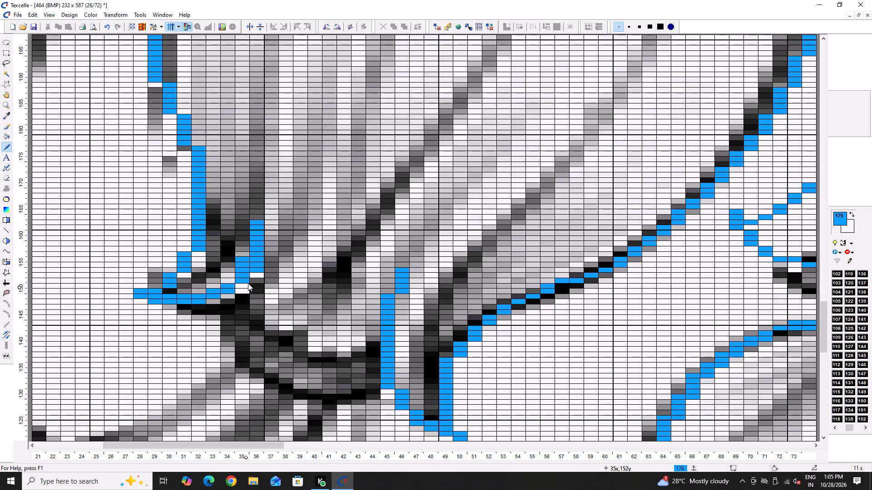
Trace the pod's left inner rib with a blue 176 curve from column 36, row 164, to the neck at column 62, row 268.
{"action": "type", "text": "--"}
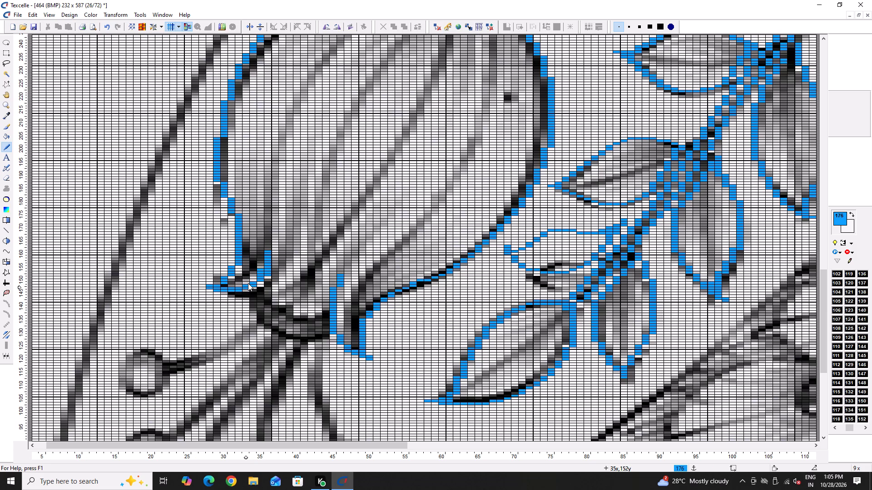
{"action": "type", "text": "--"}
{"action": "scroll", "coordinate": [248, 283], "scroll_direction": "up", "scroll_amount": 2}
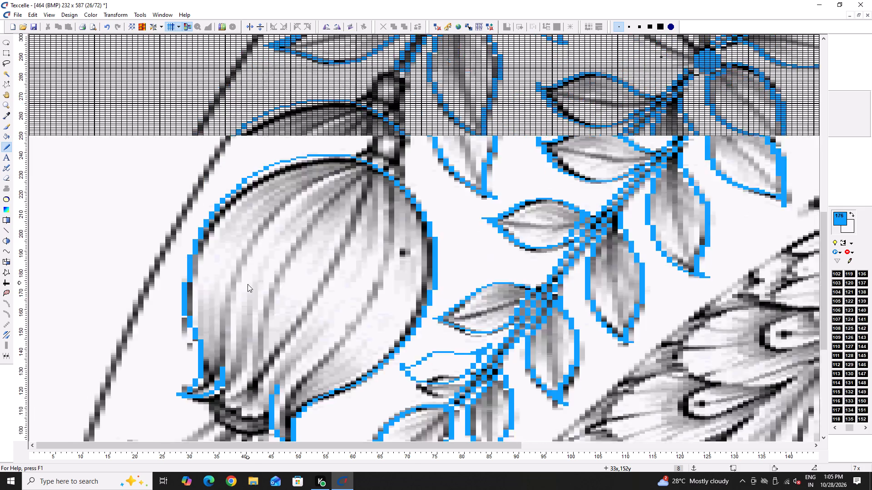
{"action": "key", "text": "y"}
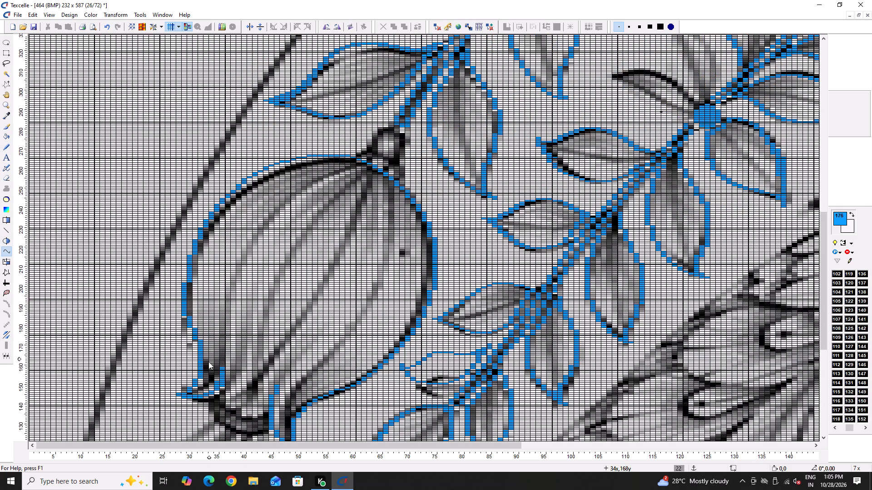
{"action": "left_click", "coordinate": [224, 367]}
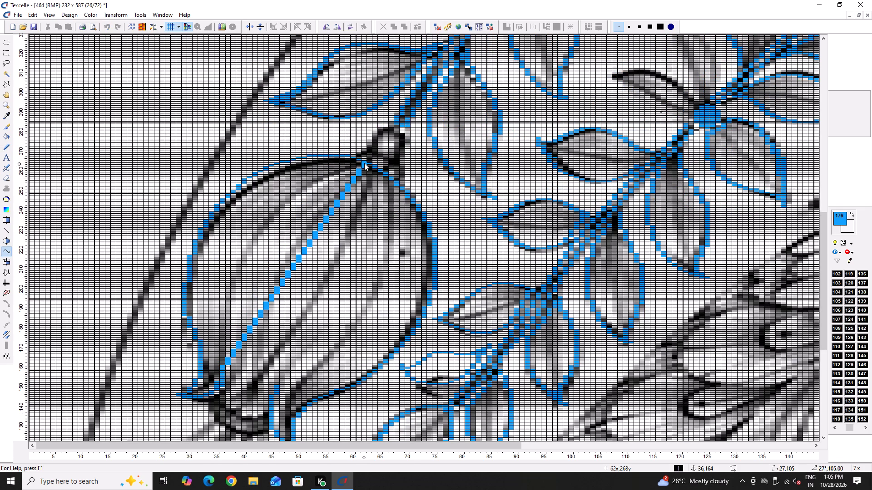
{"action": "left_click", "coordinate": [364, 163]}
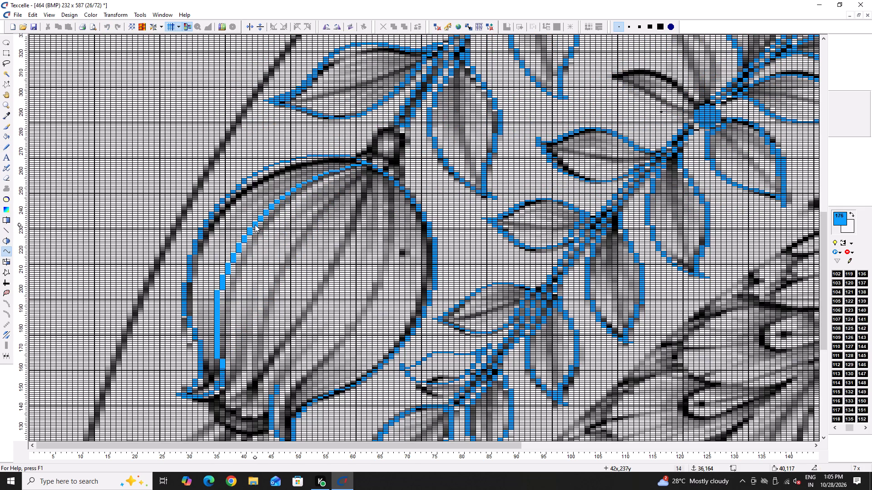
{"action": "left_click", "coordinate": [255, 225]}
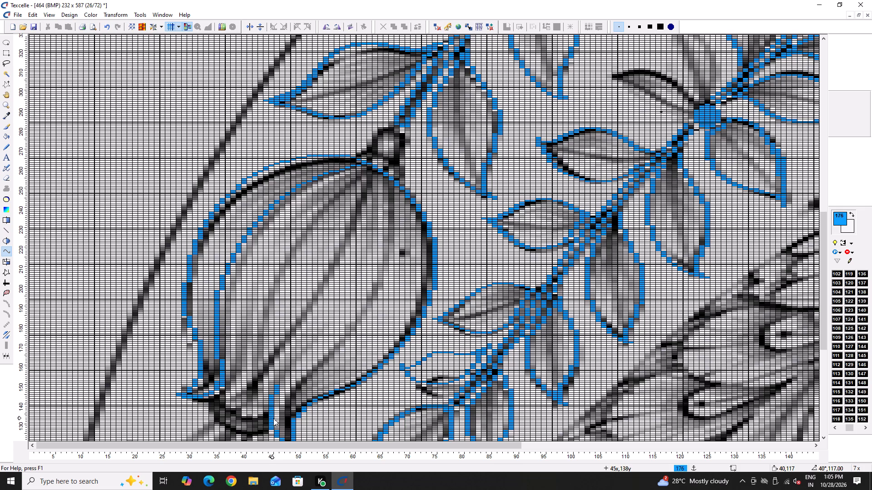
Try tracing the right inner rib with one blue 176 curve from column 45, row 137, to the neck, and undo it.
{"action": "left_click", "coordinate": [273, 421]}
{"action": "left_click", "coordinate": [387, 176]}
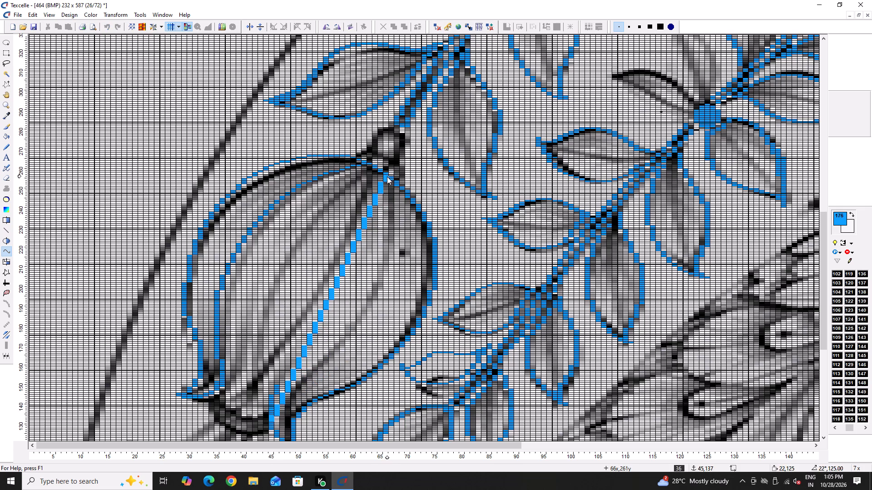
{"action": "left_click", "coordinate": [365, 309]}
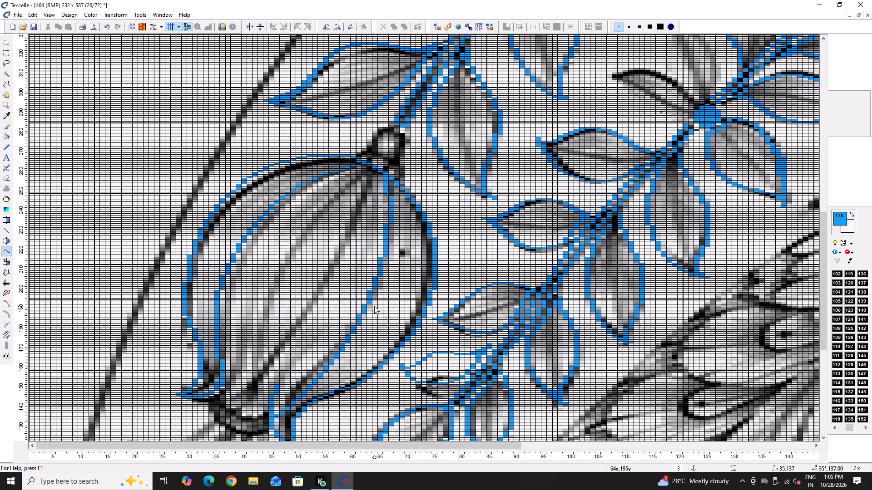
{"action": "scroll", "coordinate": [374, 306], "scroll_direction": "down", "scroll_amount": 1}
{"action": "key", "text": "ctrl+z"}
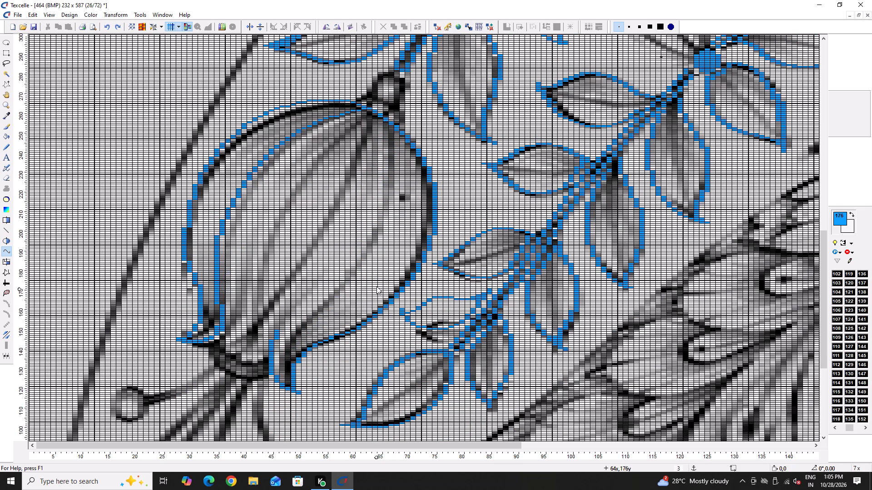
Trace the right inner rib with two blue 176 curves from column 67, row 260, through column 55, row 168, to the base's right tip.
{"action": "left_click", "coordinate": [392, 124]}
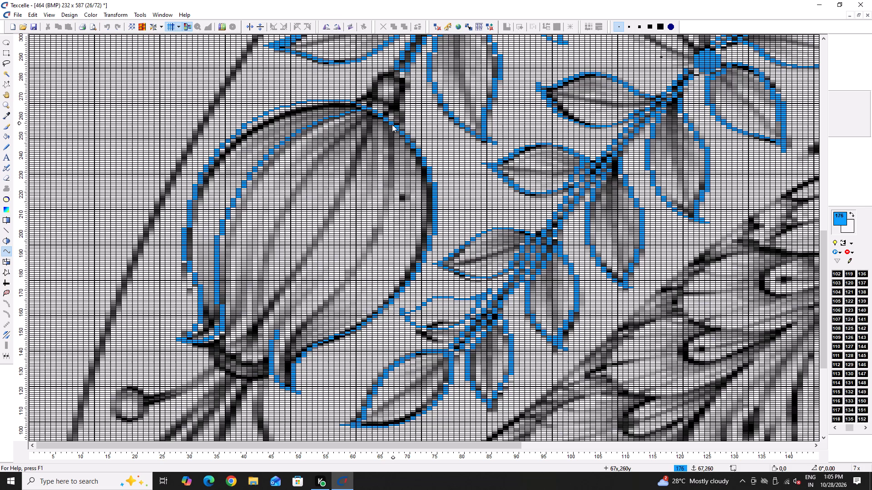
{"action": "left_click", "coordinate": [323, 304]}
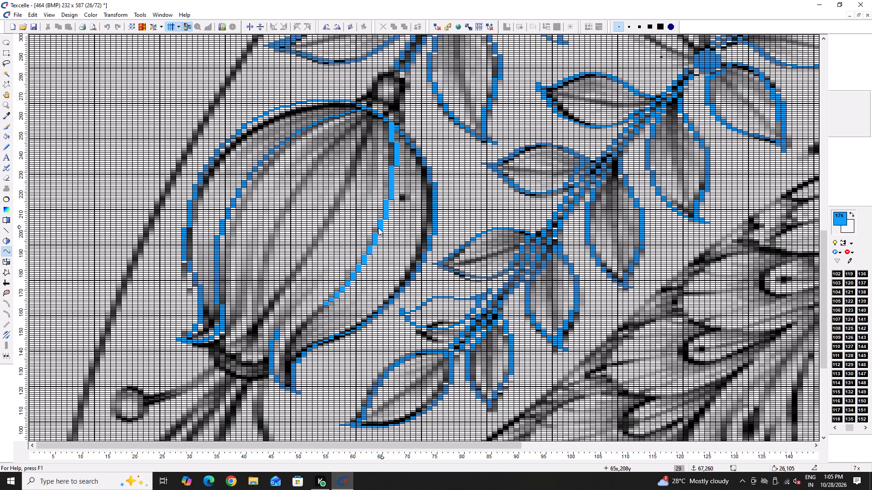
{"action": "left_click", "coordinate": [376, 239]}
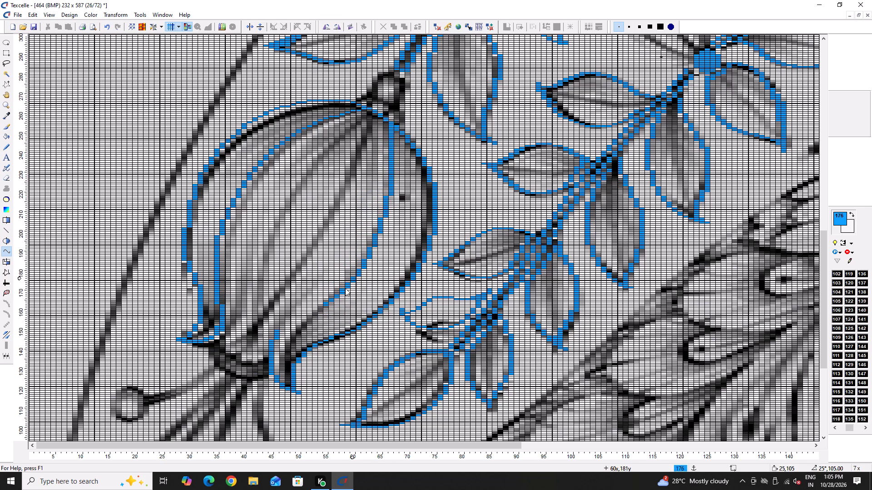
{"action": "left_click", "coordinate": [325, 305]}
{"action": "left_click", "coordinate": [293, 389]}
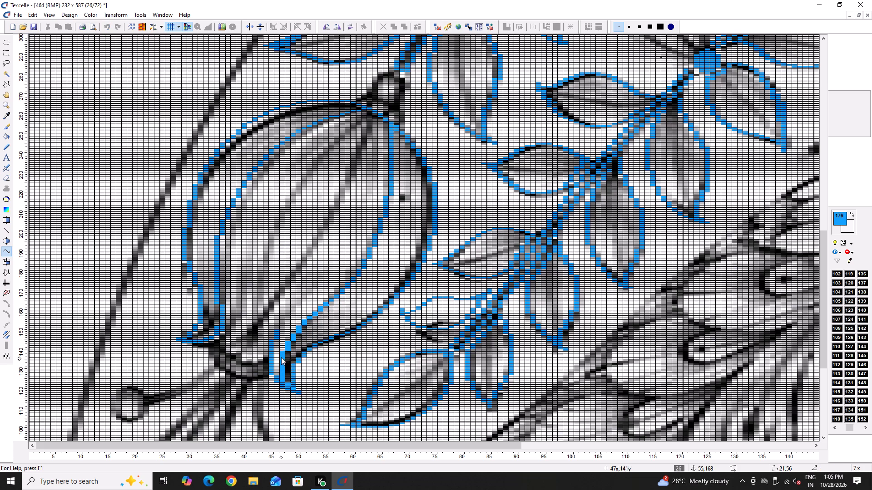
{"action": "left_click", "coordinate": [283, 353]}
Erase to white the freehand inner edge beside the right tip, from column 46, row 155, down to the pixels below the new curve.
{"action": "type", "text": "+++x"}
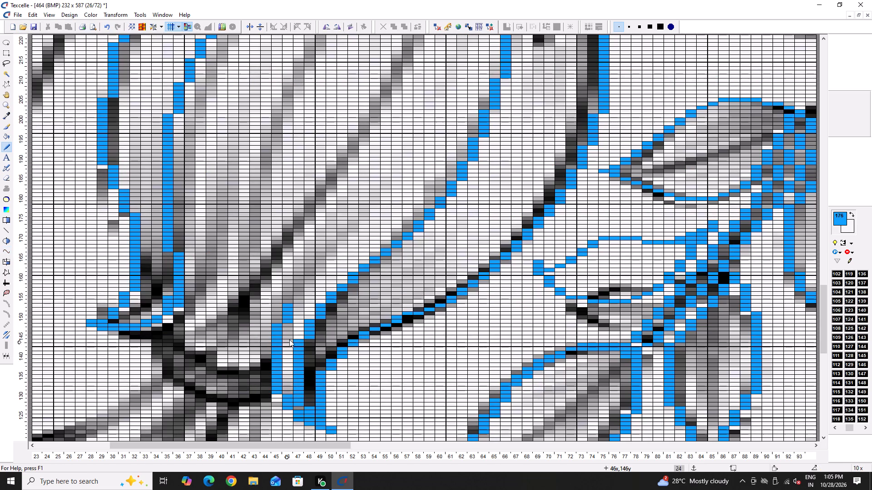
{"action": "right_click_drag", "start_coordinate": [289, 306], "coordinate": [284, 321]}
{"action": "right_click_drag", "start_coordinate": [279, 326], "coordinate": [272, 383]}
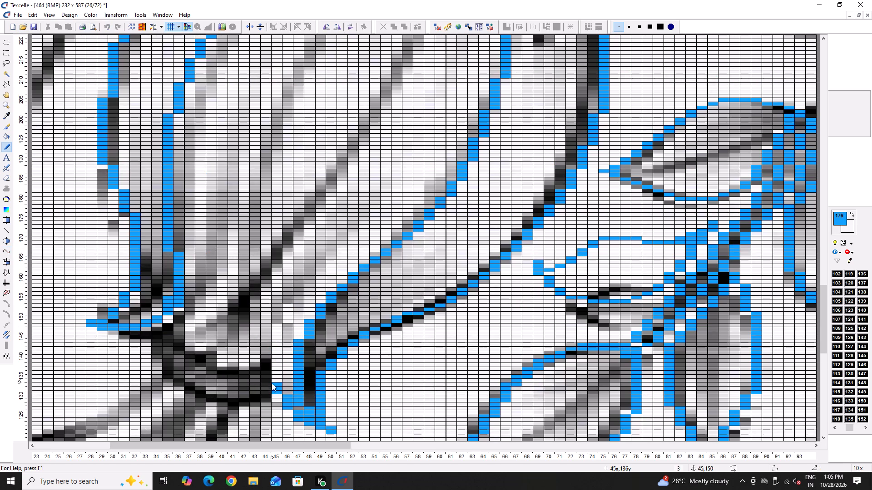
{"action": "right_click_drag", "start_coordinate": [272, 383], "coordinate": [275, 393]}
{"action": "right_click_drag", "start_coordinate": [282, 395], "coordinate": [286, 407]}
{"action": "right_click", "coordinate": [286, 407]}
{"action": "right_click_drag", "start_coordinate": [294, 410], "coordinate": [294, 416]}
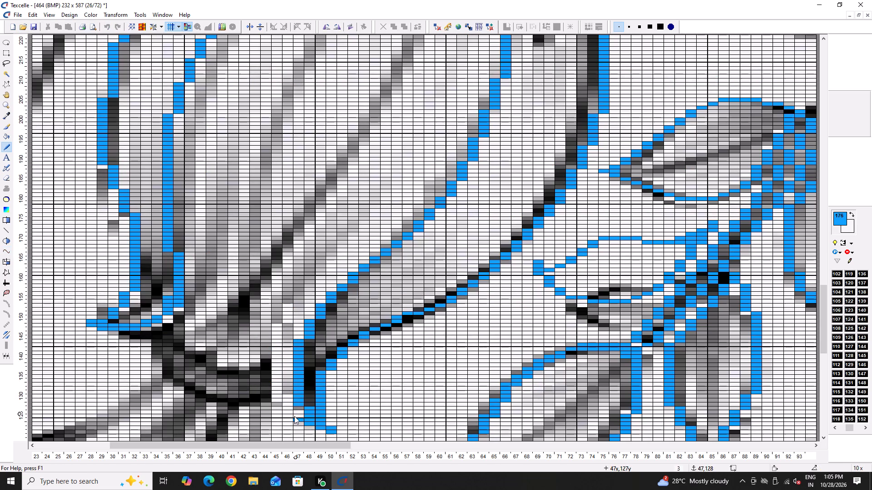
{"action": "right_click", "coordinate": [294, 417]}
{"action": "right_click_drag", "start_coordinate": [294, 416], "coordinate": [294, 417]}
{"action": "right_click", "coordinate": [307, 422]}
{"action": "right_click", "coordinate": [300, 420]}
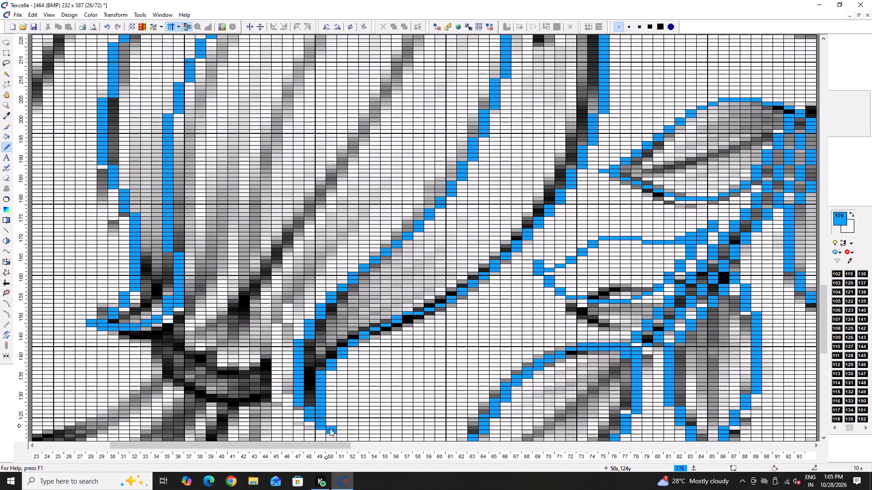
Trace the pod's left-centre rib with a blue 176 curve from the neck at column 63, row 265, through column 46, row 223, to about column 40, row 145.
{"action": "type", "text": "y--"}
{"action": "scroll", "coordinate": [294, 402], "scroll_direction": "up", "scroll_amount": 1}
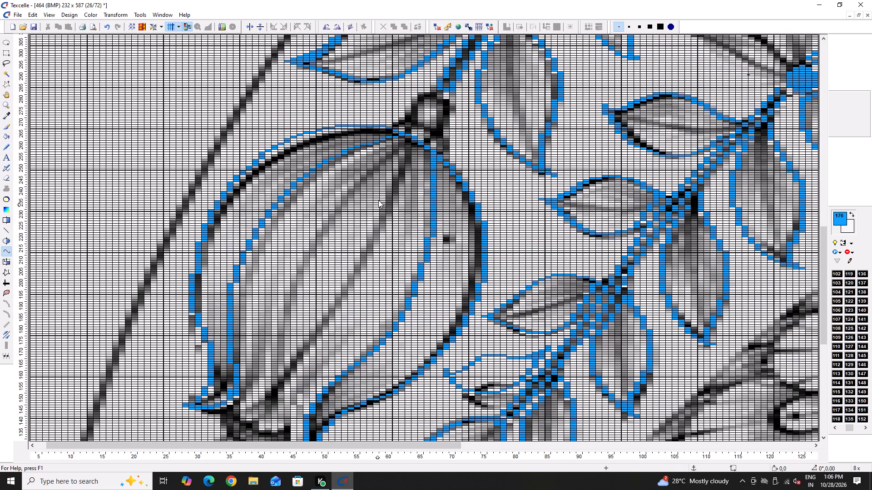
{"action": "left_click", "coordinate": [406, 142]}
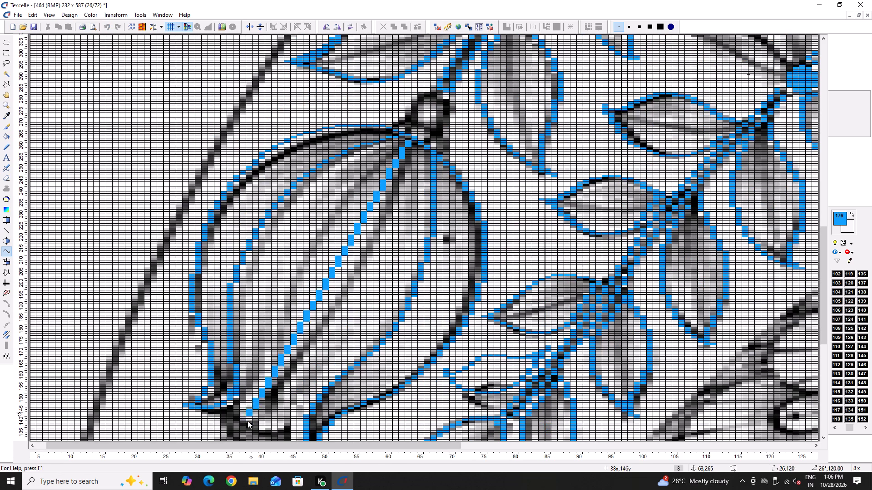
{"action": "key", "text": "minus"}
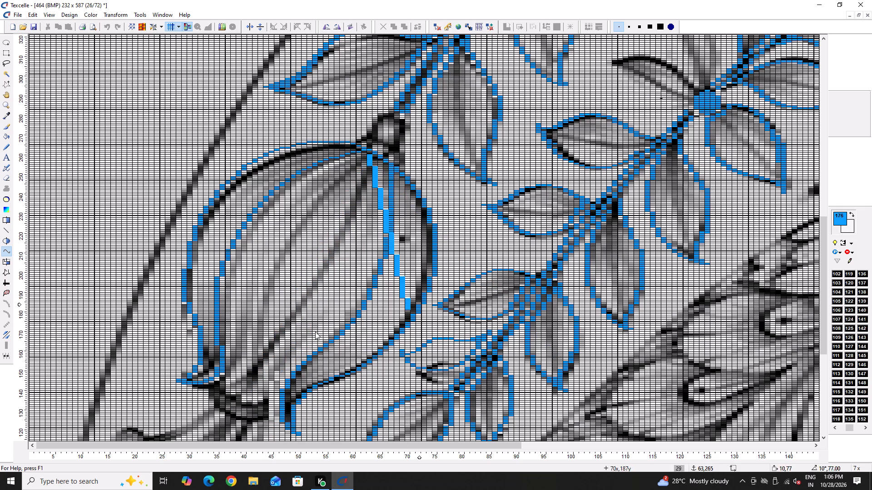
{"action": "left_click", "coordinate": [245, 389]}
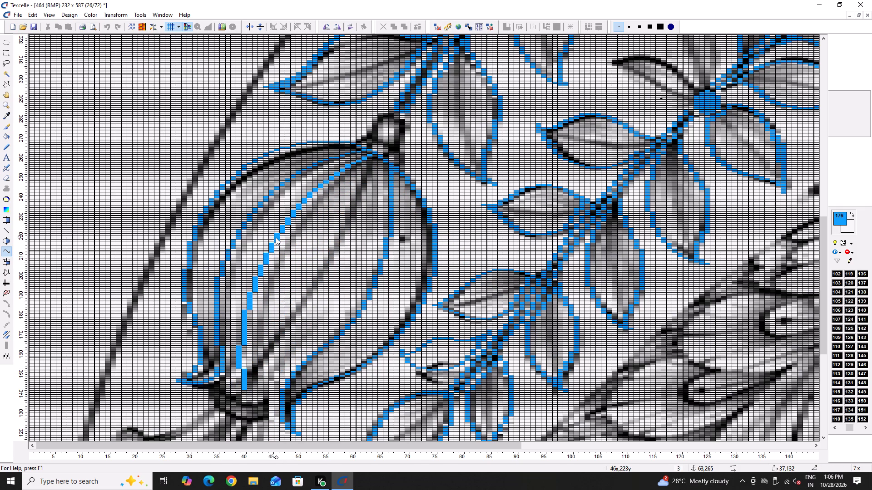
{"action": "left_click", "coordinate": [276, 240]}
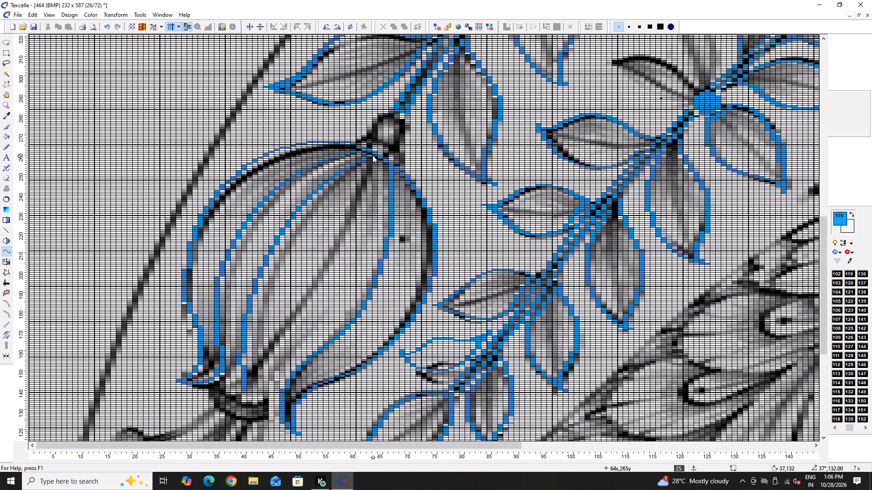
Trace the right-centre rib with a blue 176 curve from column 64, row 265, through about column 58, row 203, to column 40, row 144.
{"action": "left_click", "coordinate": [372, 155]}
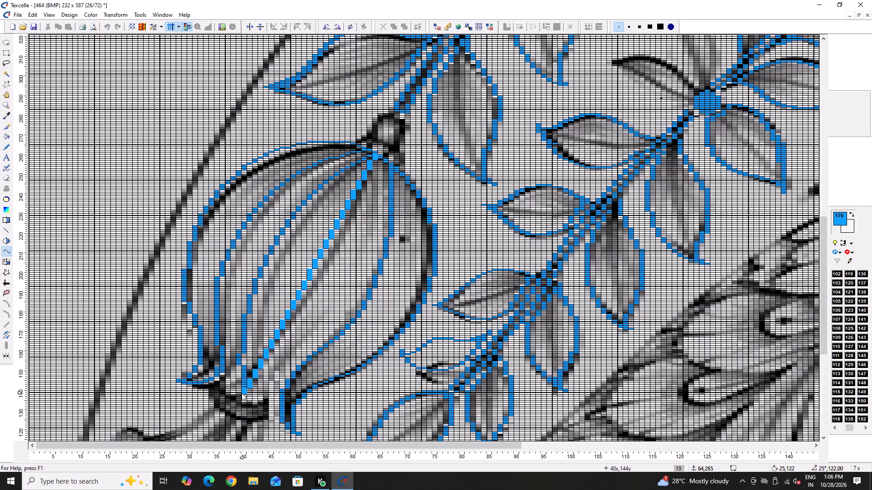
{"action": "left_click", "coordinate": [242, 393]}
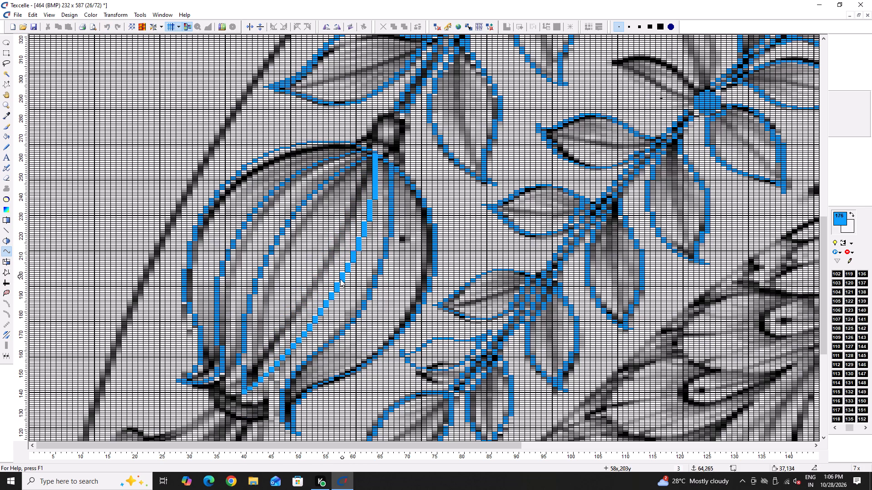
{"action": "left_click", "coordinate": [338, 282]}
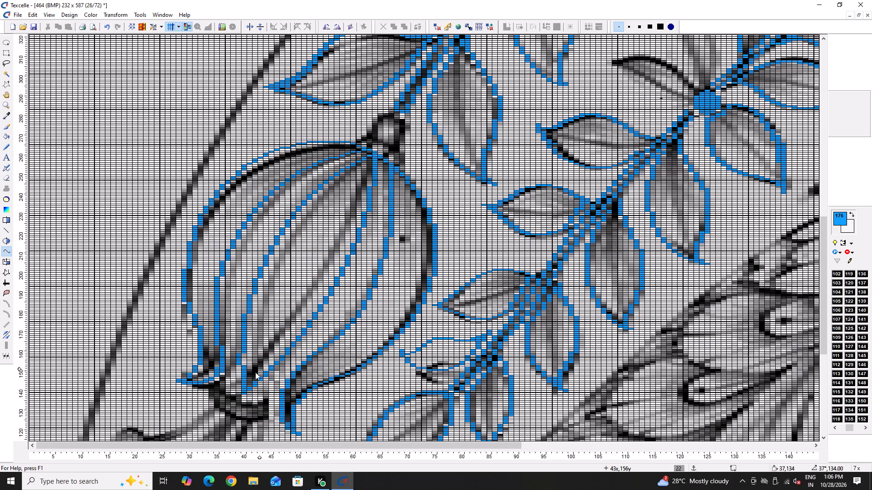
Straighten the left-centre rib's lower end along column 40 in blue 176 and erase its stray column 39 pixels to white.
{"action": "type", "text": "x++"}
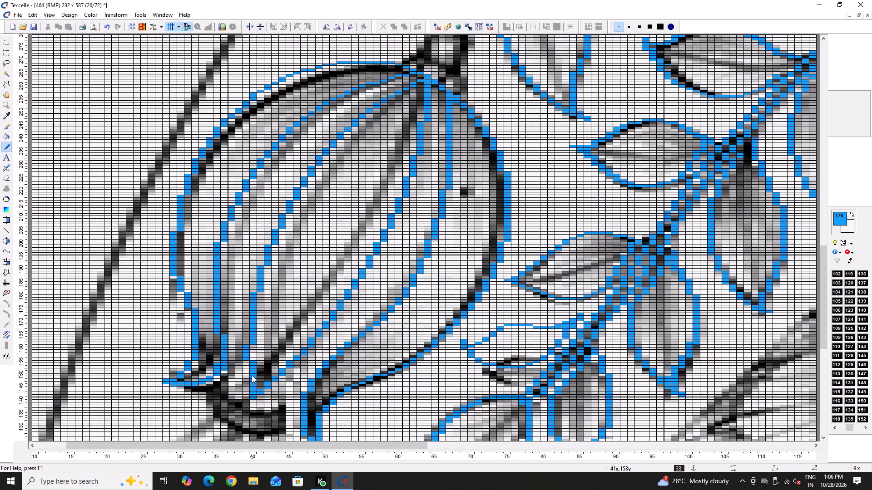
{"action": "left_click_drag", "start_coordinate": [257, 345], "coordinate": [252, 371]}
{"action": "right_click_drag", "start_coordinate": [247, 347], "coordinate": [244, 358]}
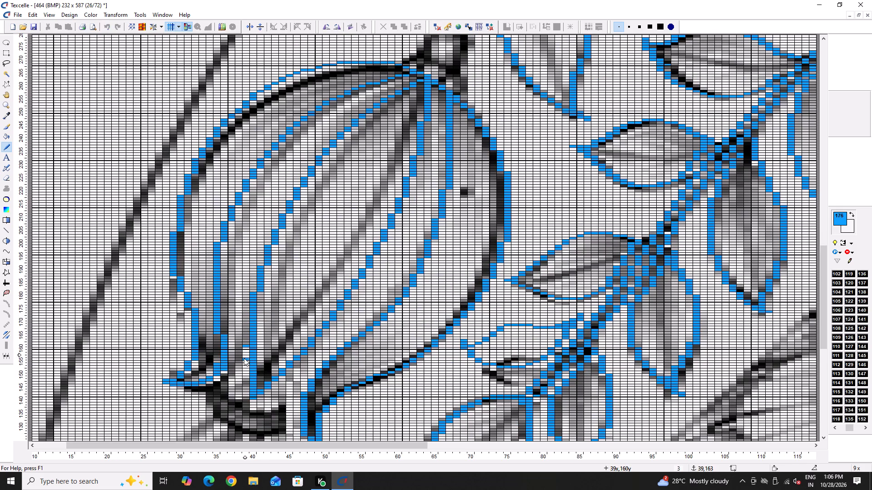
{"action": "right_click_drag", "start_coordinate": [244, 358], "coordinate": [243, 360]}
{"action": "right_click", "coordinate": [243, 348]}
{"action": "right_click", "coordinate": [245, 346]}
{"action": "right_click", "coordinate": [245, 345]}
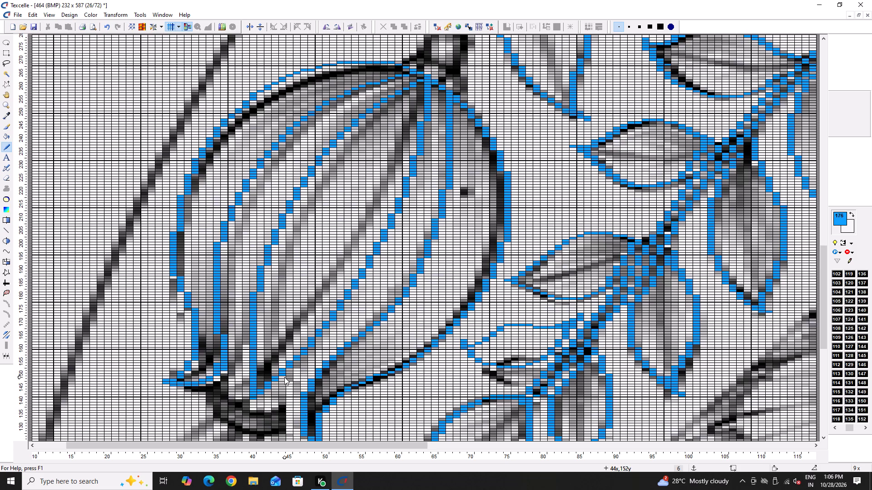
Trace the base band's upper edge with a blue 176 curve from column 36, row 152, sagging through column 41, row 138, to column 46, row 140.
{"action": "scroll", "coordinate": [292, 366], "scroll_direction": "down", "scroll_amount": 1}
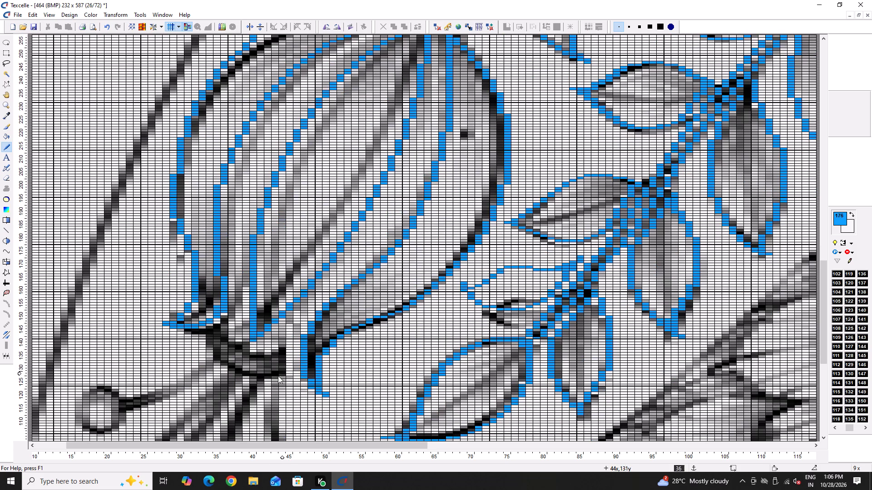
{"action": "type", "text": "y+"}
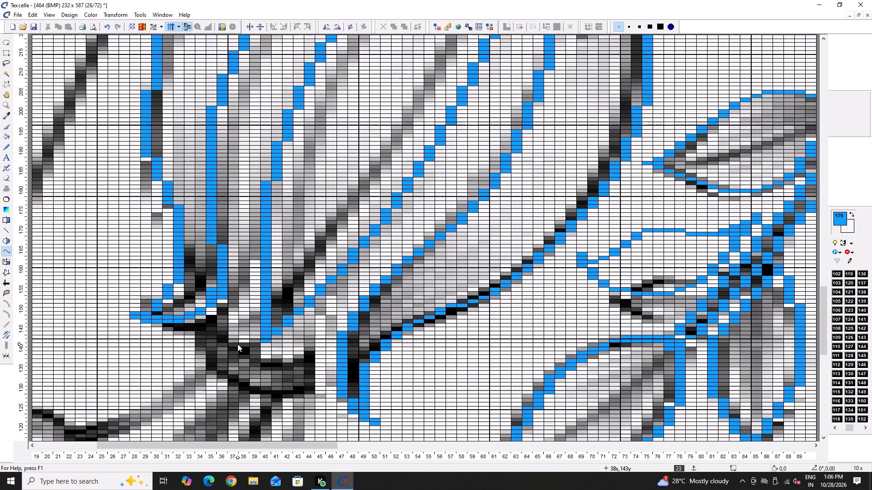
{"action": "left_click", "coordinate": [220, 310]}
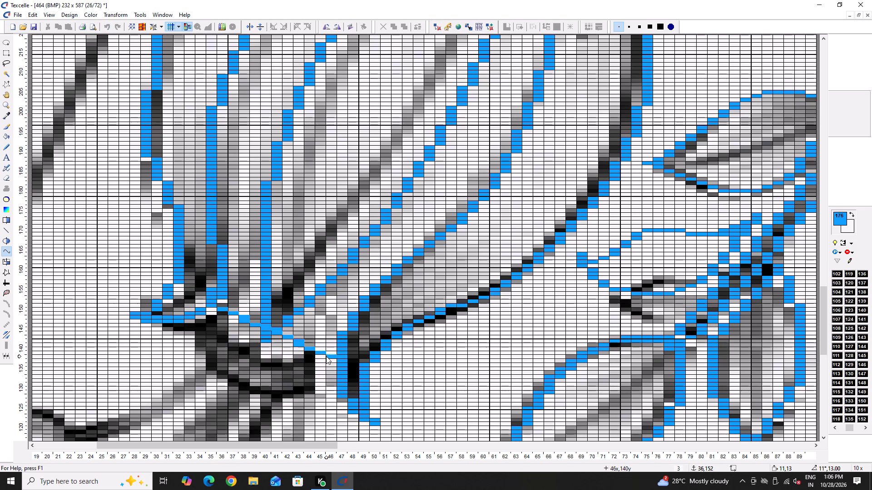
{"action": "left_click", "coordinate": [327, 360]}
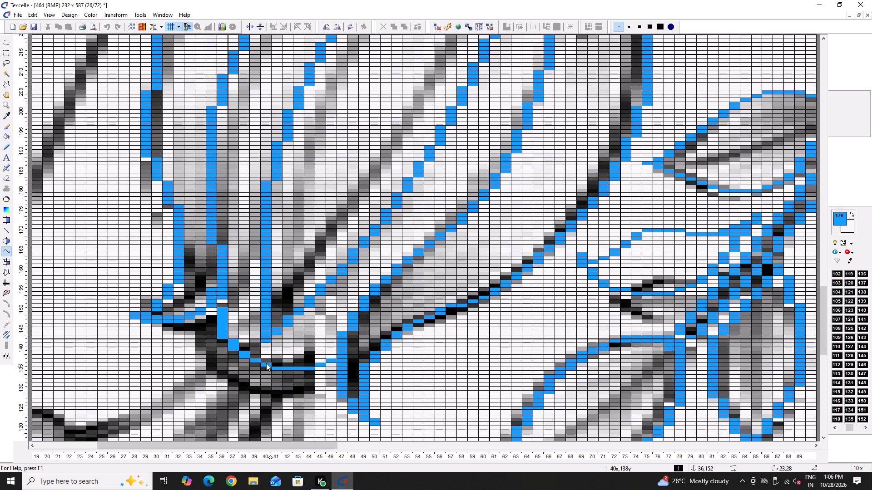
{"action": "left_click", "coordinate": [275, 363]}
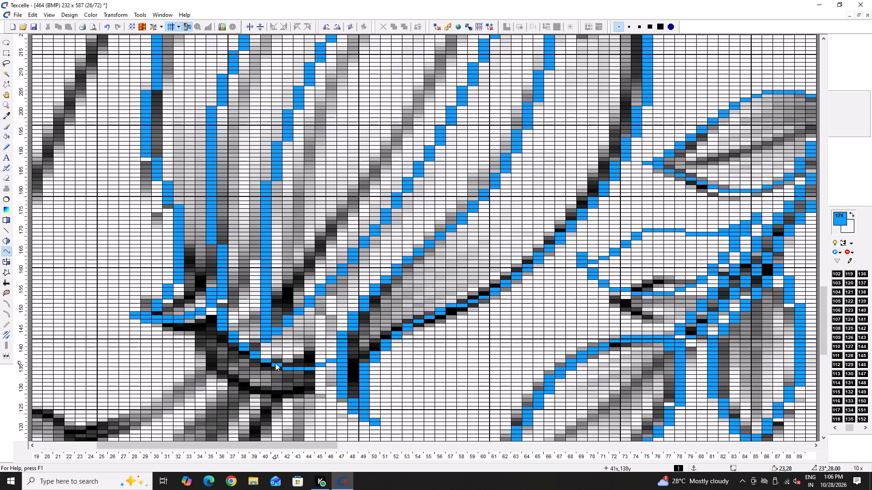
Trace the base band's lower edge with a blue 176 curve from column 33, row 148, sagging through column 40, row 131, to column 46, row 133.
{"action": "left_click", "coordinate": [190, 325]}
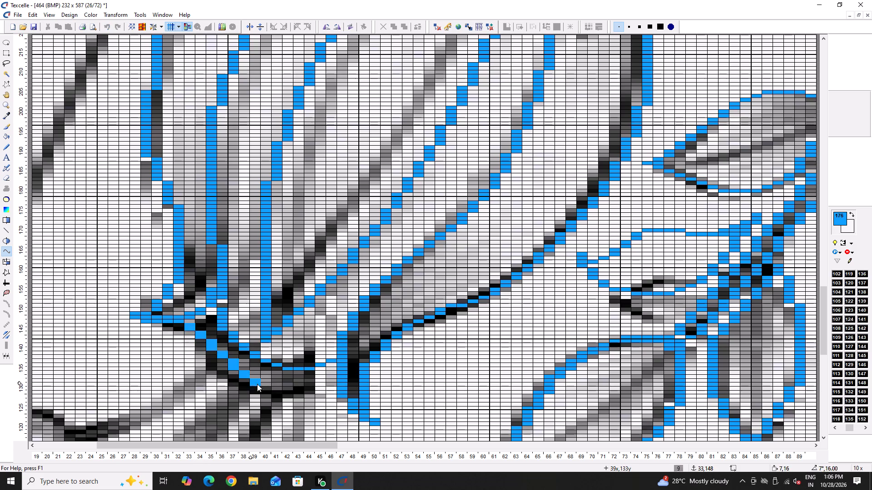
{"action": "left_click", "coordinate": [327, 383]}
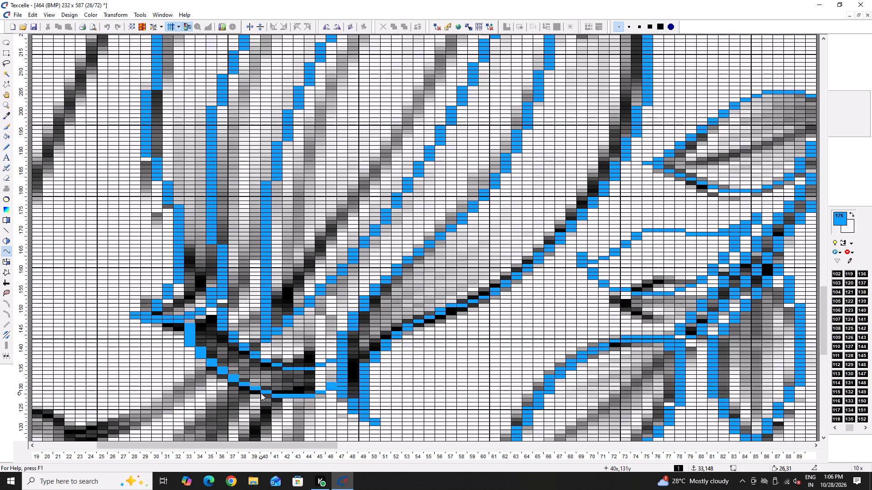
{"action": "left_click", "coordinate": [266, 393]}
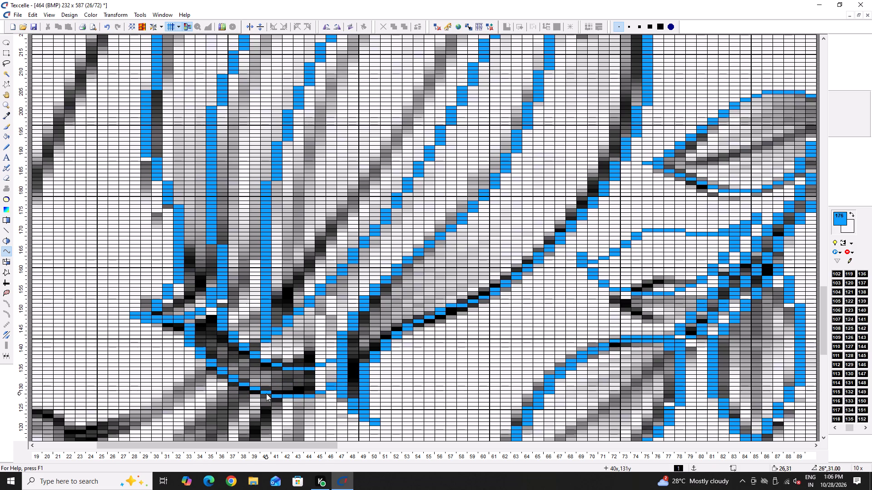
Close the base band's right end with a blue 176 line down column 45 and erase the overhanging pixels in column 46 to white.
{"action": "type", "text": "x+"}
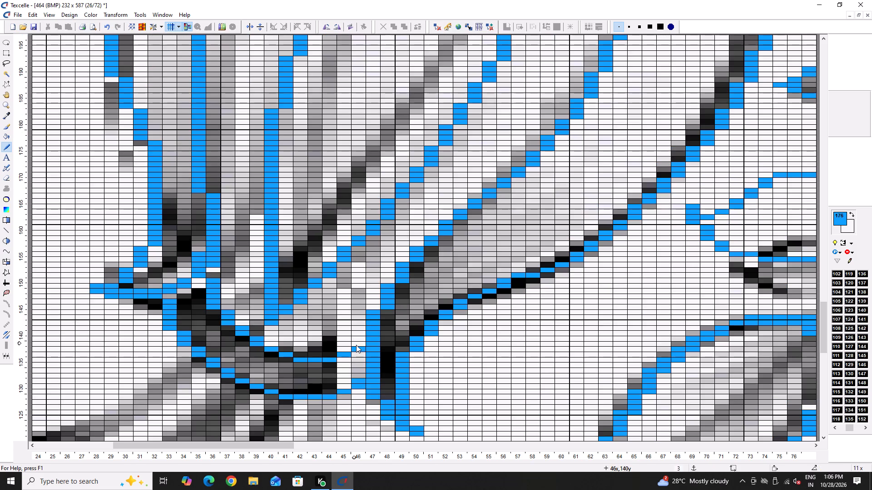
{"action": "left_click_drag", "start_coordinate": [351, 358], "coordinate": [347, 385]}
{"action": "right_click", "coordinate": [358, 344]}
{"action": "right_click_drag", "start_coordinate": [358, 344], "coordinate": [357, 387]}
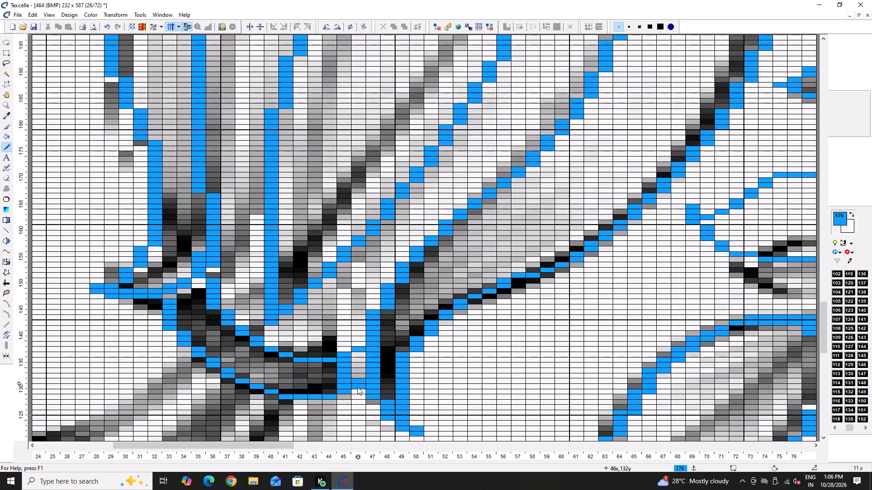
{"action": "right_click_drag", "start_coordinate": [357, 387], "coordinate": [357, 387]}
{"action": "right_click", "coordinate": [357, 387]}
{"action": "right_click", "coordinate": [357, 385]}
{"action": "right_click_drag", "start_coordinate": [357, 379], "coordinate": [361, 361]}
{"action": "right_click_drag", "start_coordinate": [362, 358], "coordinate": [365, 347]}
{"action": "right_click_drag", "start_coordinate": [366, 343], "coordinate": [367, 337]}
Clean the stepped edge of the base's right tip in blue 176 across columns 47 to 51, erasing surplus corner pixels to white.
{"action": "left_click_drag", "start_coordinate": [377, 334], "coordinate": [374, 347]}
{"action": "left_click", "coordinate": [374, 347]}
{"action": "left_click", "coordinate": [392, 309]}
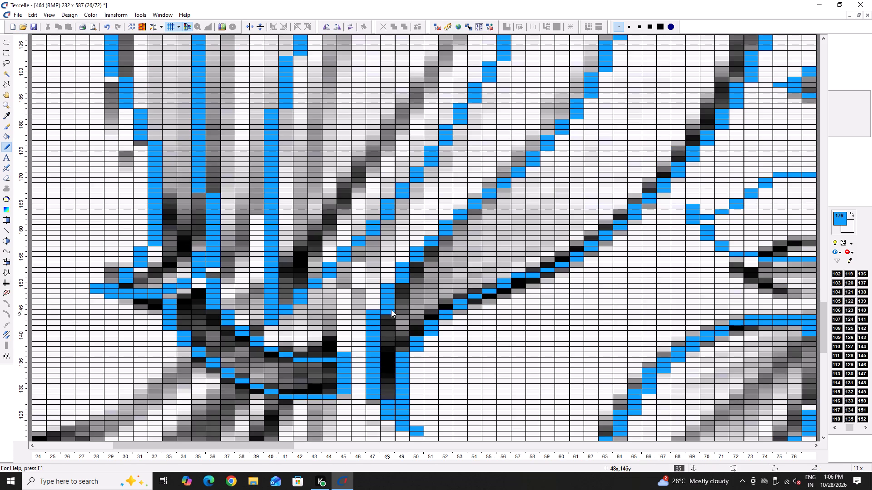
{"action": "right_click", "coordinate": [367, 313]}
{"action": "right_click", "coordinate": [367, 313]}
{"action": "right_click", "coordinate": [370, 311]}
{"action": "left_click", "coordinate": [398, 286]}
{"action": "right_click", "coordinate": [388, 287]}
{"action": "left_click", "coordinate": [417, 262]}
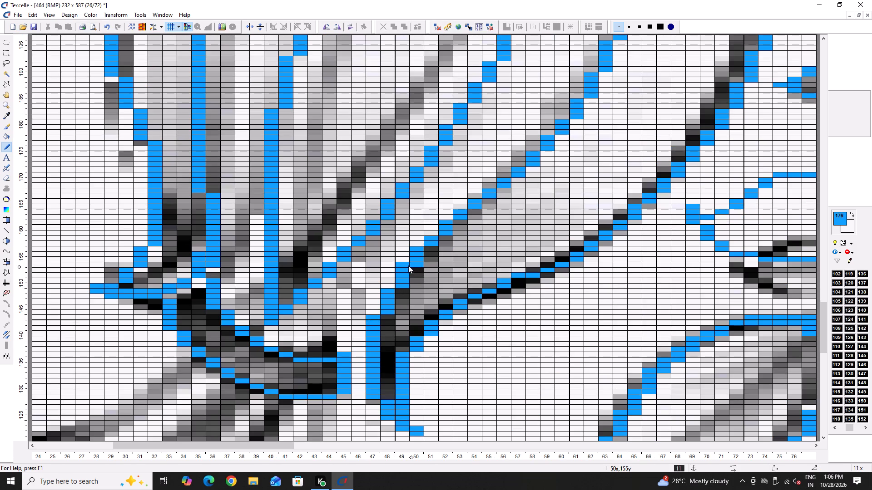
{"action": "right_click", "coordinate": [404, 265]}
{"action": "double_click", "coordinate": [424, 246]}
{"action": "left_click", "coordinate": [427, 249]}
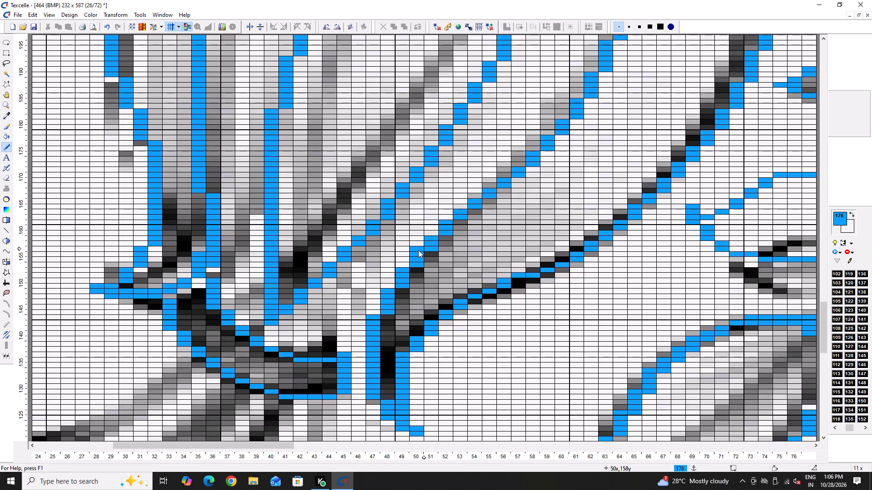
{"action": "right_click", "coordinate": [416, 251]}
{"action": "right_click", "coordinate": [414, 249]}
{"action": "left_click", "coordinate": [415, 254]}
Touch up the base band's upper-left corner around columns 33 to 35, rows 148 to 150, with blue 176 and white pixels.
{"action": "left_click", "coordinate": [183, 299]}
{"action": "left_click", "coordinate": [195, 291]}
{"action": "left_click", "coordinate": [181, 300]}
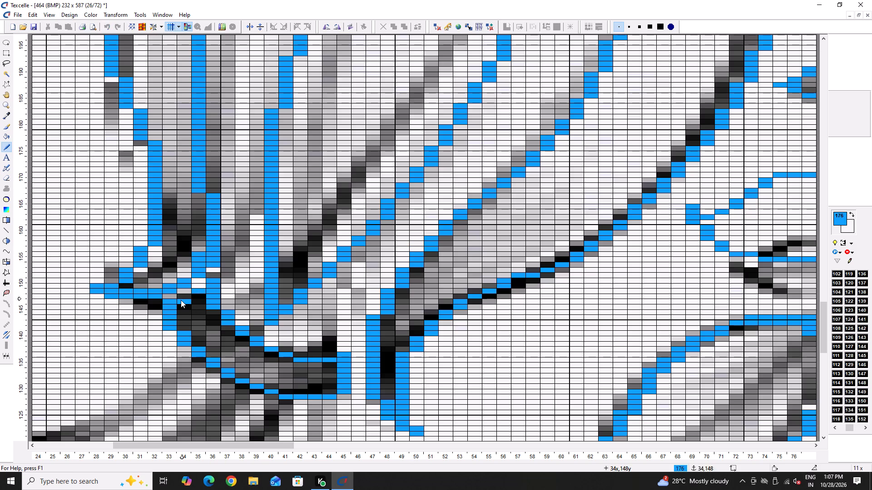
{"action": "left_click", "coordinate": [186, 297]}
{"action": "right_click", "coordinate": [171, 301]}
{"action": "right_click", "coordinate": [180, 294]}
{"action": "left_click", "coordinate": [188, 297]}
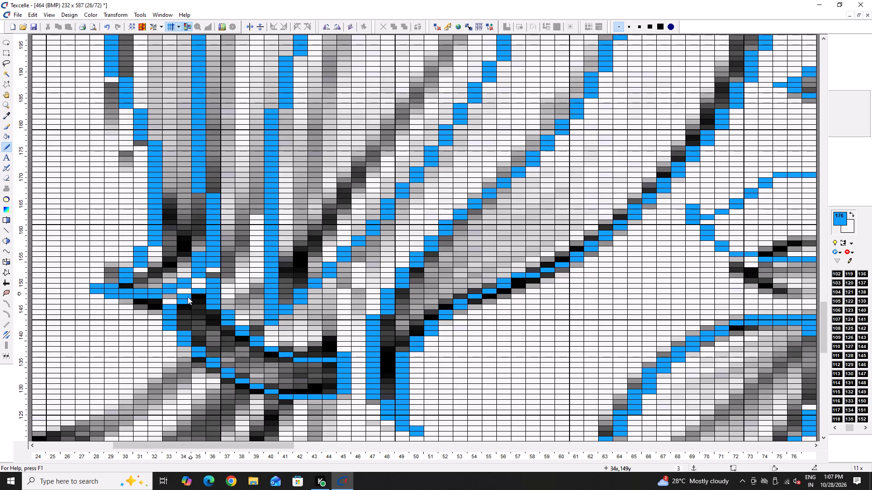
Smooth the band's upper edge at columns 36 to 38, rows 149 to 144, adding blue 176 pixels and erasing surplus ones to white.
{"action": "left_click", "coordinate": [225, 303]}
{"action": "right_click", "coordinate": [214, 304]}
{"action": "right_click", "coordinate": [228, 298]}
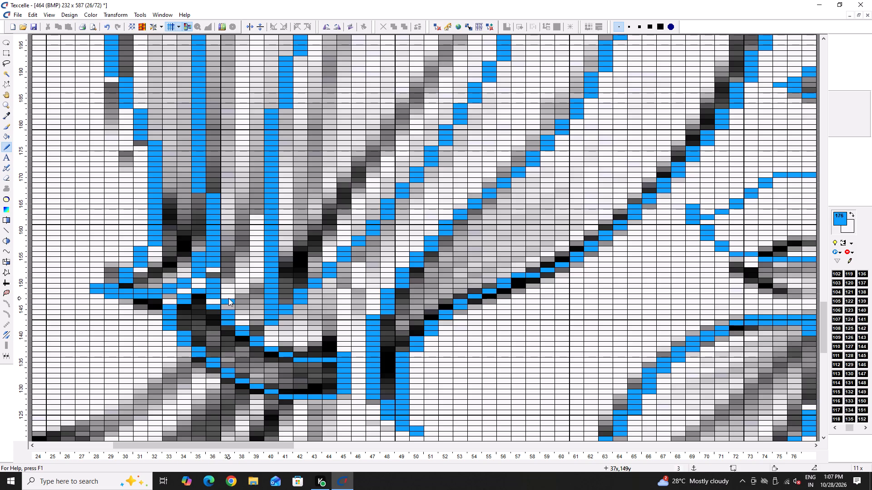
{"action": "right_click", "coordinate": [229, 300]}
{"action": "left_click", "coordinate": [229, 304]}
{"action": "left_click", "coordinate": [215, 301]}
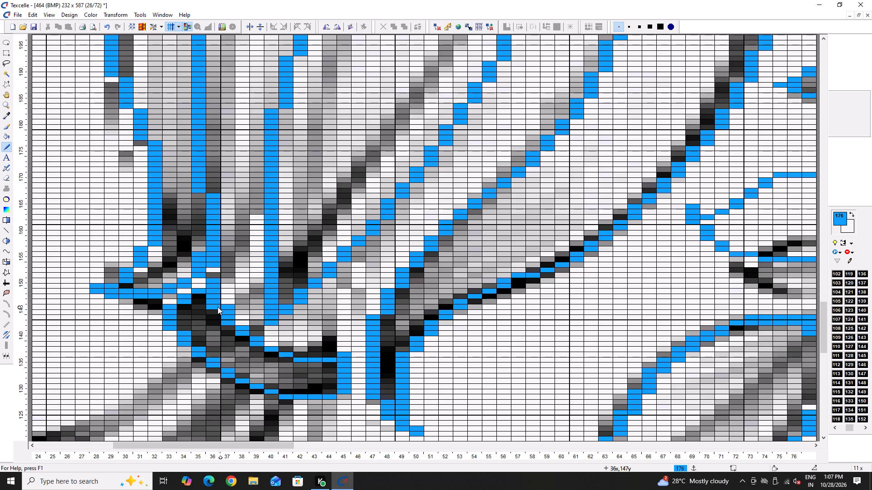
{"action": "right_click", "coordinate": [218, 307]}
{"action": "left_click", "coordinate": [243, 322]}
{"action": "right_click", "coordinate": [232, 323]}
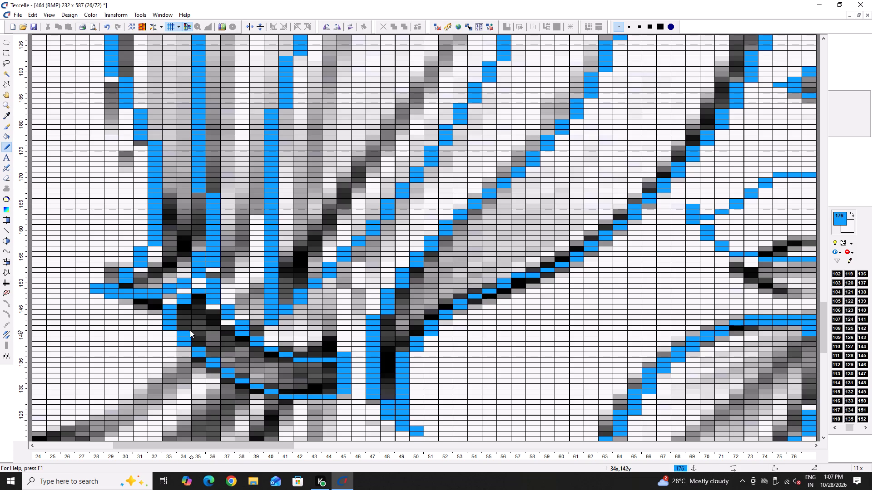
Smooth the band's lower-left edge at columns 33 to 35, rows 143 to 140, and fill its lower-right corner at column 45 in blue 176.
{"action": "left_click", "coordinate": [186, 327]}
{"action": "right_click", "coordinate": [170, 327]}
{"action": "left_click", "coordinate": [197, 345]}
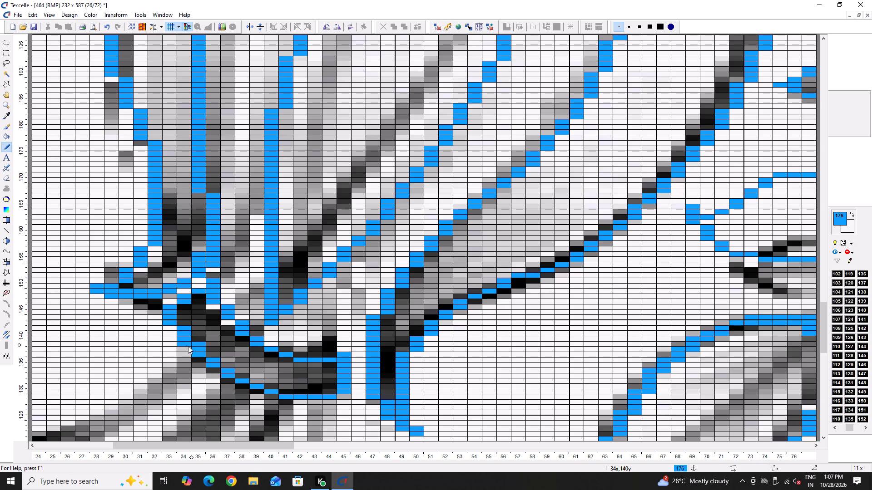
{"action": "right_click", "coordinate": [185, 346]}
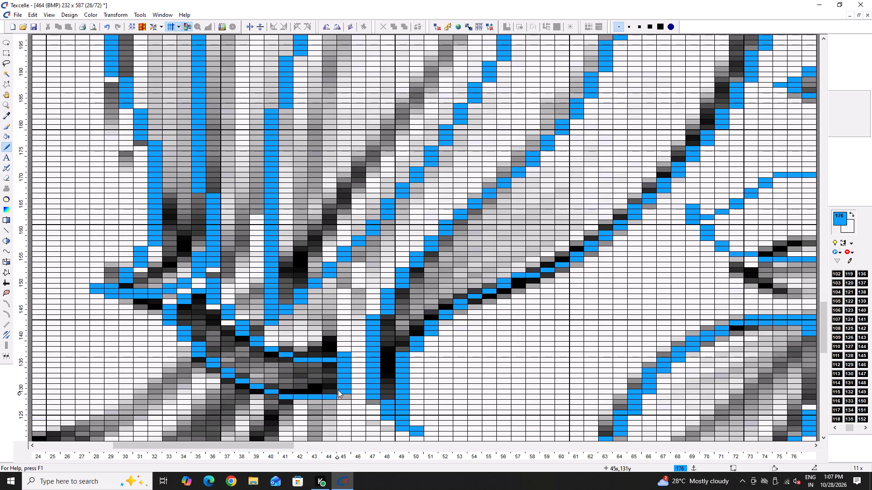
{"action": "left_click", "coordinate": [334, 390]}
{"action": "left_click", "coordinate": [340, 396]}
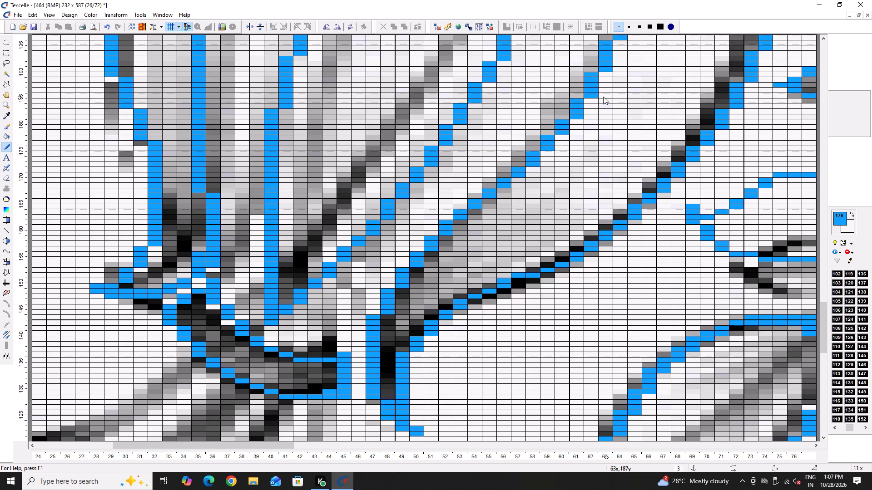
Touch up the seed pod's lower-right outline around columns 56 to 57, rows 151 to 153, with blue 176 and white pixels.
{"action": "left_click", "coordinate": [516, 279]}
{"action": "right_click", "coordinate": [518, 272]}
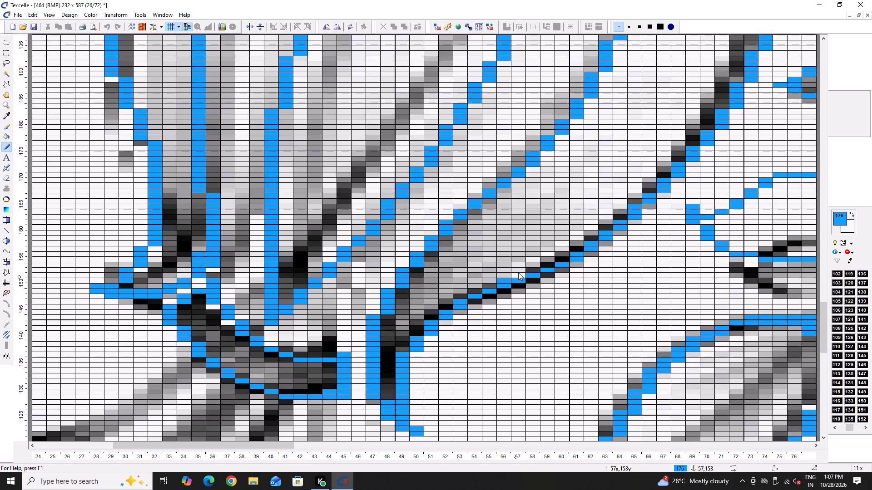
{"action": "right_click", "coordinate": [504, 280]}
Smooth the base's right side at columns 48 to 50, near rows 123 to 126 and row 138, adding blue 176 and erasing surplus pixels to white.
{"action": "type", "text": "--"}
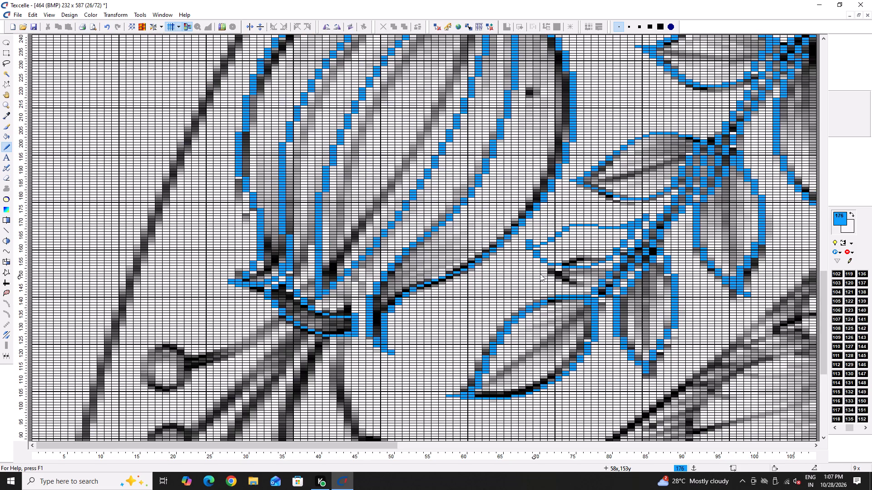
{"action": "type", "text": "++"}
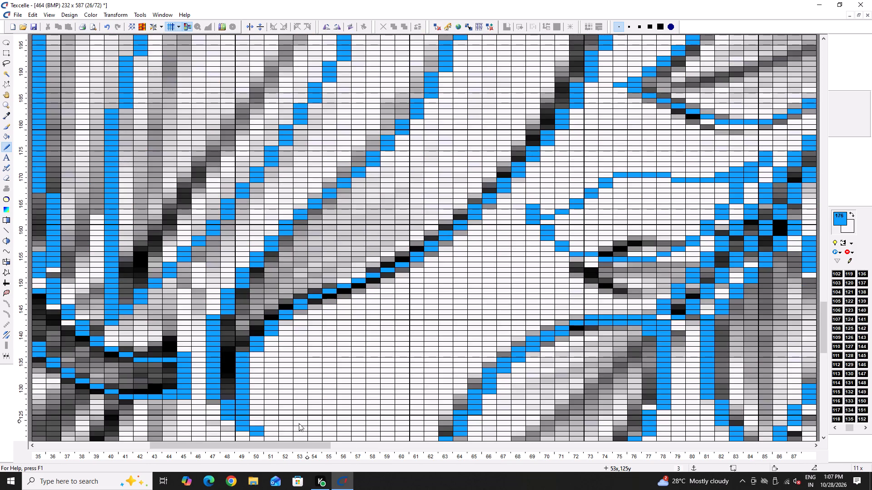
{"action": "left_click", "coordinate": [248, 424]}
{"action": "left_click", "coordinate": [254, 423]}
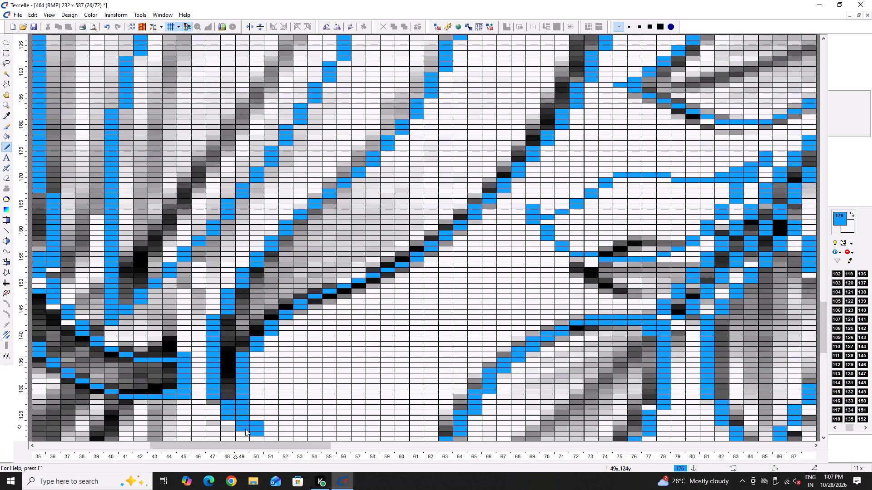
{"action": "right_click", "coordinate": [242, 428]}
{"action": "right_click", "coordinate": [243, 428]}
{"action": "right_click", "coordinate": [253, 431]}
{"action": "right_click", "coordinate": [223, 416]}
{"action": "right_click", "coordinate": [223, 416]}
{"action": "left_click", "coordinate": [254, 355]}
{"action": "right_click", "coordinate": [243, 353]}
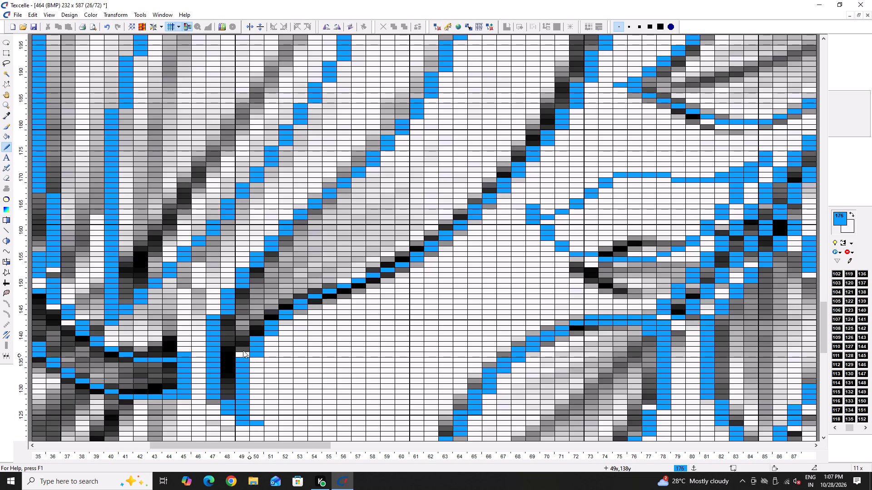
Trace both edges of the uppermost stalk below the pod with blue 176 curves, from its round bead at column 22 to the base band.
{"action": "type", "text": "---"}
{"action": "key", "text": "minus"}
{"action": "scroll", "coordinate": [252, 336], "scroll_direction": "down", "scroll_amount": 2}
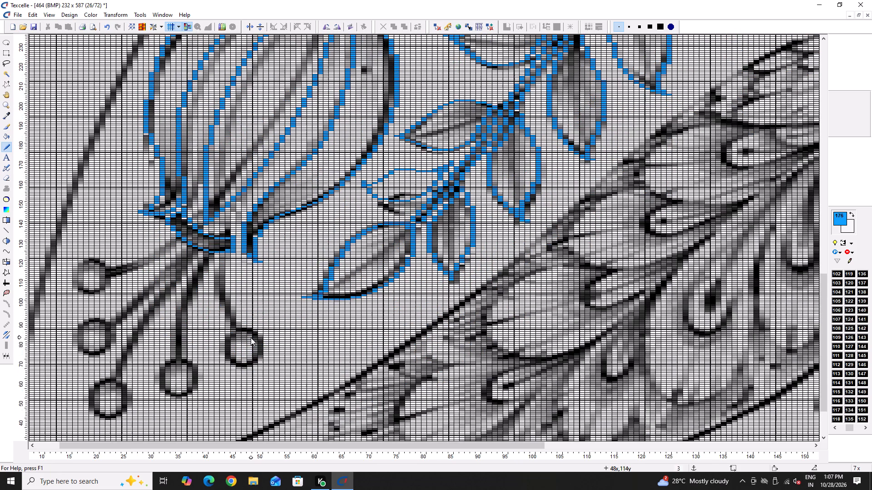
{"action": "key", "text": "y"}
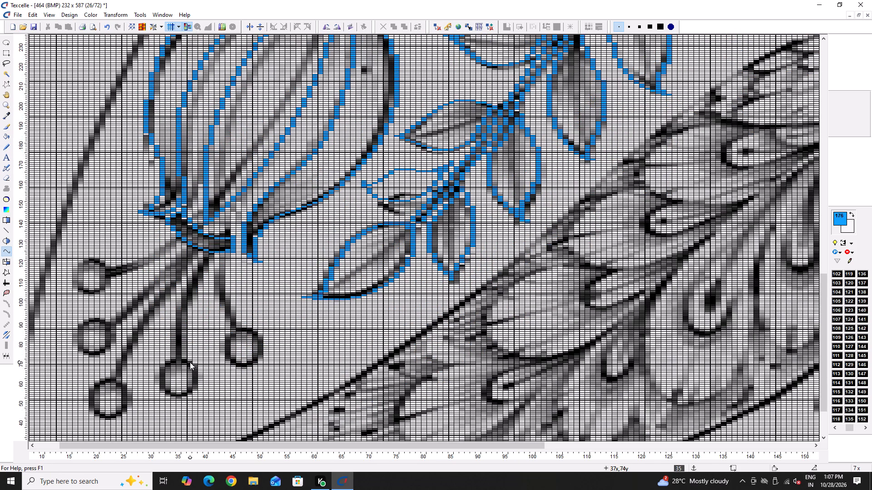
{"action": "left_click", "coordinate": [107, 269]}
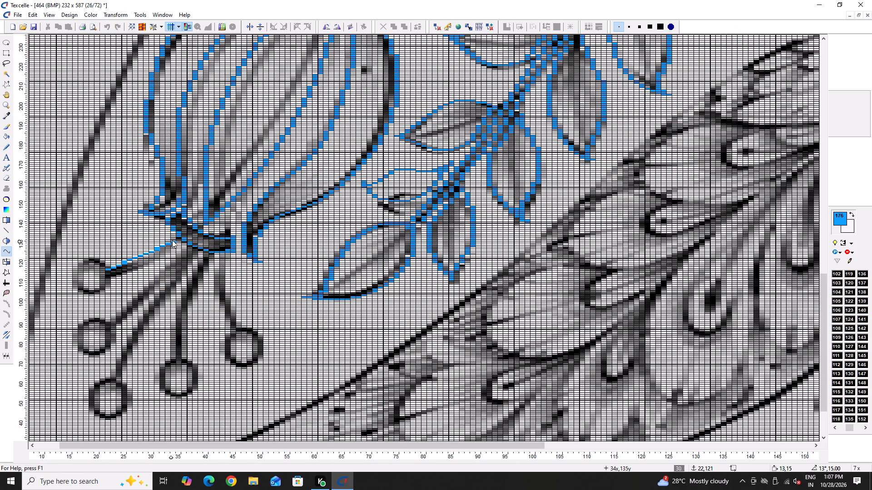
{"action": "left_click", "coordinate": [173, 237]}
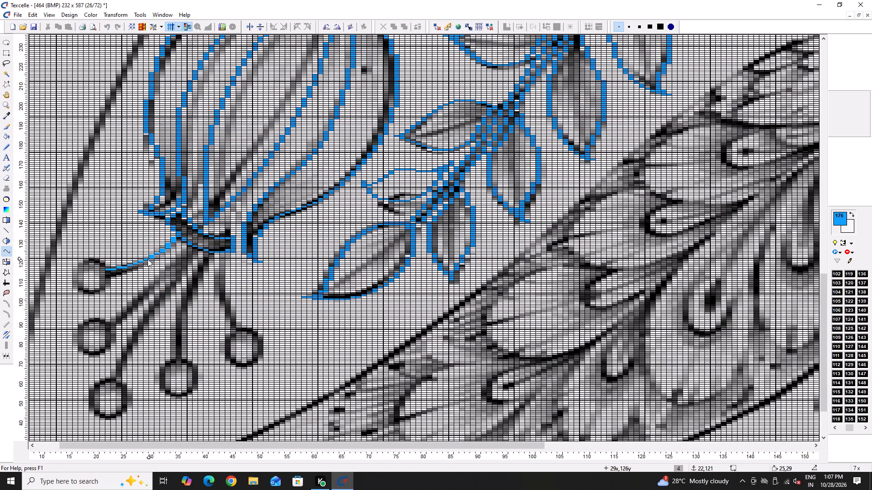
{"action": "left_click", "coordinate": [146, 257]}
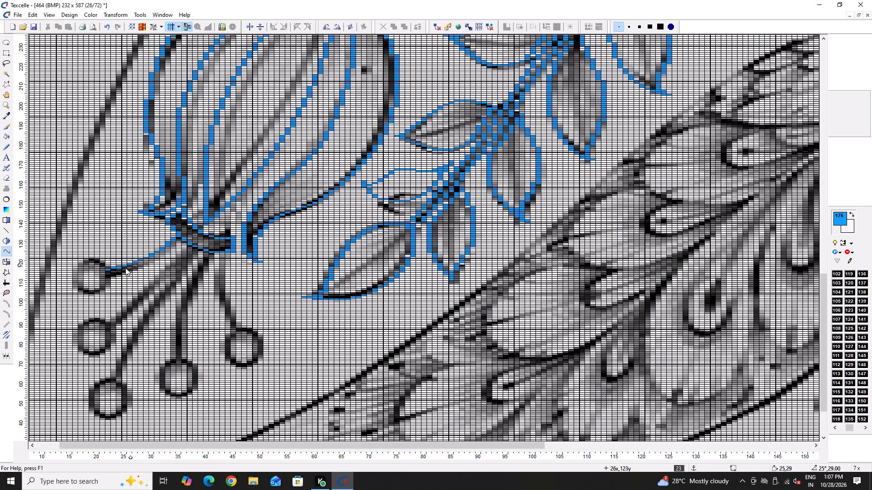
{"action": "left_click", "coordinate": [106, 277]}
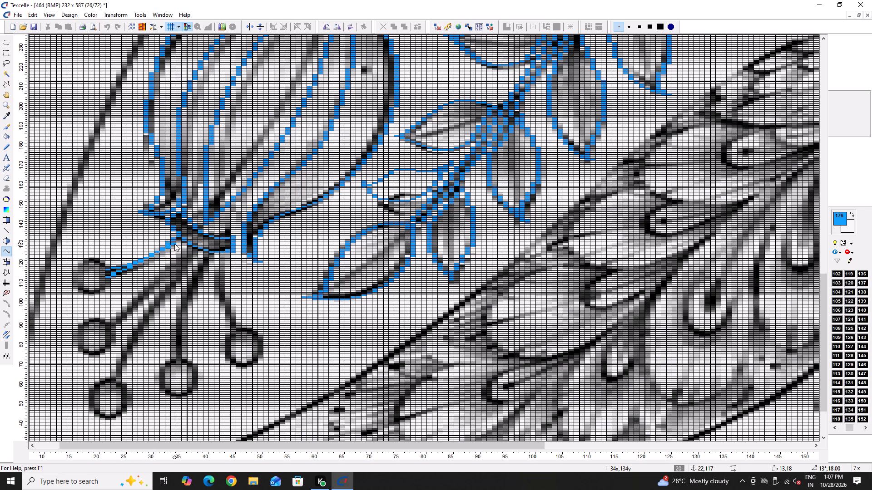
{"action": "left_click", "coordinate": [173, 240]}
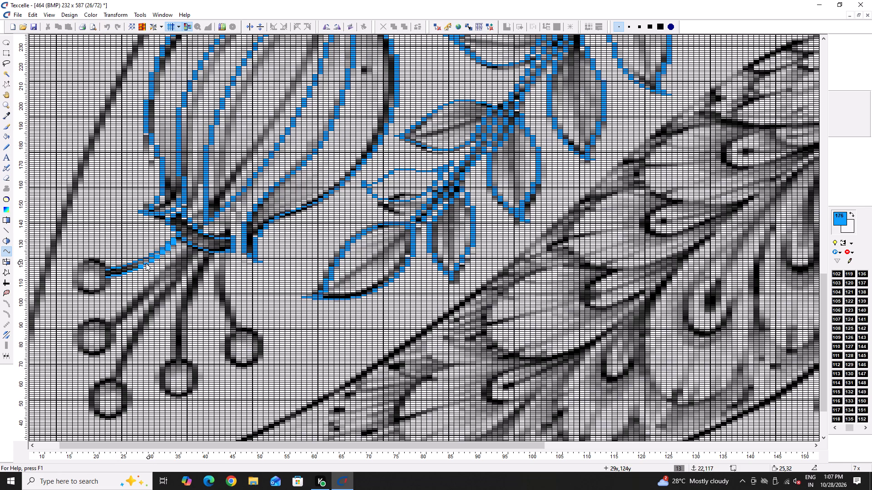
{"action": "left_click", "coordinate": [146, 263]}
Trace the upper edge of the second stalk with a blue 176 curve, from its bead near column 22, row 95 to the base band.
{"action": "left_click", "coordinate": [107, 321]}
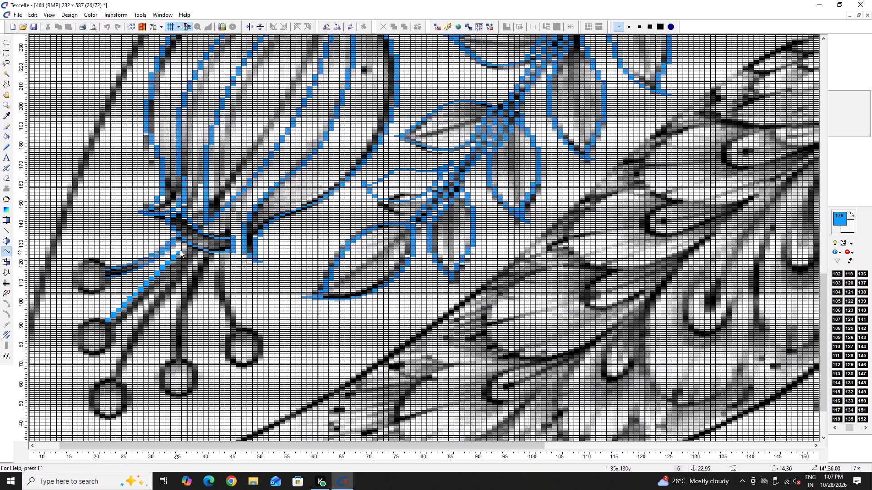
{"action": "left_click", "coordinate": [183, 248]}
{"action": "left_click", "coordinate": [167, 265]}
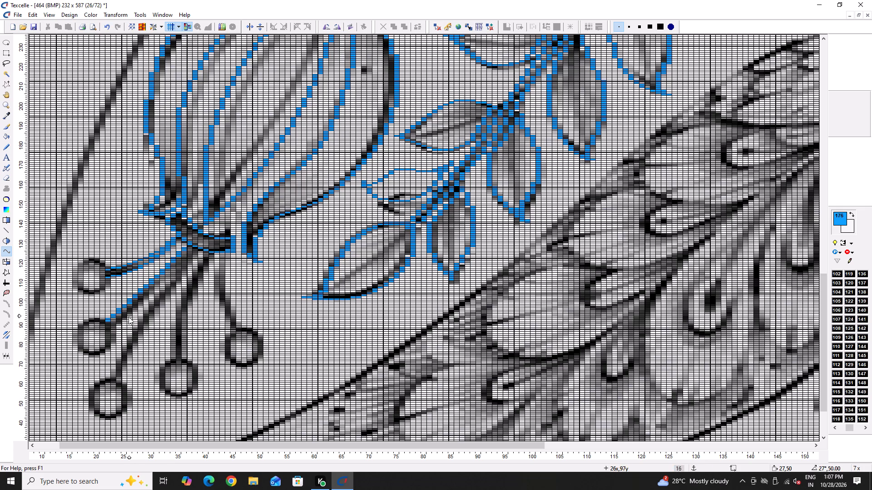
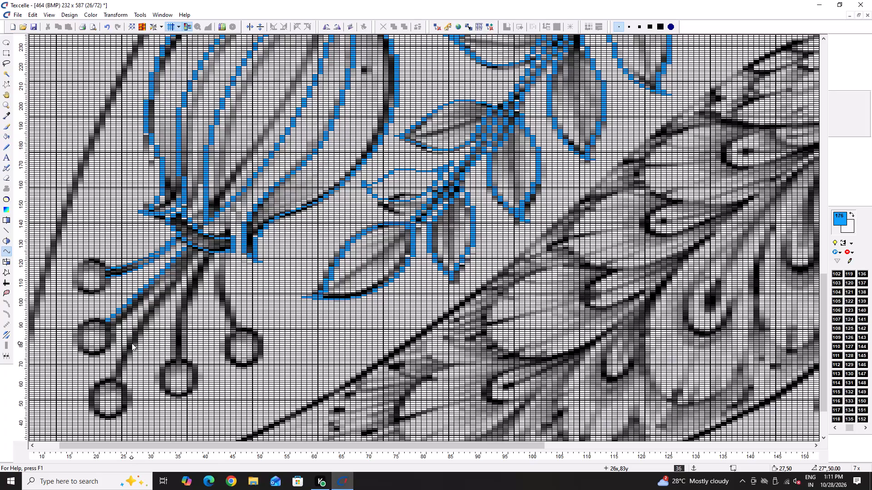
Trace the three remaining stamen stalks below the bud with blue curves running from the circles up to the bud's base.
{"action": "scroll", "coordinate": [119, 321], "scroll_direction": "up", "scroll_amount": 6, "text": "ctrl"}
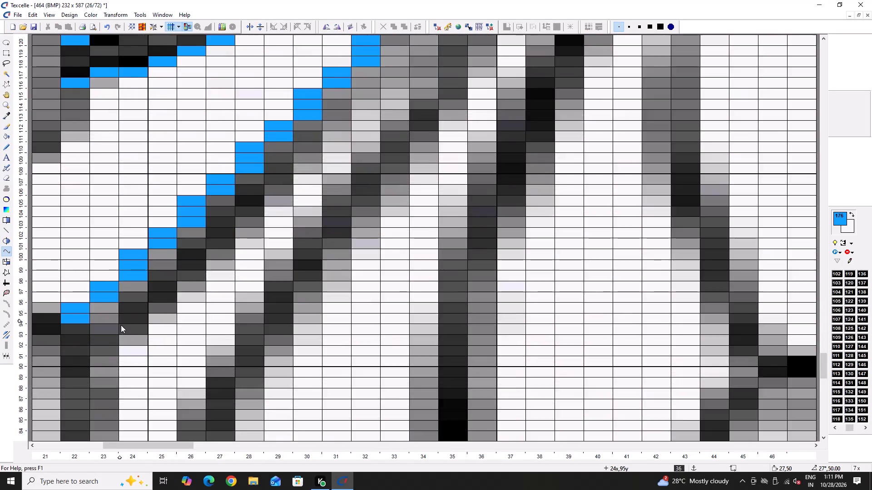
{"action": "scroll", "coordinate": [124, 335], "scroll_direction": "down", "scroll_amount": 5, "text": "ctrl"}
{"action": "left_click", "coordinate": [131, 399]}
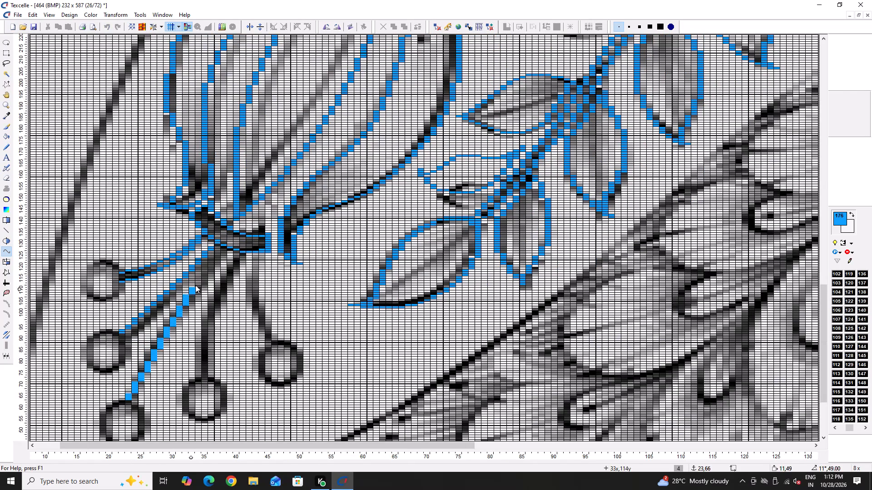
{"action": "left_click", "coordinate": [227, 253]}
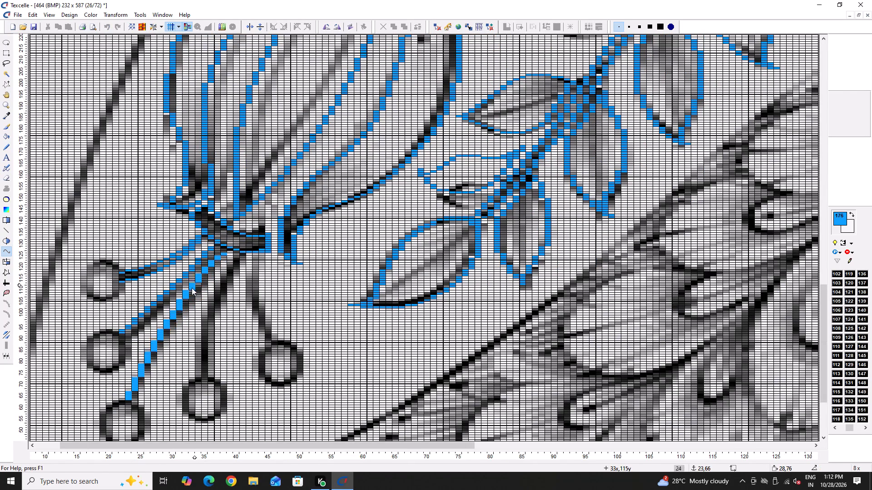
{"action": "left_click", "coordinate": [185, 296]}
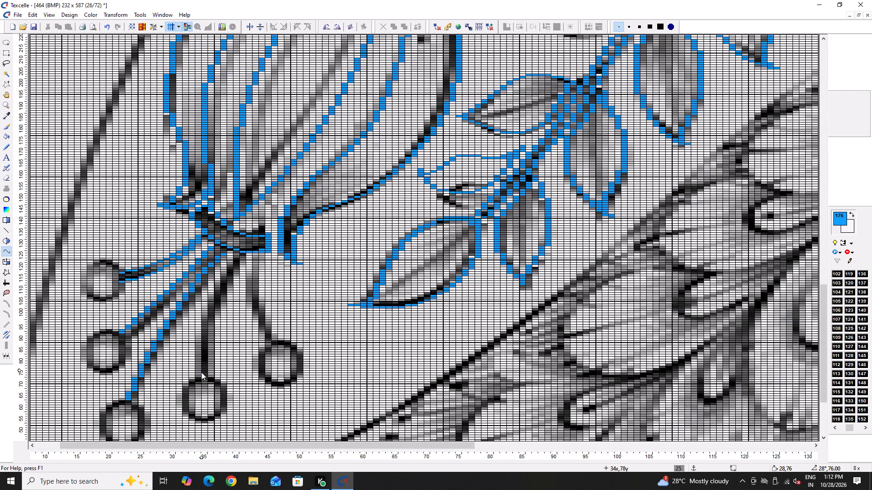
{"action": "left_click", "coordinate": [200, 376]}
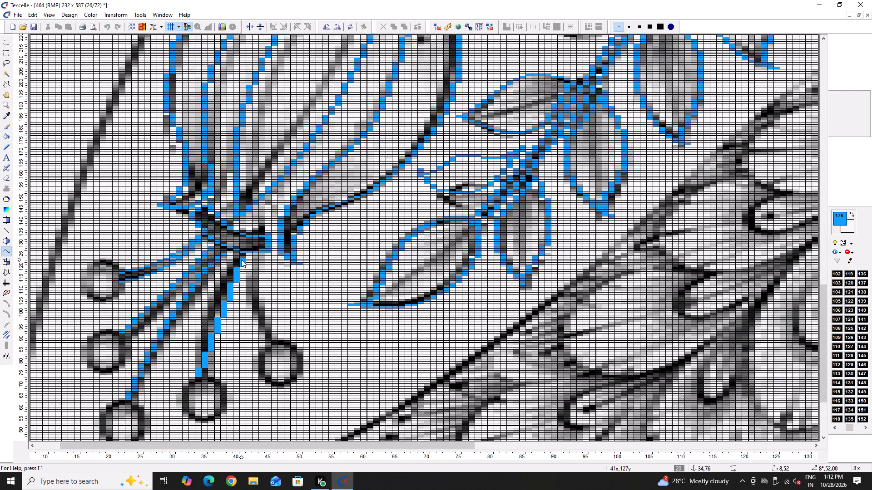
{"action": "left_click", "coordinate": [241, 258]}
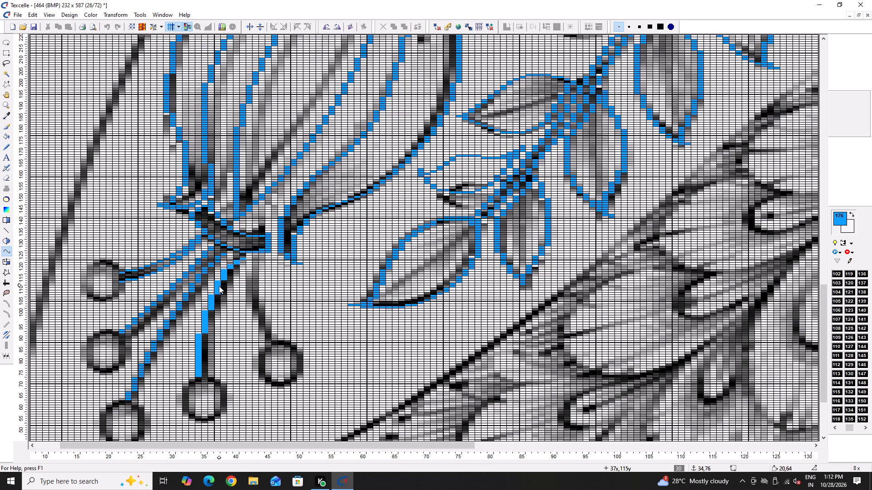
{"action": "left_click", "coordinate": [219, 287]}
{"action": "left_click", "coordinate": [268, 343]}
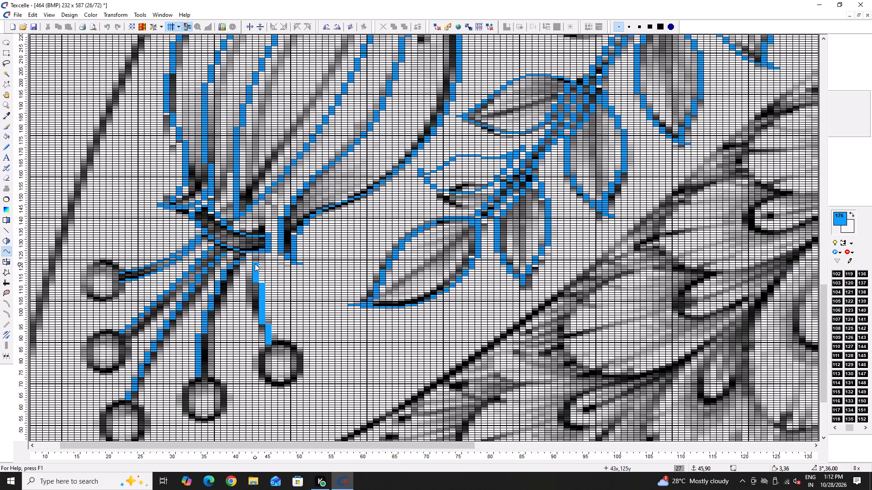
{"action": "left_click", "coordinate": [254, 256]}
{"action": "left_click", "coordinate": [246, 305]}
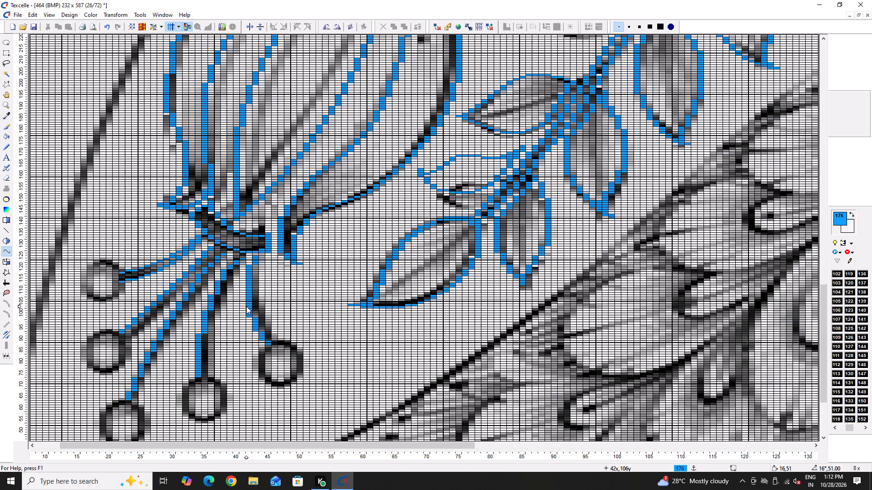
Clean up the upper parts of the traced stalks below the bud, adding and erasing single pixels to smooth the blue lines.
{"action": "scroll", "coordinate": [206, 267], "scroll_direction": "up", "scroll_amount": 4, "text": "ctrl"}
{"action": "key", "text": "space"}
{"action": "key", "text": "x"}
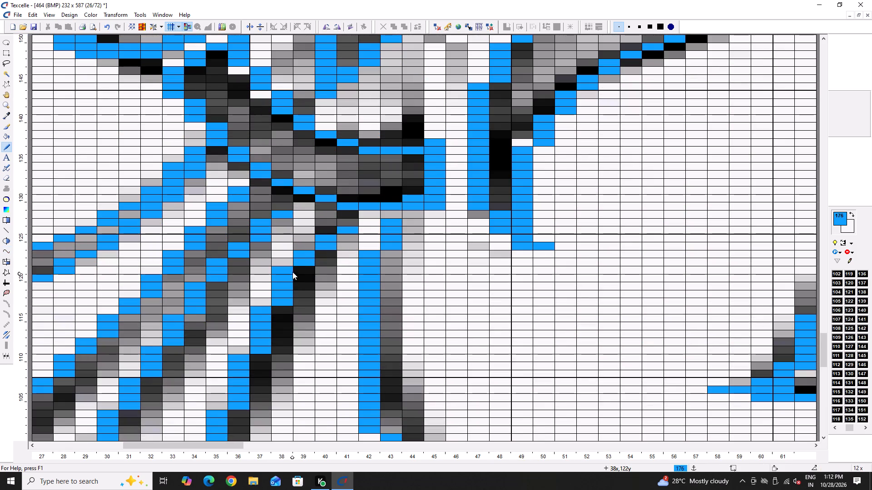
{"action": "left_click", "coordinate": [298, 269]}
{"action": "right_click", "coordinate": [275, 274]}
{"action": "right_click", "coordinate": [275, 275]}
{"action": "right_click", "coordinate": [278, 272]}
{"action": "left_click", "coordinate": [280, 281]}
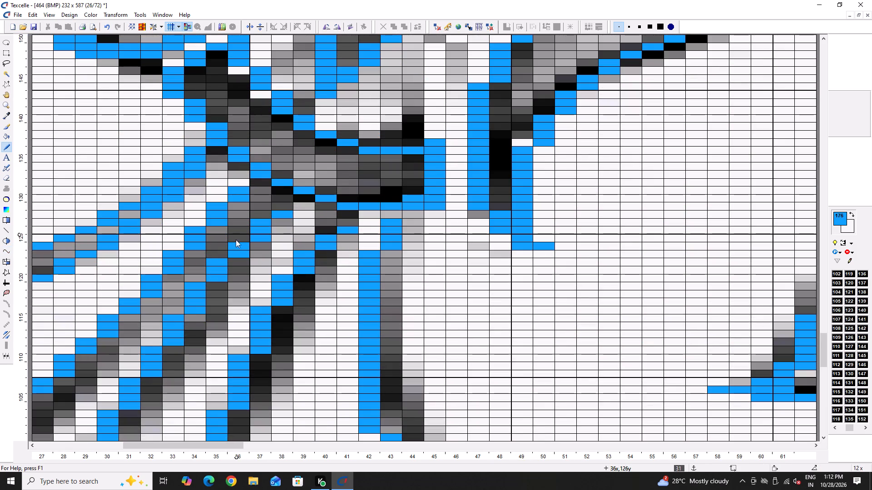
{"action": "left_click", "coordinate": [246, 240]}
{"action": "right_click", "coordinate": [255, 240]}
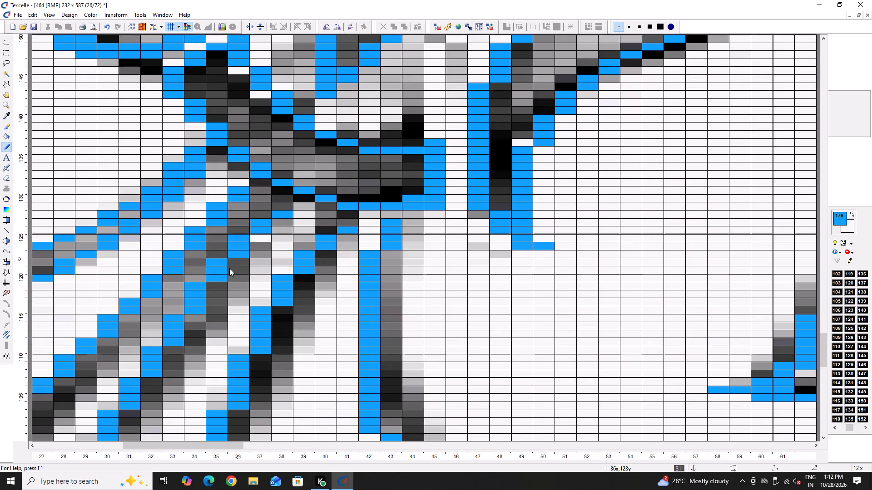
Fill in missing blue outline pixels on the uppermost stalk, closing its end beside the circle.
{"action": "scroll", "coordinate": [223, 274], "scroll_direction": "down", "scroll_amount": 4, "text": "ctrl"}
{"action": "scroll", "coordinate": [162, 398], "scroll_direction": "up", "scroll_amount": 1, "text": "ctrl"}
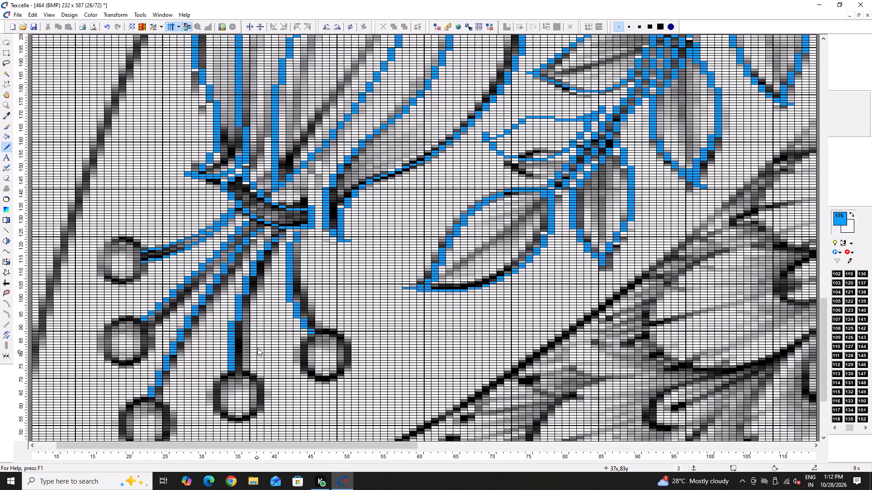
{"action": "scroll", "coordinate": [157, 246], "scroll_direction": "up", "scroll_amount": 5, "text": "ctrl"}
{"action": "left_click_drag", "start_coordinate": [108, 256], "coordinate": [104, 273]}
{"action": "scroll", "coordinate": [378, 175], "scroll_direction": "up", "scroll_amount": 2}
{"action": "left_click_drag", "start_coordinate": [364, 238], "coordinate": [363, 242]}
{"action": "left_click", "coordinate": [363, 243]}
{"action": "scroll", "coordinate": [285, 252], "scroll_direction": "down", "scroll_amount": 2, "text": "ctrl"}
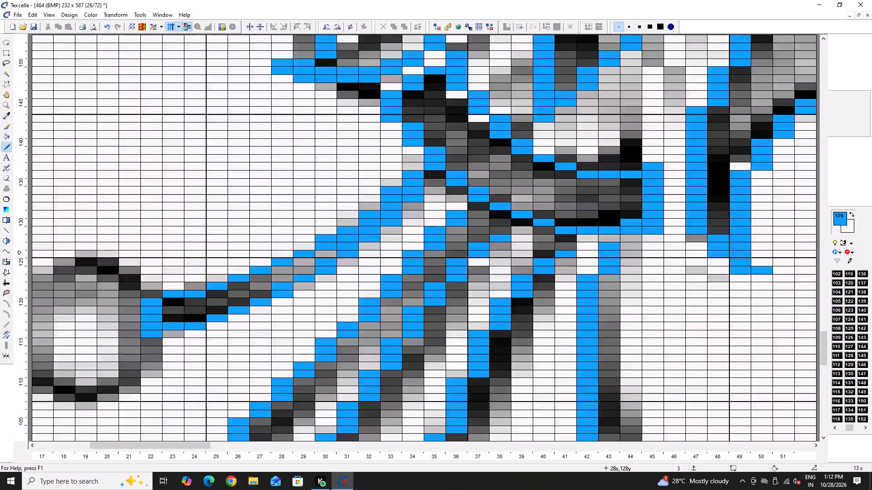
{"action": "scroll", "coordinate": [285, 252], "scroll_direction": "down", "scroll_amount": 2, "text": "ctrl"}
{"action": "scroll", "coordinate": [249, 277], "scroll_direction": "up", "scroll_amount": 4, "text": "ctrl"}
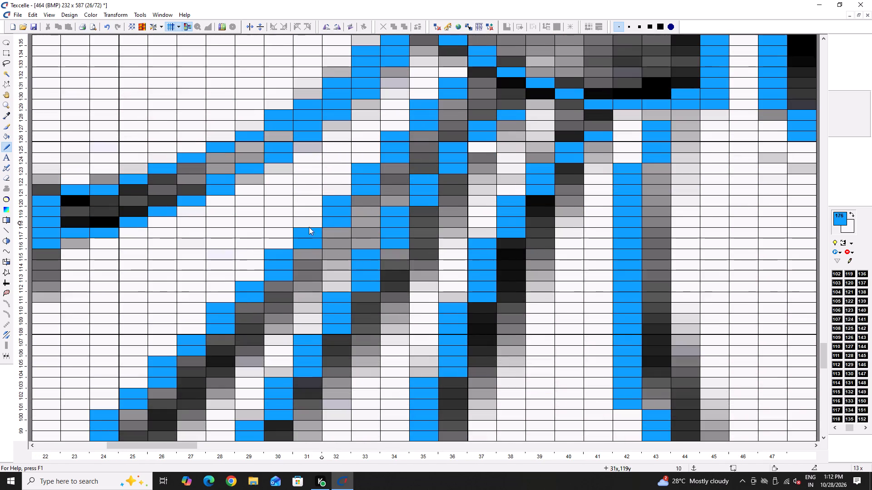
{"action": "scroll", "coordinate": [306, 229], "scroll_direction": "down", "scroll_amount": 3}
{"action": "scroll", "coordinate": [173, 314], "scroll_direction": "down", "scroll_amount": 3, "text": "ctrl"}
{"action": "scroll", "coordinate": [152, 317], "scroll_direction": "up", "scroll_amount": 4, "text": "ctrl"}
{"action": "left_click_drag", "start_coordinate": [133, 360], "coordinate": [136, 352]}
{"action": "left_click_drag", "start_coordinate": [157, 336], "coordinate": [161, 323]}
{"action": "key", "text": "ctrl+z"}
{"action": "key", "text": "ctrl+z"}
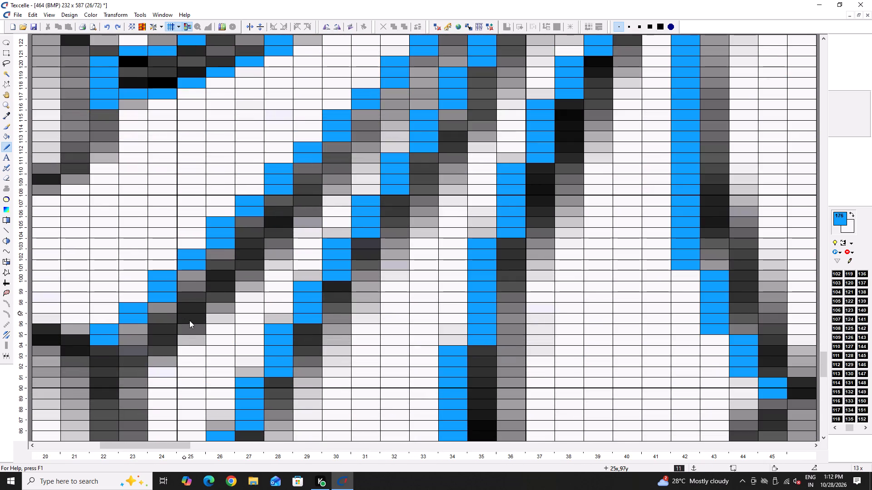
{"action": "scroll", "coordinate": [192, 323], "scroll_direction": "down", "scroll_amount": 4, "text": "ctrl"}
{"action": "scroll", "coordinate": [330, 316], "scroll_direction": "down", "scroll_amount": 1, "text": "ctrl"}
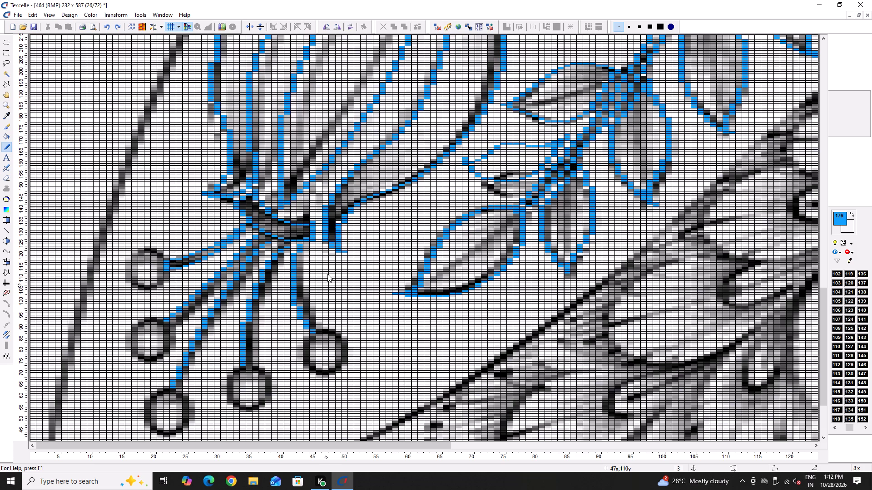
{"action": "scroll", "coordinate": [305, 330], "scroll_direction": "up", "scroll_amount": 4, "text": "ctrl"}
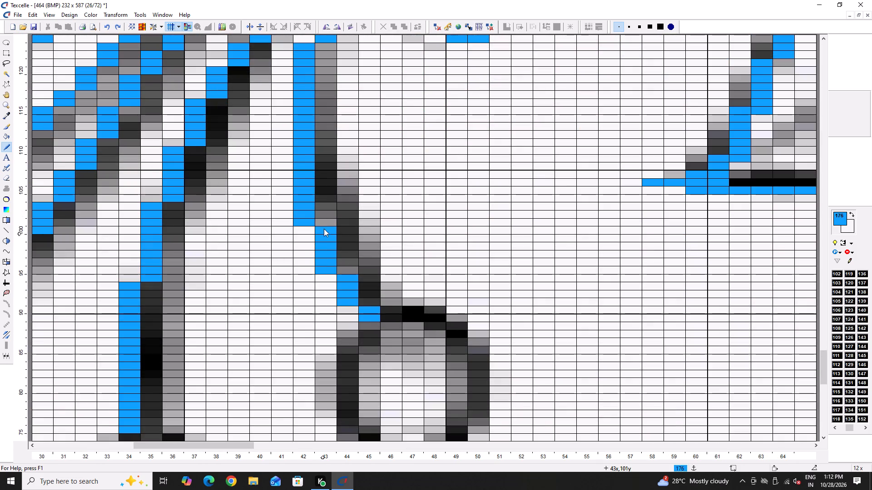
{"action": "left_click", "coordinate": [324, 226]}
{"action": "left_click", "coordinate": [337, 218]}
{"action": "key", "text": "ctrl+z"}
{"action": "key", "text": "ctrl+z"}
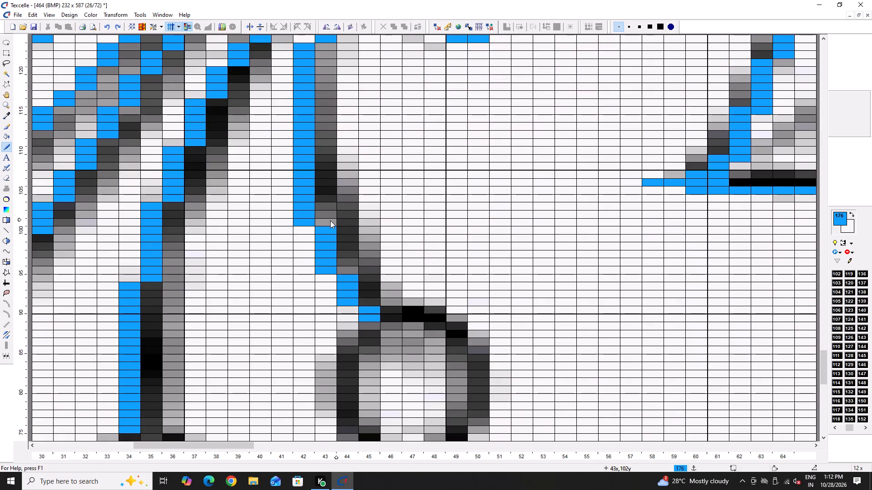
Smooth the stepped blue line of the rightmost stalk above its circle by adding pixels and erasing surplus ones.
{"action": "left_click", "coordinate": [329, 220]}
{"action": "right_click_drag", "start_coordinate": [312, 221], "coordinate": [312, 226]}
{"action": "left_click", "coordinate": [347, 269]}
{"action": "right_click", "coordinate": [326, 268]}
{"action": "left_click", "coordinate": [359, 297]}
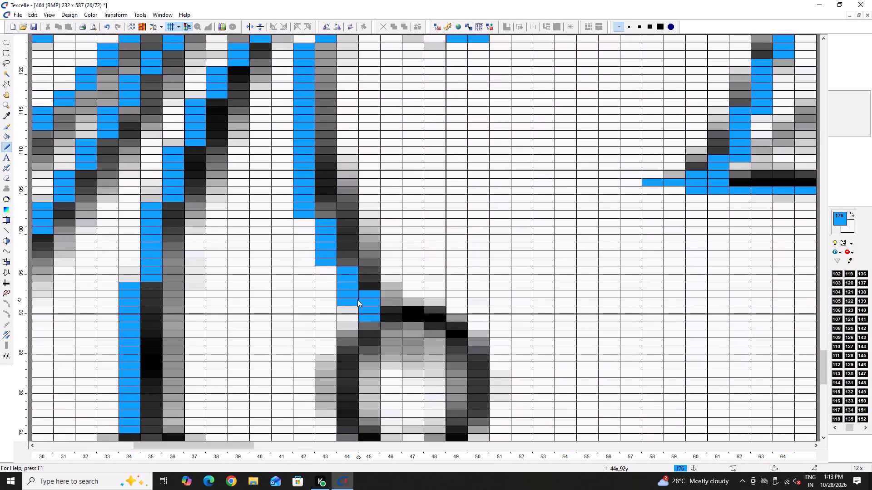
{"action": "right_click", "coordinate": [354, 300]}
{"action": "right_click", "coordinate": [364, 293]}
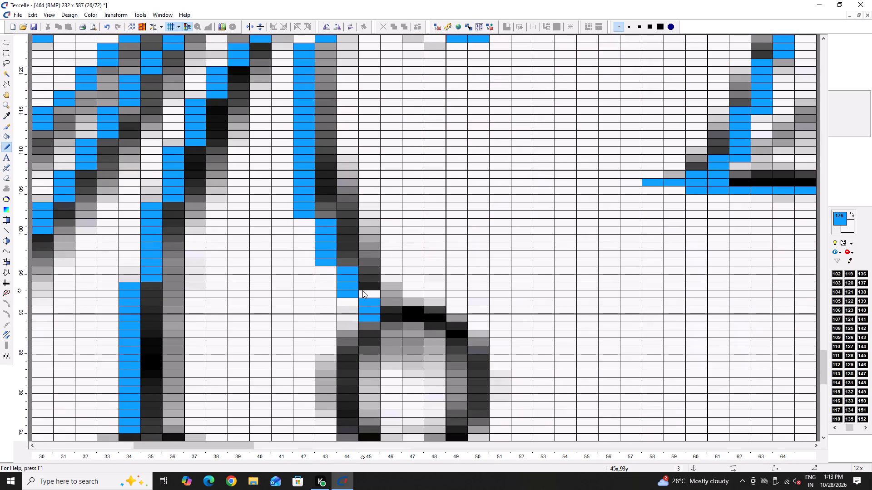
{"action": "scroll", "coordinate": [347, 304], "scroll_direction": "up", "scroll_amount": 3}
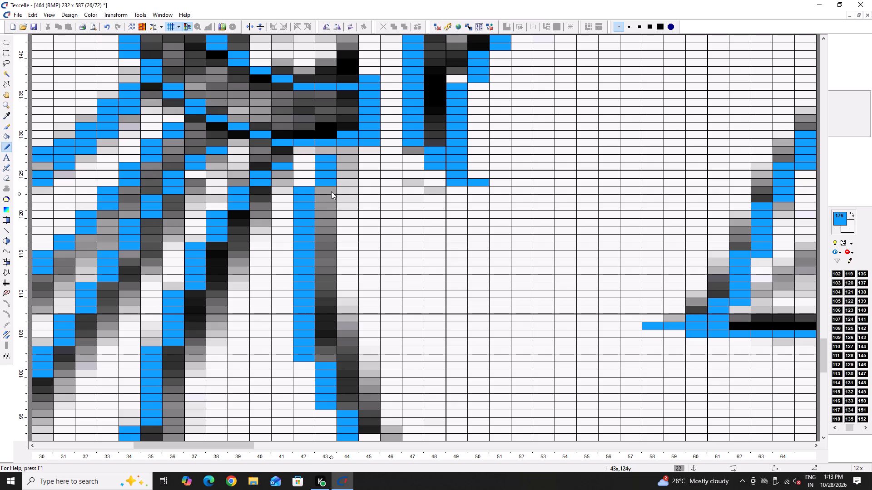
{"action": "scroll", "coordinate": [323, 250], "scroll_direction": "down", "scroll_amount": 5, "text": "ctrl"}
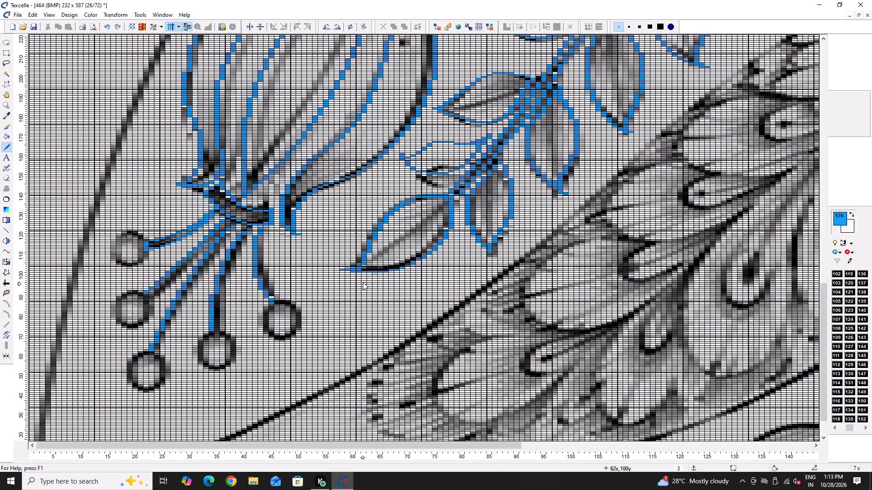
Save the design file.
{"action": "key", "text": "ctrl+s"}
{"action": "key", "text": "ctrl+s"}
{"action": "key", "text": "ctrl+s"}
Tidy the blue pixels at the upper tip of the middle branch, erasing the surplus ones where the untraced leaves begin.
{"action": "scroll", "coordinate": [208, 279], "scroll_direction": "down", "scroll_amount": 4, "text": "ctrl"}
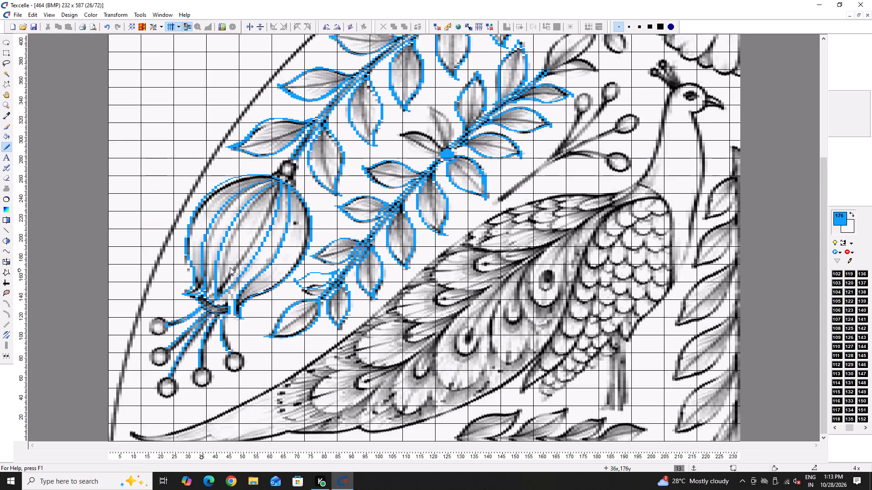
{"action": "scroll", "coordinate": [523, 272], "scroll_direction": "up", "scroll_amount": 3}
{"action": "scroll", "coordinate": [640, 170], "scroll_direction": "up", "scroll_amount": 3, "text": "ctrl"}
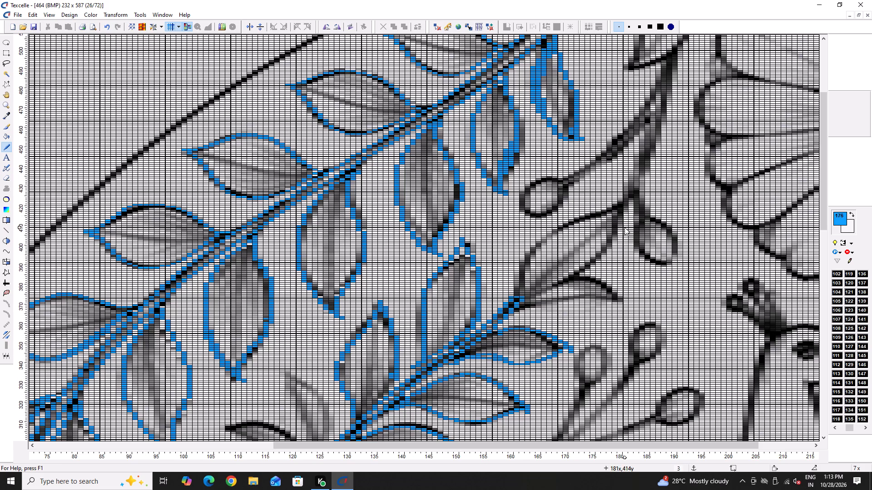
{"action": "key", "text": "Right"}
{"action": "key", "text": "Right"}
{"action": "key", "text": "Right"}
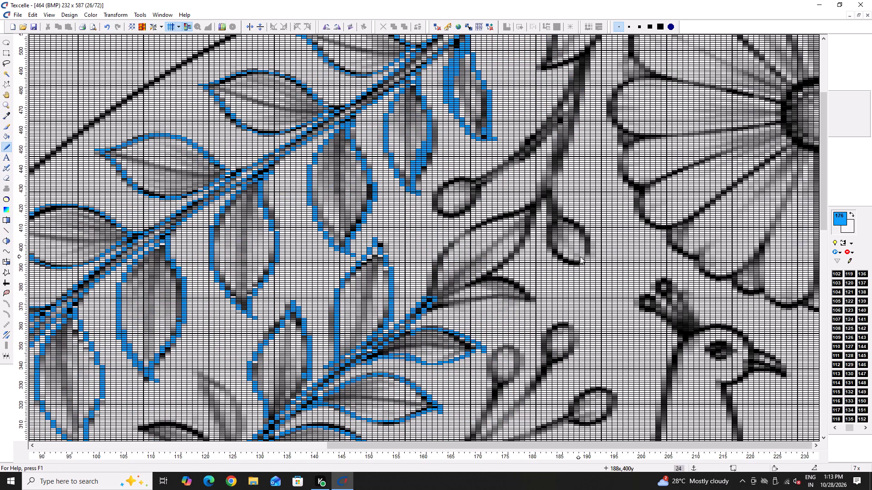
{"action": "scroll", "coordinate": [601, 241], "scroll_direction": "up", "scroll_amount": 2, "text": "ctrl"}
{"action": "scroll", "coordinate": [506, 263], "scroll_direction": "up", "scroll_amount": 2, "text": "ctrl"}
{"action": "right_click_drag", "start_coordinate": [280, 349], "coordinate": [281, 351]}
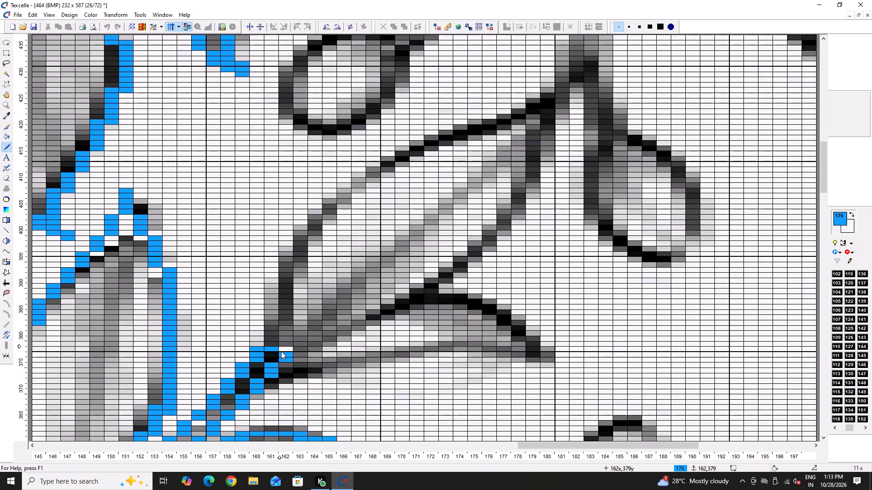
{"action": "right_click_drag", "start_coordinate": [281, 351], "coordinate": [281, 358]}
{"action": "left_click", "coordinate": [275, 353]}
{"action": "double_click", "coordinate": [275, 356]}
{"action": "left_click", "coordinate": [275, 359]}
{"action": "right_click_drag", "start_coordinate": [258, 349], "coordinate": [272, 349]}
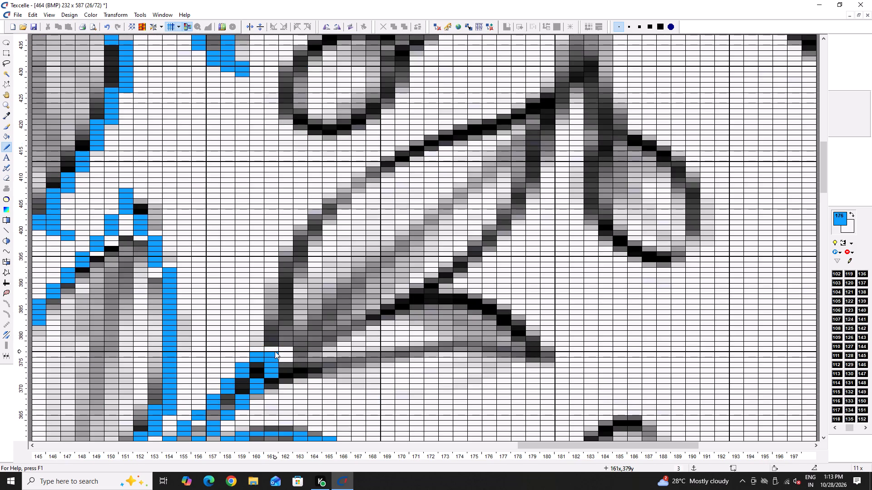
Draw a freehand blue outline around the large upper leaf at the tip of the middle branch.
{"action": "key", "text": "x"}
{"action": "key", "text": "Right"}
{"action": "key", "text": "Right"}
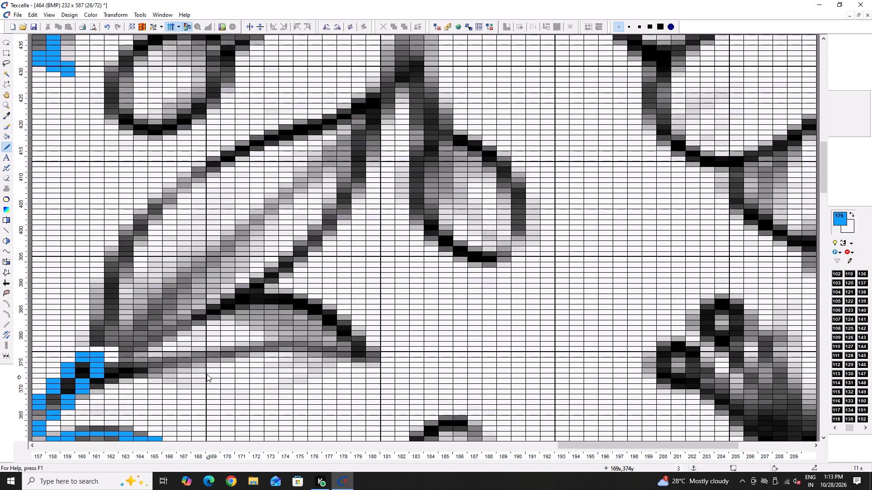
{"action": "scroll", "coordinate": [114, 363], "scroll_direction": "up", "scroll_amount": 1}
{"action": "left_click_drag", "start_coordinate": [93, 390], "coordinate": [115, 288]}
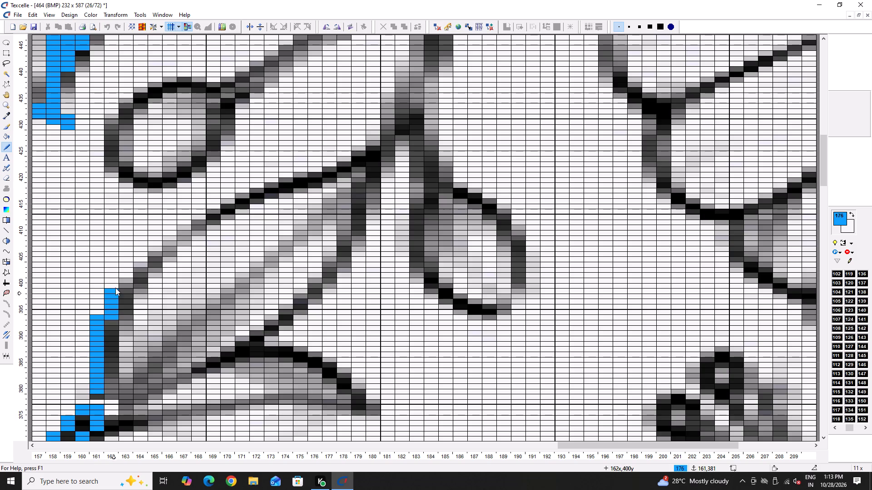
{"action": "left_click_drag", "start_coordinate": [115, 288], "coordinate": [361, 121]}
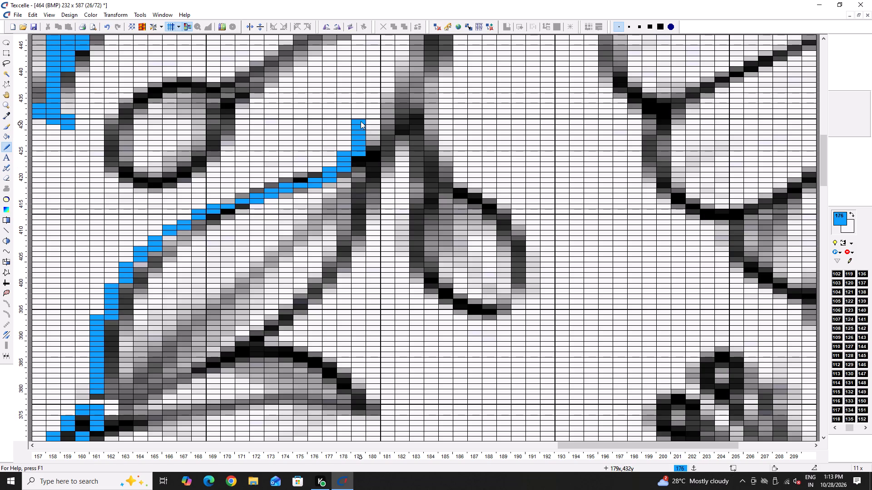
{"action": "left_click_drag", "start_coordinate": [360, 128], "coordinate": [112, 397]}
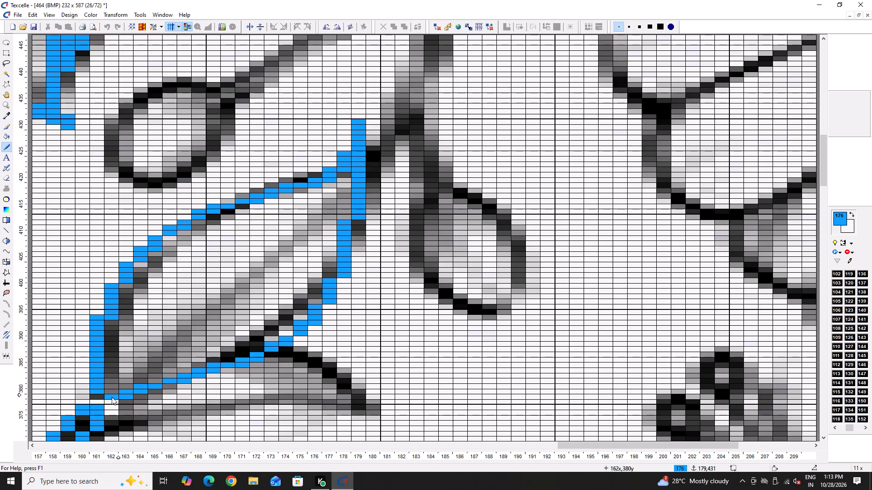
{"action": "left_click_drag", "start_coordinate": [112, 397], "coordinate": [110, 398]}
Draw a freehand blue outline for the lower leaf at the branch tip, larger than the sketch and reaching to about column 188.
{"action": "scroll", "coordinate": [151, 387], "scroll_direction": "down", "scroll_amount": 2}
{"action": "left_click_drag", "start_coordinate": [122, 328], "coordinate": [220, 367]}
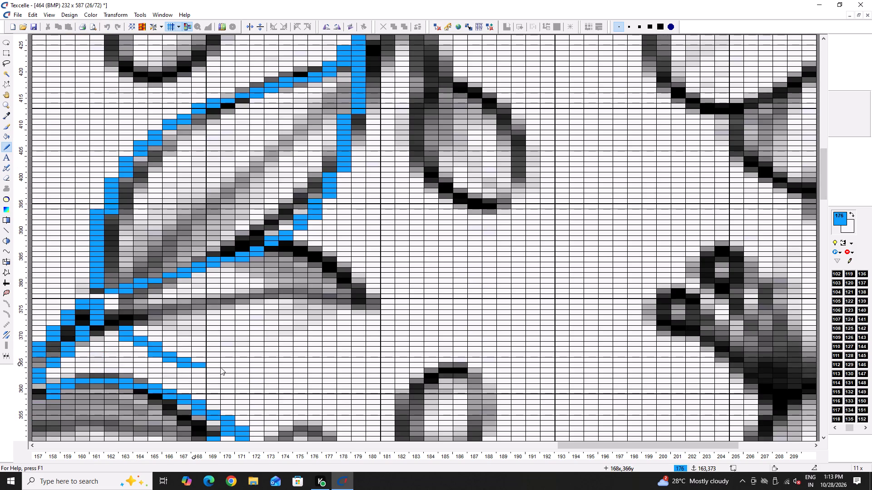
{"action": "left_click_drag", "start_coordinate": [220, 367], "coordinate": [334, 248]}
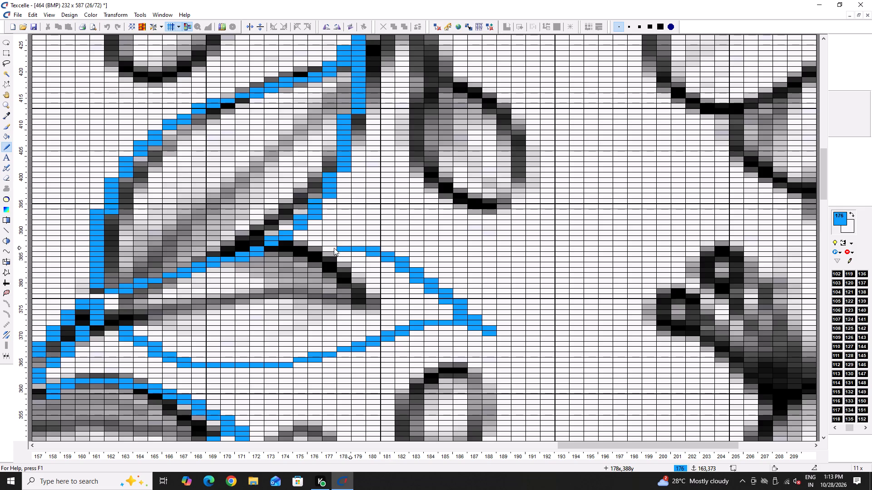
{"action": "left_click_drag", "start_coordinate": [334, 248], "coordinate": [125, 320]}
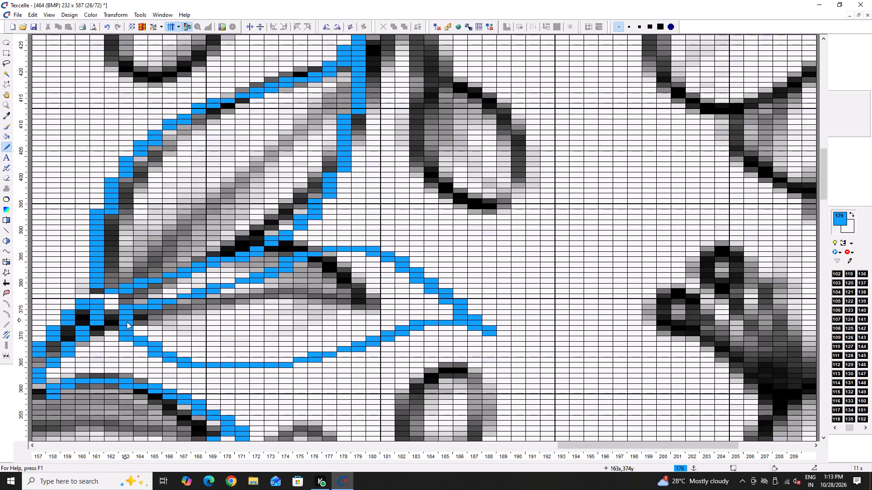
{"action": "scroll", "coordinate": [182, 324], "scroll_direction": "down", "scroll_amount": 5, "text": "ctrl"}
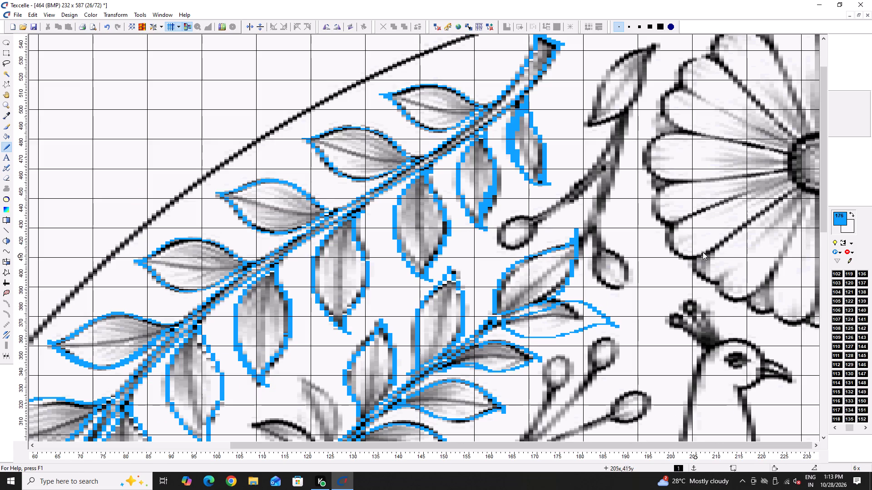
Save the design file.
{"action": "scroll", "coordinate": [694, 240], "scroll_direction": "up", "scroll_amount": 2, "text": "ctrl"}
{"action": "key", "text": "ctrl+s"}
{"action": "key", "text": "ctrl+s"}
Extend the blue stem line between the two tip leaves across about columns 170 to 174, erasing the surplus pixels.
{"action": "scroll", "coordinate": [578, 334], "scroll_direction": "up", "scroll_amount": 4, "text": "ctrl"}
{"action": "left_click_drag", "start_coordinate": [267, 348], "coordinate": [300, 332]}
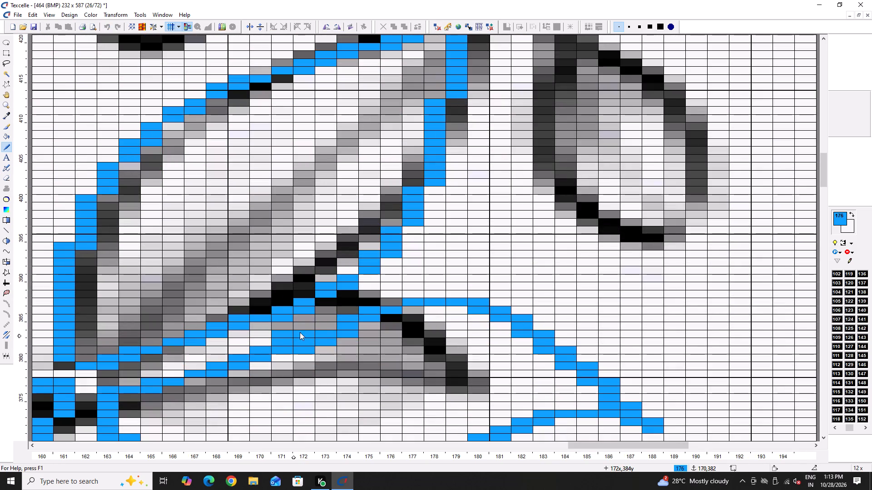
{"action": "left_click_drag", "start_coordinate": [300, 332], "coordinate": [323, 323]}
{"action": "left_click_drag", "start_coordinate": [329, 322], "coordinate": [335, 320]}
{"action": "left_click", "coordinate": [335, 320]}
{"action": "right_click", "coordinate": [317, 318]}
{"action": "right_click", "coordinate": [304, 324]}
{"action": "right_click", "coordinate": [282, 329]}
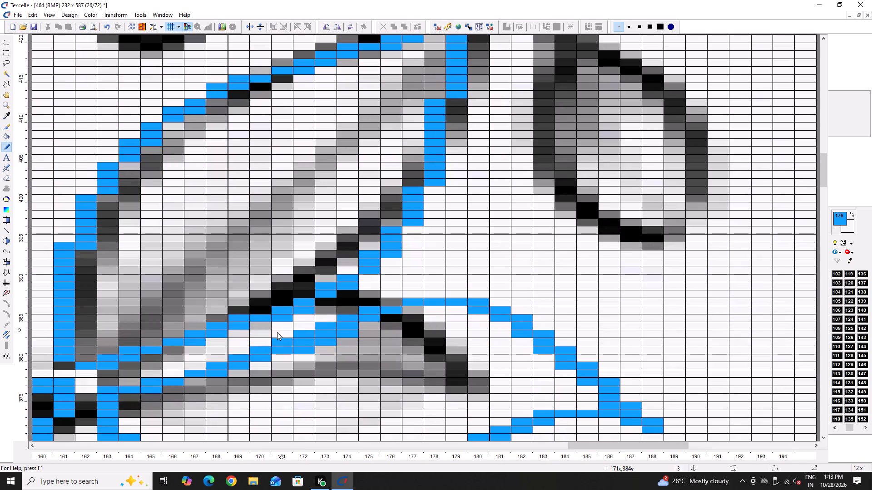
Thicken the lower blue stem line with extra pixels along about columns 164 to 173, up to the tip leaves' junction.
{"action": "left_click", "coordinate": [134, 382]}
{"action": "left_click_drag", "start_coordinate": [162, 377], "coordinate": [169, 376]}
{"action": "left_click", "coordinate": [171, 375]}
{"action": "left_click_drag", "start_coordinate": [175, 374], "coordinate": [182, 372]}
{"action": "left_click_drag", "start_coordinate": [189, 367], "coordinate": [190, 366]}
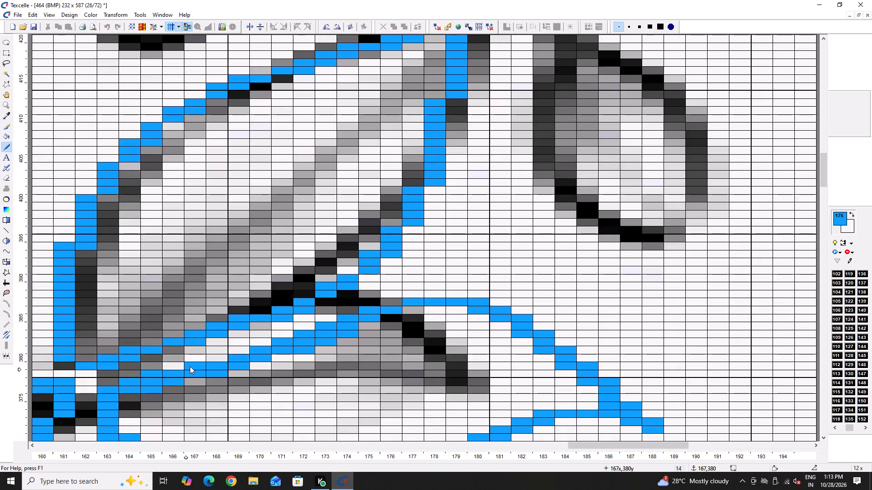
{"action": "left_click_drag", "start_coordinate": [190, 366], "coordinate": [198, 364]}
{"action": "left_click", "coordinate": [200, 364]}
{"action": "double_click", "coordinate": [214, 359]}
{"action": "left_click", "coordinate": [243, 350]}
{"action": "left_click", "coordinate": [260, 343]}
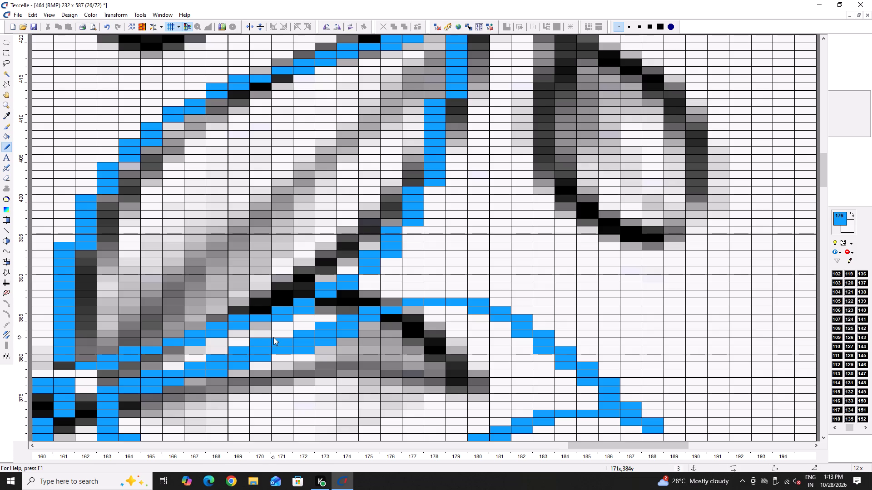
{"action": "left_click", "coordinate": [286, 336]}
{"action": "left_click", "coordinate": [308, 328]}
{"action": "left_click", "coordinate": [325, 318]}
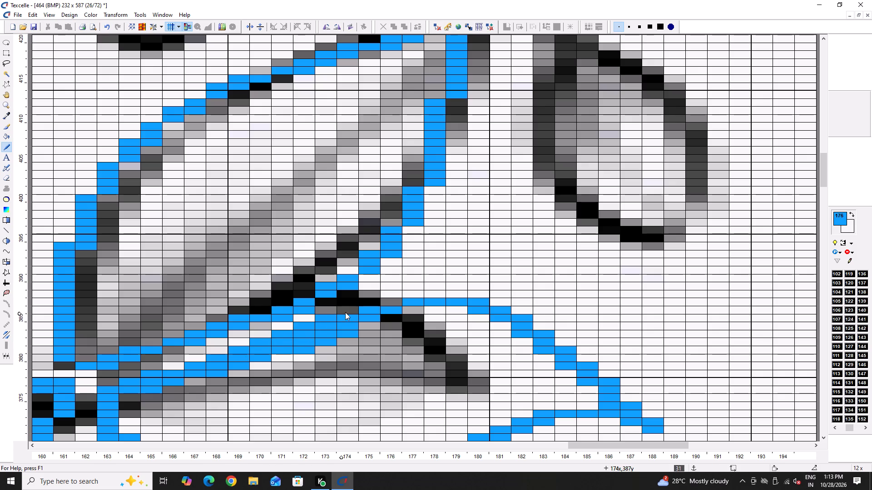
Join the stem to the lower tip leaf's upper edge near columns 174 to 177, erasing surplus pixels at columns 175 and 180.
{"action": "left_click", "coordinate": [351, 309]}
{"action": "left_click_drag", "start_coordinate": [377, 304], "coordinate": [404, 300]}
{"action": "left_click", "coordinate": [404, 300]}
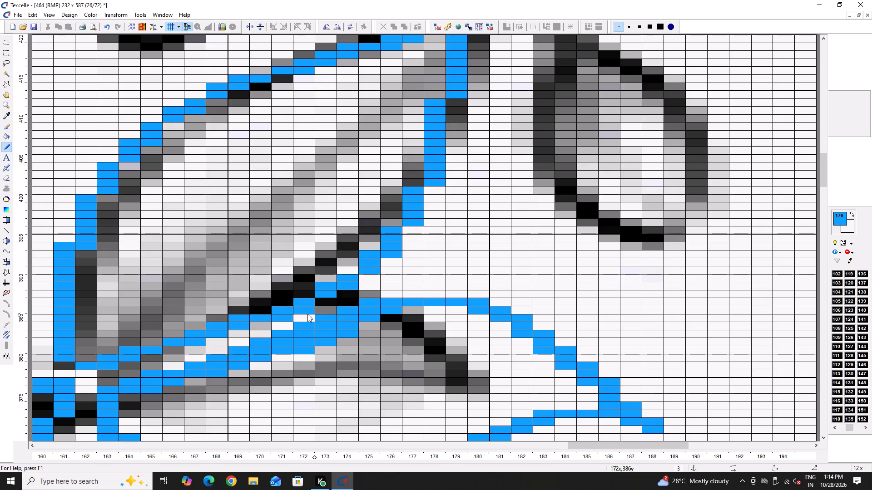
{"action": "right_click", "coordinate": [372, 300]}
{"action": "right_click", "coordinate": [486, 300]}
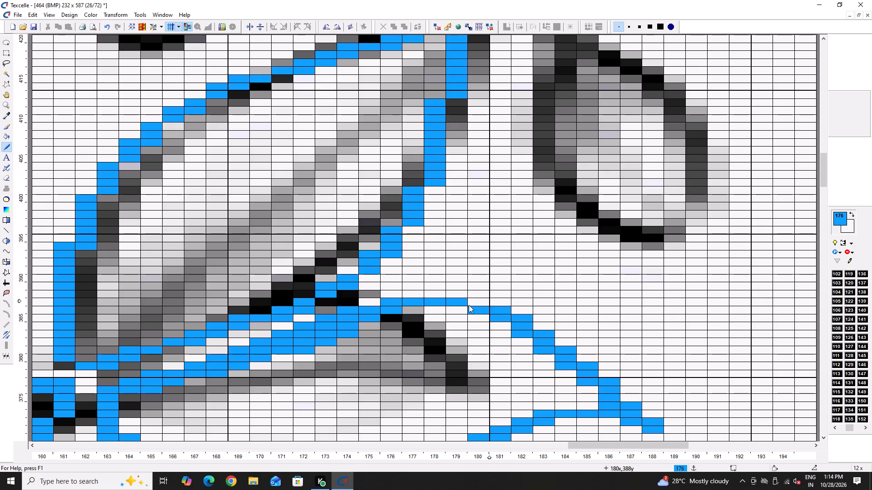
Draw a freehand blue lower edge for the untraced leaf beside the solid blue node, running to about column 108, row 321.
{"action": "scroll", "coordinate": [368, 309], "scroll_direction": "down", "scroll_amount": 4, "text": "ctrl"}
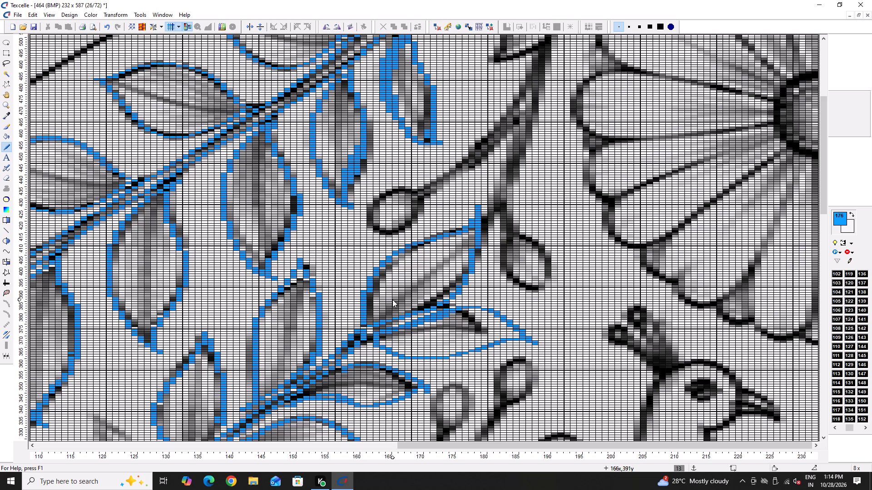
{"action": "scroll", "coordinate": [403, 297], "scroll_direction": "down", "scroll_amount": 2, "text": "ctrl"}
{"action": "scroll", "coordinate": [445, 301], "scroll_direction": "down", "scroll_amount": 2}
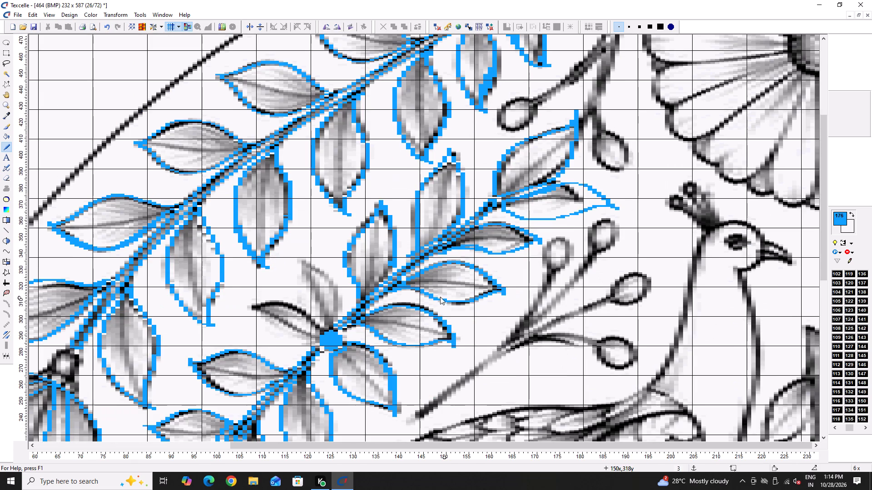
{"action": "scroll", "coordinate": [272, 329], "scroll_direction": "up", "scroll_amount": 3, "text": "ctrl"}
{"action": "scroll", "coordinate": [340, 328], "scroll_direction": "down", "scroll_amount": 1}
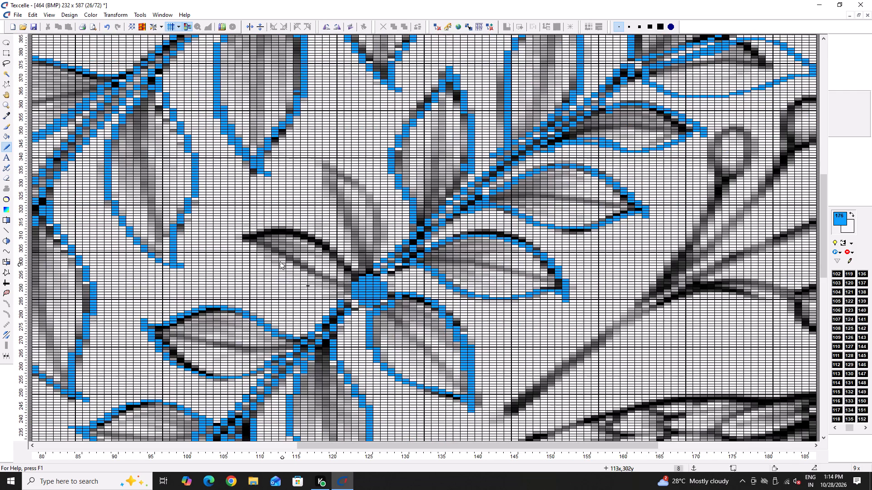
{"action": "scroll", "coordinate": [280, 261], "scroll_direction": "up", "scroll_amount": 1, "text": "ctrl"}
{"action": "scroll", "coordinate": [350, 288], "scroll_direction": "up", "scroll_amount": 1}
{"action": "scroll", "coordinate": [345, 346], "scroll_direction": "up", "scroll_amount": 1, "text": "ctrl"}
{"action": "left_click_drag", "start_coordinate": [397, 351], "coordinate": [323, 324]}
{"action": "key", "text": "ctrl+z"}
{"action": "left_click_drag", "start_coordinate": [398, 350], "coordinate": [312, 312]}
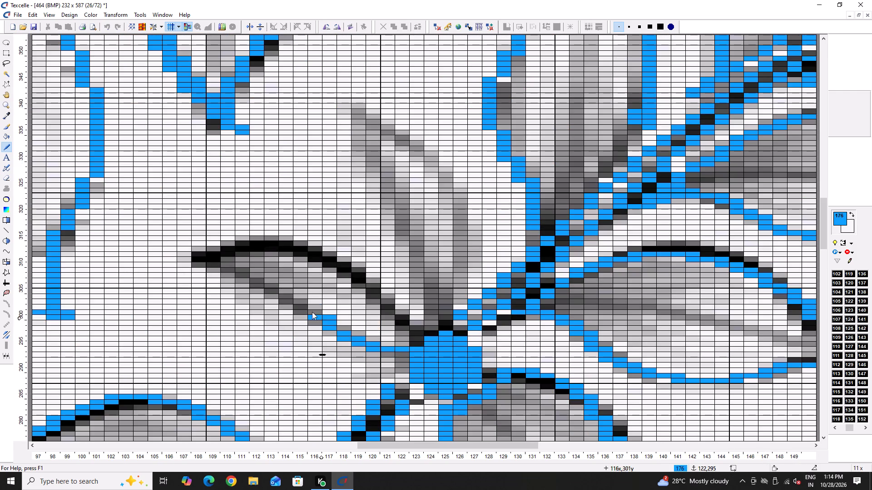
{"action": "left_click_drag", "start_coordinate": [312, 312], "coordinate": [199, 216]}
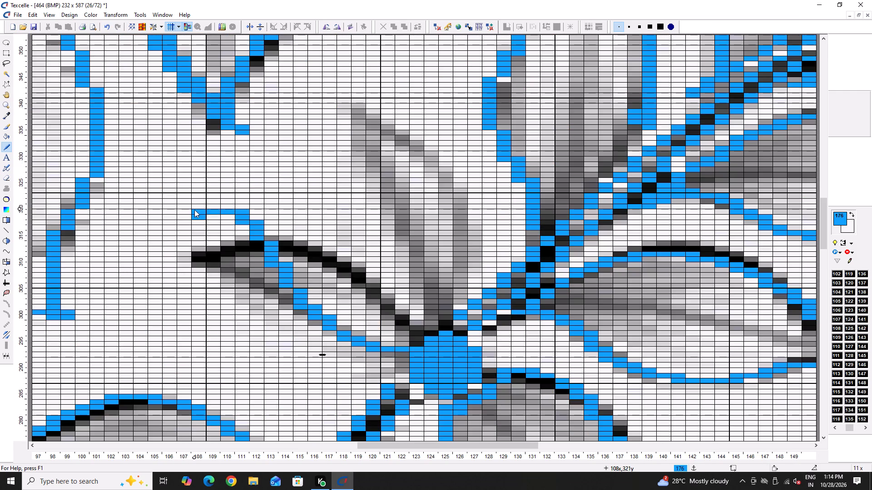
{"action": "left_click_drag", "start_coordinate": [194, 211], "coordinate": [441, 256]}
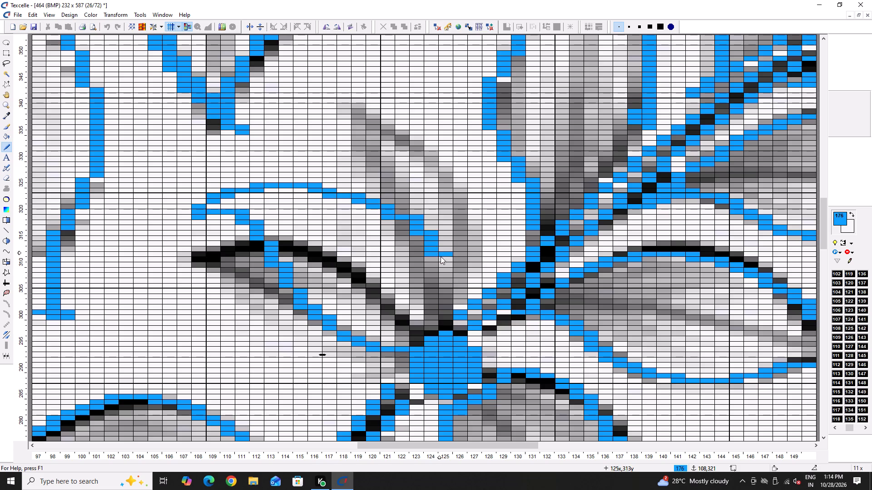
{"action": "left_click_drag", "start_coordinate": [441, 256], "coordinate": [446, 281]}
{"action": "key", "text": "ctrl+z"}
Draw the leaf's arched blue upper edge from about column 125 to its tip at column 107, thickening the slope toward the node.
{"action": "left_click_drag", "start_coordinate": [446, 307], "coordinate": [446, 299]}
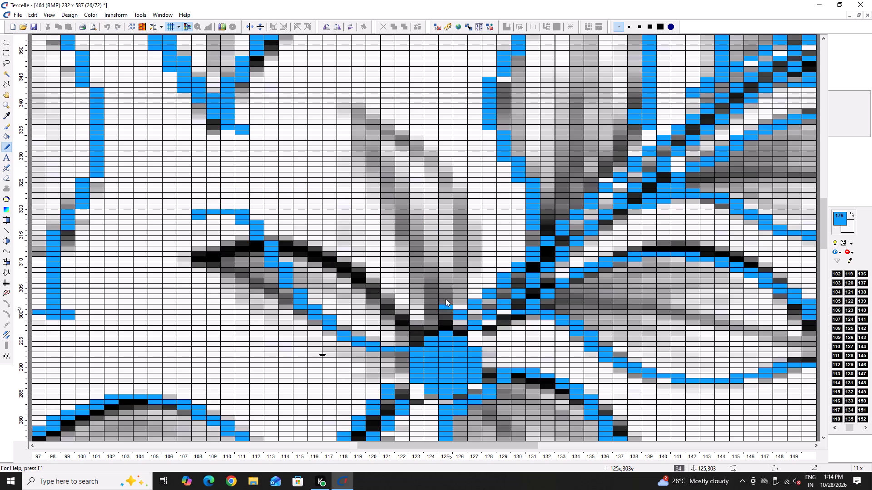
{"action": "left_click_drag", "start_coordinate": [446, 299], "coordinate": [178, 225]}
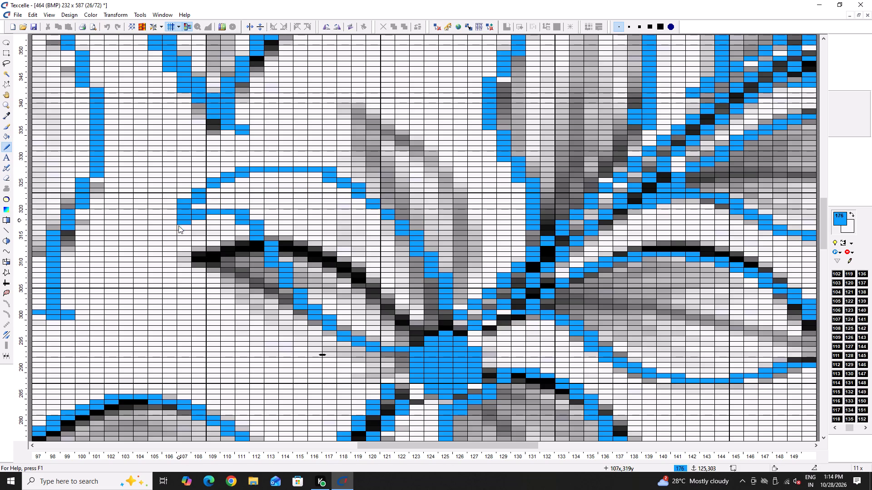
{"action": "left_click_drag", "start_coordinate": [178, 225], "coordinate": [178, 226]}
{"action": "left_click_drag", "start_coordinate": [338, 172], "coordinate": [417, 238]}
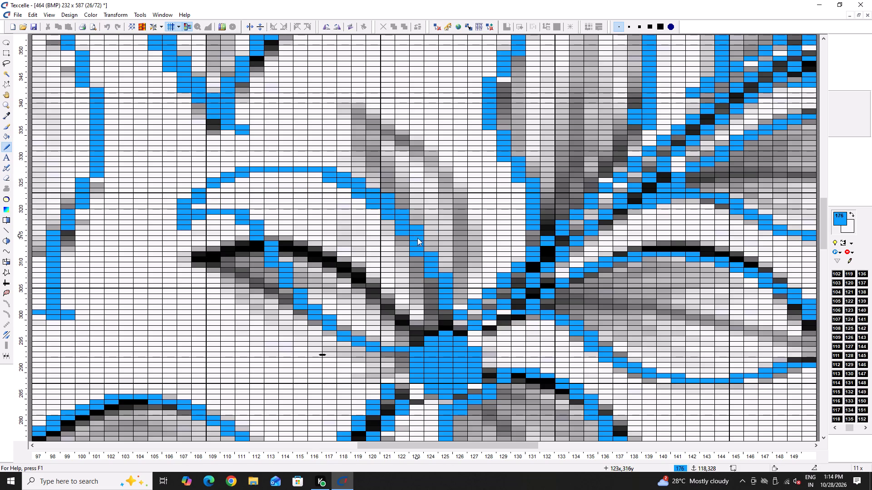
{"action": "left_click_drag", "start_coordinate": [417, 238], "coordinate": [433, 265]}
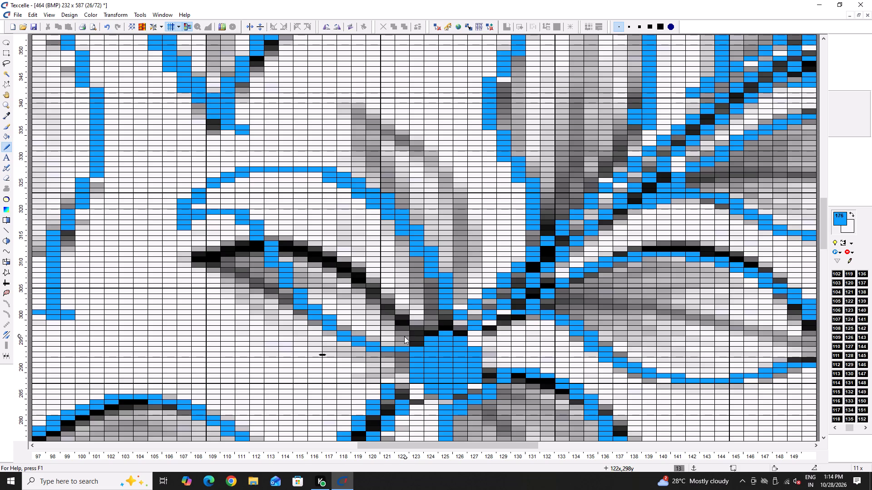
Connect the leaf's base to the solid blue node with blue pixels and erase the surplus ones around the join.
{"action": "left_click_drag", "start_coordinate": [401, 344], "coordinate": [440, 310]}
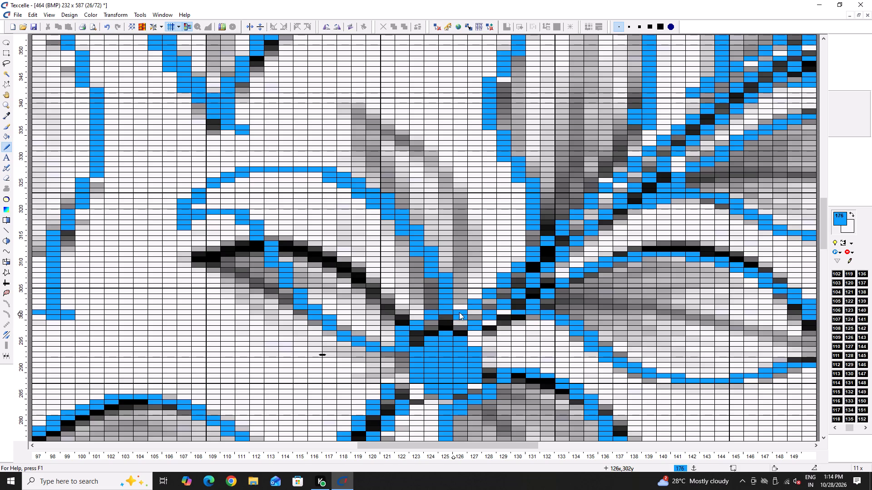
{"action": "right_click_drag", "start_coordinate": [459, 312], "coordinate": [456, 319]}
{"action": "right_click", "coordinate": [405, 345]}
{"action": "left_click", "coordinate": [395, 345]}
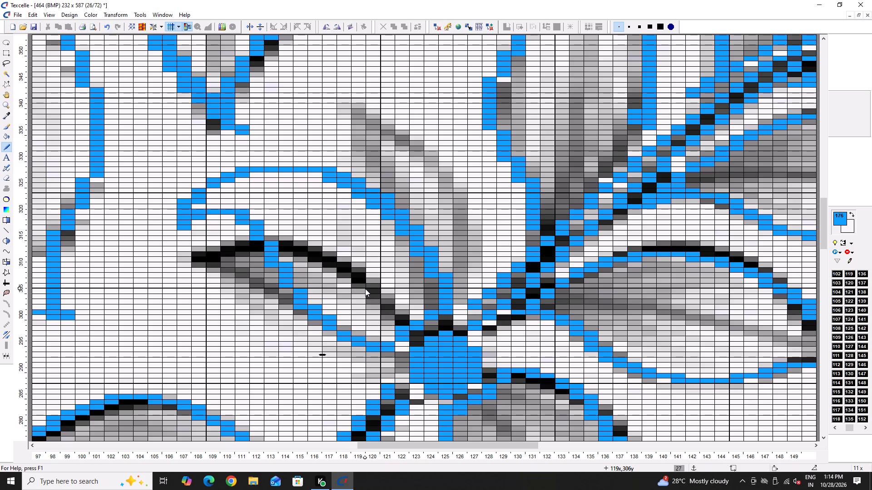
Fill the gap in blue where a hanging leaf meets the lower branch, around column 108, row 238.
{"action": "scroll", "coordinate": [451, 297], "scroll_direction": "down", "scroll_amount": 3, "text": "ctrl"}
{"action": "scroll", "coordinate": [493, 325], "scroll_direction": "down", "scroll_amount": 1}
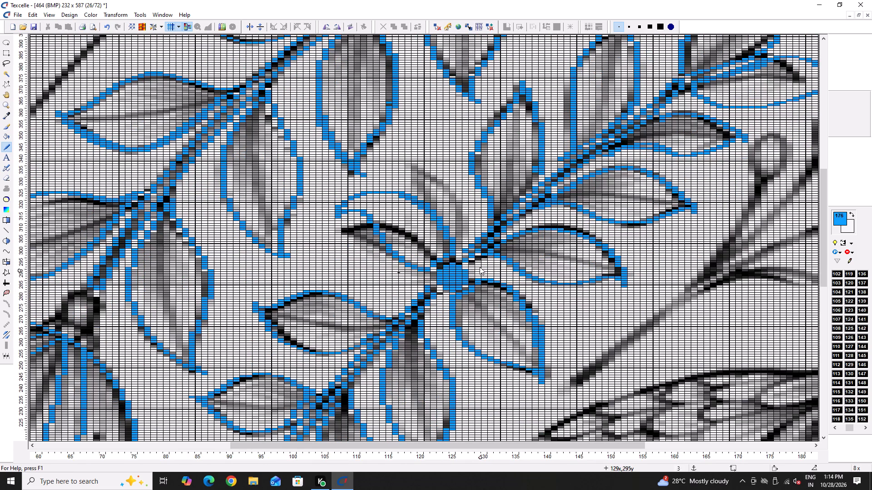
{"action": "scroll", "coordinate": [430, 217], "scroll_direction": "up", "scroll_amount": 1, "text": "ctrl"}
{"action": "scroll", "coordinate": [436, 223], "scroll_direction": "down", "scroll_amount": 1, "text": "ctrl"}
{"action": "scroll", "coordinate": [489, 252], "scroll_direction": "down", "scroll_amount": 1, "text": "ctrl"}
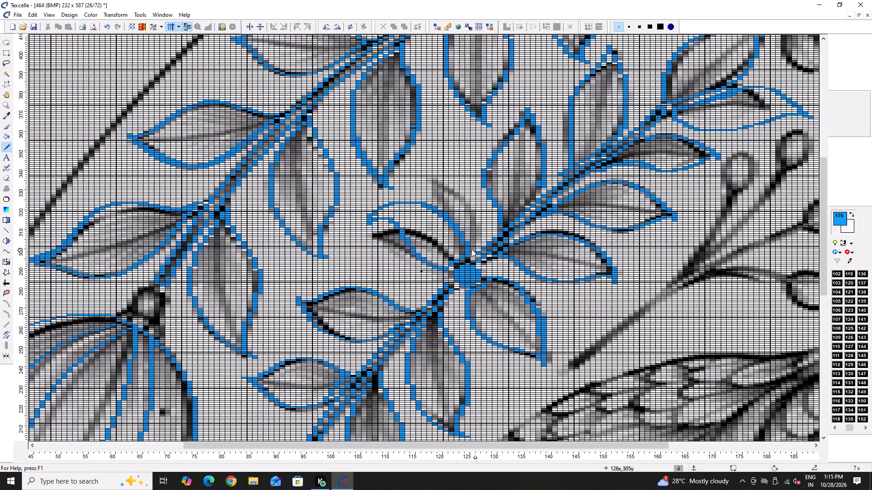
{"action": "scroll", "coordinate": [466, 255], "scroll_direction": "down", "scroll_amount": 7}
{"action": "scroll", "coordinate": [347, 174], "scroll_direction": "up", "scroll_amount": 3}
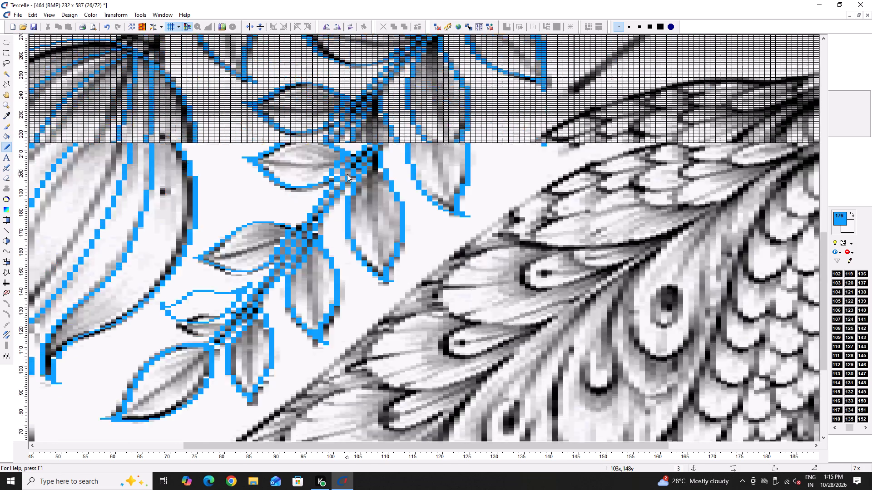
{"action": "scroll", "coordinate": [375, 159], "scroll_direction": "up", "scroll_amount": 7, "text": "ctrl"}
{"action": "left_click_drag", "start_coordinate": [370, 150], "coordinate": [366, 177]}
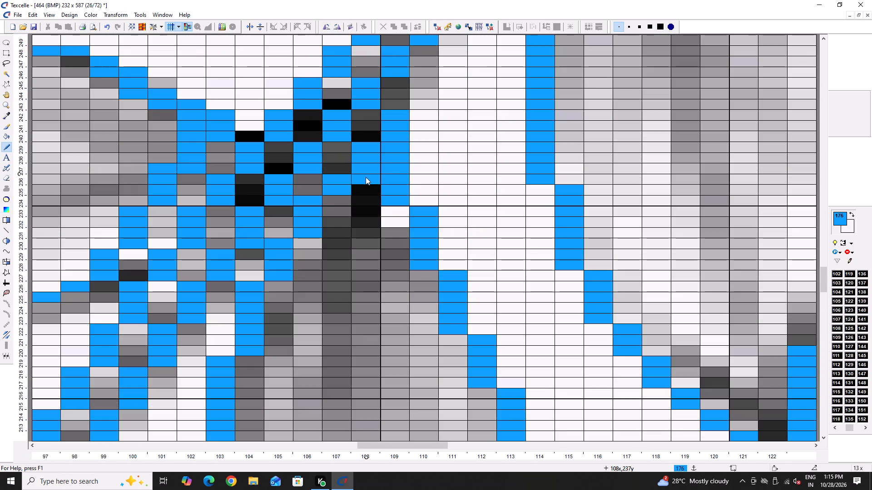
{"action": "left_click_drag", "start_coordinate": [366, 177], "coordinate": [366, 176]}
Tidy the next hanging leaf's junction with the lower branch around columns 116 to 119, rows 262 to 270, adding and erasing blue pixels.
{"action": "scroll", "coordinate": [345, 171], "scroll_direction": "down", "scroll_amount": 4, "text": "ctrl"}
{"action": "scroll", "coordinate": [453, 105], "scroll_direction": "up", "scroll_amount": 1}
{"action": "scroll", "coordinate": [462, 128], "scroll_direction": "up", "scroll_amount": 3, "text": "ctrl"}
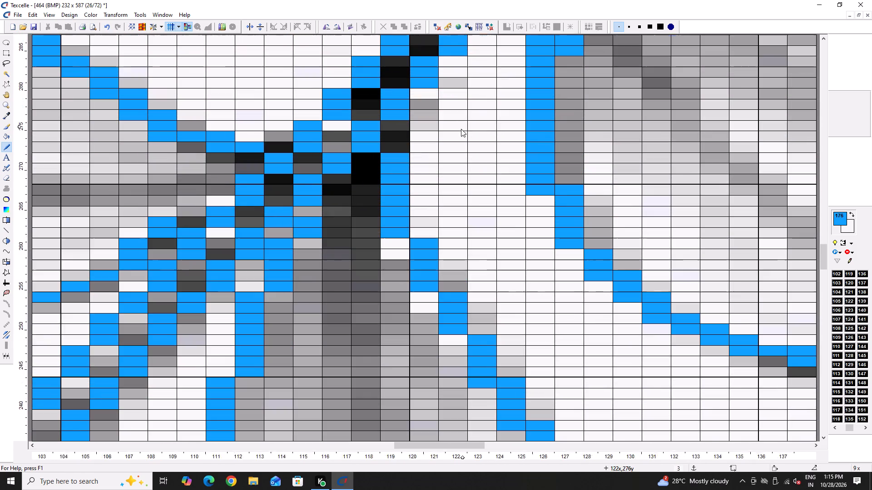
{"action": "scroll", "coordinate": [461, 129], "scroll_direction": "up", "scroll_amount": 3, "text": "ctrl"}
{"action": "double_click", "coordinate": [347, 209]}
{"action": "right_click", "coordinate": [311, 223]}
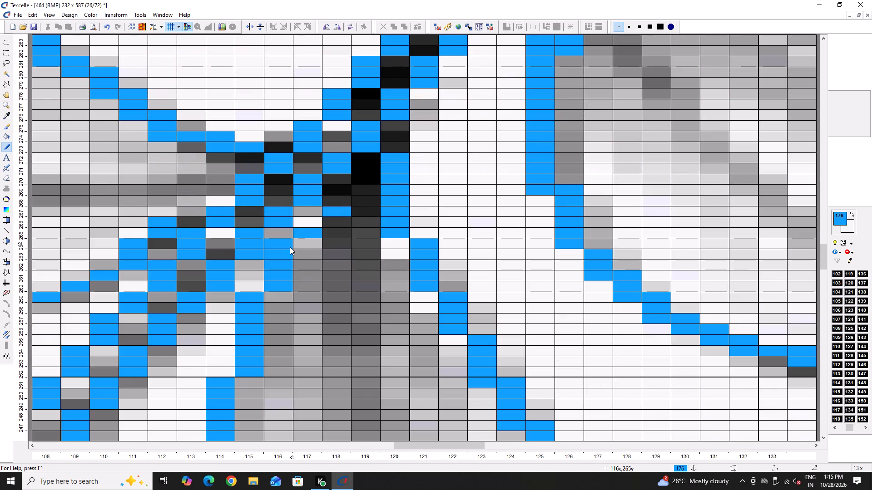
{"action": "right_click_drag", "start_coordinate": [286, 246], "coordinate": [284, 251]}
{"action": "left_click_drag", "start_coordinate": [301, 245], "coordinate": [301, 255]}
{"action": "left_click", "coordinate": [336, 218]}
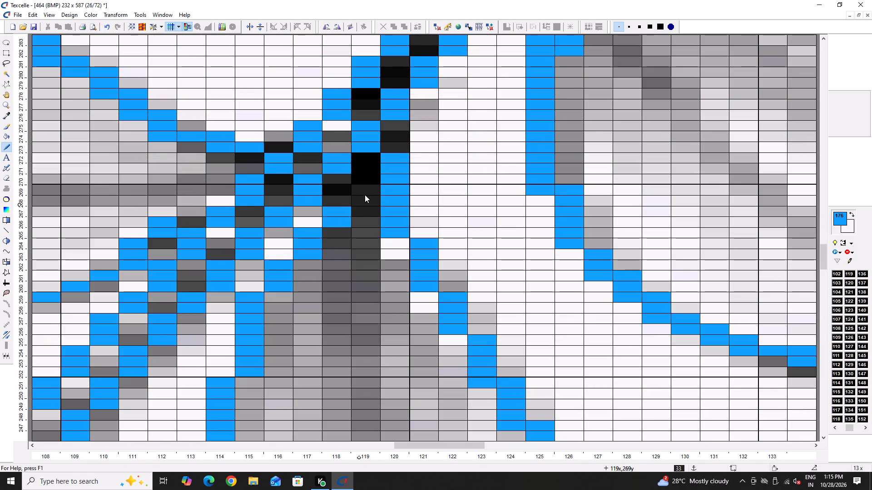
{"action": "left_click_drag", "start_coordinate": [366, 192], "coordinate": [364, 201]}
{"action": "left_click_drag", "start_coordinate": [367, 207], "coordinate": [367, 212]}
{"action": "left_click", "coordinate": [371, 181]}
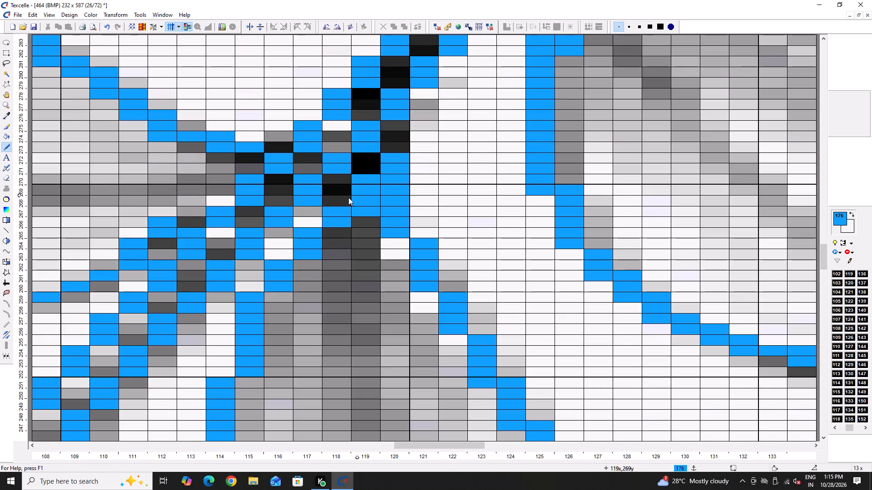
Fill in blue pixels where the middle branch's upper side leaf joins the stem, around columns 151 to 157, rows 348 to 359.
{"action": "scroll", "coordinate": [329, 202], "scroll_direction": "down", "scroll_amount": 6, "text": "ctrl"}
{"action": "scroll", "coordinate": [472, 123], "scroll_direction": "up", "scroll_amount": 3}
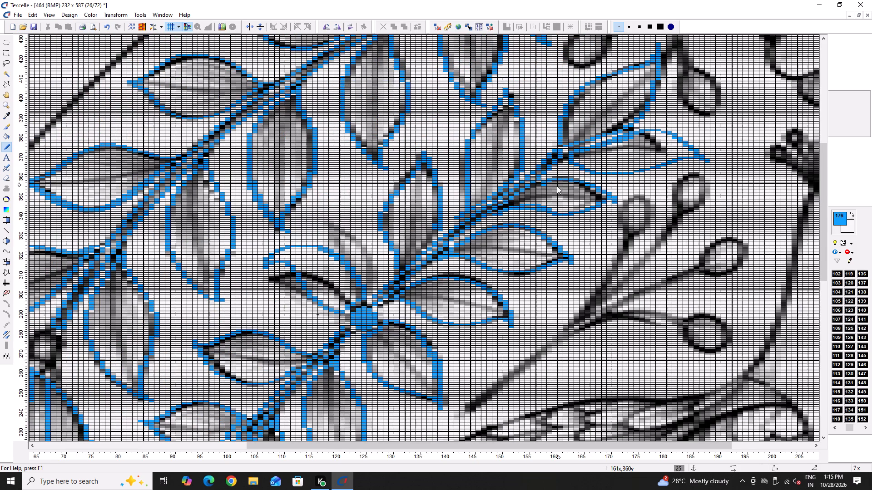
{"action": "scroll", "coordinate": [558, 185], "scroll_direction": "up", "scroll_amount": 7, "text": "ctrl"}
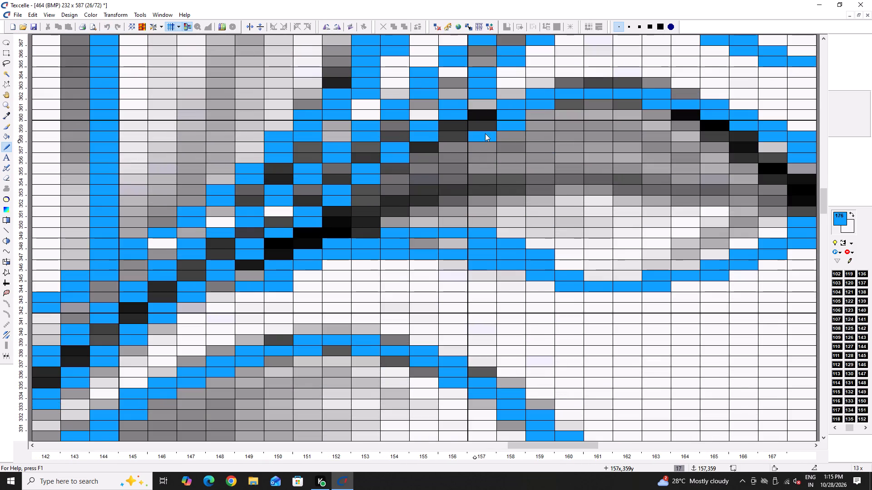
{"action": "left_click", "coordinate": [485, 133]}
{"action": "left_click_drag", "start_coordinate": [469, 147], "coordinate": [462, 152]}
{"action": "double_click", "coordinate": [438, 164]}
{"action": "left_click", "coordinate": [447, 160]}
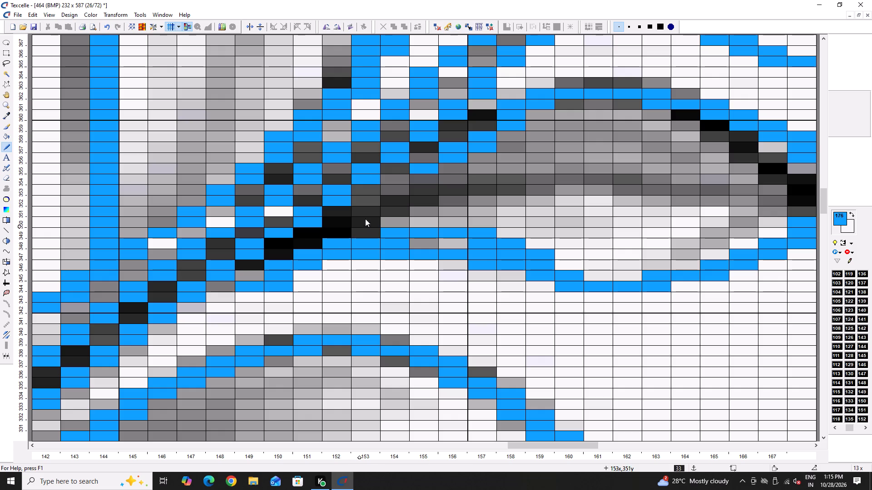
{"action": "left_click_drag", "start_coordinate": [365, 219], "coordinate": [362, 230]}
{"action": "left_click", "coordinate": [375, 211]}
{"action": "left_click_drag", "start_coordinate": [390, 198], "coordinate": [392, 220]}
{"action": "left_click", "coordinate": [402, 188]}
{"action": "left_click", "coordinate": [416, 177]}
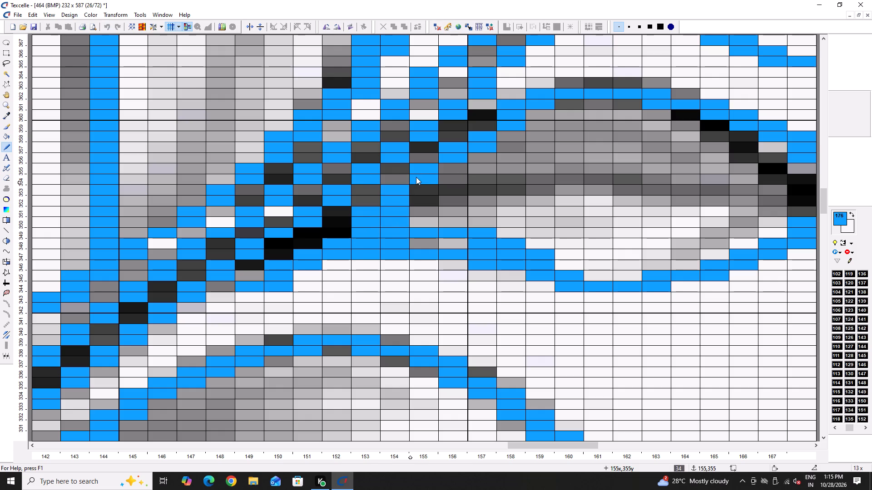
{"action": "left_click", "coordinate": [338, 231]}
{"action": "left_click", "coordinate": [323, 241]}
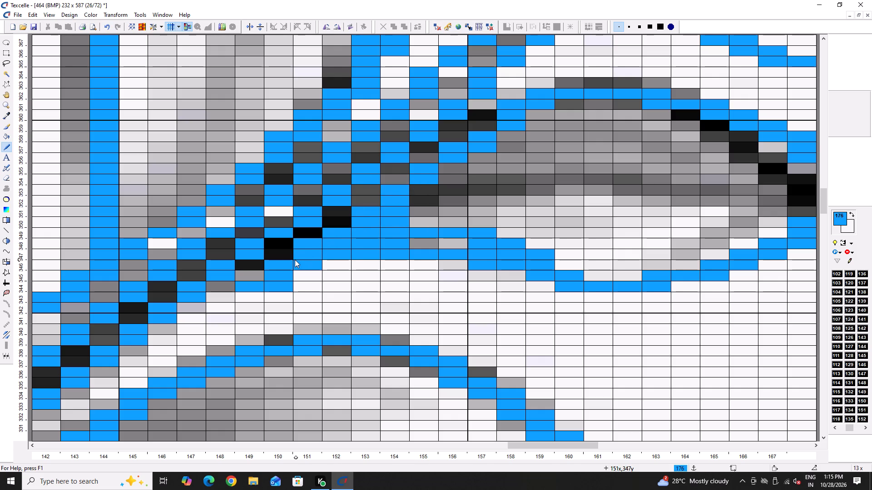
Clean up the outer edge of the upright leaf above the node, around columns 129 to 131, erasing surplus blue pixels.
{"action": "scroll", "coordinate": [282, 255], "scroll_direction": "down", "scroll_amount": 5, "text": "ctrl"}
{"action": "scroll", "coordinate": [398, 216], "scroll_direction": "down", "scroll_amount": 1, "text": "ctrl"}
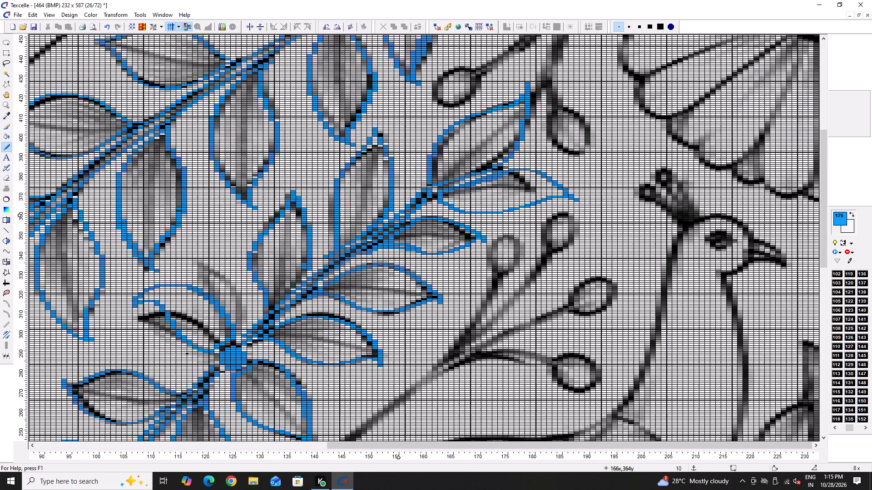
{"action": "scroll", "coordinate": [249, 279], "scroll_direction": "up", "scroll_amount": 3, "text": "ctrl"}
{"action": "left_click_drag", "start_coordinate": [277, 223], "coordinate": [273, 265]}
{"action": "scroll", "coordinate": [263, 252], "scroll_direction": "up", "scroll_amount": 2, "text": "ctrl"}
{"action": "right_click_drag", "start_coordinate": [280, 177], "coordinate": [282, 262]}
{"action": "left_click", "coordinate": [316, 292]}
{"action": "right_click", "coordinate": [302, 300]}
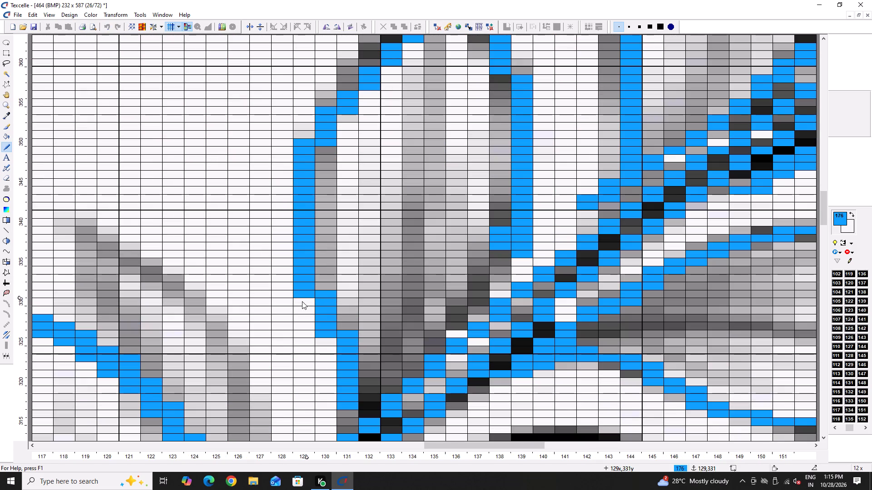
{"action": "right_click", "coordinate": [303, 296]}
{"action": "right_click", "coordinate": [326, 327]}
{"action": "double_click", "coordinate": [337, 328]}
{"action": "right_click", "coordinate": [328, 330]}
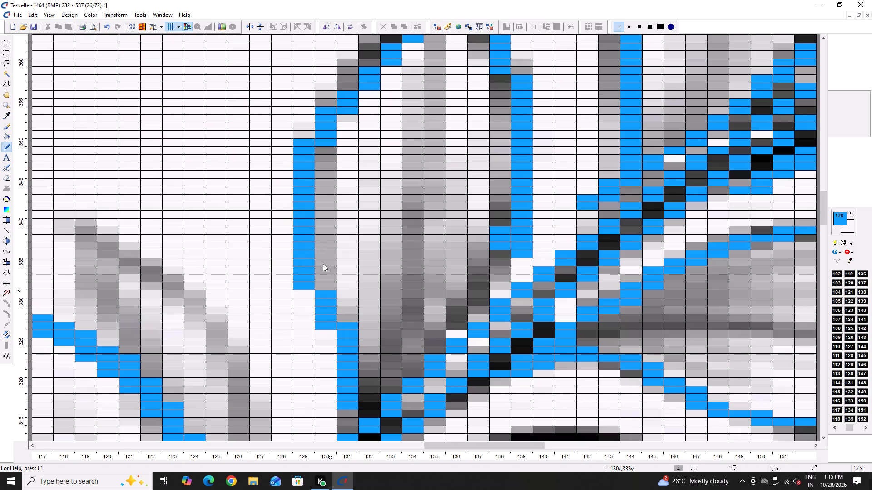
Erase the surplus blue corner pixel on the outer edge of the upright leaf, around columns 129 to 130, rows 348 to 350.
{"action": "right_click", "coordinate": [309, 141]}
{"action": "left_click", "coordinate": [327, 153]}
{"action": "right_click", "coordinate": [327, 153]}
Draw the lower branch leaf's upper edge in blue up to the stem, columns 76 to 86, rows 171 to 177, and fill its gaps.
{"action": "scroll", "coordinate": [322, 165], "scroll_direction": "down", "scroll_amount": 3, "text": "ctrl"}
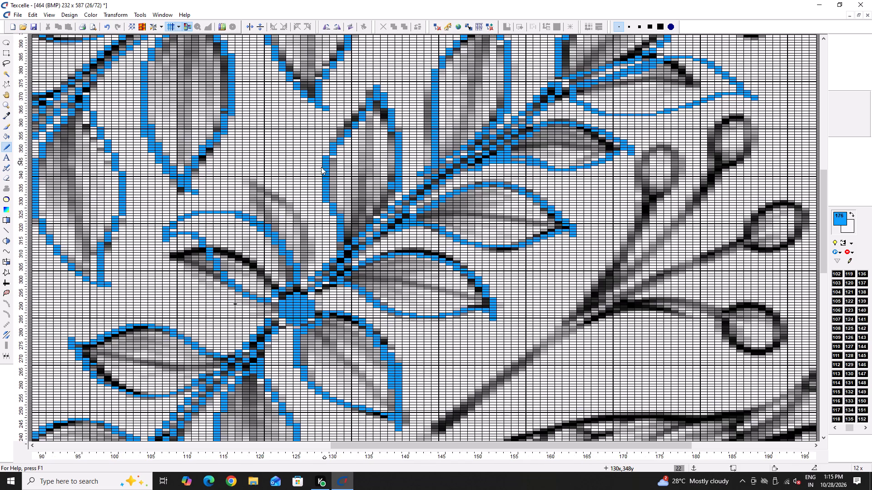
{"action": "scroll", "coordinate": [320, 172], "scroll_direction": "down", "scroll_amount": 4, "text": "ctrl"}
{"action": "scroll", "coordinate": [295, 235], "scroll_direction": "down", "scroll_amount": 3}
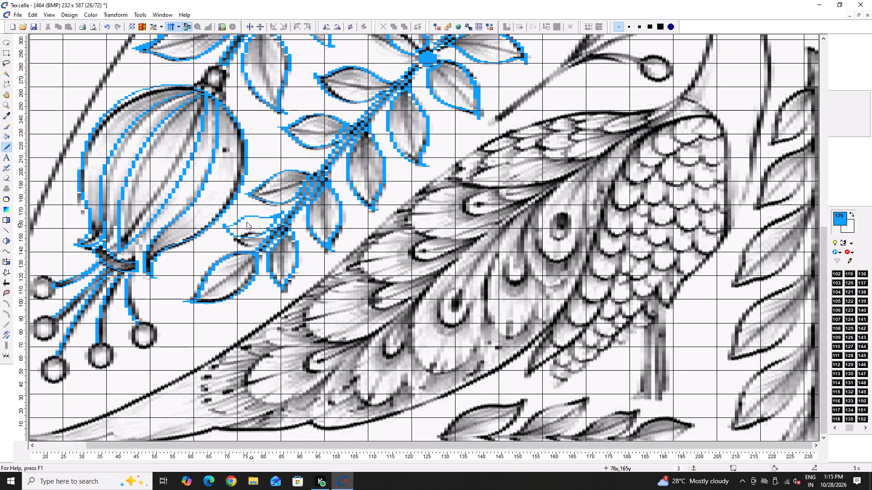
{"action": "scroll", "coordinate": [246, 222], "scroll_direction": "up", "scroll_amount": 7, "text": "ctrl"}
{"action": "scroll", "coordinate": [315, 194], "scroll_direction": "up", "scroll_amount": 1}
{"action": "left_click_drag", "start_coordinate": [272, 237], "coordinate": [498, 190]}
{"action": "left_click", "coordinate": [498, 190]}
{"action": "left_click_drag", "start_coordinate": [497, 195], "coordinate": [497, 201]}
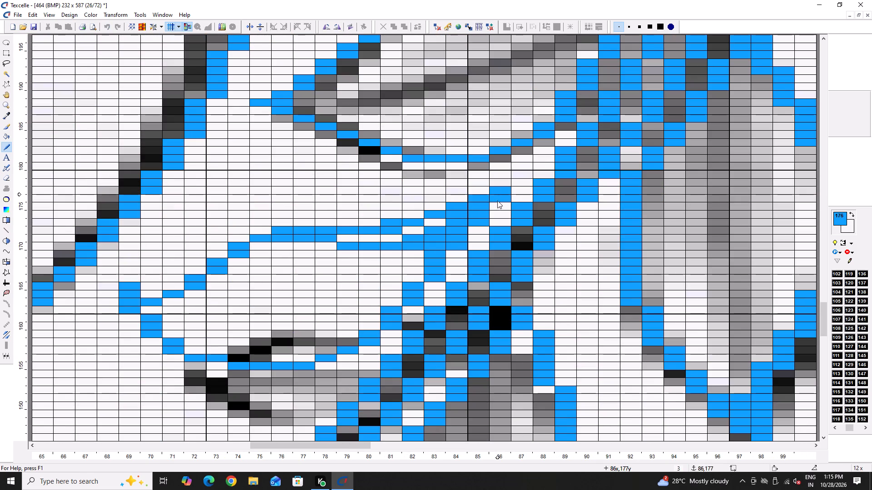
{"action": "left_click_drag", "start_coordinate": [497, 201], "coordinate": [497, 200]}
{"action": "left_click_drag", "start_coordinate": [360, 240], "coordinate": [346, 236]}
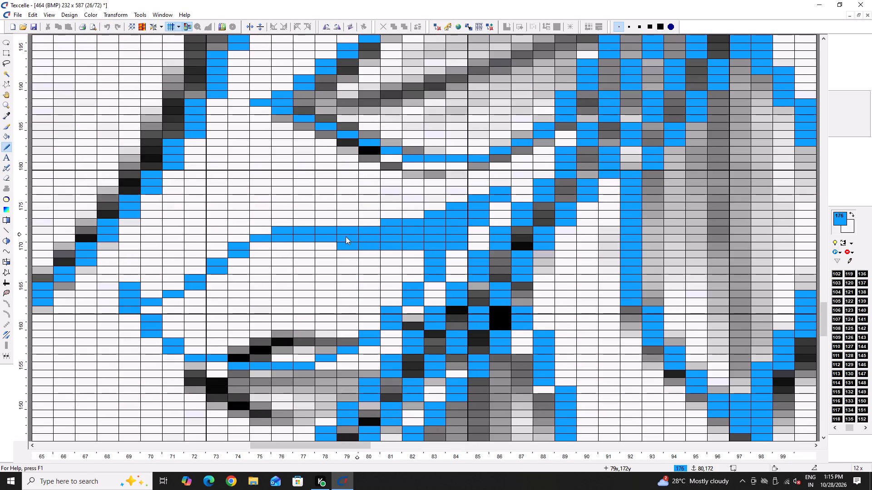
{"action": "left_click_drag", "start_coordinate": [346, 236], "coordinate": [340, 238]}
Show the design in repeat, with the repeat orientation mirrored both horizontally and vertically.
{"action": "scroll", "coordinate": [340, 240], "scroll_direction": "down", "scroll_amount": 4, "text": "ctrl"}
{"action": "scroll", "coordinate": [347, 248], "scroll_direction": "down", "scroll_amount": 2}
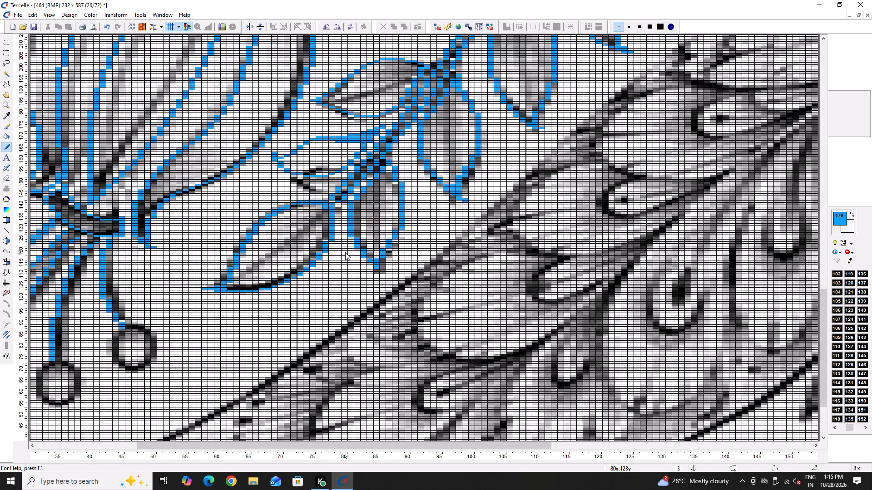
{"action": "scroll", "coordinate": [342, 254], "scroll_direction": "down", "scroll_amount": 3, "text": "ctrl"}
{"action": "scroll", "coordinate": [336, 249], "scroll_direction": "up", "scroll_amount": 5}
{"action": "scroll", "coordinate": [391, 238], "scroll_direction": "down", "scroll_amount": 2, "text": "ctrl"}
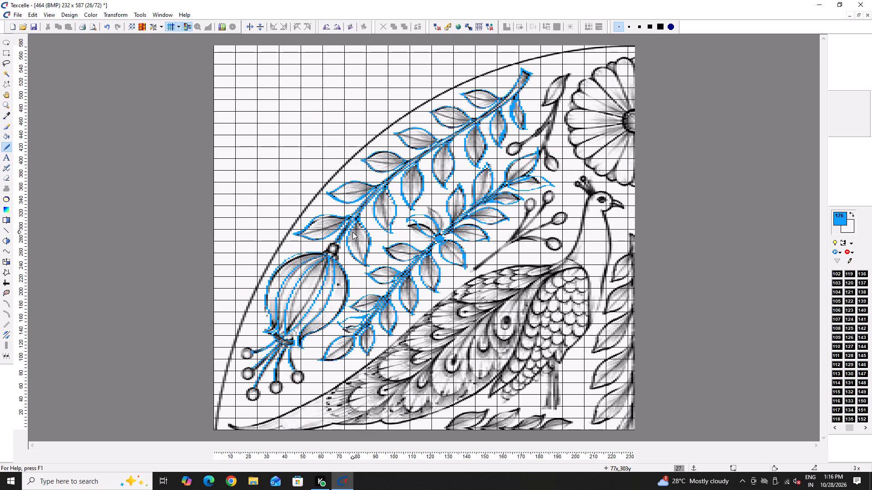
{"action": "scroll", "coordinate": [666, 344], "scroll_direction": "up", "scroll_amount": 1, "text": "ctrl"}
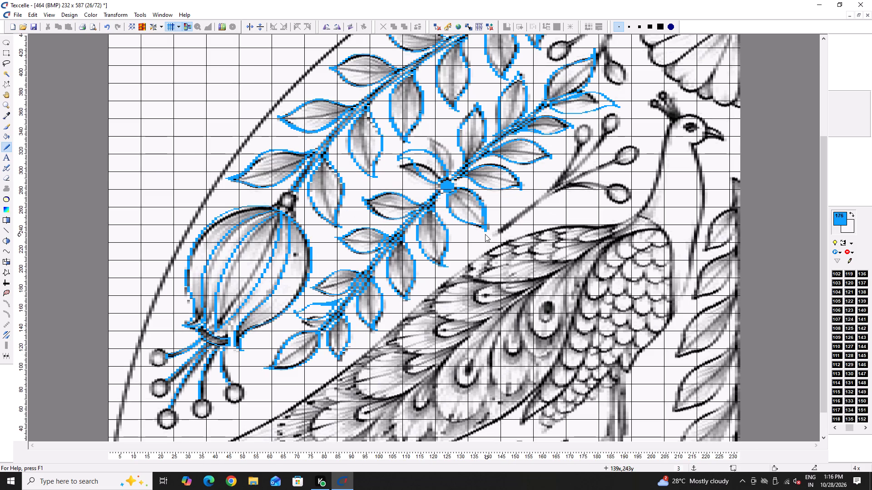
{"action": "left_click", "coordinate": [133, 27]}
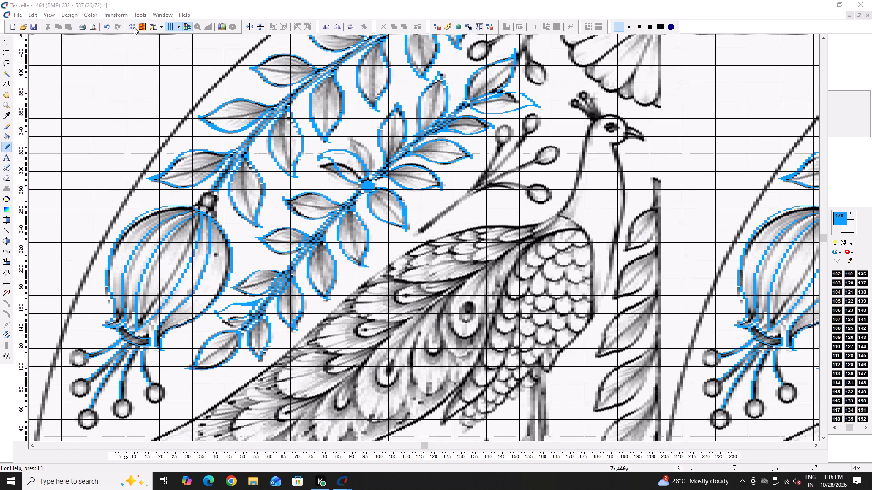
{"action": "scroll", "coordinate": [425, 255], "scroll_direction": "down", "scroll_amount": 1, "text": "ctrl"}
{"action": "left_click", "coordinate": [375, 223]}
{"action": "left_click", "coordinate": [390, 224]}
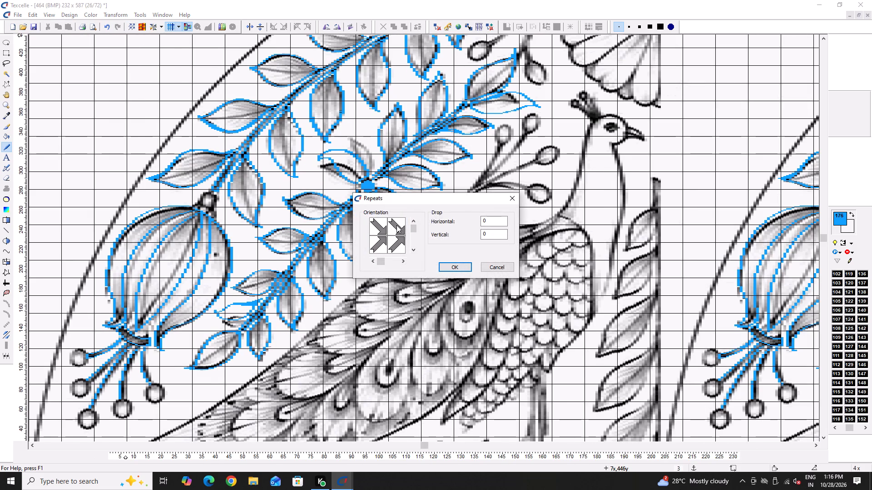
{"action": "left_click", "coordinate": [399, 225]}
{"action": "triple_click", "coordinate": [403, 245]}
{"action": "left_click", "coordinate": [400, 244]}
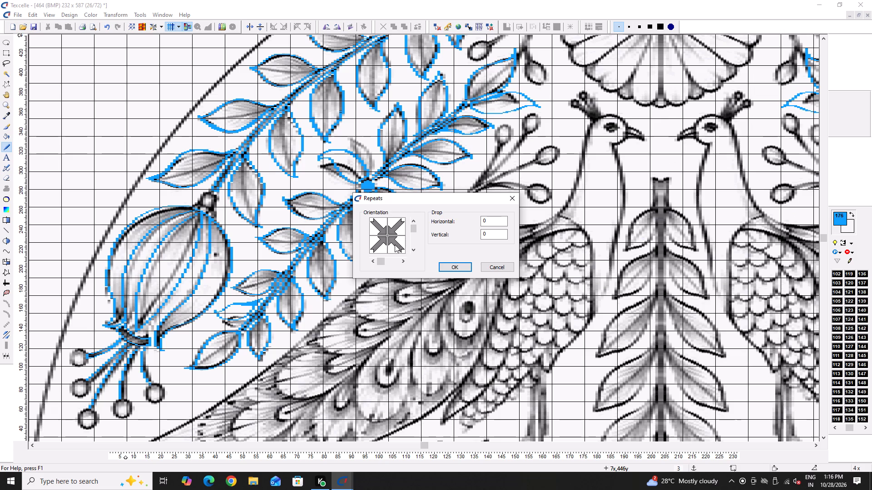
{"action": "left_click", "coordinate": [466, 268]}
{"action": "scroll", "coordinate": [302, 235], "scroll_direction": "down", "scroll_amount": 3, "text": "ctrl"}
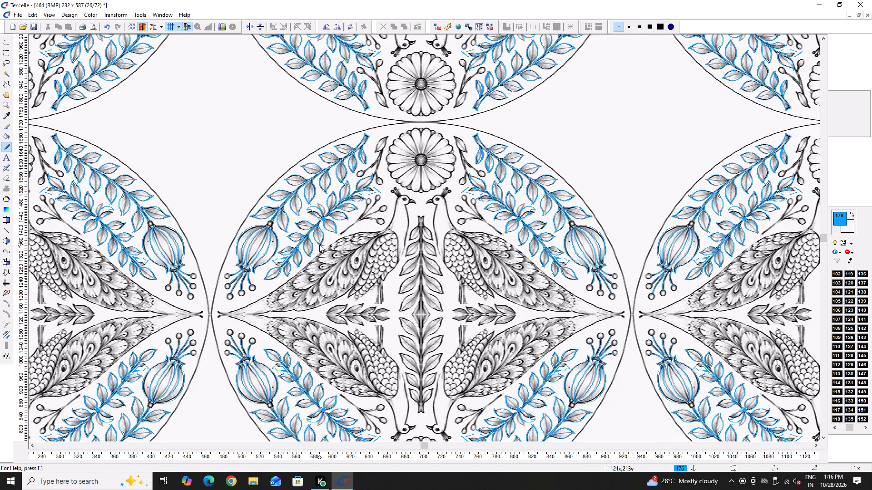
Save the design file.
{"action": "key", "text": "ctrl+s"}
{"action": "key", "text": "ctrl+s"}
{"action": "key", "text": "ctrl+s"}
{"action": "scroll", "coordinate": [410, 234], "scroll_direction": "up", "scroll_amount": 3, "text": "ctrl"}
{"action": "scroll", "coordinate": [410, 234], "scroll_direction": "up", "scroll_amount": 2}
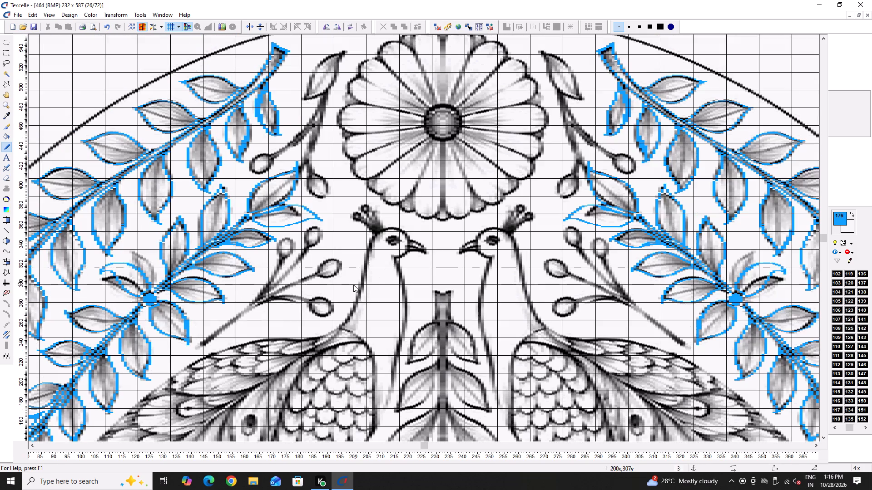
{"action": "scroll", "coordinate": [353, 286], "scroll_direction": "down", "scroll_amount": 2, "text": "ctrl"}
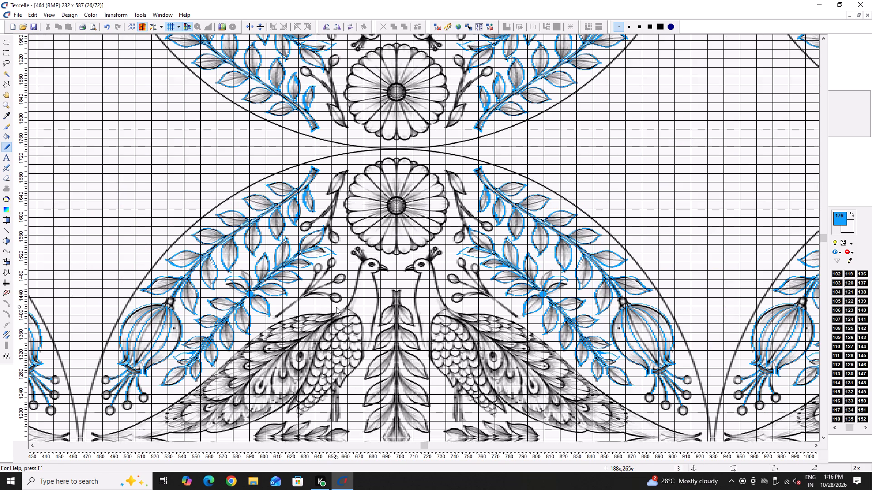
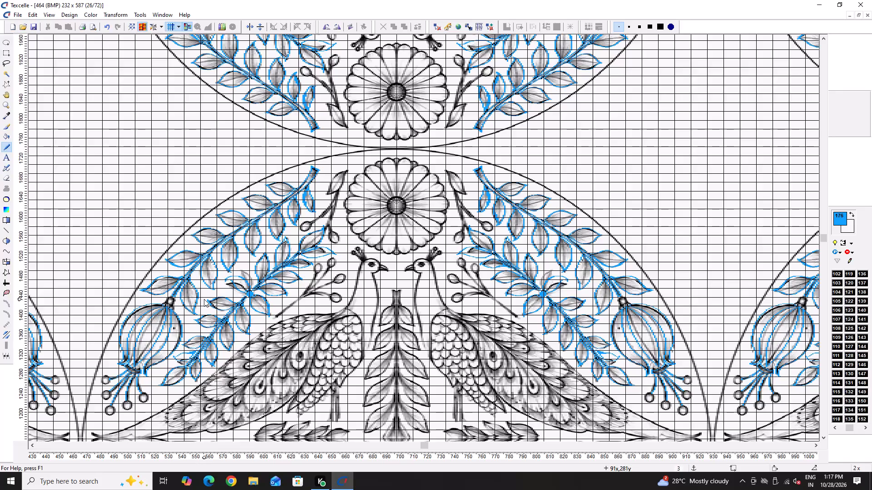
Redraw the left-pointing leaf's lower edge in blue where it meets the stem, around columns 110 to 115, rows 262 to 273.
{"action": "type", "text": "+++++"}
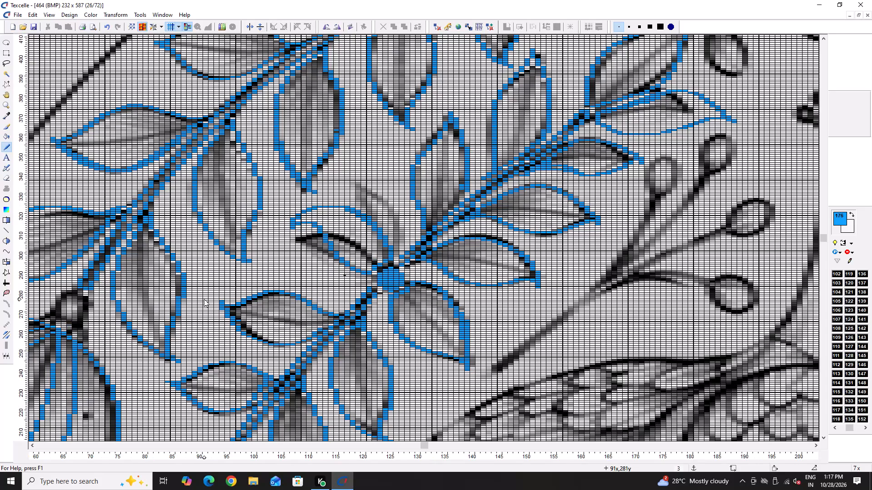
{"action": "type", "text": "++++"}
{"action": "key", "text": "Right"}
{"action": "key", "text": "Right"}
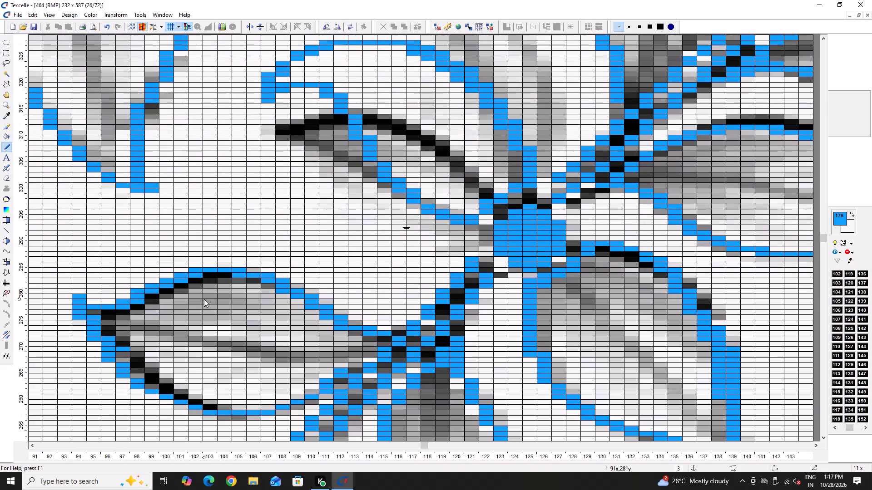
{"action": "key", "text": "plus"}
{"action": "key", "text": "Down"}
{"action": "key", "text": "Down"}
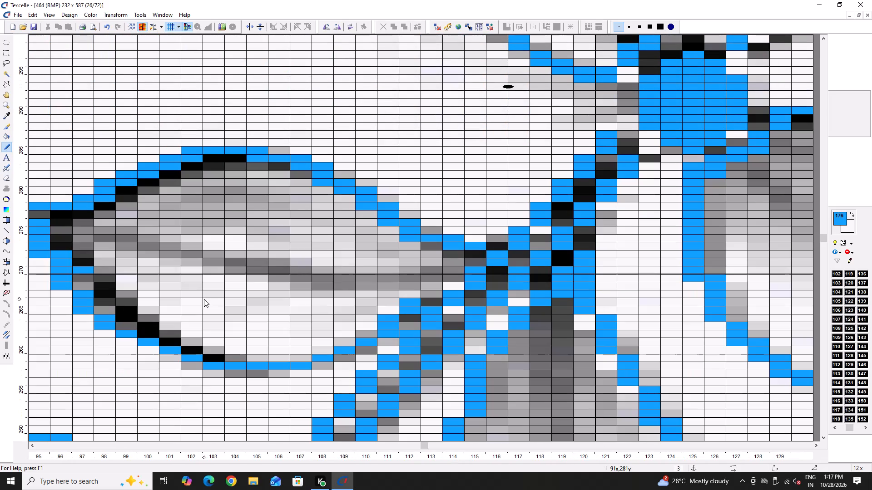
{"action": "right_click", "coordinate": [379, 333]}
{"action": "left_click", "coordinate": [369, 333]}
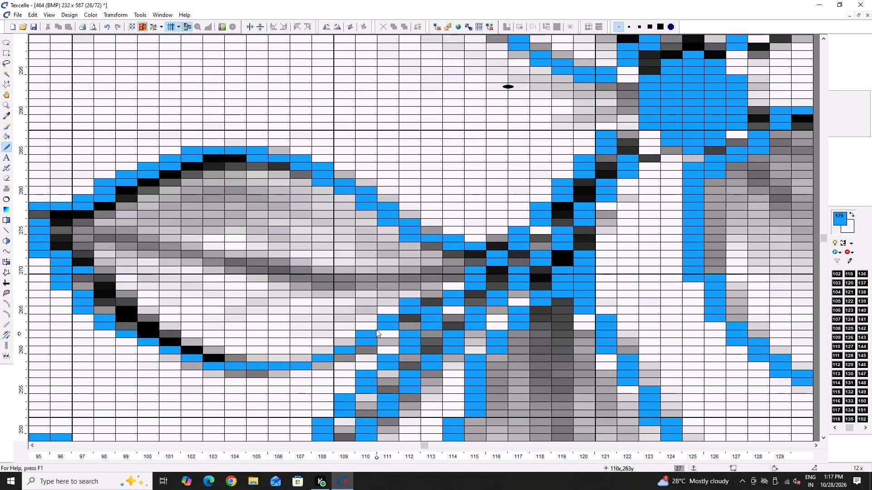
{"action": "right_click", "coordinate": [402, 311]}
{"action": "left_click", "coordinate": [391, 313]}
{"action": "left_click_drag", "start_coordinate": [410, 299], "coordinate": [411, 293]}
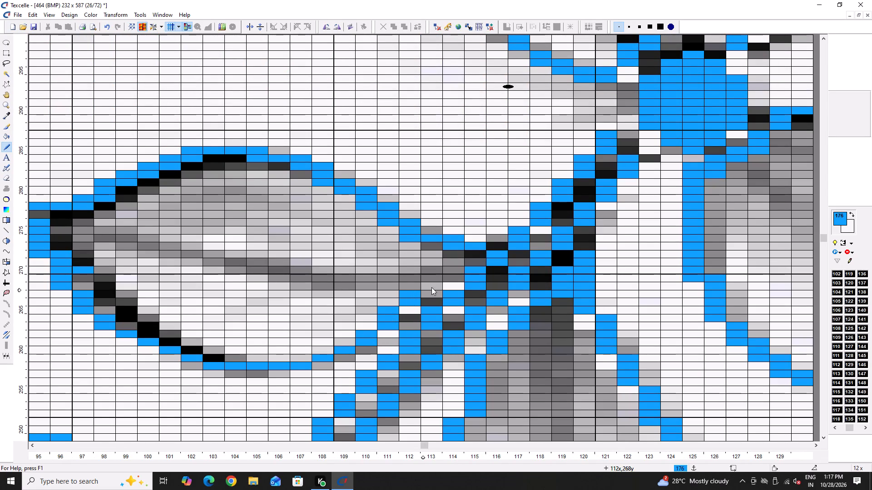
{"action": "left_click_drag", "start_coordinate": [431, 287], "coordinate": [433, 281]}
{"action": "left_click", "coordinate": [433, 281]}
{"action": "left_click", "coordinate": [446, 270]}
{"action": "left_click", "coordinate": [454, 260]}
{"action": "left_click", "coordinate": [460, 255]}
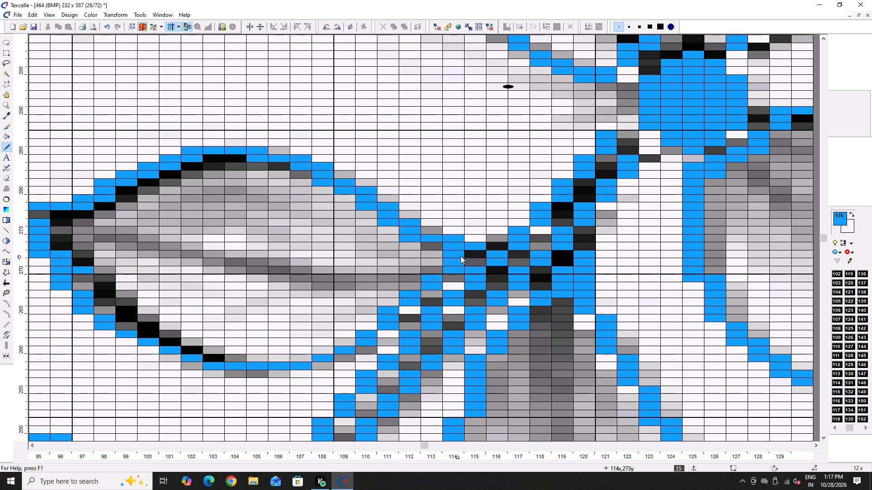
{"action": "right_click", "coordinate": [456, 267]}
{"action": "left_click", "coordinate": [433, 273]}
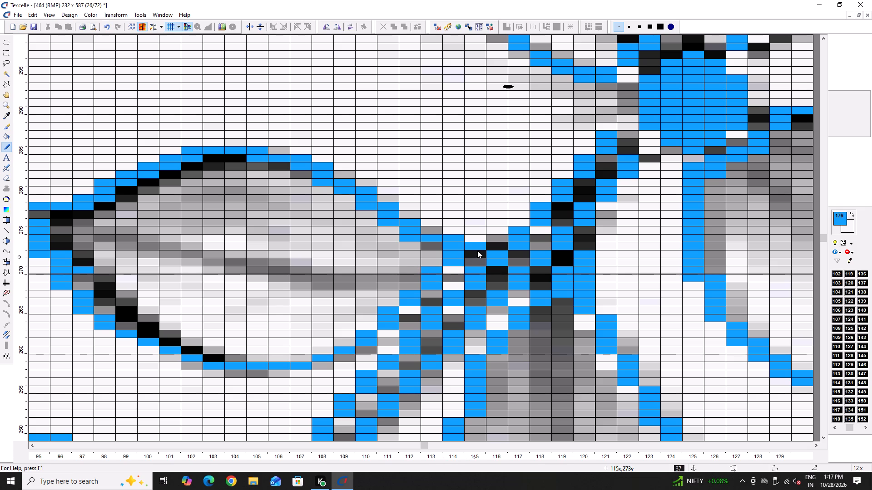
Thin and smooth the same leaf's blue upper edge toward the stem, around columns 107 to 114, rows 272 to 283.
{"action": "right_click", "coordinate": [413, 234]}
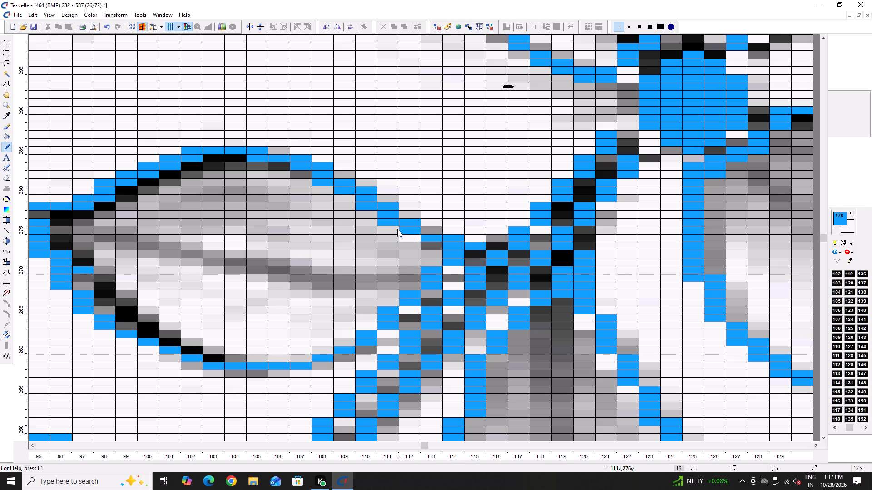
{"action": "right_click", "coordinate": [390, 221]}
{"action": "right_click", "coordinate": [366, 208]}
{"action": "right_click", "coordinate": [317, 186]}
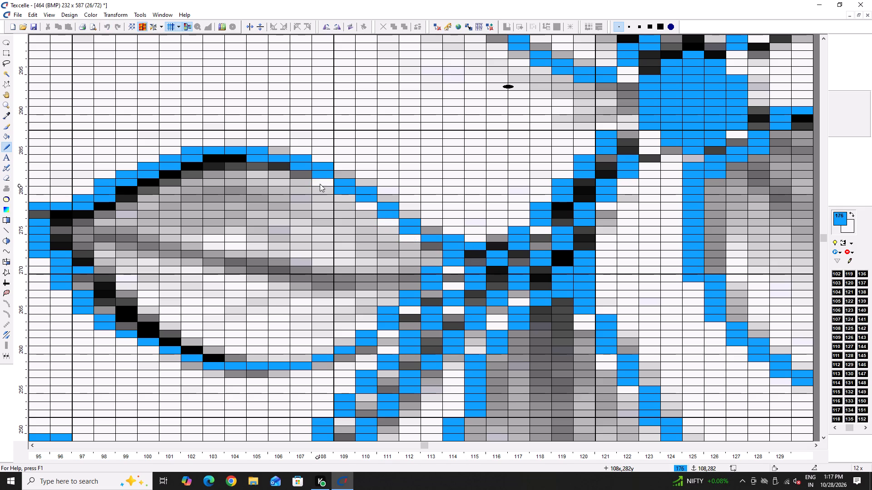
{"action": "left_click", "coordinate": [339, 173]}
{"action": "left_click", "coordinate": [355, 179]}
{"action": "left_click", "coordinate": [381, 194]}
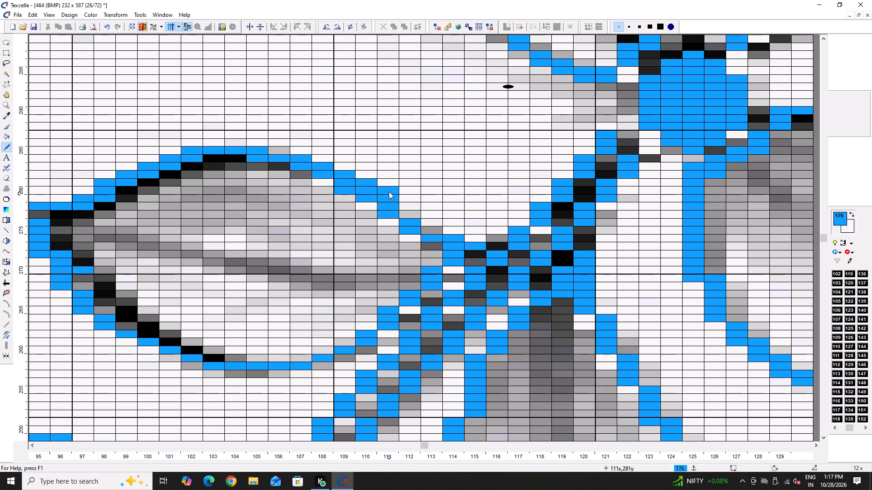
{"action": "right_click", "coordinate": [389, 191]}
{"action": "double_click", "coordinate": [403, 211]}
{"action": "right_click", "coordinate": [387, 216]}
{"action": "right_click", "coordinate": [361, 197]}
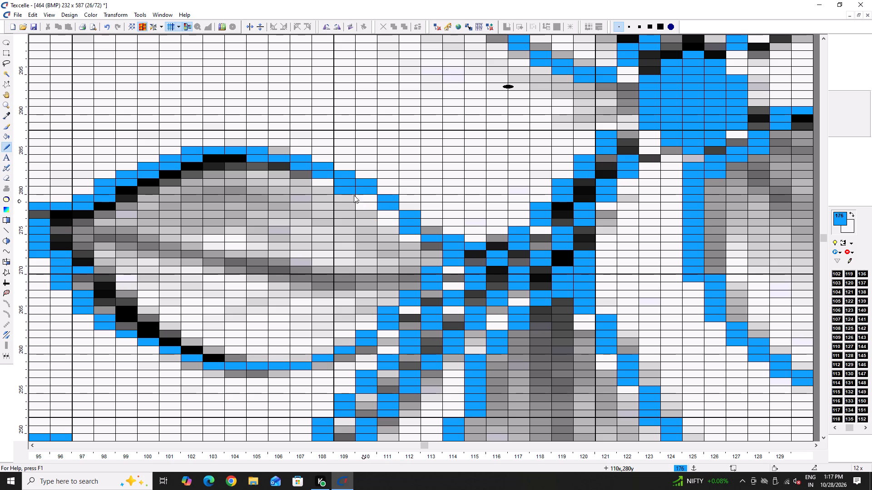
{"action": "right_click", "coordinate": [344, 189]}
{"action": "right_click", "coordinate": [412, 228]}
{"action": "left_click", "coordinate": [426, 229]}
{"action": "right_click", "coordinate": [426, 236]}
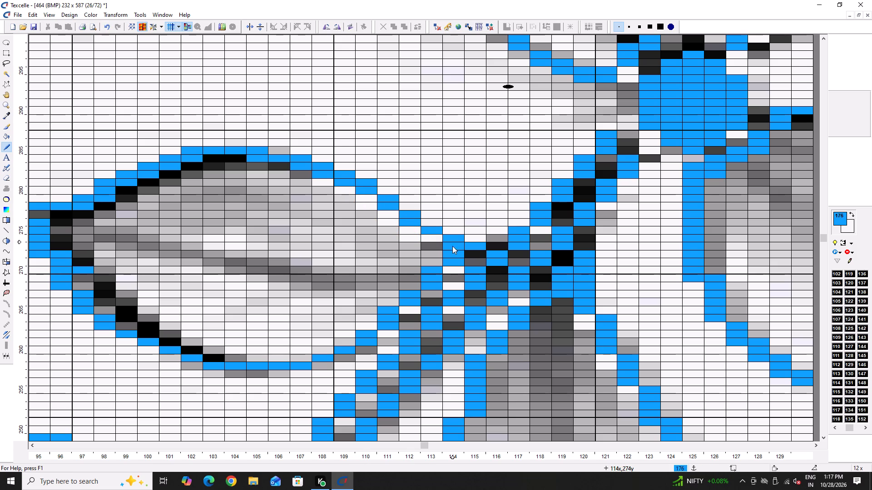
{"action": "right_click", "coordinate": [452, 246]}
{"action": "right_click", "coordinate": [453, 250]}
{"action": "right_click", "coordinate": [453, 250]}
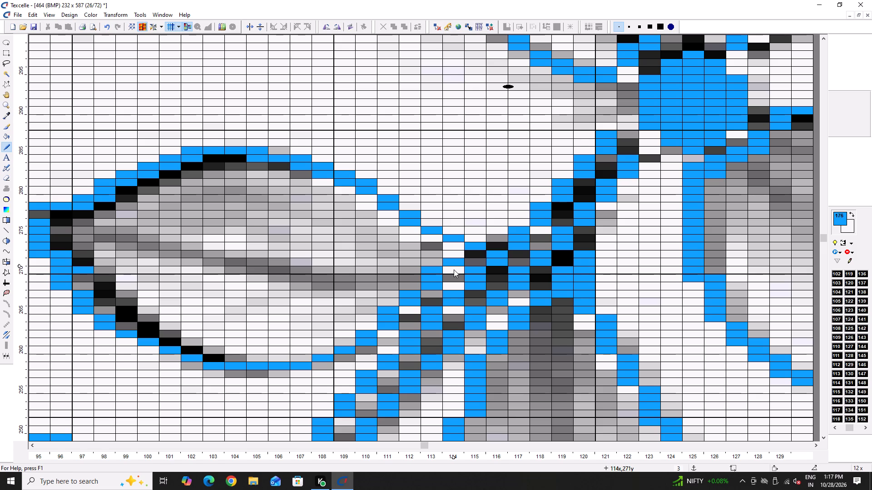
Erase the doubled blue pixels along the rest of the leaf's upper edge, around columns 97 to 109, rows 278 to 285.
{"action": "key", "text": "Left"}
{"action": "right_click", "coordinate": [343, 160]}
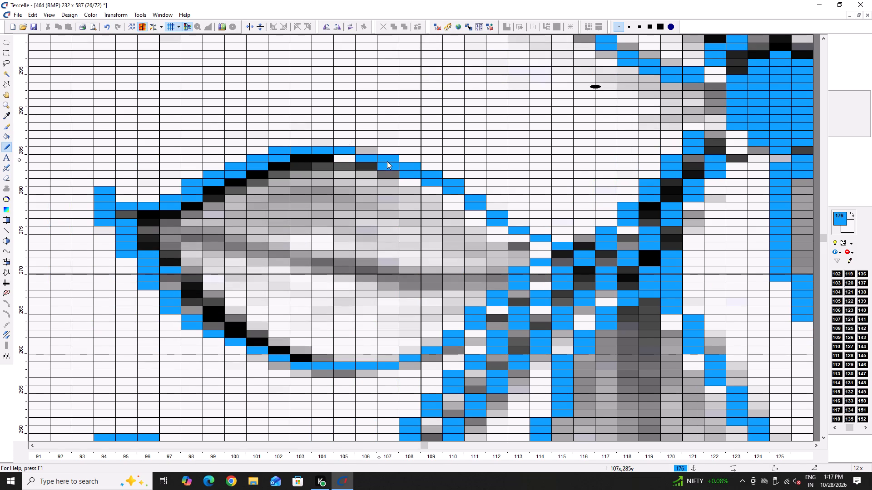
{"action": "right_click", "coordinate": [390, 164]}
{"action": "right_click", "coordinate": [416, 176]}
{"action": "right_click", "coordinate": [425, 181]}
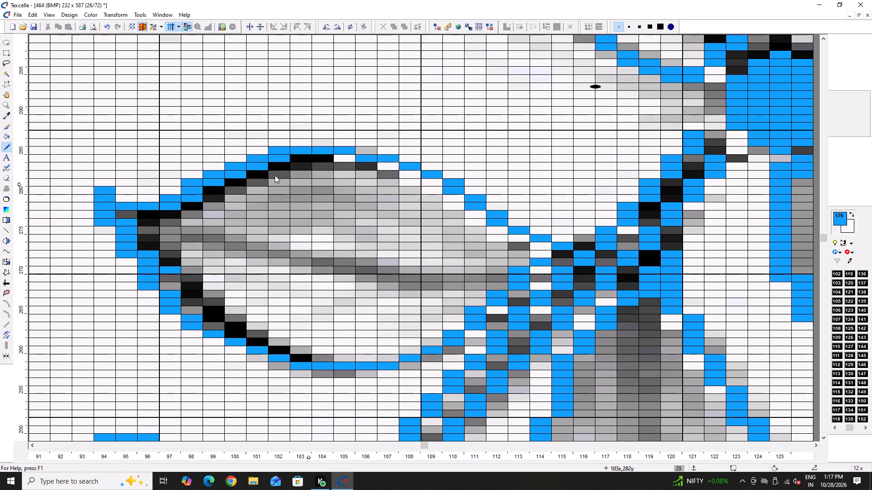
{"action": "right_click", "coordinate": [279, 160]}
{"action": "right_click", "coordinate": [261, 165]}
{"action": "right_click", "coordinate": [238, 175]}
{"action": "right_click", "coordinate": [219, 181]}
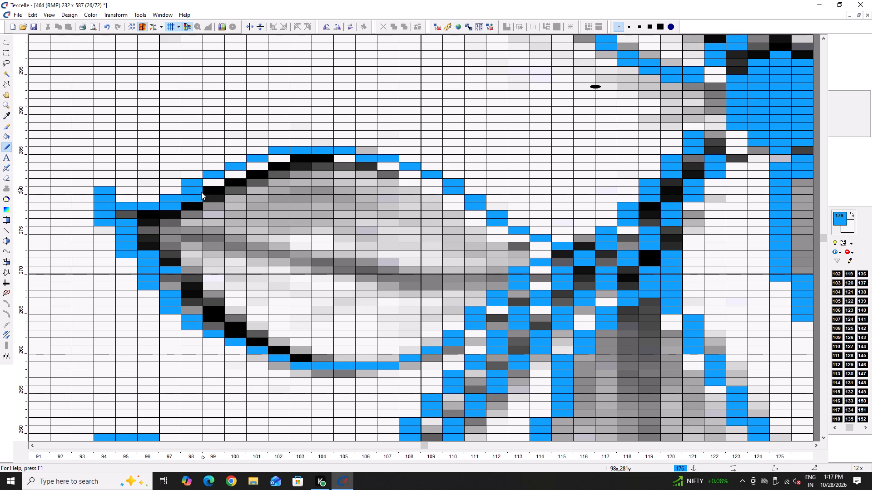
{"action": "right_click", "coordinate": [198, 195]}
{"action": "right_click", "coordinate": [182, 205]}
{"action": "right_click", "coordinate": [172, 205]}
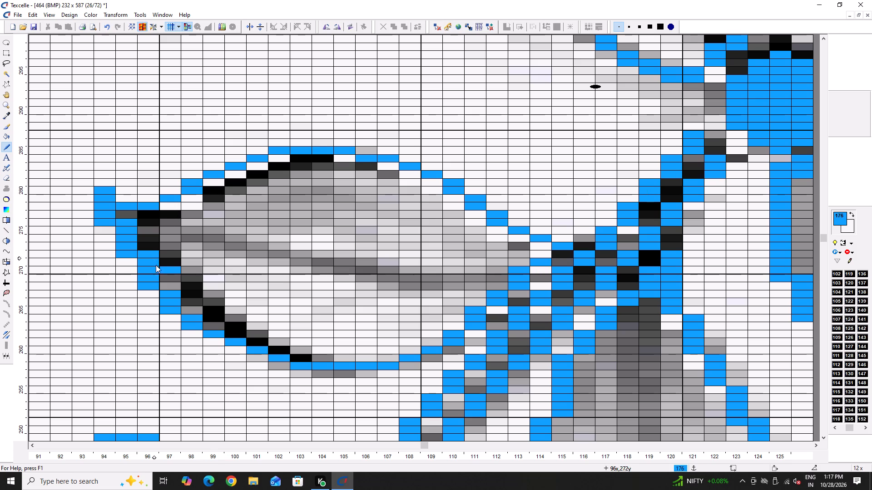
Even out the blue outline at the leaf's crest, tip and lower edge, around columns 95 to 102.
{"action": "right_click", "coordinate": [158, 259]}
{"action": "right_click", "coordinate": [156, 255]}
{"action": "left_click", "coordinate": [154, 263]}
{"action": "right_click", "coordinate": [170, 268]}
{"action": "right_click", "coordinate": [126, 222]}
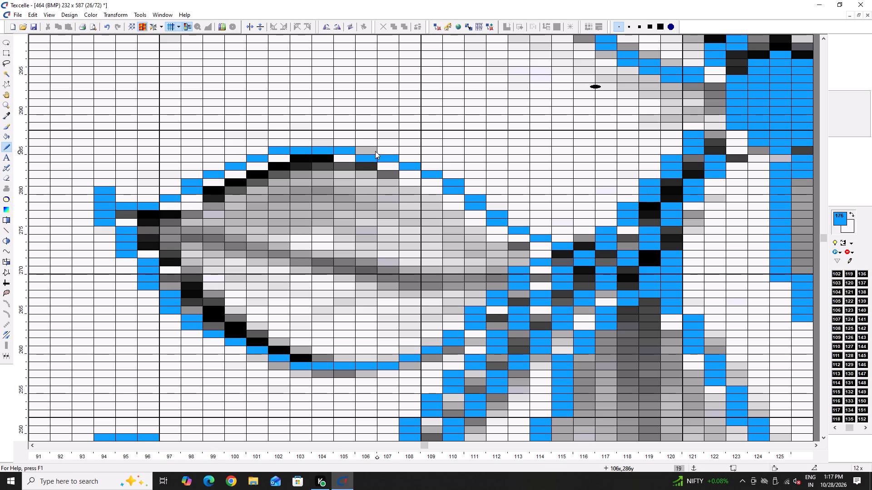
{"action": "double_click", "coordinate": [277, 158]}
{"action": "right_click", "coordinate": [277, 151]}
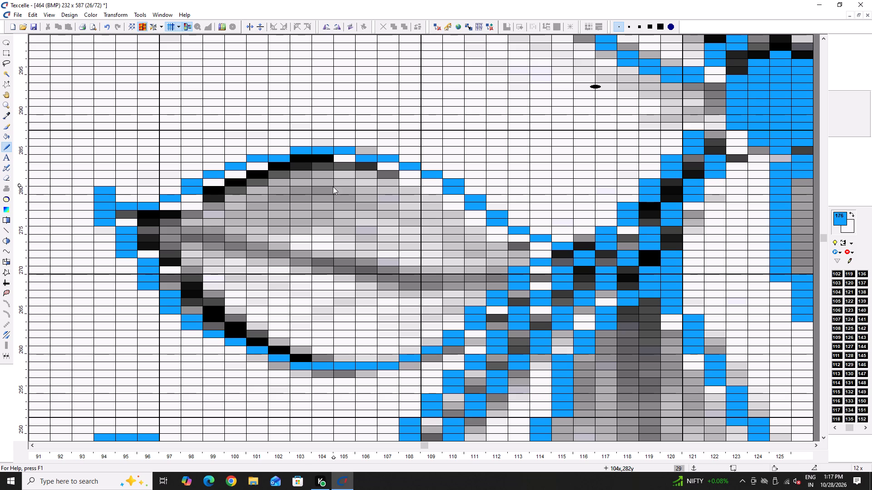
{"action": "right_click", "coordinate": [137, 280]}
{"action": "left_click", "coordinate": [168, 287]}
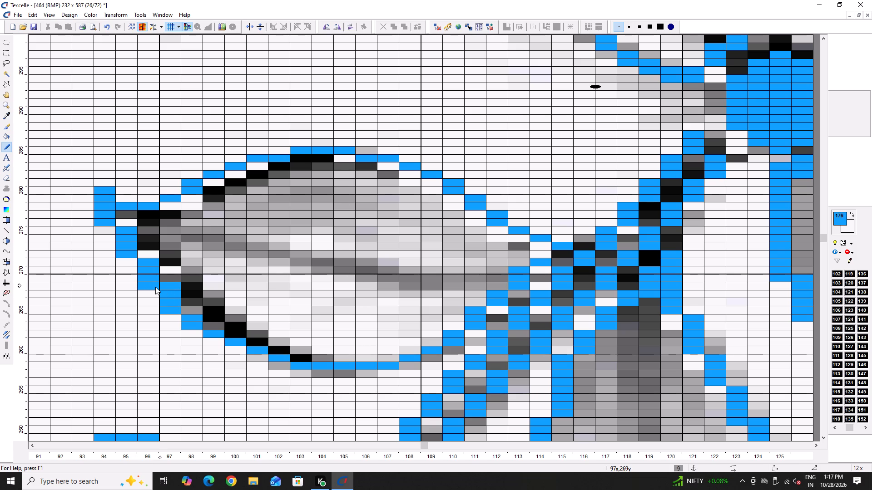
{"action": "right_click", "coordinate": [155, 287]}
{"action": "left_click", "coordinate": [197, 310]}
{"action": "right_click", "coordinate": [173, 309]}
{"action": "left_click", "coordinate": [211, 324]}
{"action": "right_click", "coordinate": [193, 326]}
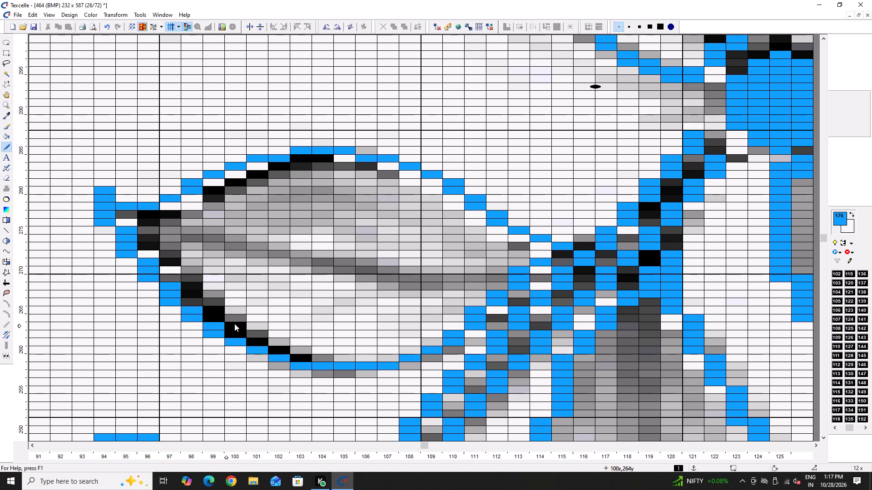
Examine the outlined leaves along both branches up to the branch tip and the untraced motifs beside the central flower.
{"action": "scroll", "coordinate": [293, 309], "scroll_direction": "down", "scroll_amount": 1}
{"action": "scroll", "coordinate": [372, 284], "scroll_direction": "down", "scroll_amount": 3}
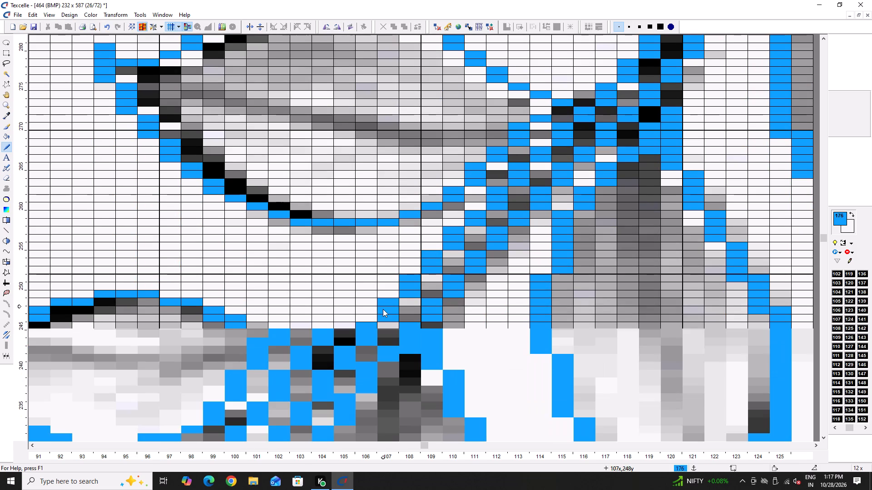
{"action": "type", "text": "---"}
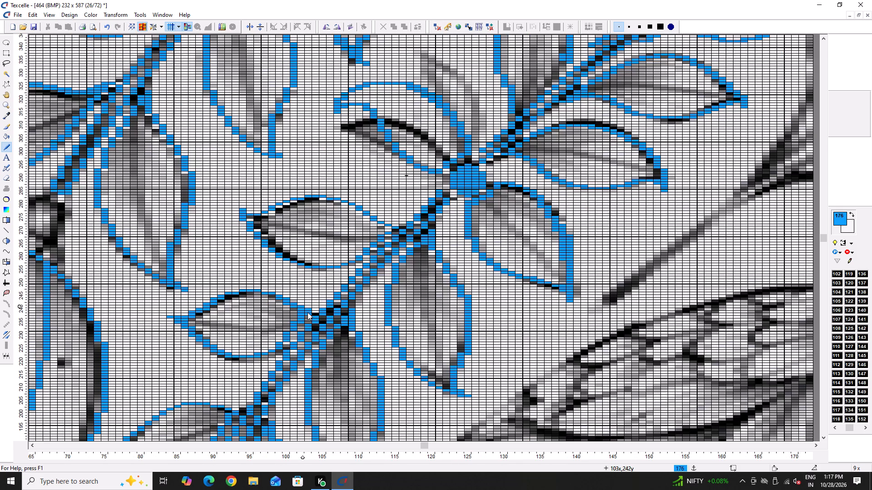
{"action": "scroll", "coordinate": [308, 312], "scroll_direction": "down", "scroll_amount": 2}
{"action": "scroll", "coordinate": [206, 341], "scroll_direction": "down", "scroll_amount": 1}
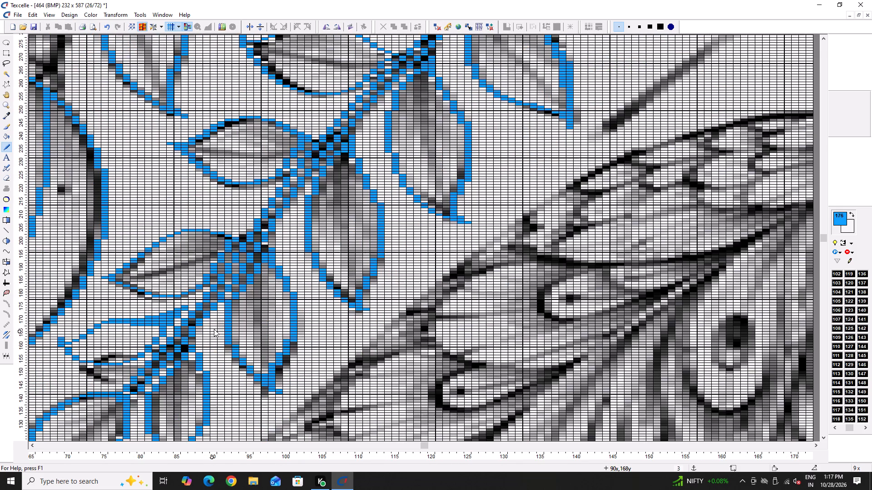
{"action": "scroll", "coordinate": [215, 332], "scroll_direction": "down", "scroll_amount": 2}
{"action": "scroll", "coordinate": [324, 244], "scroll_direction": "up", "scroll_amount": 6}
{"action": "scroll", "coordinate": [489, 227], "scroll_direction": "up", "scroll_amount": 1}
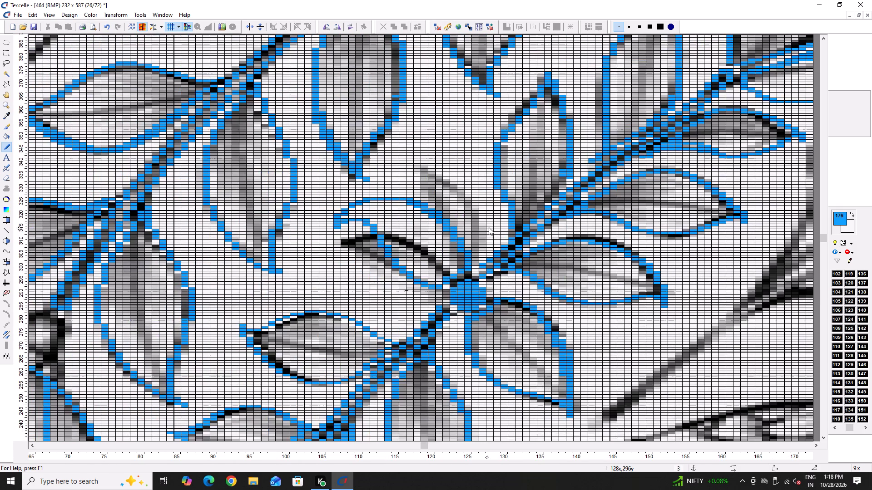
{"action": "scroll", "coordinate": [531, 230], "scroll_direction": "up", "scroll_amount": 5}
{"action": "key", "text": "minus"}
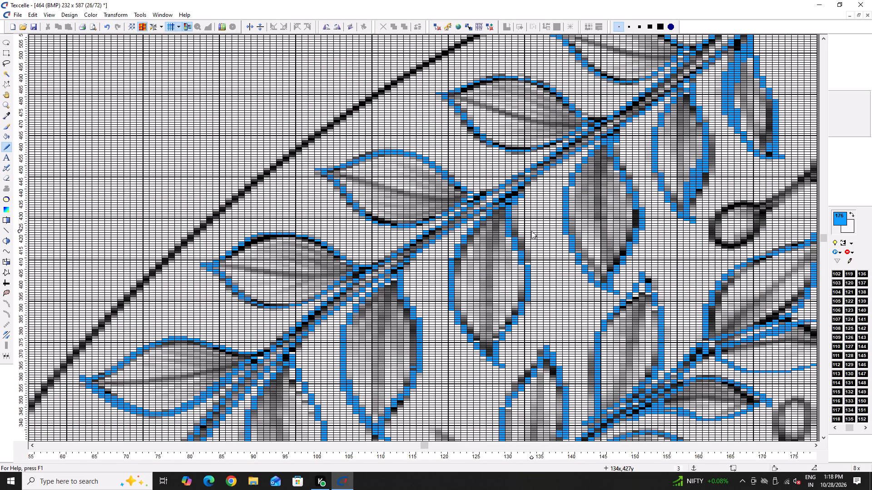
{"action": "key", "text": "Right"}
{"action": "key", "text": "Right"}
{"action": "scroll", "coordinate": [545, 240], "scroll_direction": "up", "scroll_amount": 5}
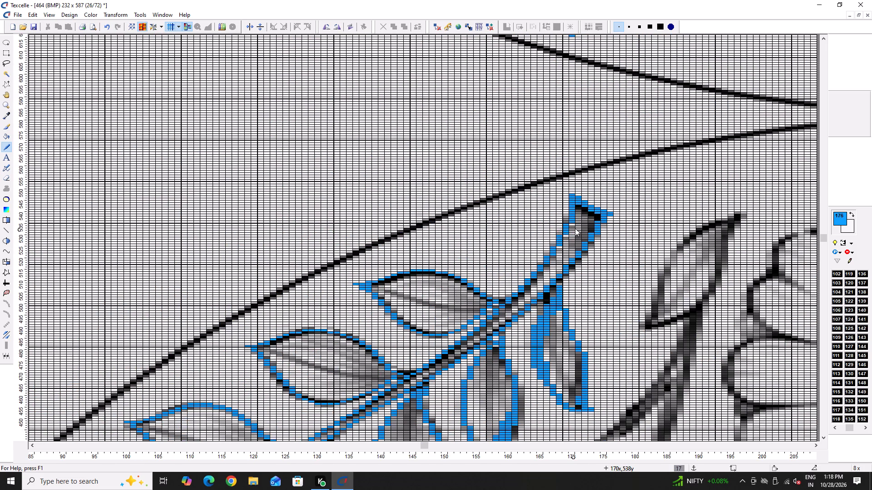
{"action": "key", "text": "Right"}
{"action": "key", "text": "Right"}
{"action": "key", "text": "Right"}
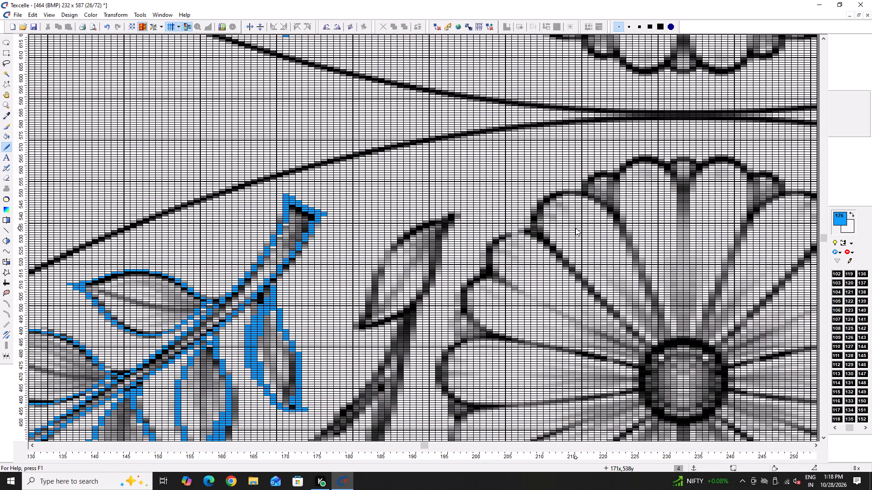
Draw a blue curve along the berry sprig's outer edge from column 139, row 238 to column 172, row 338, bending near column 160, row 285.
{"action": "key", "text": "minus"}
{"action": "scroll", "coordinate": [589, 295], "scroll_direction": "down", "scroll_amount": 4}
{"action": "scroll", "coordinate": [453, 317], "scroll_direction": "down", "scroll_amount": 4}
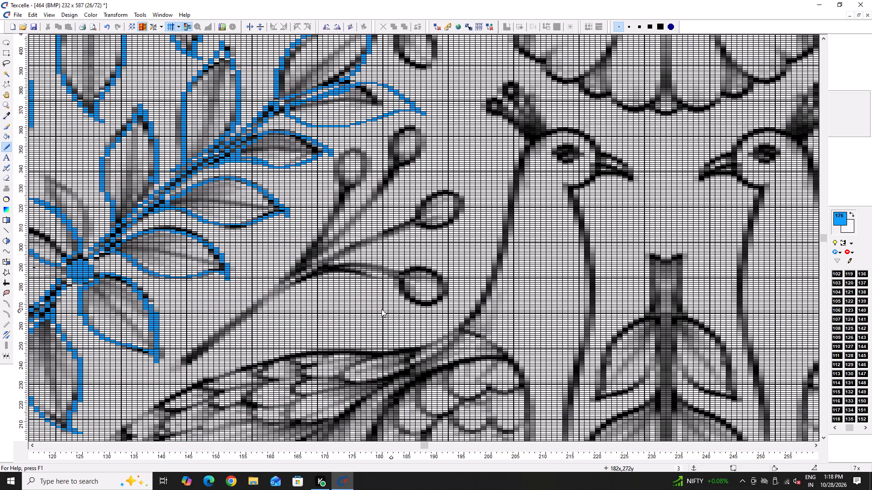
{"action": "key", "text": "y"}
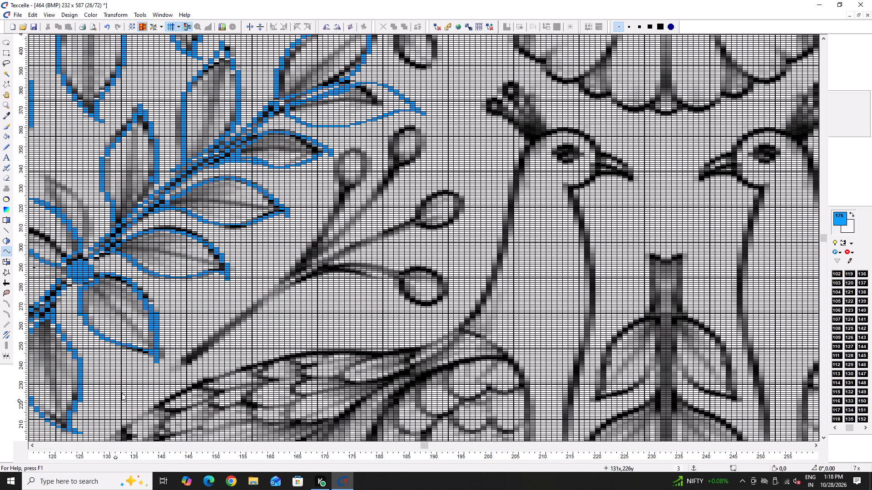
{"action": "left_click", "coordinate": [155, 378]}
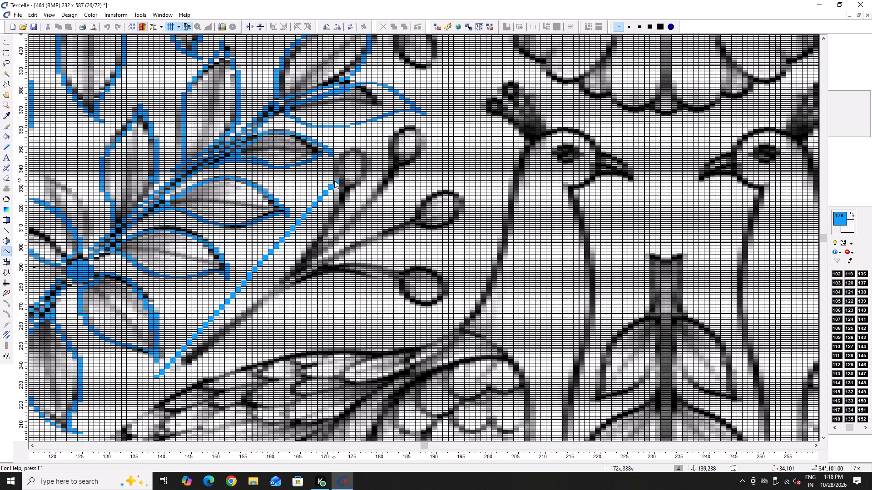
{"action": "left_click", "coordinate": [336, 183]}
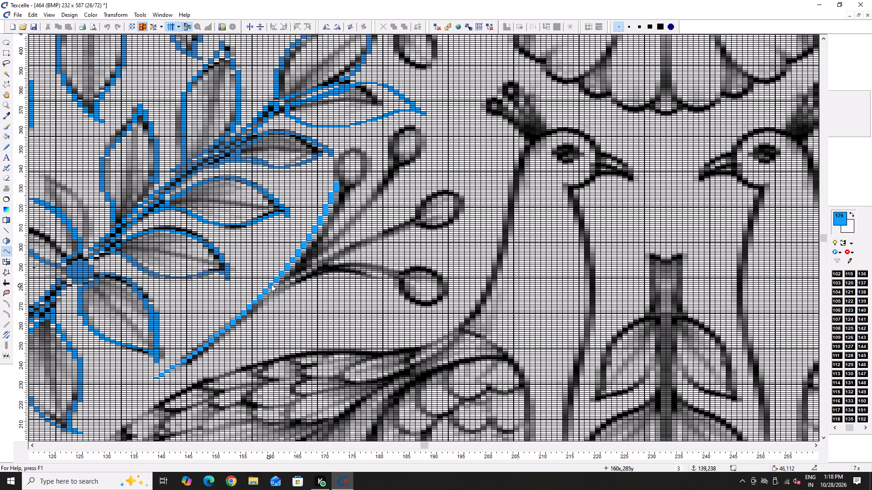
{"action": "left_click", "coordinate": [272, 283]}
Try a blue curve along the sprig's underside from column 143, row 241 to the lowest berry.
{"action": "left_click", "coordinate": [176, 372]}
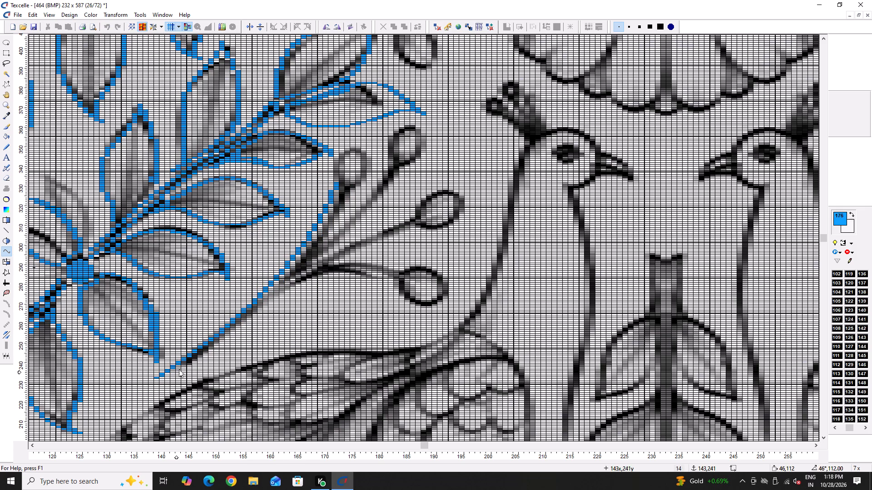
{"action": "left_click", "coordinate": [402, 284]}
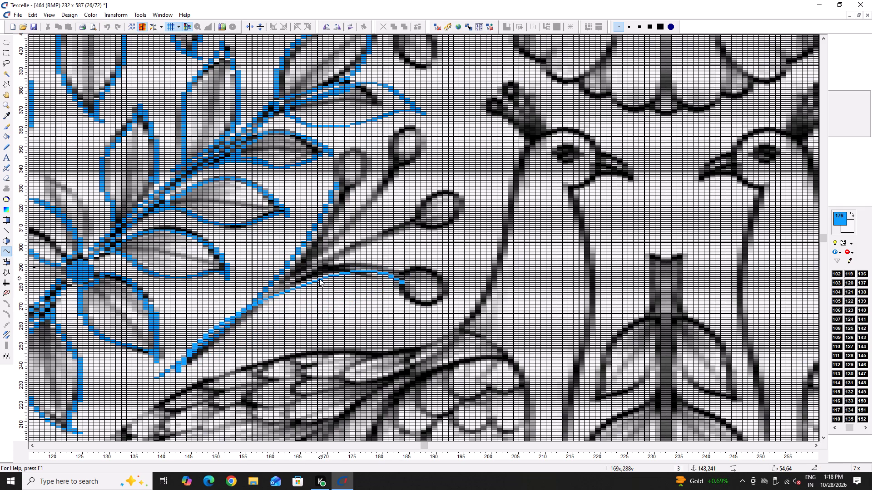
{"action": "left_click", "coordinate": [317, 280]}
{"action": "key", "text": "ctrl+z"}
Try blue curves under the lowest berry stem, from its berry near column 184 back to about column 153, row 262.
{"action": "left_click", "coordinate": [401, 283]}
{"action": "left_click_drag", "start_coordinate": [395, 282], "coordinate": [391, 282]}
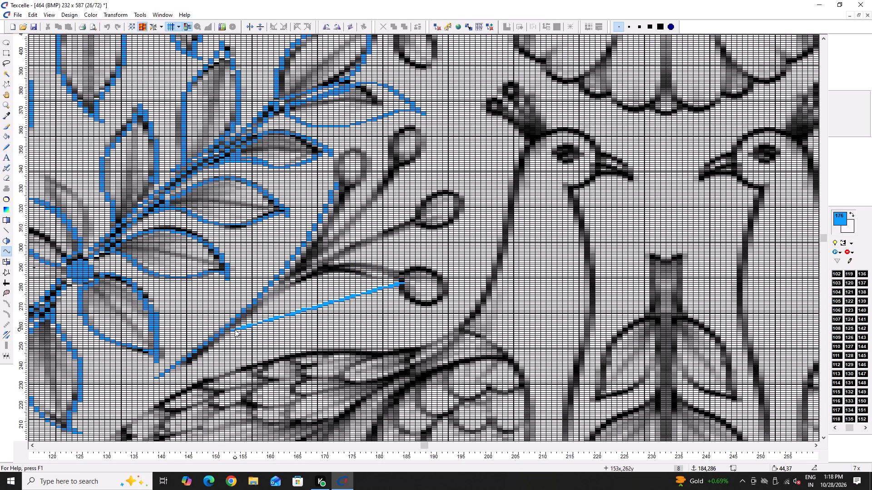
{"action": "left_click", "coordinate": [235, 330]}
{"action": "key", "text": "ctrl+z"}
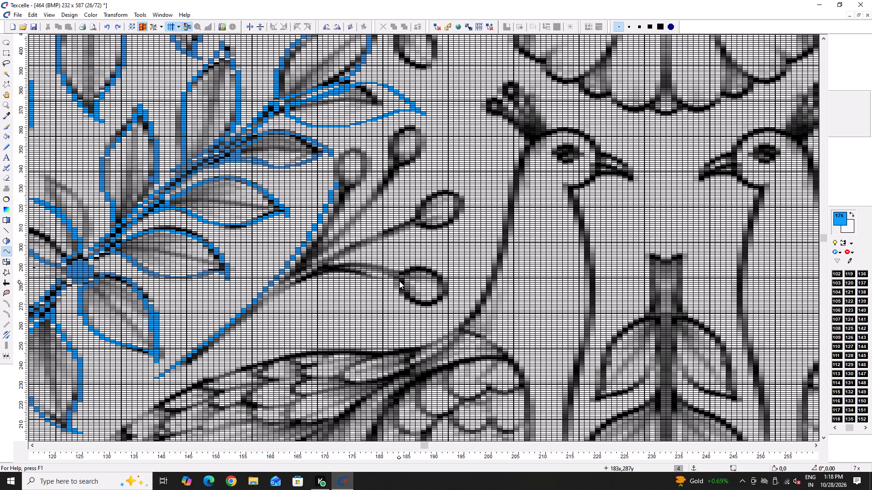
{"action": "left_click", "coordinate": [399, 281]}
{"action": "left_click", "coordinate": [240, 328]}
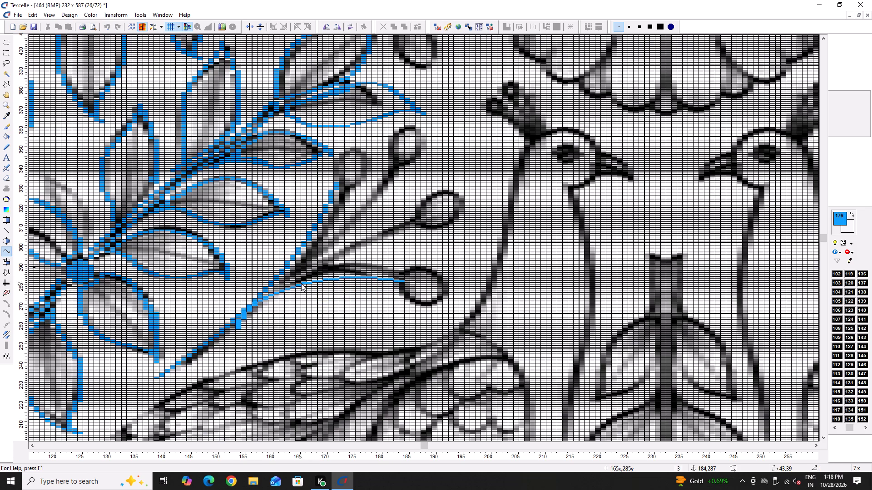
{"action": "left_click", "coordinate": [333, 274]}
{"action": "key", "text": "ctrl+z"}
Draw a blue curve under the lowest berry stem from column 183, row 288 to about column 160, row 275, bending near column 172, row 292.
{"action": "left_click", "coordinate": [399, 279]}
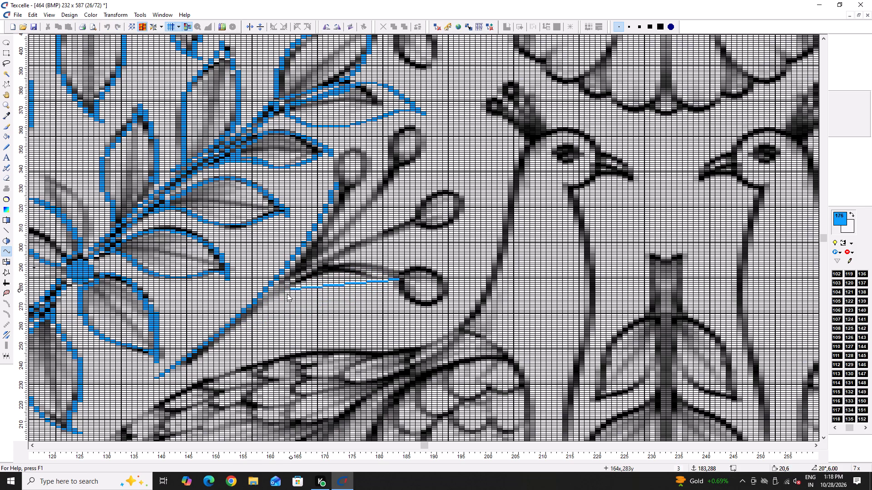
{"action": "left_click", "coordinate": [269, 304]}
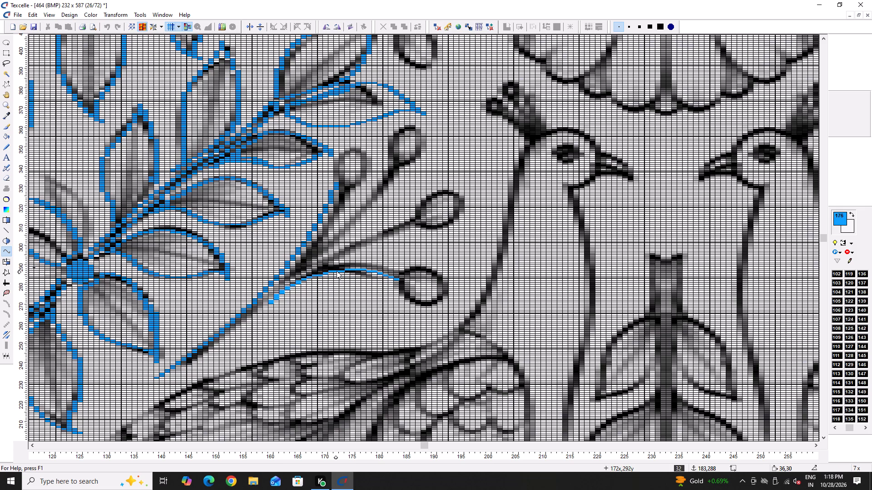
{"action": "double_click", "coordinate": [337, 271]}
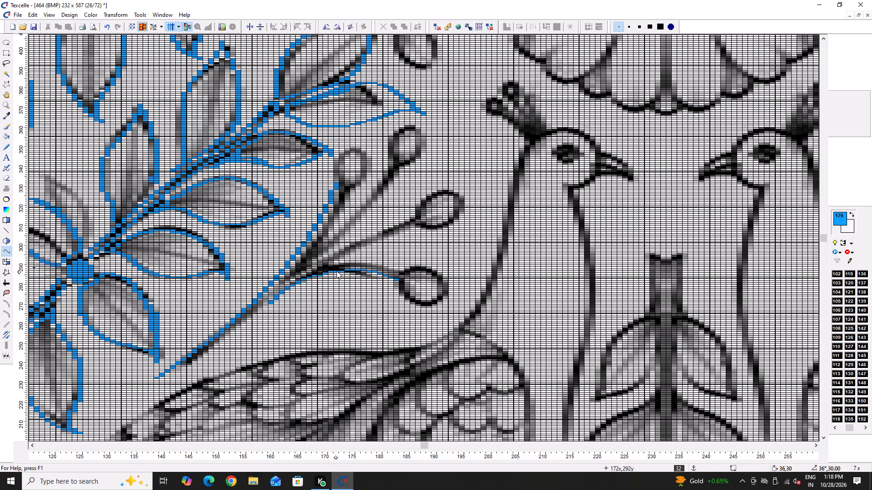
Draw a blue curve along the second berry's stem from column 184, row 346 to about column 164, row 291, bending near column 173, row 310.
{"action": "key", "text": "x"}
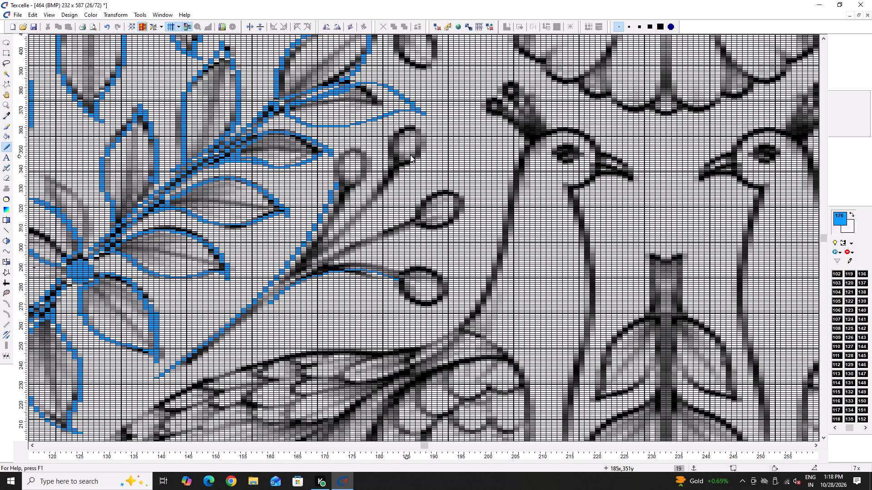
{"action": "scroll", "coordinate": [405, 152], "scroll_direction": "up", "scroll_amount": 2, "text": "ctrl"}
{"action": "left_click", "coordinate": [400, 167]}
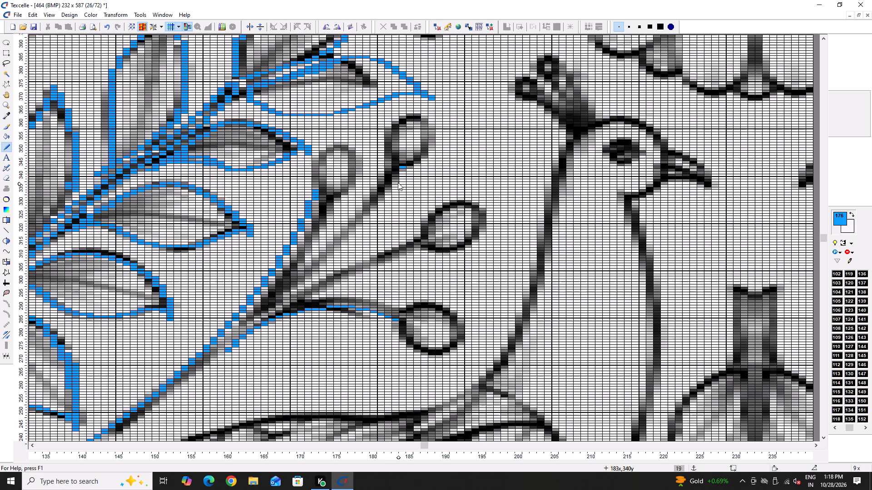
{"action": "key", "text": "y"}
{"action": "left_click", "coordinate": [403, 167]}
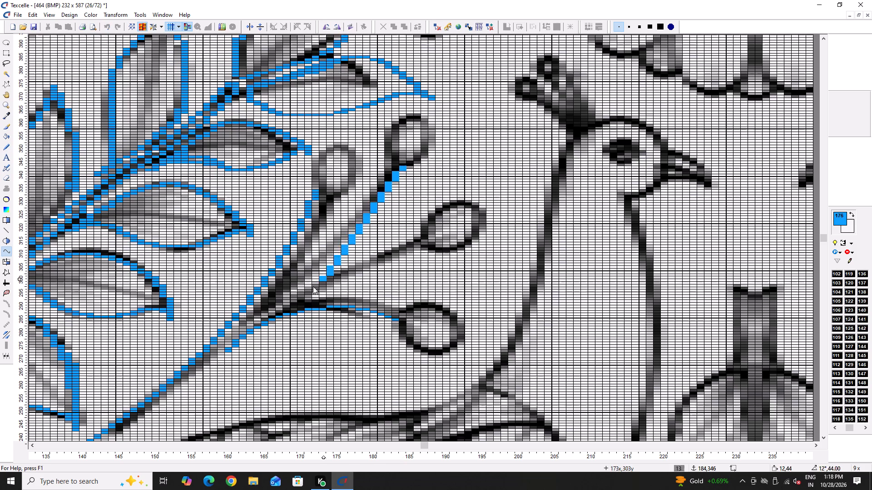
{"action": "left_click", "coordinate": [258, 313]}
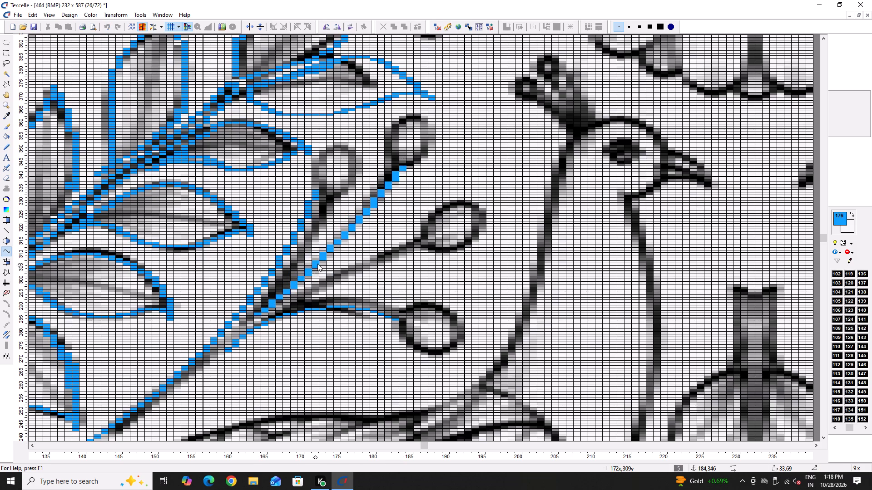
{"action": "left_click", "coordinate": [321, 261]}
Draw a blue curve under the third berry's stem from column 187, row 316 to about column 165, row 289, bending near column 178.
{"action": "left_click", "coordinate": [428, 247]}
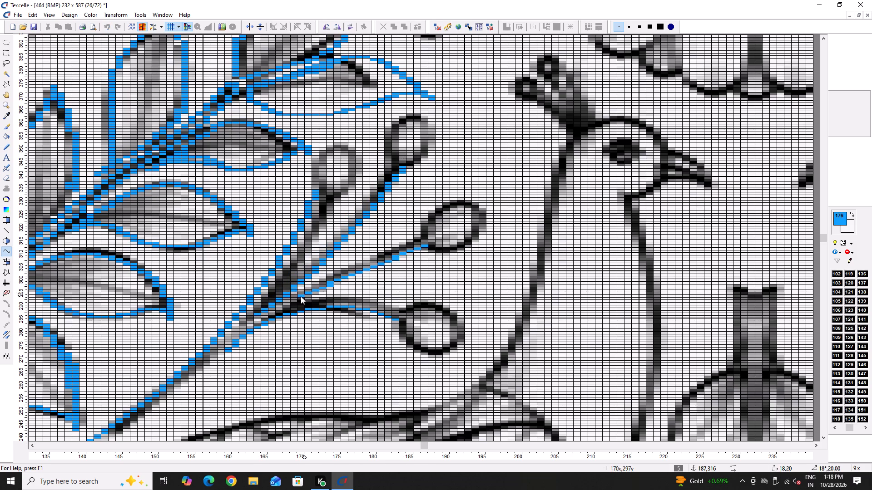
{"action": "left_click", "coordinate": [263, 316]}
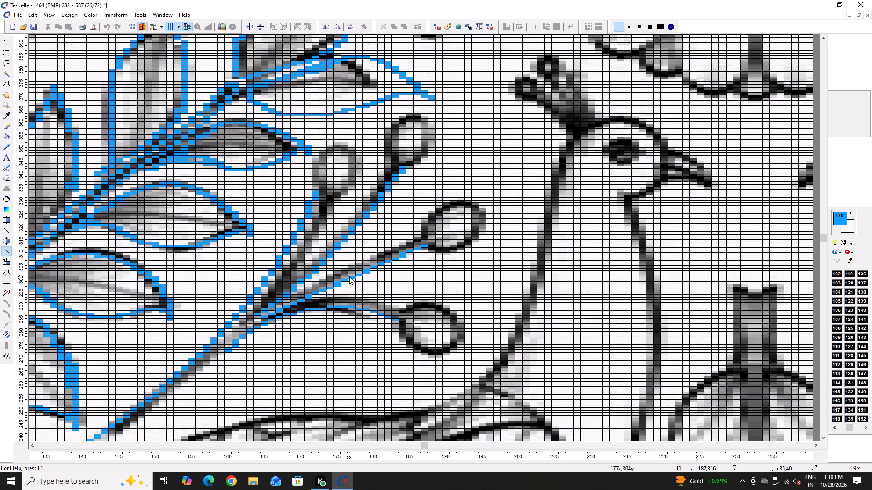
{"action": "left_click", "coordinate": [360, 269]}
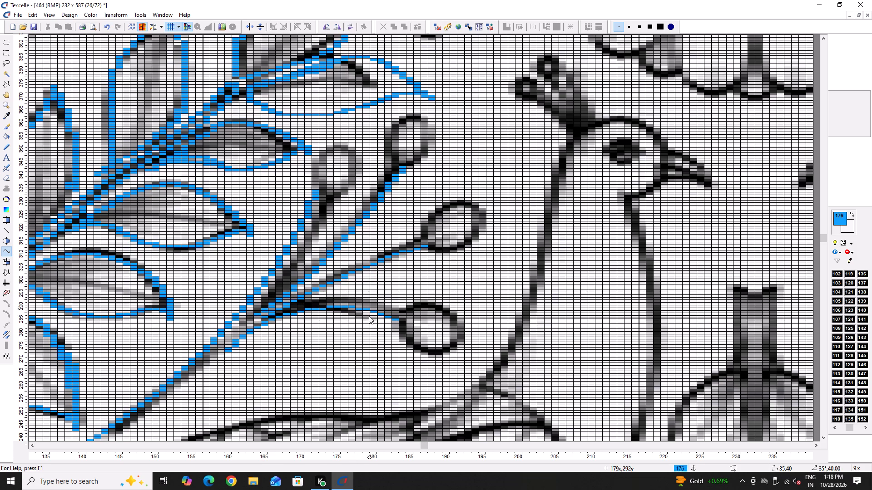
Examine the traced outlines across the whole peacock design and on the mirrored berry sprig's main stem.
{"action": "scroll", "coordinate": [297, 340], "scroll_direction": "down", "scroll_amount": 1}
{"action": "scroll", "coordinate": [289, 319], "scroll_direction": "down", "scroll_amount": 2, "text": "ctrl"}
{"action": "scroll", "coordinate": [362, 250], "scroll_direction": "down", "scroll_amount": 2, "text": "ctrl"}
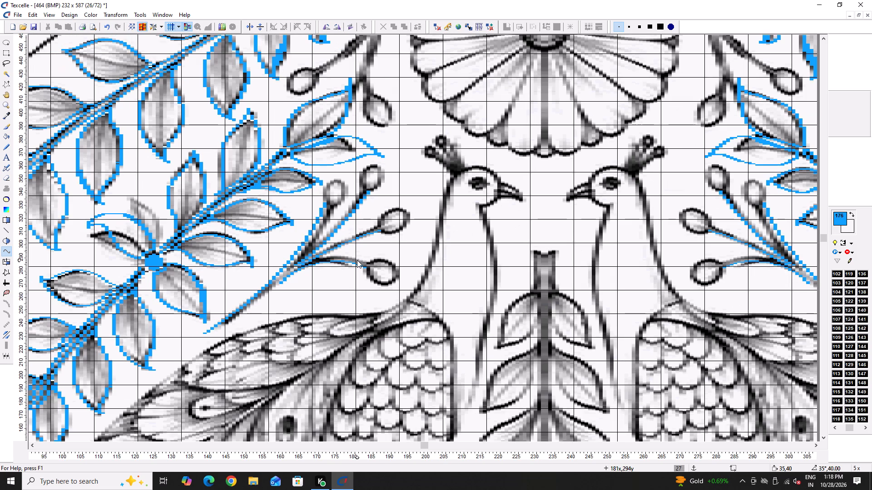
{"action": "scroll", "coordinate": [357, 260], "scroll_direction": "down", "scroll_amount": 2, "text": "ctrl"}
{"action": "scroll", "coordinate": [357, 260], "scroll_direction": "down", "scroll_amount": 5}
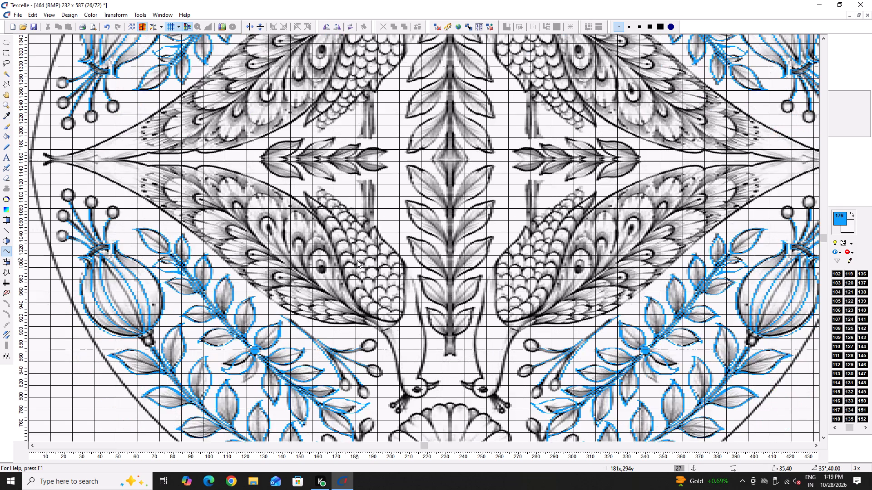
{"action": "scroll", "coordinate": [85, 222], "scroll_direction": "up", "scroll_amount": 3}
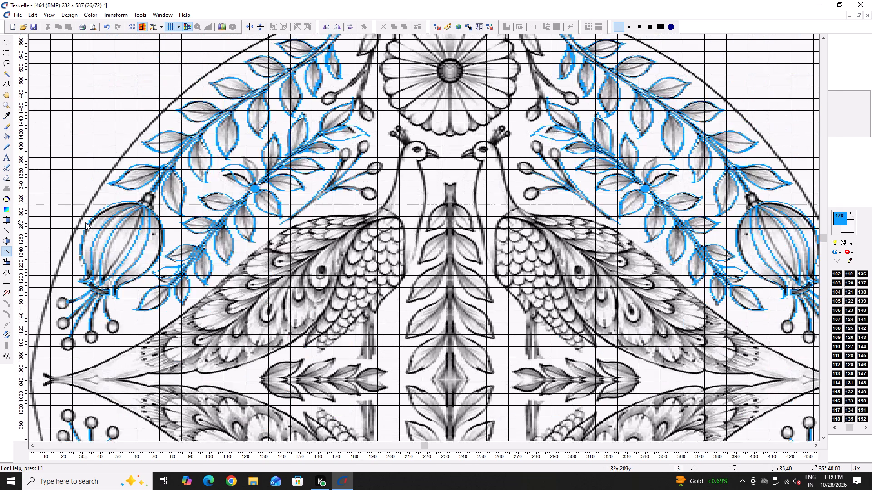
{"action": "scroll", "coordinate": [85, 222], "scroll_direction": "up", "scroll_amount": 2}
{"action": "scroll", "coordinate": [629, 230], "scroll_direction": "up", "scroll_amount": 3, "text": "ctrl"}
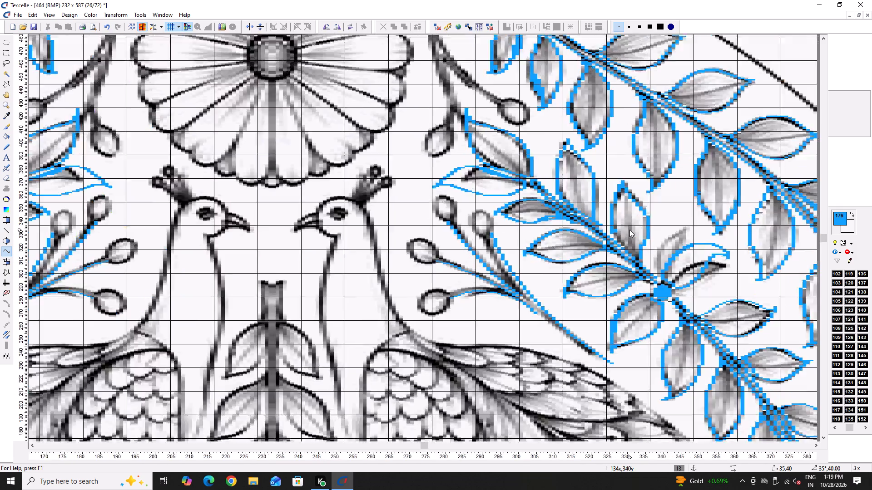
{"action": "scroll", "coordinate": [629, 230], "scroll_direction": "up", "scroll_amount": 3, "text": "ctrl"}
{"action": "scroll", "coordinate": [426, 248], "scroll_direction": "down", "scroll_amount": 3}
{"action": "scroll", "coordinate": [496, 236], "scroll_direction": "up", "scroll_amount": 3, "text": "ctrl"}
Paint blue stepped pixels along the lower edge of the mirrored sprig's main stem from column 306 to column 310, about row 265.
{"action": "key", "text": "x"}
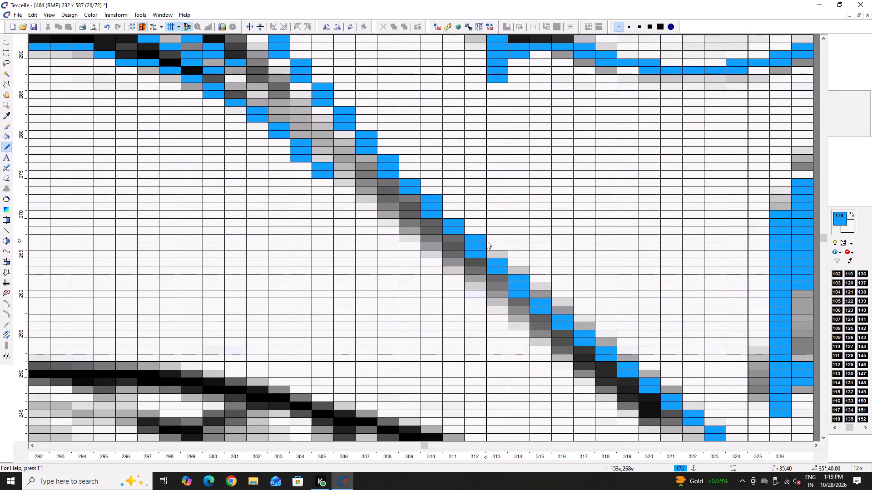
{"action": "scroll", "coordinate": [391, 222], "scroll_direction": "up", "scroll_amount": 3, "text": "ctrl"}
{"action": "left_click", "coordinate": [334, 165]}
{"action": "left_click", "coordinate": [336, 172]}
{"action": "left_click", "coordinate": [341, 181]}
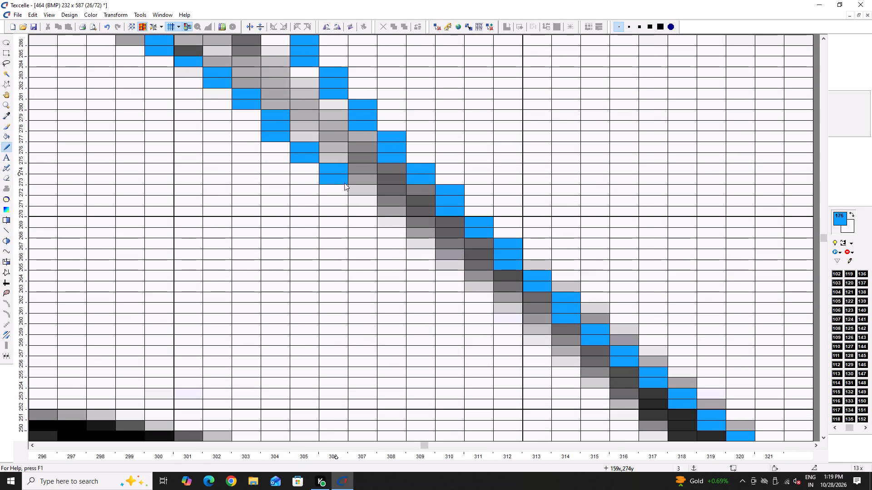
{"action": "left_click", "coordinate": [364, 186]}
{"action": "left_click", "coordinate": [367, 193]}
{"action": "left_click", "coordinate": [371, 201]}
{"action": "left_click", "coordinate": [388, 207]}
{"action": "left_click", "coordinate": [395, 216]}
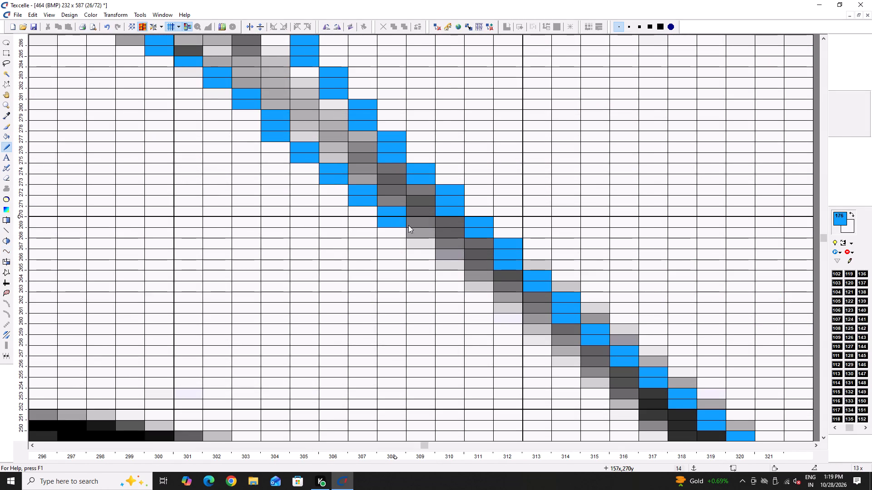
{"action": "left_click", "coordinate": [419, 233]}
{"action": "left_click", "coordinate": [424, 240]}
{"action": "left_click", "coordinate": [445, 255]}
{"action": "left_click", "coordinate": [455, 265]}
{"action": "left_click", "coordinate": [464, 275]}
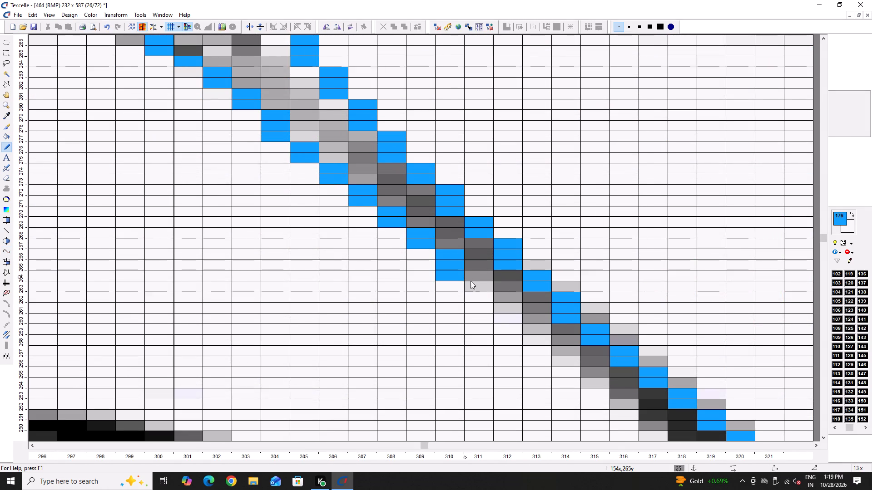
Continue the main stem's lower blue edge in pixel steps from column 311 to column 316, about row 251.
{"action": "left_click", "coordinate": [477, 285]}
{"action": "left_click", "coordinate": [481, 296]}
{"action": "left_click", "coordinate": [501, 306]}
{"action": "left_click_drag", "start_coordinate": [505, 311], "coordinate": [507, 315]}
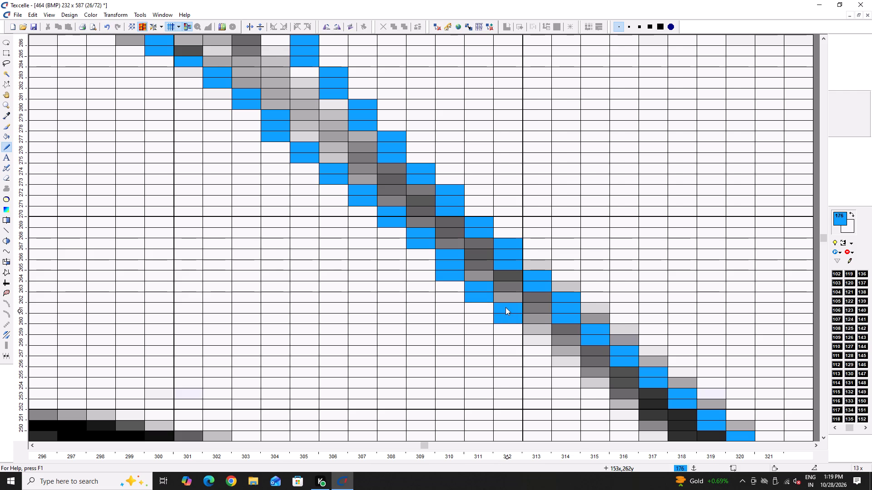
{"action": "key", "text": "Right"}
{"action": "key", "text": "Right"}
{"action": "left_click", "coordinate": [344, 328]}
{"action": "left_click", "coordinate": [363, 337]}
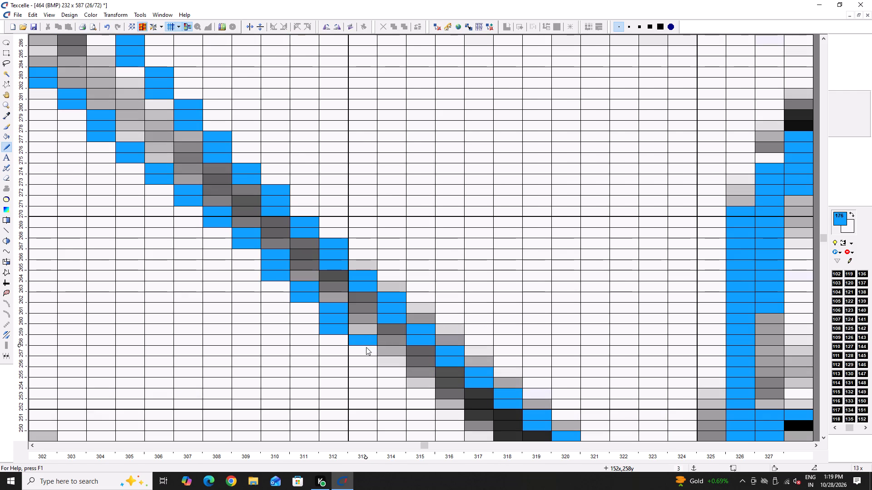
{"action": "left_click", "coordinate": [366, 348]}
{"action": "scroll", "coordinate": [398, 347], "scroll_direction": "down", "scroll_amount": 1}
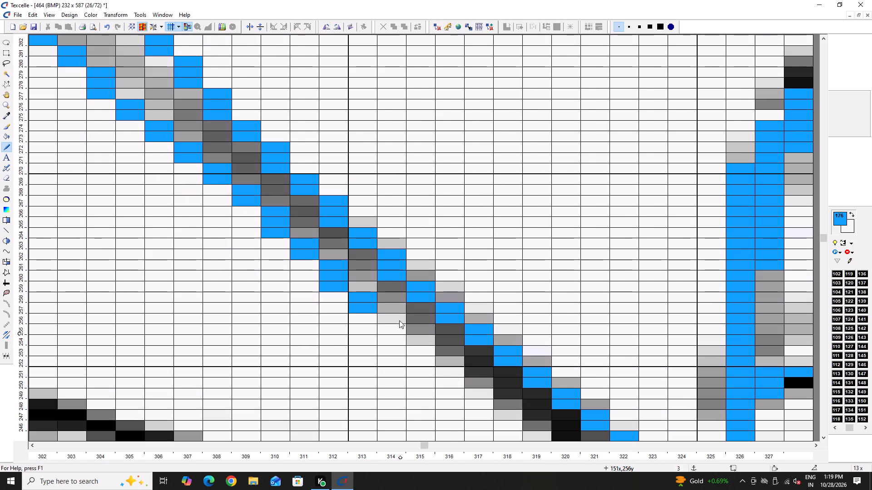
{"action": "left_click", "coordinate": [391, 321]}
{"action": "left_click", "coordinate": [391, 324]}
{"action": "double_click", "coordinate": [414, 337]}
{"action": "left_click", "coordinate": [421, 348]}
{"action": "left_click", "coordinate": [454, 366]}
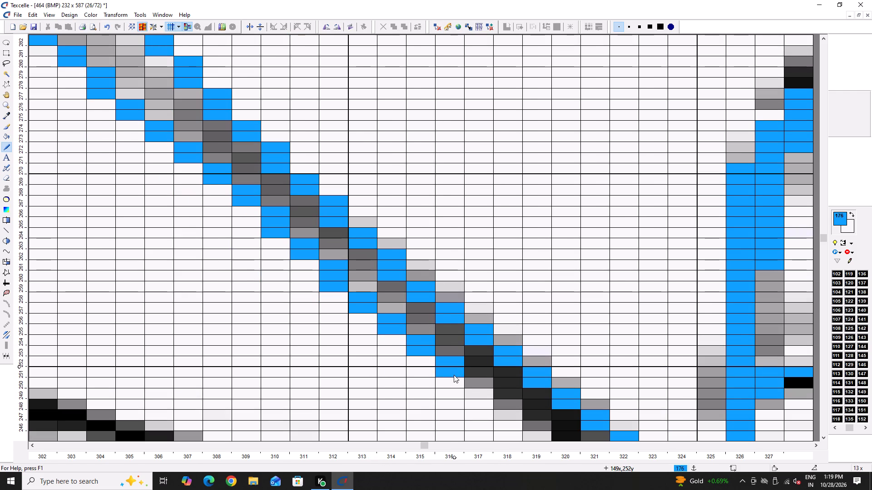
{"action": "double_click", "coordinate": [454, 375]}
Extend the main stem's lower blue edge in pixel steps from column 317 to column 321, about row 241.
{"action": "scroll", "coordinate": [493, 355], "scroll_direction": "down", "scroll_amount": 3}
{"action": "left_click", "coordinate": [479, 255]}
{"action": "left_click", "coordinate": [477, 261]}
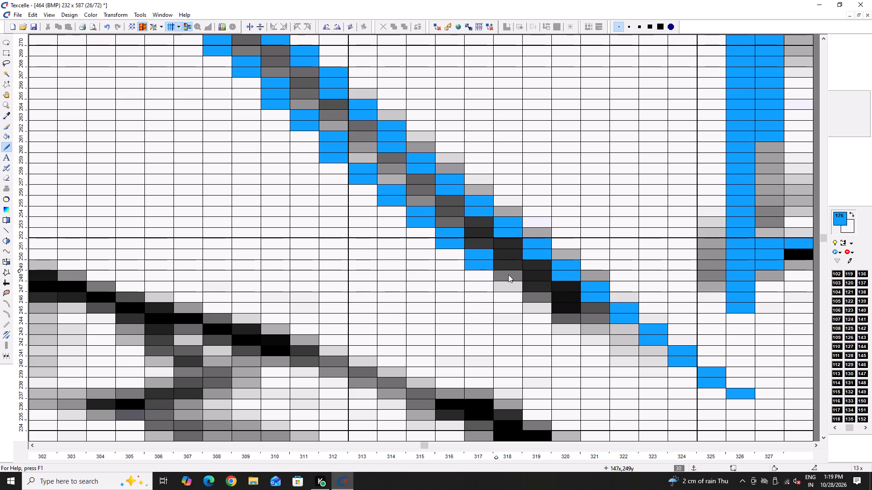
{"action": "left_click", "coordinate": [508, 274]}
{"action": "left_click", "coordinate": [512, 285]}
{"action": "left_click", "coordinate": [531, 296]}
{"action": "left_click", "coordinate": [536, 304]}
{"action": "left_click", "coordinate": [560, 314]}
{"action": "left_click", "coordinate": [572, 329]}
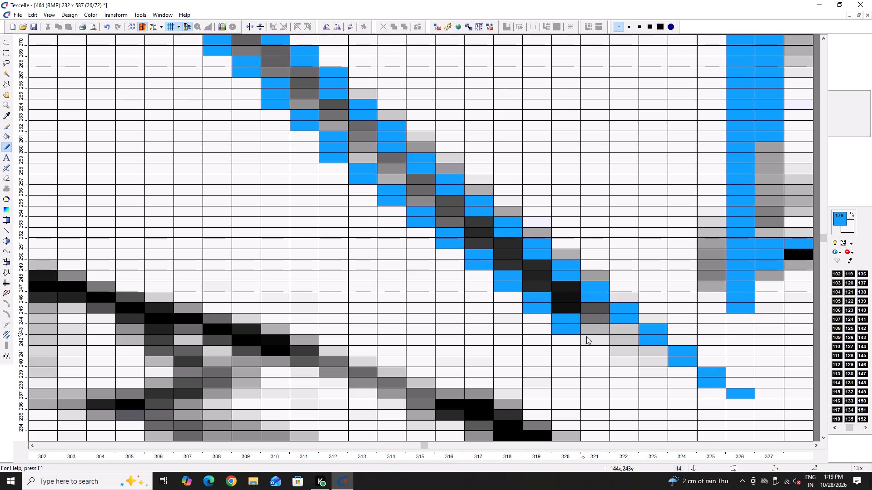
{"action": "left_click", "coordinate": [587, 337]}
{"action": "left_click", "coordinate": [597, 348]}
Paint the main stem's lower blue edge from column 322 and close the stem's end at column 326 with the upper edge.
{"action": "key", "text": "Right"}
{"action": "key", "text": "Right"}
{"action": "scroll", "coordinate": [410, 308], "scroll_direction": "down", "scroll_amount": 2}
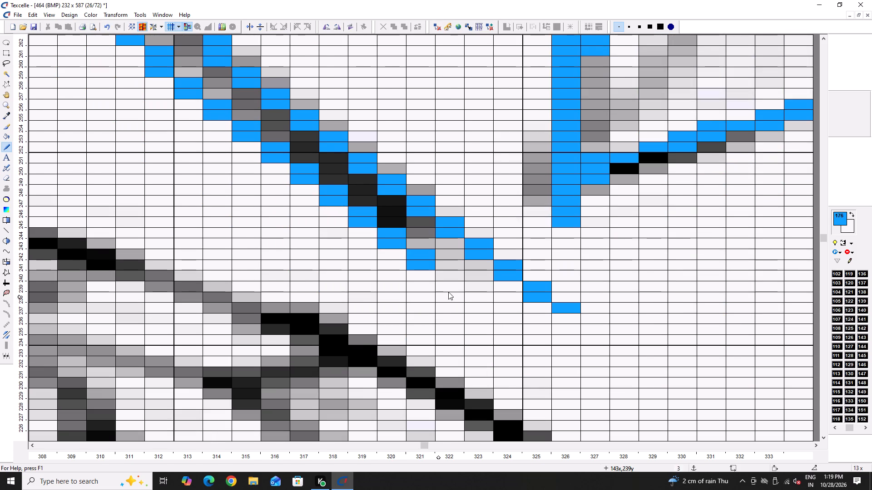
{"action": "left_click", "coordinate": [451, 278]}
{"action": "left_click", "coordinate": [451, 282]}
{"action": "left_click", "coordinate": [475, 297]}
{"action": "left_click", "coordinate": [482, 304]}
{"action": "left_click", "coordinate": [510, 316]}
{"action": "left_click", "coordinate": [518, 329]}
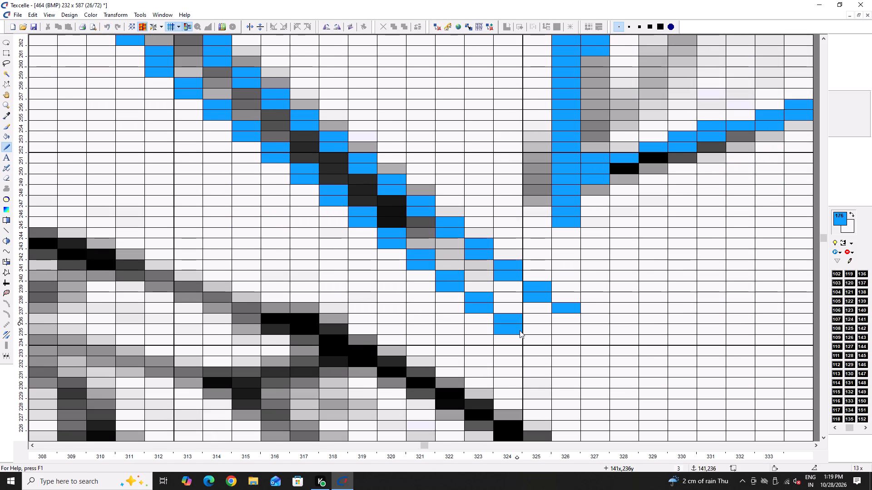
{"action": "double_click", "coordinate": [535, 328]}
{"action": "left_click_drag", "start_coordinate": [537, 337], "coordinate": [539, 342]}
{"action": "left_click_drag", "start_coordinate": [574, 313], "coordinate": [570, 343]}
{"action": "left_click", "coordinate": [562, 350]}
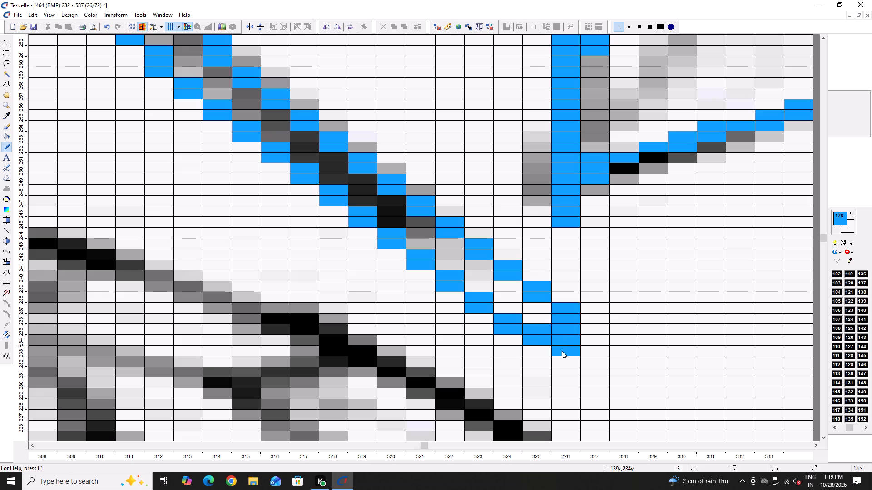
Shift the blue underside of the mirrored sprig's lowest berry stem one row lower at columns 282 to 285, clearing the replaced pixels.
{"action": "scroll", "coordinate": [575, 302], "scroll_direction": "down", "scroll_amount": 6, "text": "ctrl"}
{"action": "scroll", "coordinate": [452, 258], "scroll_direction": "up", "scroll_amount": 2}
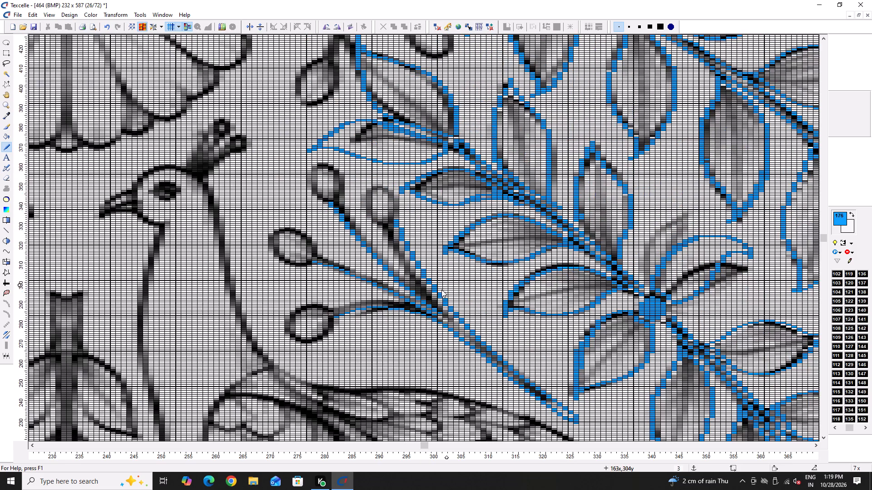
{"action": "scroll", "coordinate": [347, 316], "scroll_direction": "up", "scroll_amount": 3, "text": "ctrl"}
{"action": "scroll", "coordinate": [475, 316], "scroll_direction": "up", "scroll_amount": 2, "text": "ctrl"}
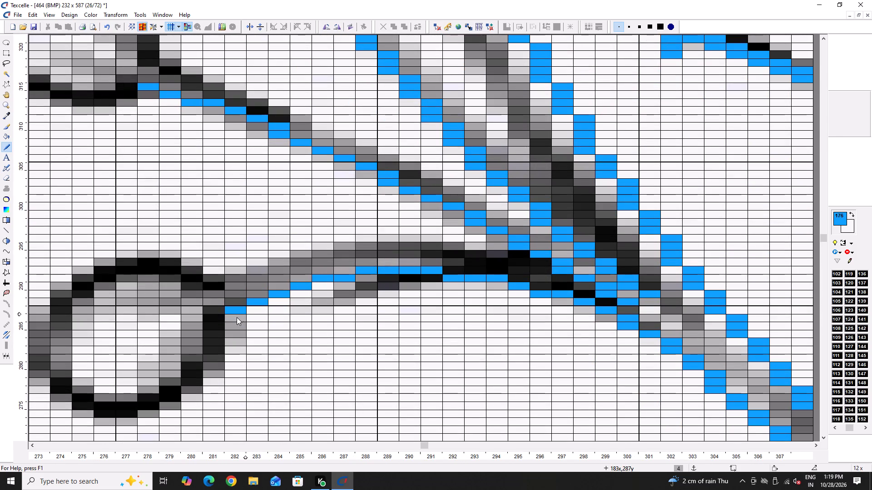
{"action": "left_click", "coordinate": [236, 318]}
{"action": "right_click", "coordinate": [236, 312]}
{"action": "left_click", "coordinate": [259, 311]}
{"action": "right_click", "coordinate": [256, 304]}
{"action": "left_click", "coordinate": [276, 302]}
{"action": "right_click", "coordinate": [279, 293]}
{"action": "left_click", "coordinate": [302, 293]}
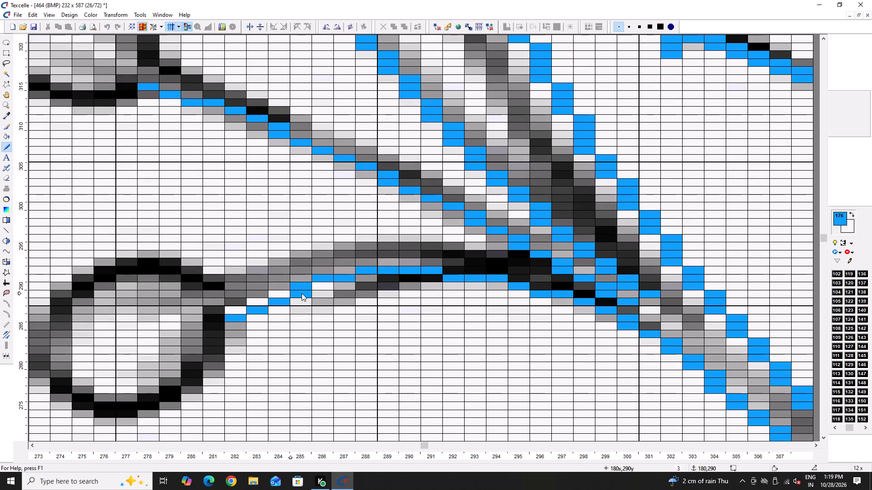
{"action": "right_click", "coordinate": [300, 287]}
{"action": "right_click", "coordinate": [301, 286]}
Even out the same stem's blue underside at columns 286 to 291, lowering it one row and erasing the surplus pixels.
{"action": "right_click", "coordinate": [315, 280]}
{"action": "left_click", "coordinate": [323, 287]}
{"action": "left_click_drag", "start_coordinate": [359, 274], "coordinate": [426, 274]}
{"action": "left_click", "coordinate": [427, 274]}
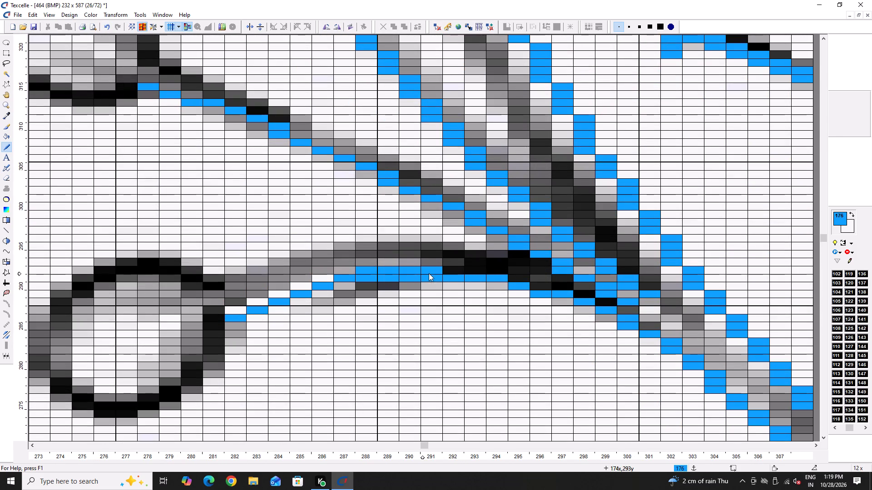
{"action": "right_click_drag", "start_coordinate": [435, 269], "coordinate": [362, 271]}
{"action": "left_click", "coordinate": [342, 290]}
{"action": "left_click", "coordinate": [345, 281]}
{"action": "right_click", "coordinate": [346, 290]}
{"action": "right_click", "coordinate": [342, 280]}
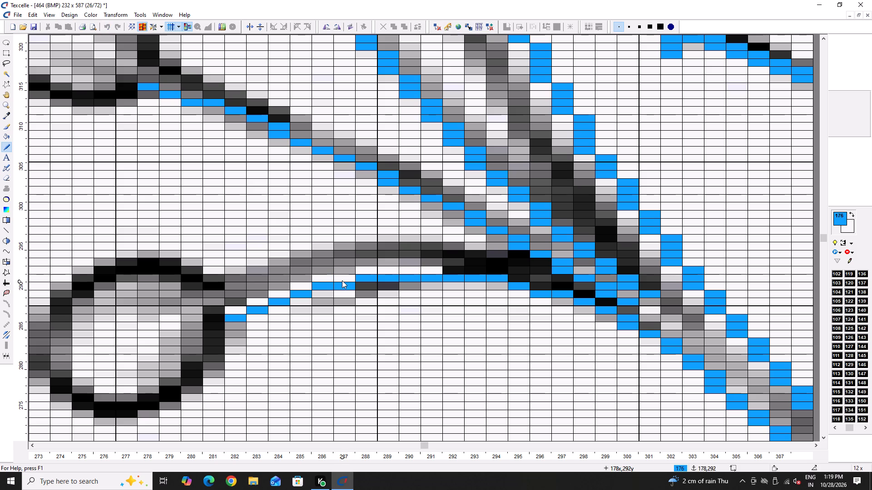
Lower the blue underside of the lowest berry stem one row at column 294, clearing the replaced pixel.
{"action": "right_click", "coordinate": [343, 280]}
{"action": "double_click", "coordinate": [497, 283]}
{"action": "right_click", "coordinate": [504, 279]}
{"action": "scroll", "coordinate": [500, 280], "scroll_direction": "down", "scroll_amount": 3, "text": "ctrl"}
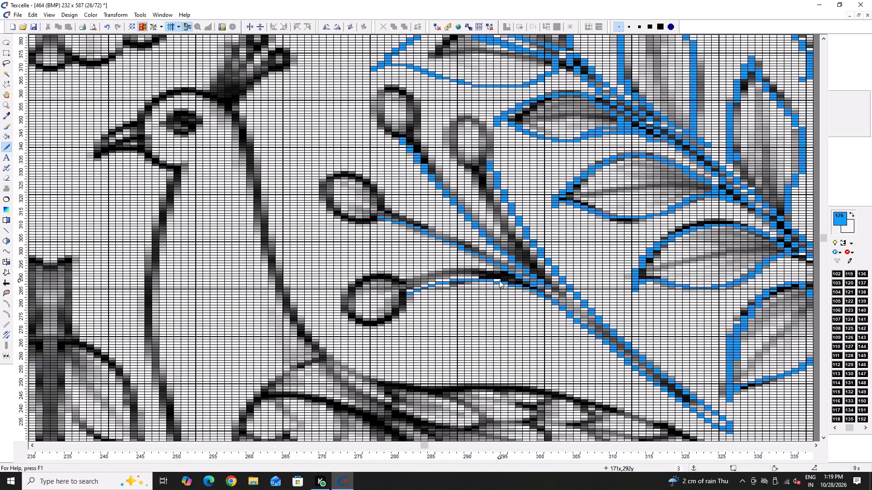
Paint the lowest berry stem's blue upper edge from column 286 to column 295, peaking at row 295 over columns 288 to 292.
{"action": "scroll", "coordinate": [482, 287], "scroll_direction": "up", "scroll_amount": 5, "text": "ctrl"}
{"action": "scroll", "coordinate": [438, 274], "scroll_direction": "up", "scroll_amount": 1}
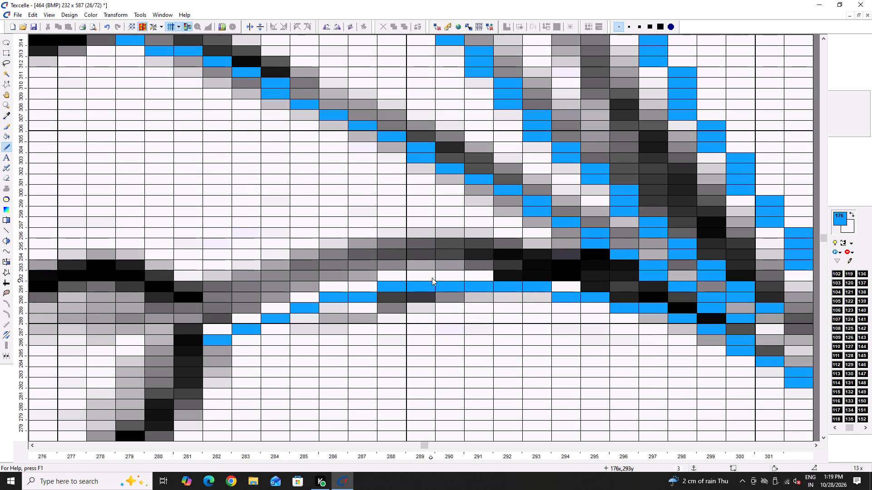
{"action": "left_click_drag", "start_coordinate": [350, 245], "coordinate": [506, 244]}
{"action": "left_click", "coordinate": [533, 251]}
{"action": "left_click", "coordinate": [559, 257]}
{"action": "left_click", "coordinate": [594, 267]}
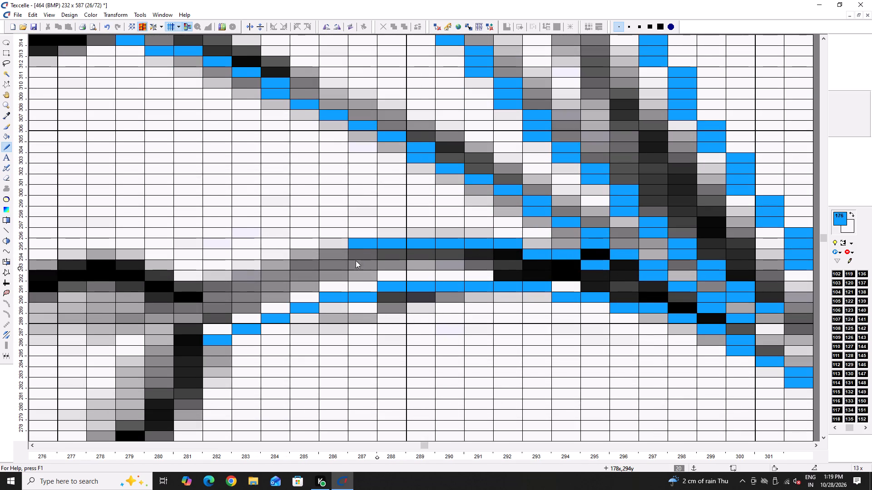
{"action": "left_click", "coordinate": [340, 255]}
{"action": "left_click", "coordinate": [359, 255]}
{"action": "right_click", "coordinate": [356, 248]}
Step the same upper edge down from column 285 to the berry and close the stem's end in blue at column 282.
{"action": "left_click", "coordinate": [302, 265]}
{"action": "left_click", "coordinate": [275, 273]}
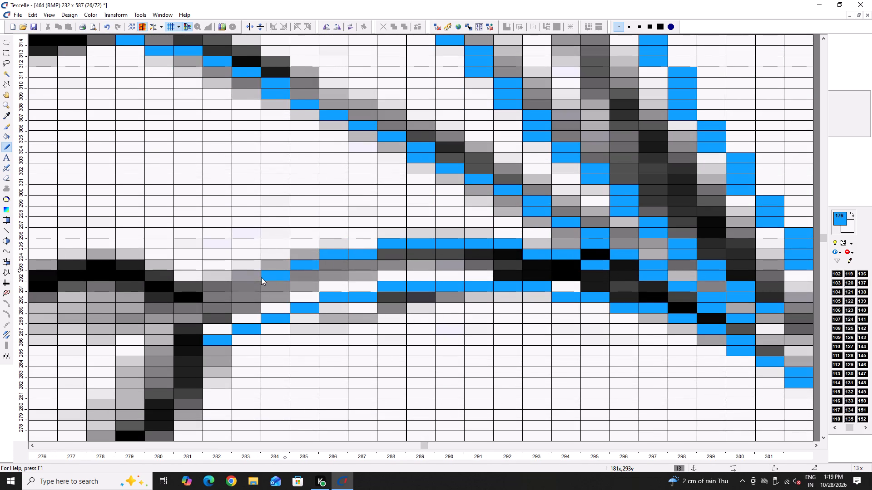
{"action": "left_click", "coordinate": [243, 284]}
{"action": "left_click", "coordinate": [223, 291]}
{"action": "left_click_drag", "start_coordinate": [214, 299], "coordinate": [213, 325]}
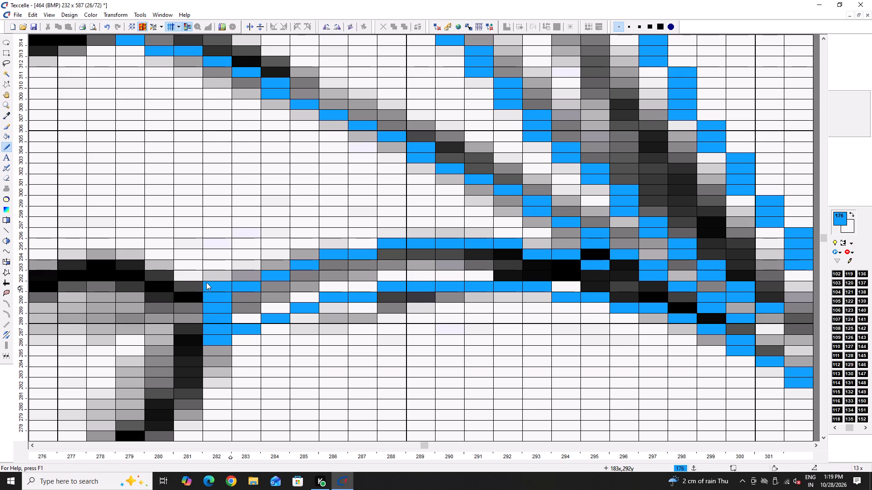
{"action": "right_click", "coordinate": [206, 282]}
Add a blue pixel at column 296, about row 292, where the lowest berry stem meets the main stem.
{"action": "scroll", "coordinate": [213, 283], "scroll_direction": "down", "scroll_amount": 3, "text": "ctrl"}
{"action": "scroll", "coordinate": [168, 196], "scroll_direction": "up", "scroll_amount": 2, "text": "ctrl"}
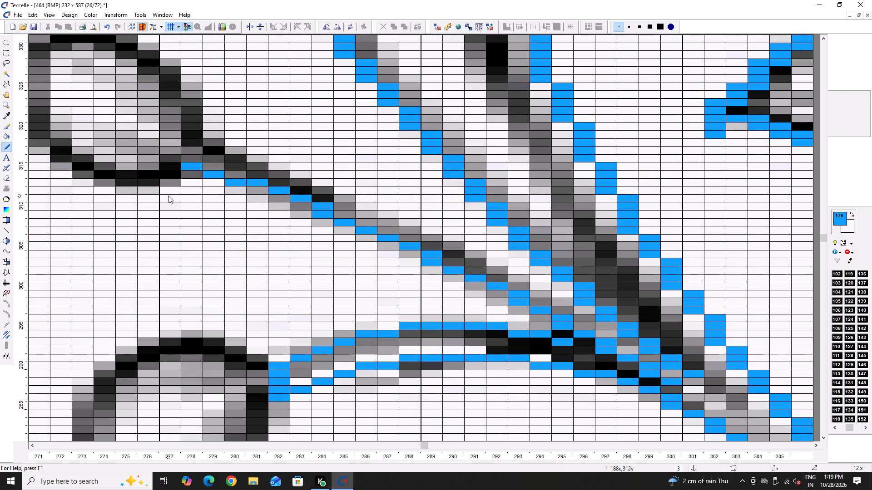
{"action": "scroll", "coordinate": [239, 191], "scroll_direction": "down", "scroll_amount": 2, "text": "ctrl"}
{"action": "scroll", "coordinate": [286, 196], "scroll_direction": "up", "scroll_amount": 2, "text": "ctrl"}
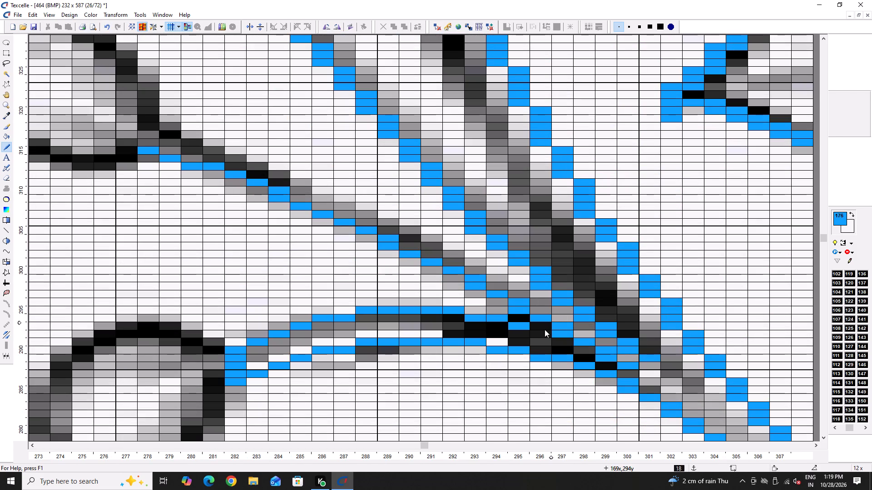
{"action": "left_click", "coordinate": [537, 333]}
{"action": "scroll", "coordinate": [486, 313], "scroll_direction": "down", "scroll_amount": 2, "text": "ctrl"}
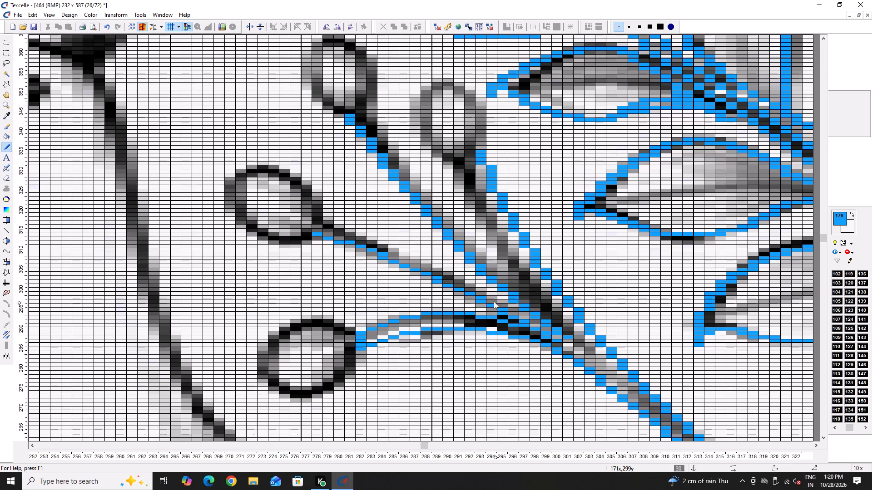
Smooth the second-lowest berry stem's blue underside at columns 281 to 284 by lowering it one row and erasing the replaced pixels.
{"action": "scroll", "coordinate": [446, 296], "scroll_direction": "up", "scroll_amount": 2}
{"action": "scroll", "coordinate": [332, 356], "scroll_direction": "up", "scroll_amount": 3, "text": "ctrl"}
{"action": "double_click", "coordinate": [311, 289]}
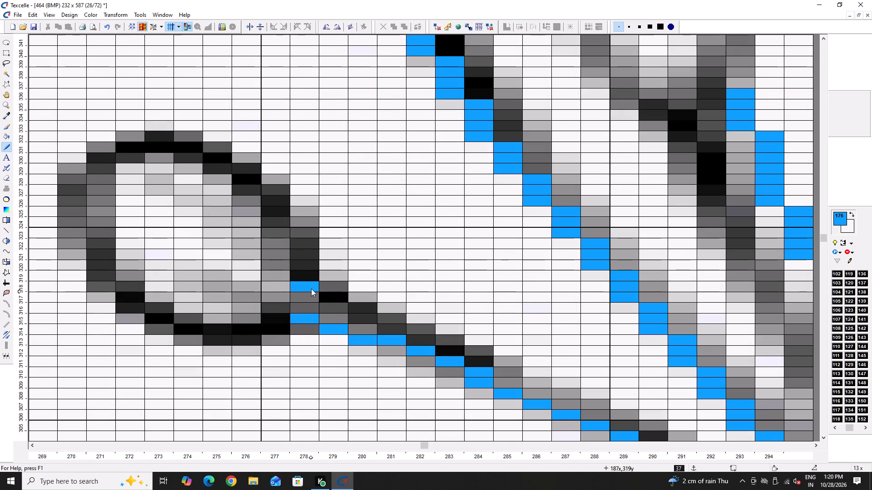
{"action": "key", "text": "ctrl+z"}
{"action": "left_click", "coordinate": [455, 372]}
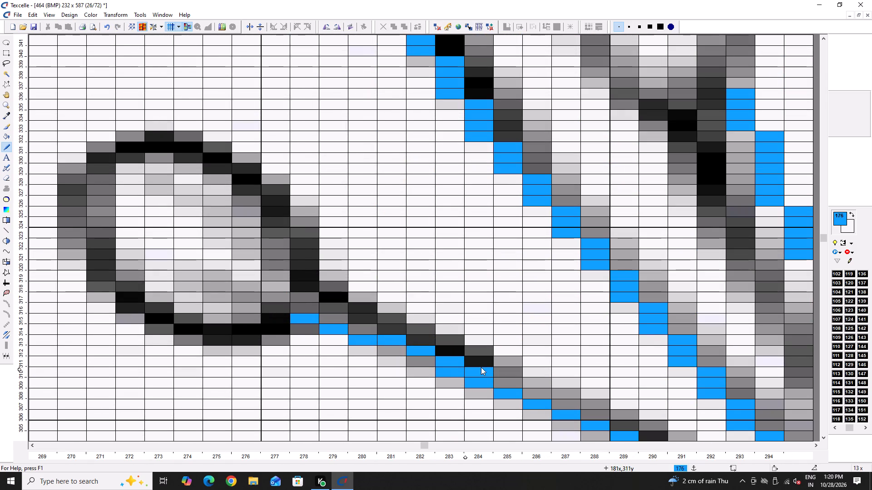
{"action": "right_click", "coordinate": [481, 367]}
{"action": "left_click", "coordinate": [435, 361]}
{"action": "right_click", "coordinate": [452, 361]}
{"action": "right_click", "coordinate": [414, 352]}
{"action": "left_click", "coordinate": [392, 349]}
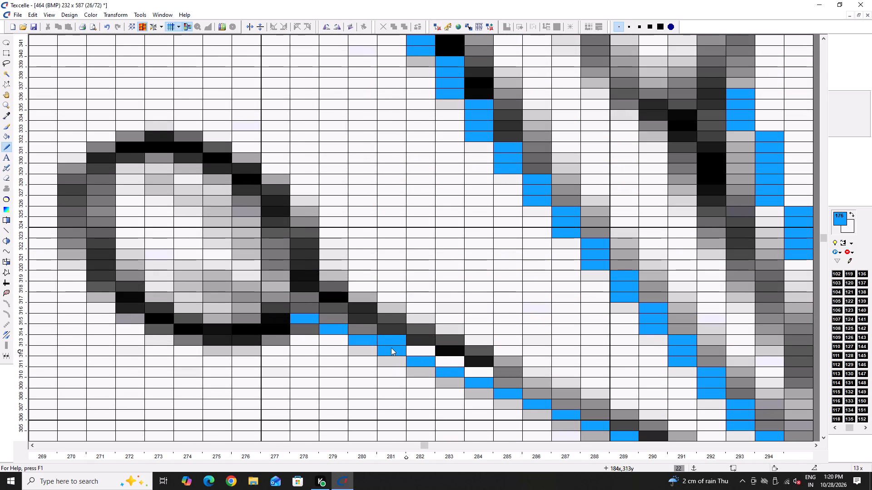
{"action": "right_click", "coordinate": [398, 337]}
{"action": "scroll", "coordinate": [378, 341], "scroll_direction": "down", "scroll_amount": 3, "text": "ctrl"}
{"action": "scroll", "coordinate": [467, 343], "scroll_direction": "down", "scroll_amount": 1}
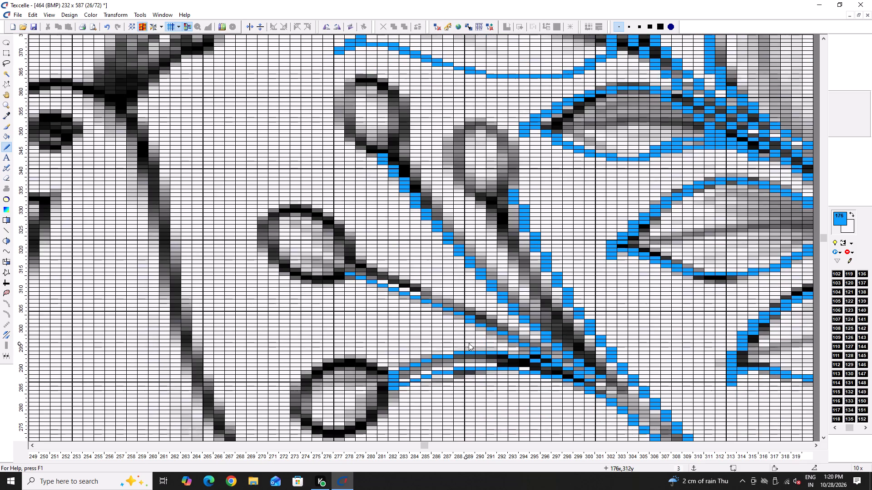
Paint the second-lowest berry stem's blue upper edge in single-pixel steps from column 278, row 319, to column 289.
{"action": "scroll", "coordinate": [479, 313], "scroll_direction": "up", "scroll_amount": 2, "text": "ctrl"}
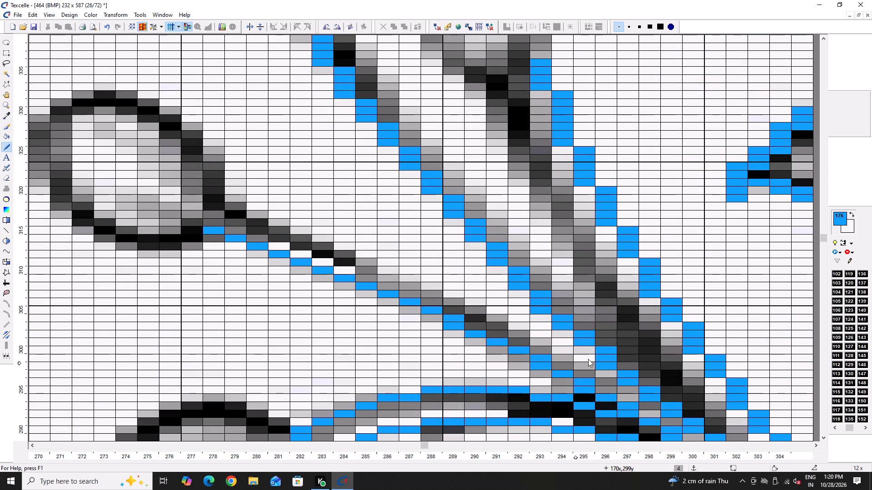
{"action": "left_click", "coordinate": [222, 200]}
{"action": "double_click", "coordinate": [238, 206]}
{"action": "left_click", "coordinate": [257, 211]}
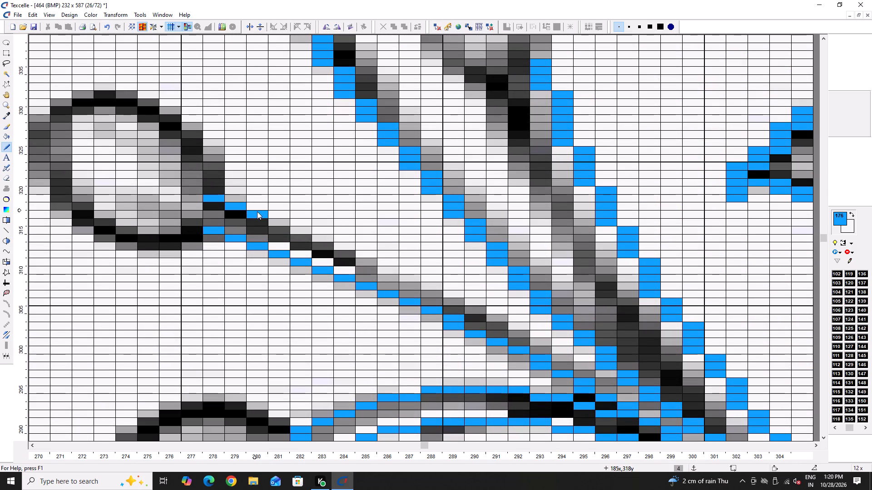
{"action": "left_click", "coordinate": [277, 224]}
{"action": "double_click", "coordinate": [302, 231]}
{"action": "left_click", "coordinate": [317, 240]}
{"action": "left_click", "coordinate": [349, 249]}
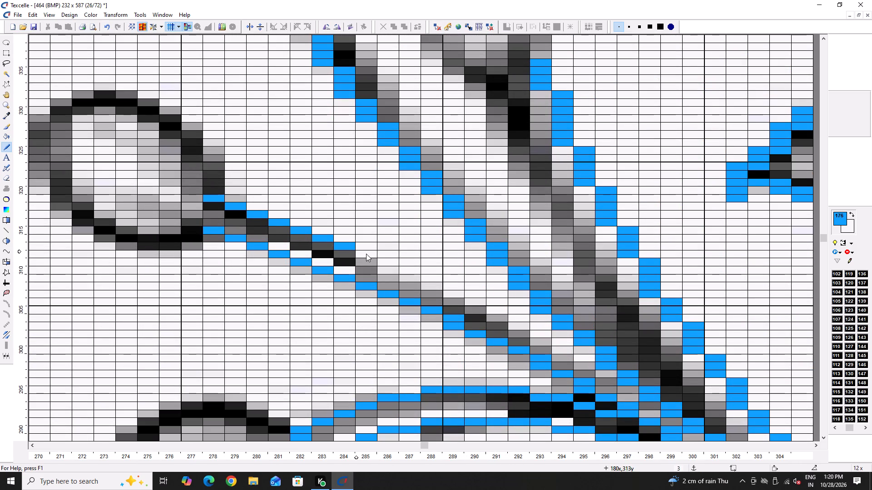
{"action": "left_click", "coordinate": [367, 254]}
{"action": "left_click", "coordinate": [387, 262]}
{"action": "left_click", "coordinate": [410, 273]}
{"action": "left_click", "coordinate": [431, 279]}
{"action": "left_click", "coordinate": [452, 284]}
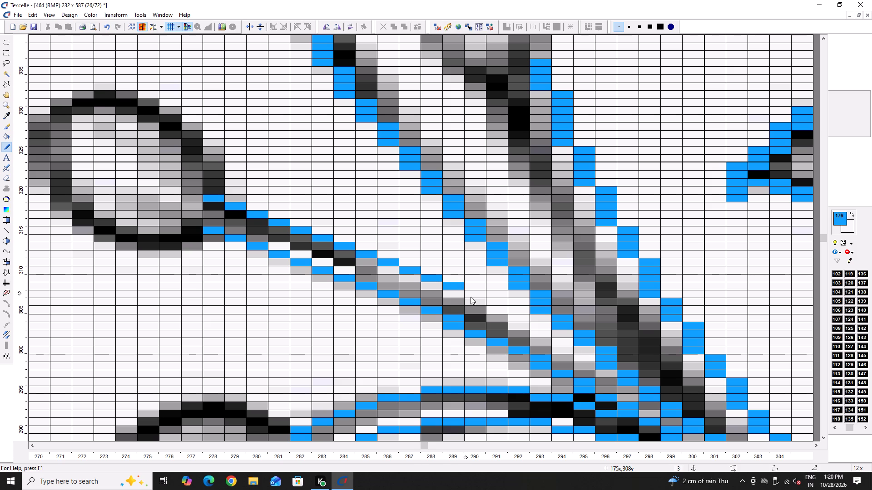
Continue the same stem's blue upper edge from column 290 to column 296, where it joins the neighbouring stem.
{"action": "double_click", "coordinate": [471, 297]}
{"action": "triple_click", "coordinate": [478, 301]}
{"action": "left_click", "coordinate": [495, 309]}
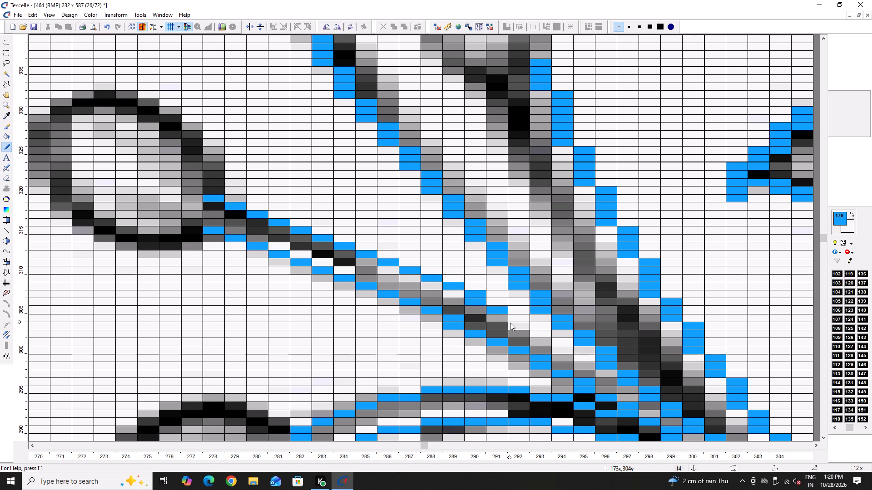
{"action": "left_click", "coordinate": [510, 323]}
{"action": "left_click", "coordinate": [515, 319]}
{"action": "double_click", "coordinate": [534, 333]}
{"action": "left_click", "coordinate": [545, 342]}
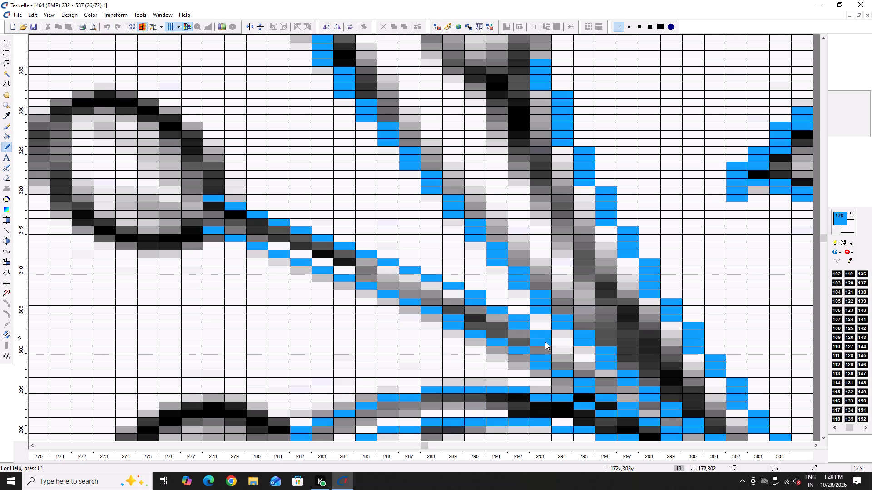
{"action": "left_click_drag", "start_coordinate": [555, 350], "coordinate": [565, 365]}
{"action": "left_click_drag", "start_coordinate": [576, 369], "coordinate": [577, 373]}
{"action": "left_click", "coordinate": [579, 373]}
{"action": "left_click", "coordinate": [609, 384]}
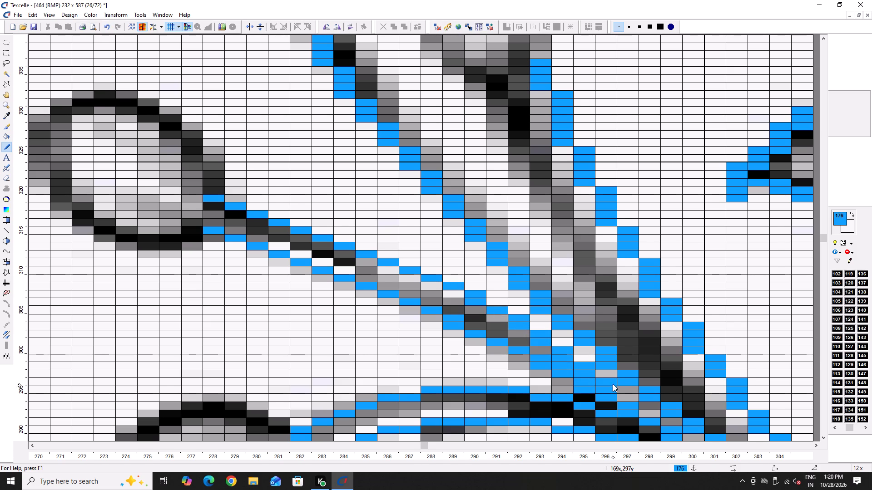
{"action": "scroll", "coordinate": [608, 373], "scroll_direction": "down", "scroll_amount": 2, "text": "ctrl"}
Start the topmost berry stem's second blue edge below its berry, stepping through columns 283 to 285, rows 346 to 336.
{"action": "scroll", "coordinate": [480, 168], "scroll_direction": "up", "scroll_amount": 3, "text": "ctrl"}
{"action": "left_click_drag", "start_coordinate": [466, 183], "coordinate": [467, 190]}
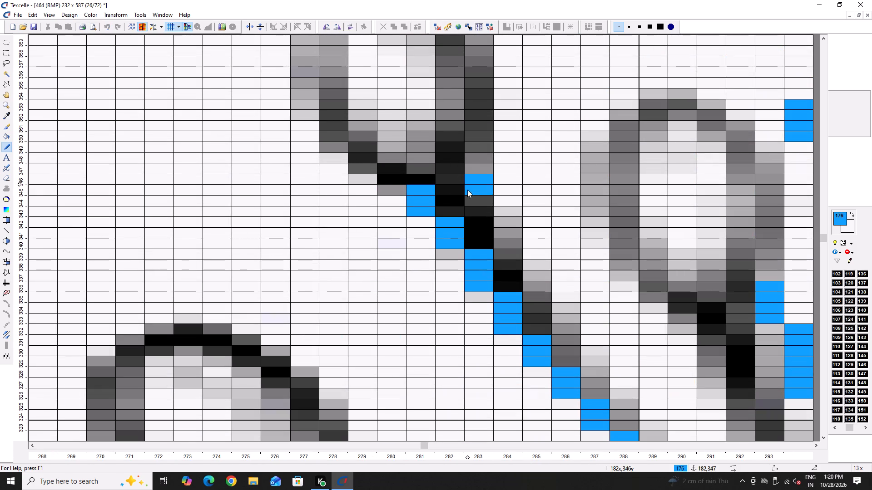
{"action": "left_click_drag", "start_coordinate": [467, 190], "coordinate": [467, 198]}
{"action": "left_click", "coordinate": [467, 198]}
{"action": "left_click", "coordinate": [481, 211]}
{"action": "left_click_drag", "start_coordinate": [494, 221], "coordinate": [497, 238]}
{"action": "left_click", "coordinate": [498, 239]}
{"action": "left_click_drag", "start_coordinate": [526, 262], "coordinate": [528, 279]}
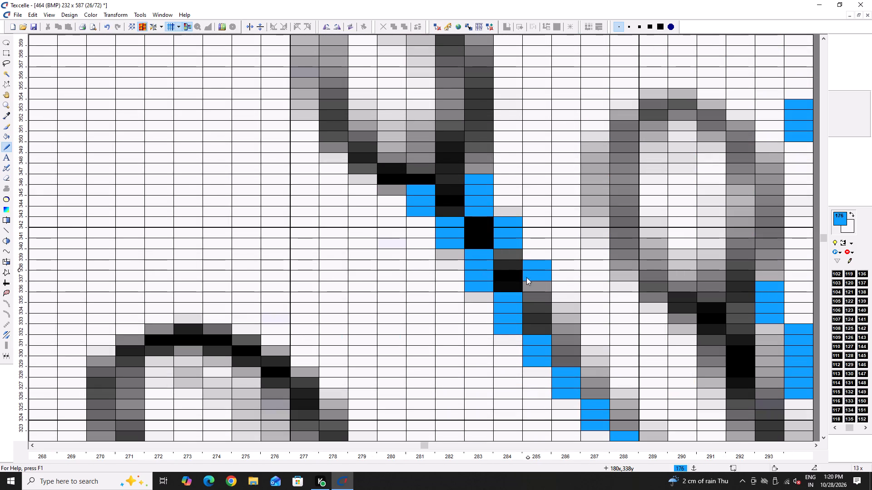
{"action": "left_click_drag", "start_coordinate": [532, 251], "coordinate": [532, 255]}
{"action": "left_click_drag", "start_coordinate": [531, 277], "coordinate": [531, 281]}
{"action": "double_click", "coordinate": [532, 283]}
Continue the topmost berry stem's second blue edge through columns 286 to 289, rows 335 to 323, clearing the surplus pixel at column 287.
{"action": "key", "text": "Right"}
{"action": "key", "text": "Right"}
{"action": "scroll", "coordinate": [396, 275], "scroll_direction": "down", "scroll_amount": 1}
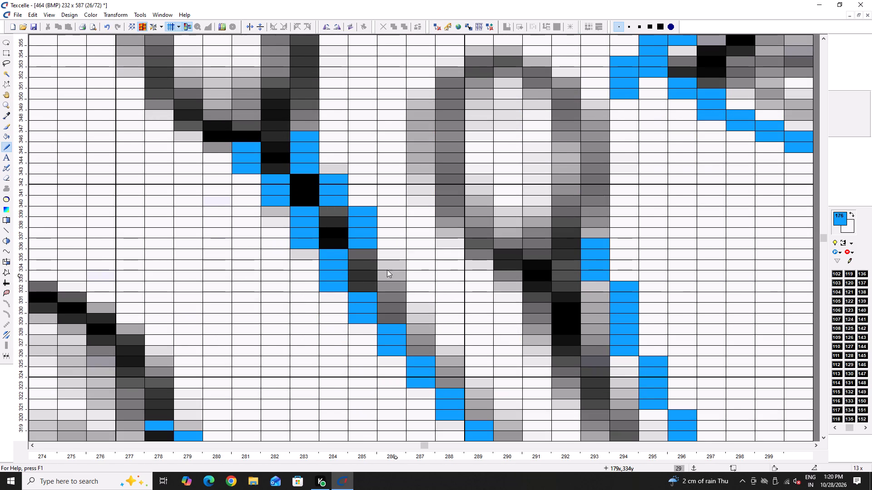
{"action": "left_click_drag", "start_coordinate": [393, 253], "coordinate": [391, 283]}
{"action": "left_click_drag", "start_coordinate": [421, 302], "coordinate": [418, 323]}
{"action": "scroll", "coordinate": [425, 304], "scroll_direction": "down", "scroll_amount": 2}
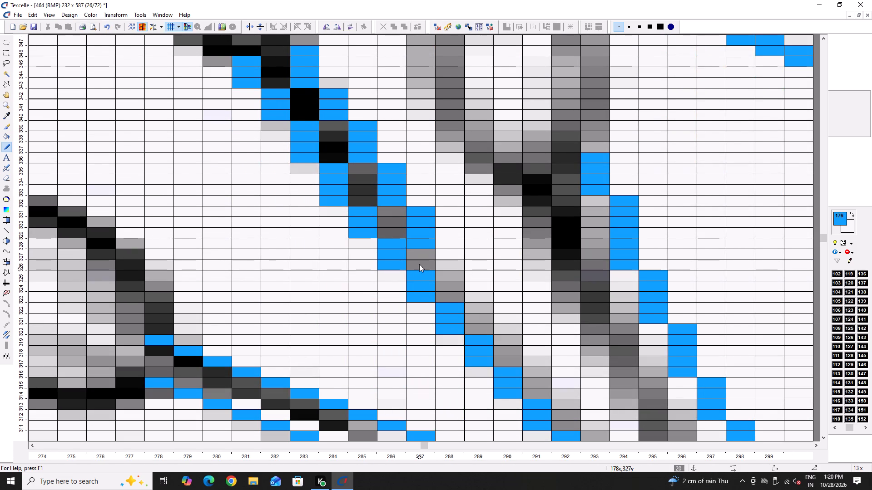
{"action": "right_click", "coordinate": [418, 247]}
{"action": "left_click_drag", "start_coordinate": [446, 251], "coordinate": [446, 262]}
{"action": "left_click", "coordinate": [454, 246]}
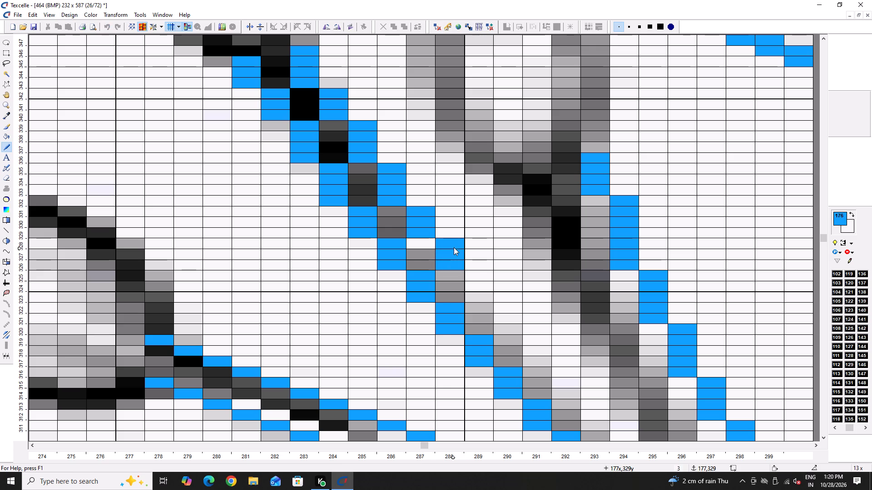
{"action": "left_click_drag", "start_coordinate": [476, 276], "coordinate": [482, 294]}
Extend the same blue edge in stair steps through columns 290 to 296, from row 322 to about row 303.
{"action": "key", "text": "Right"}
{"action": "scroll", "coordinate": [420, 276], "scroll_direction": "down", "scroll_amount": 2}
{"action": "left_click_drag", "start_coordinate": [417, 225], "coordinate": [418, 242]}
{"action": "left_click_drag", "start_coordinate": [451, 256], "coordinate": [449, 272]}
{"action": "left_click", "coordinate": [449, 272]}
{"action": "left_click_drag", "start_coordinate": [466, 288], "coordinate": [470, 308]}
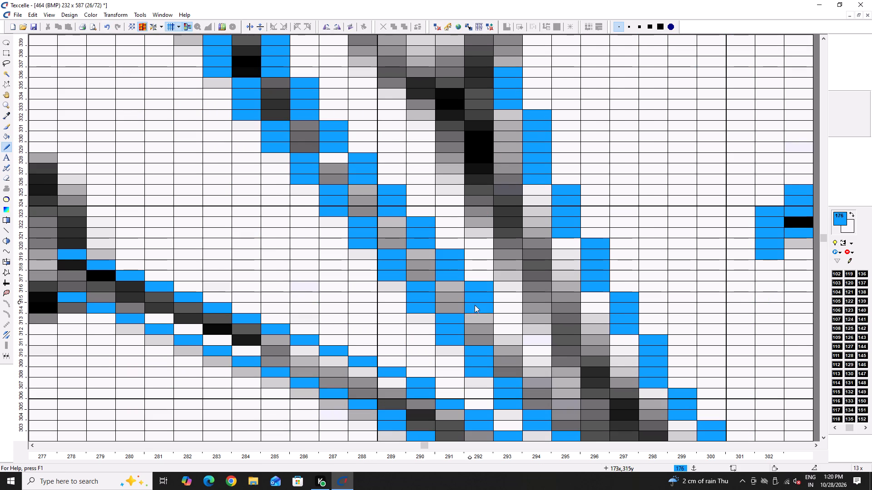
{"action": "key", "text": "Right"}
{"action": "scroll", "coordinate": [471, 296], "scroll_direction": "down", "scroll_amount": 2}
{"action": "left_click_drag", "start_coordinate": [420, 235], "coordinate": [418, 250]}
{"action": "left_click_drag", "start_coordinate": [452, 265], "coordinate": [451, 284]}
{"action": "left_click", "coordinate": [451, 284]}
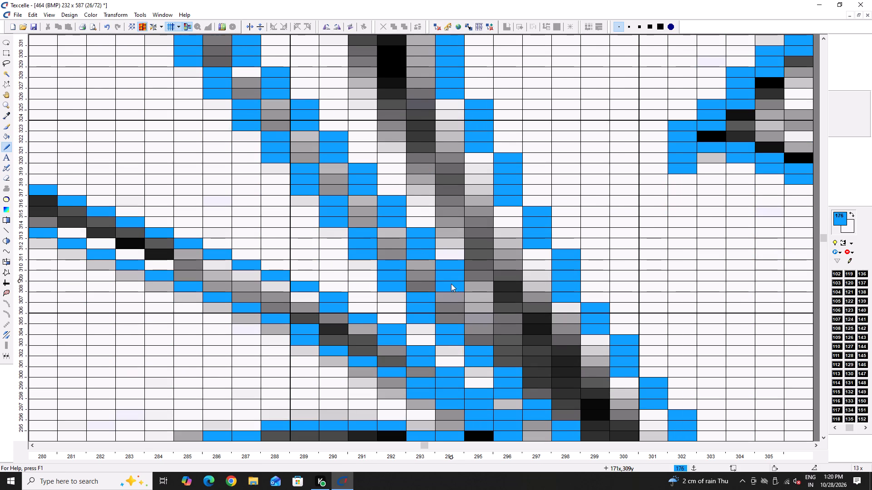
{"action": "left_click_drag", "start_coordinate": [476, 298], "coordinate": [474, 323]}
{"action": "left_click_drag", "start_coordinate": [502, 330], "coordinate": [502, 341]}
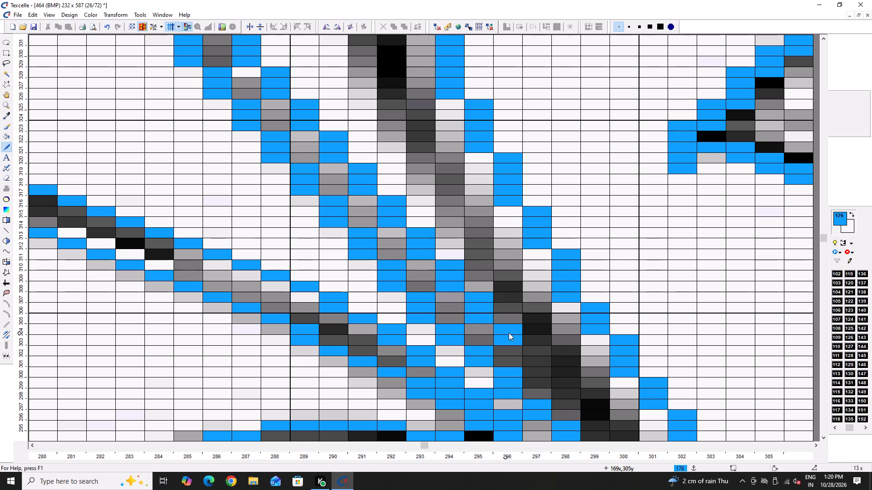
Extend the topmost berry stem's second blue edge through columns 297 and 298, starting at row 302.
{"action": "key", "text": "Right"}
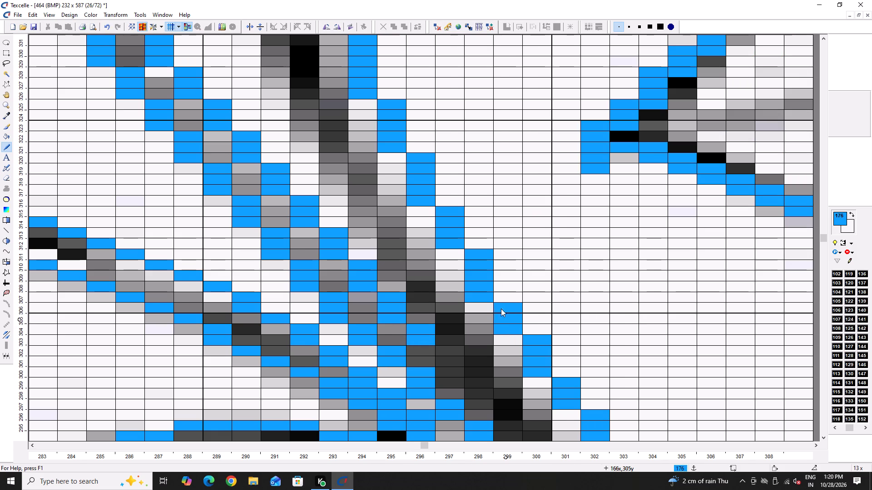
{"action": "key", "text": "Right"}
{"action": "scroll", "coordinate": [340, 294], "scroll_direction": "down", "scroll_amount": 1}
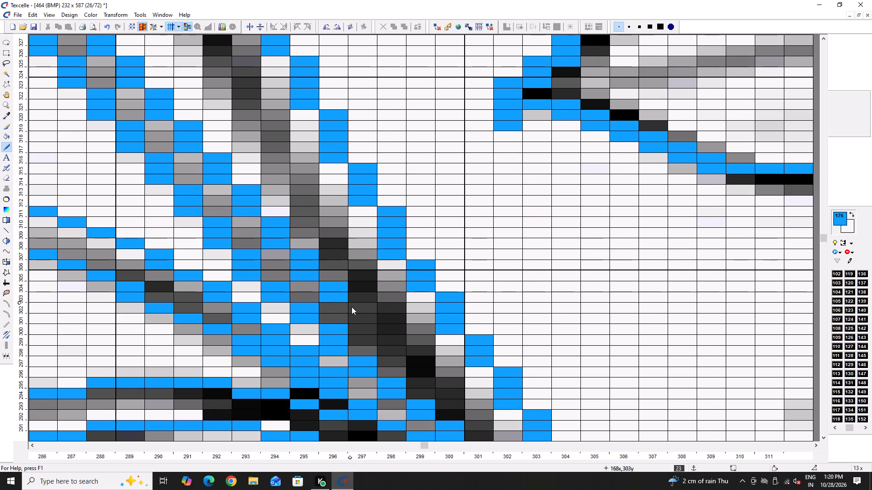
{"action": "left_click_drag", "start_coordinate": [352, 307], "coordinate": [352, 317]}
{"action": "left_click", "coordinate": [352, 317]}
{"action": "left_click_drag", "start_coordinate": [381, 333], "coordinate": [380, 345]}
{"action": "left_click", "coordinate": [383, 353]}
Carry the same blue edge into the stem junction through columns 299 to 301, down to about row 289.
{"action": "left_click_drag", "start_coordinate": [414, 362], "coordinate": [415, 367]}
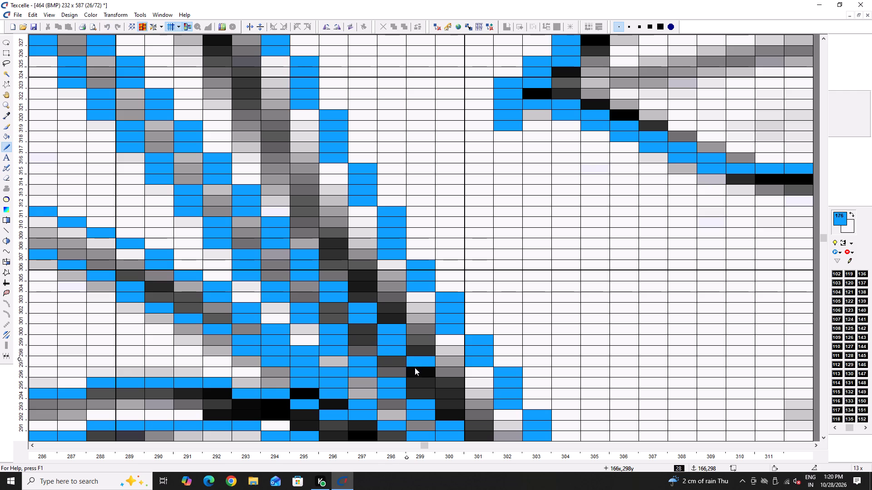
{"action": "left_click_drag", "start_coordinate": [415, 367], "coordinate": [416, 374]}
{"action": "left_click_drag", "start_coordinate": [447, 382], "coordinate": [447, 393]}
{"action": "left_click", "coordinate": [447, 393]}
{"action": "left_click_drag", "start_coordinate": [472, 411], "coordinate": [473, 415]}
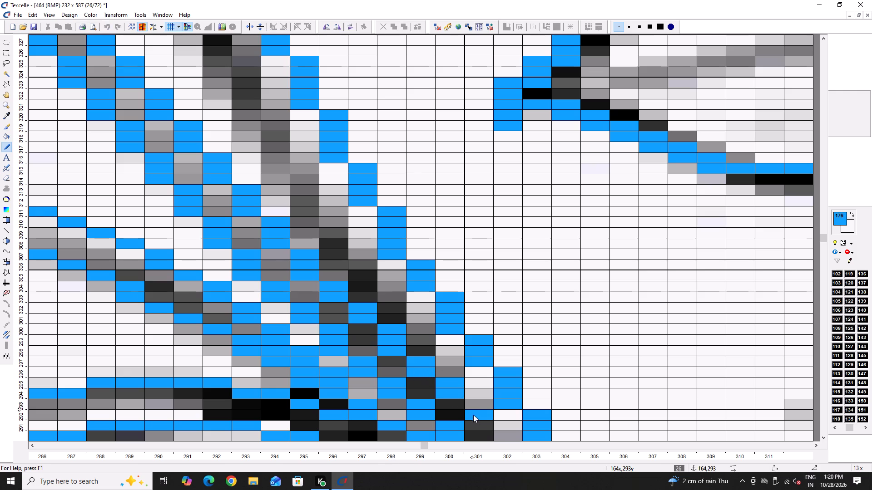
{"action": "left_click_drag", "start_coordinate": [473, 415], "coordinate": [474, 417]}
{"action": "left_click", "coordinate": [476, 403]}
{"action": "scroll", "coordinate": [474, 404], "scroll_direction": "down", "scroll_amount": 3, "text": "ctrl"}
{"action": "scroll", "coordinate": [505, 408], "scroll_direction": "down", "scroll_amount": 1}
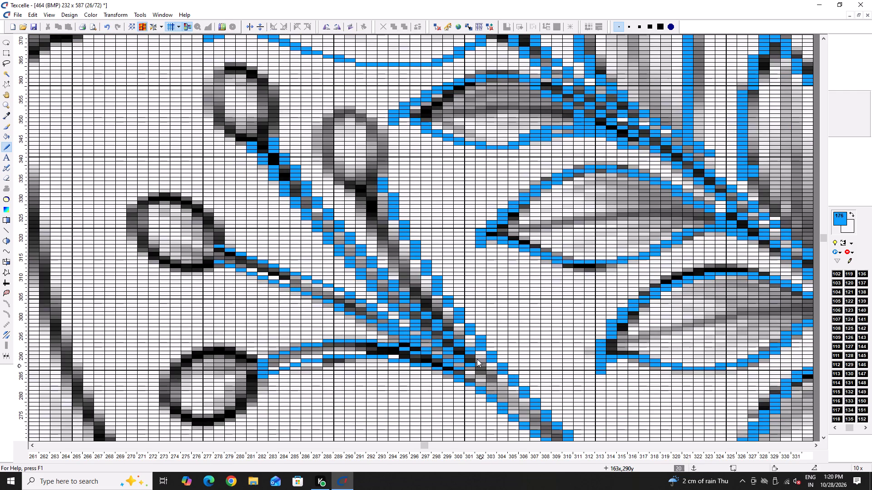
{"action": "scroll", "coordinate": [476, 357], "scroll_direction": "up", "scroll_amount": 3, "text": "ctrl"}
{"action": "left_click_drag", "start_coordinate": [459, 343], "coordinate": [458, 356]}
{"action": "scroll", "coordinate": [440, 356], "scroll_direction": "down", "scroll_amount": 2, "text": "ctrl"}
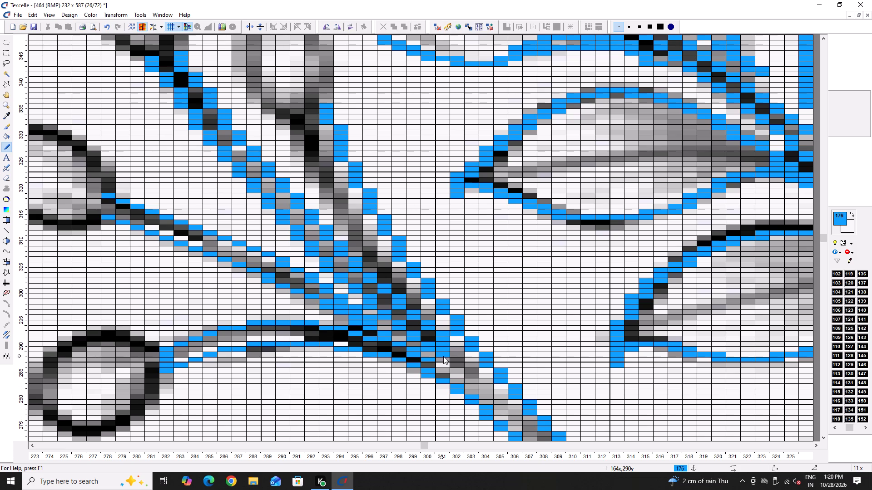
Paint a blue diagonal through the stem junction from column 296, row 294, to column 301, row 289.
{"action": "scroll", "coordinate": [412, 346], "scroll_direction": "up", "scroll_amount": 2, "text": "ctrl"}
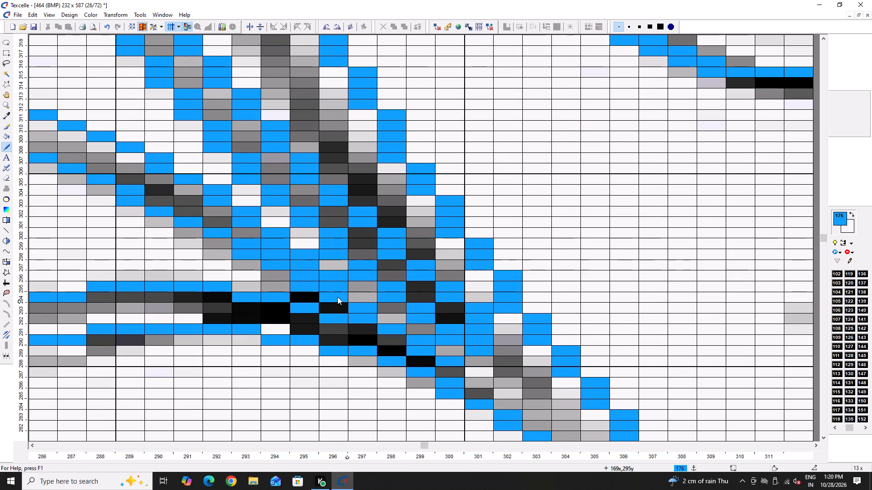
{"action": "left_click_drag", "start_coordinate": [336, 292], "coordinate": [475, 355]}
{"action": "scroll", "coordinate": [386, 301], "scroll_direction": "down", "scroll_amount": 3, "text": "ctrl"}
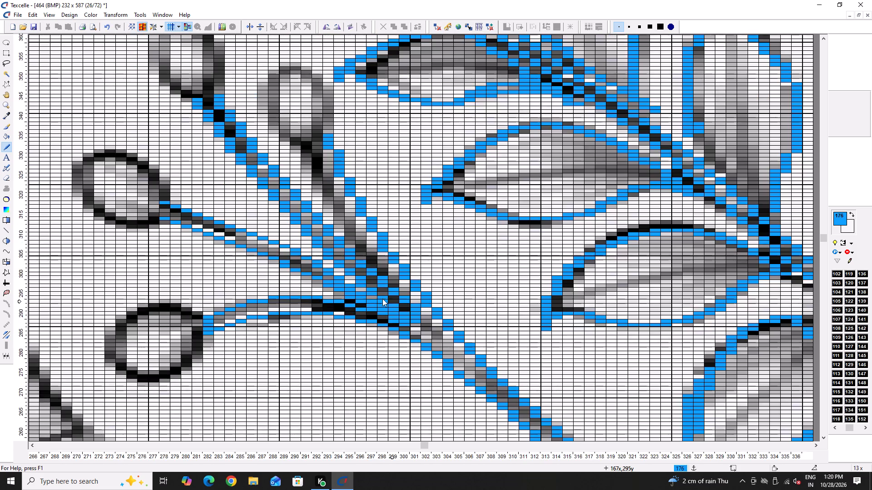
Paint the stem junction pixels at column 296, row 297, and column 297, row 296, blue.
{"action": "scroll", "coordinate": [362, 294], "scroll_direction": "up", "scroll_amount": 3, "text": "ctrl"}
{"action": "left_click", "coordinate": [369, 269]}
{"action": "left_click", "coordinate": [384, 280]}
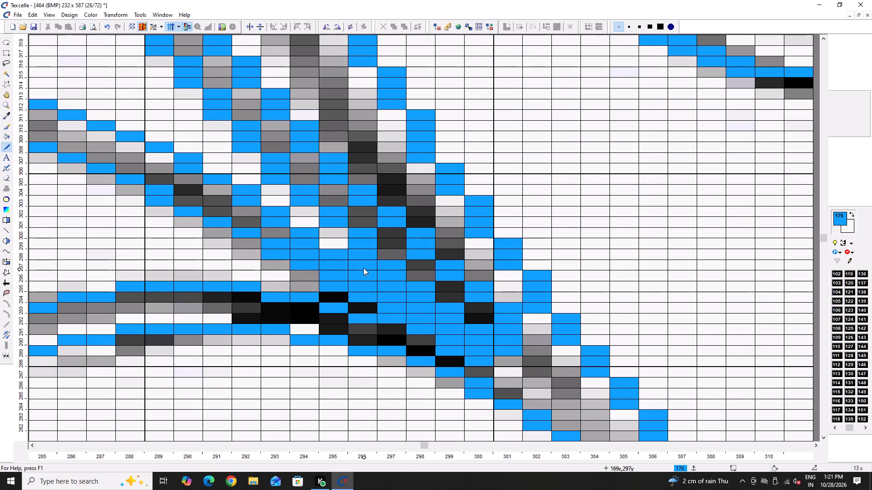
Tidy the stair step at columns 293 and 294, row 332, on the rightmost berry stem's existing blue edge.
{"action": "scroll", "coordinate": [391, 274], "scroll_direction": "down", "scroll_amount": 4, "text": "ctrl"}
{"action": "scroll", "coordinate": [358, 270], "scroll_direction": "up", "scroll_amount": 1}
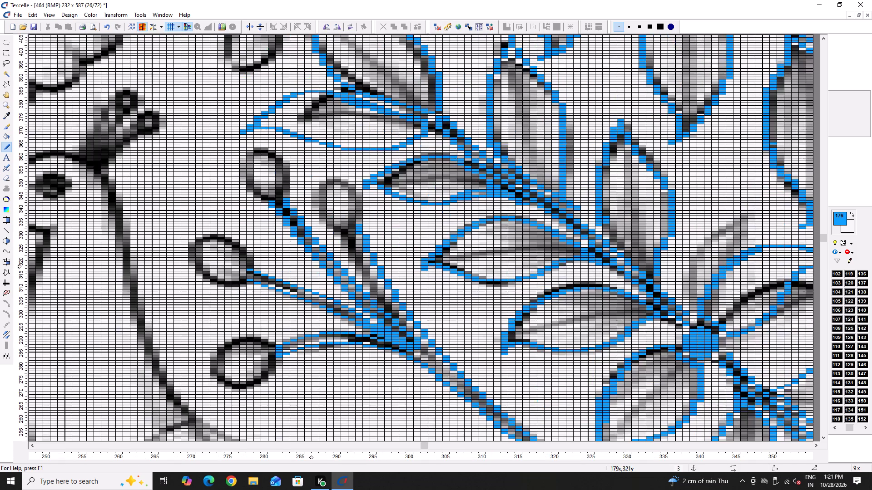
{"action": "scroll", "coordinate": [311, 266], "scroll_direction": "up", "scroll_amount": 1}
{"action": "key", "text": "x"}
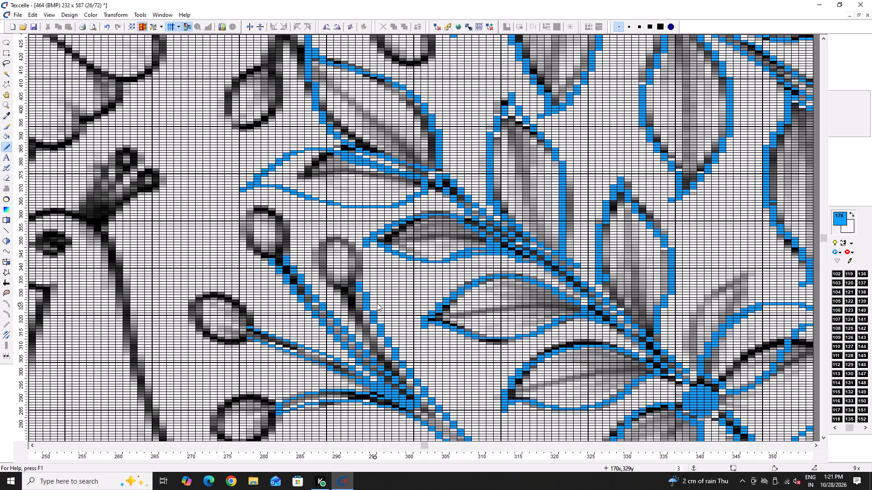
{"action": "scroll", "coordinate": [378, 287], "scroll_direction": "up", "scroll_amount": 5, "text": "ctrl"}
{"action": "left_click", "coordinate": [317, 296]}
{"action": "right_click", "coordinate": [330, 297]}
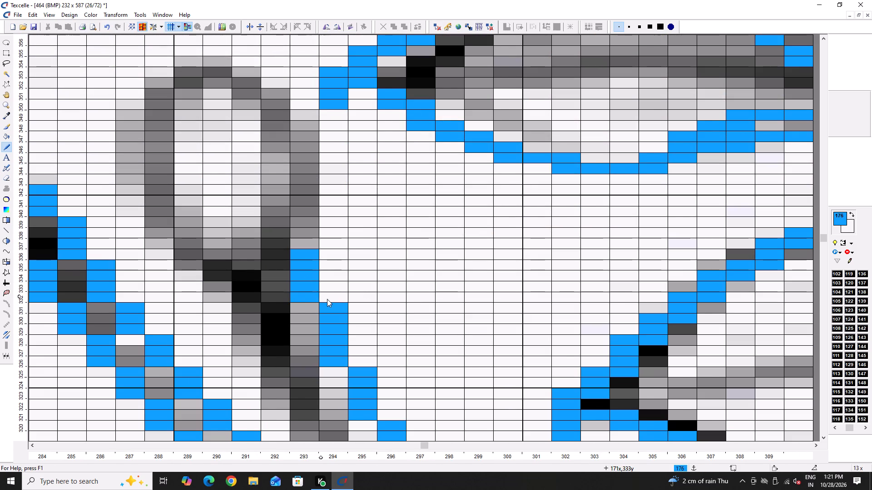
Trace the rightmost berry stem's second blue edge in stair steps from column 291, row 336, to column 294, row 316.
{"action": "scroll", "coordinate": [326, 300], "scroll_direction": "down", "scroll_amount": 2, "text": "ctrl"}
{"action": "scroll", "coordinate": [352, 307], "scroll_direction": "down", "scroll_amount": 2}
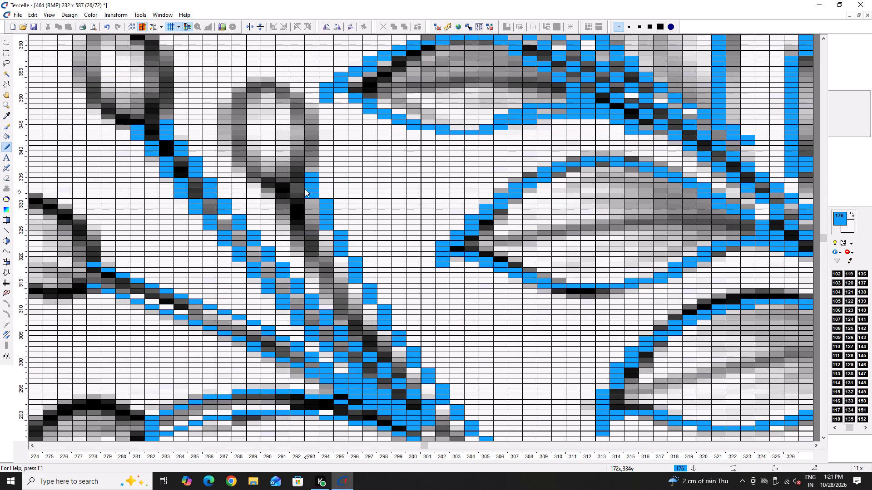
{"action": "scroll", "coordinate": [310, 173], "scroll_direction": "up", "scroll_amount": 2, "text": "ctrl"}
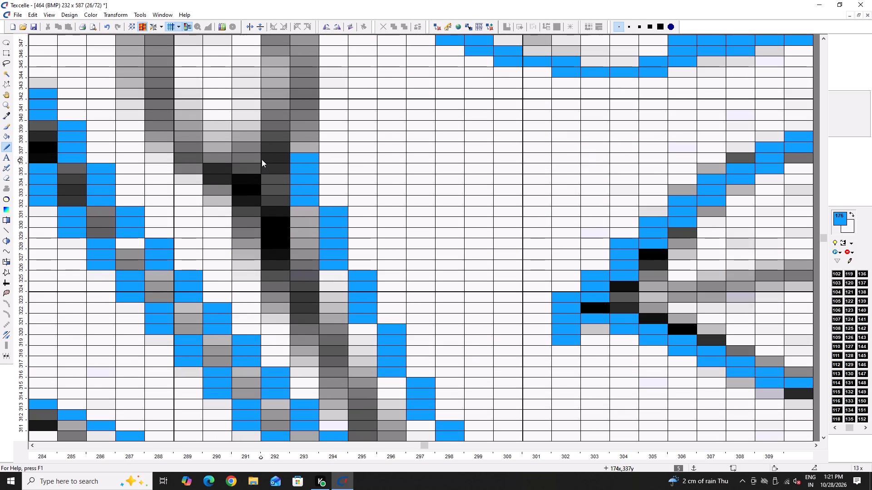
{"action": "left_click_drag", "start_coordinate": [248, 160], "coordinate": [248, 211]}
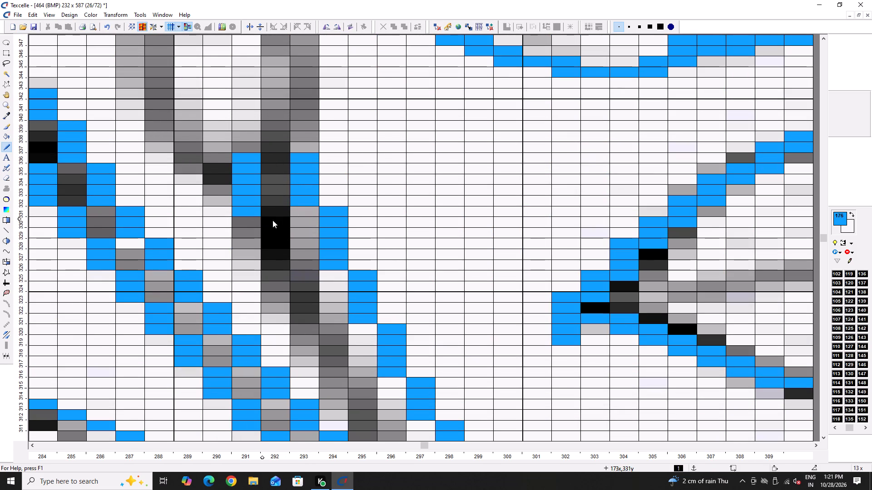
{"action": "right_click", "coordinate": [248, 204]}
{"action": "right_click", "coordinate": [260, 213]}
{"action": "left_click", "coordinate": [252, 206]}
{"action": "left_click_drag", "start_coordinate": [283, 213], "coordinate": [284, 256]}
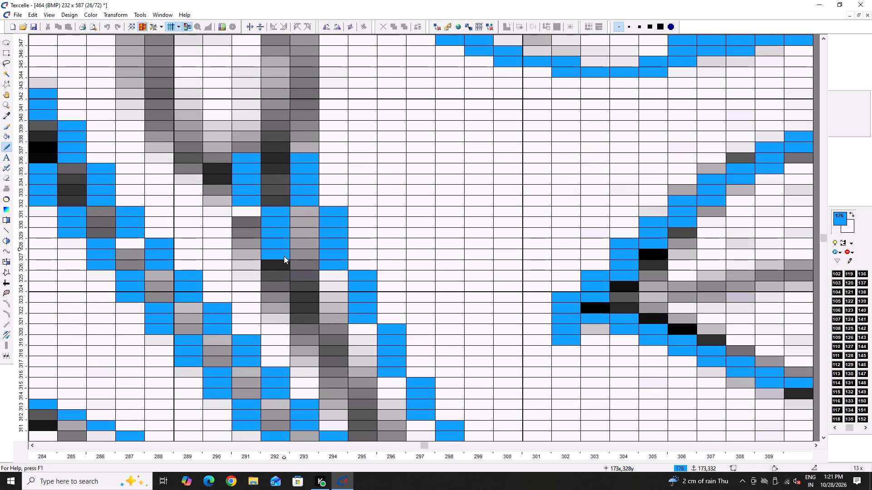
{"action": "left_click_drag", "start_coordinate": [284, 256], "coordinate": [286, 264]}
{"action": "double_click", "coordinate": [286, 264]}
{"action": "left_click_drag", "start_coordinate": [301, 274], "coordinate": [309, 319]}
{"action": "left_click_drag", "start_coordinate": [332, 329], "coordinate": [332, 328]}
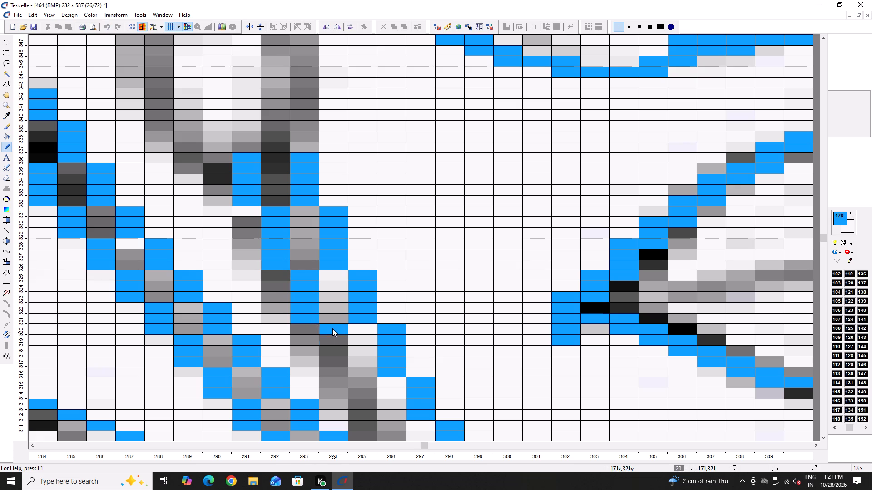
{"action": "left_click_drag", "start_coordinate": [332, 328], "coordinate": [343, 370]}
Extend the same blue edge through columns 295 and 296, from row 315 to column 297 at row 306.
{"action": "scroll", "coordinate": [358, 330], "scroll_direction": "down", "scroll_amount": 2}
{"action": "left_click_drag", "start_coordinate": [367, 298], "coordinate": [368, 306]}
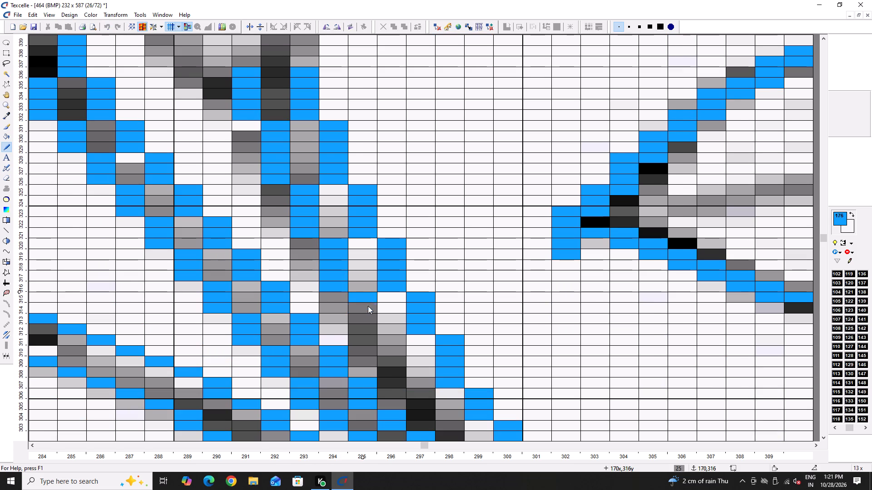
{"action": "left_click_drag", "start_coordinate": [368, 306], "coordinate": [368, 337]}
{"action": "scroll", "coordinate": [373, 323], "scroll_direction": "down", "scroll_amount": 2}
{"action": "right_click", "coordinate": [358, 243]}
{"action": "right_click", "coordinate": [357, 252]}
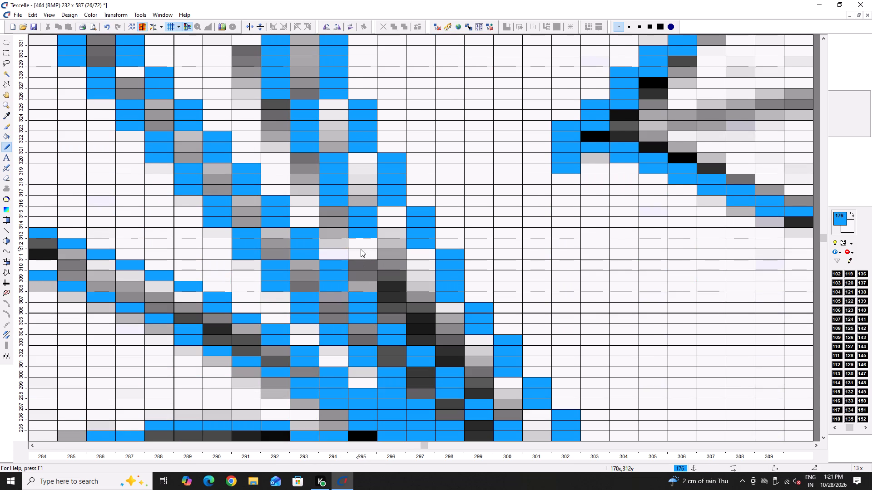
{"action": "left_click", "coordinate": [363, 242]}
{"action": "left_click_drag", "start_coordinate": [392, 252], "coordinate": [397, 280]}
{"action": "left_click", "coordinate": [400, 284]}
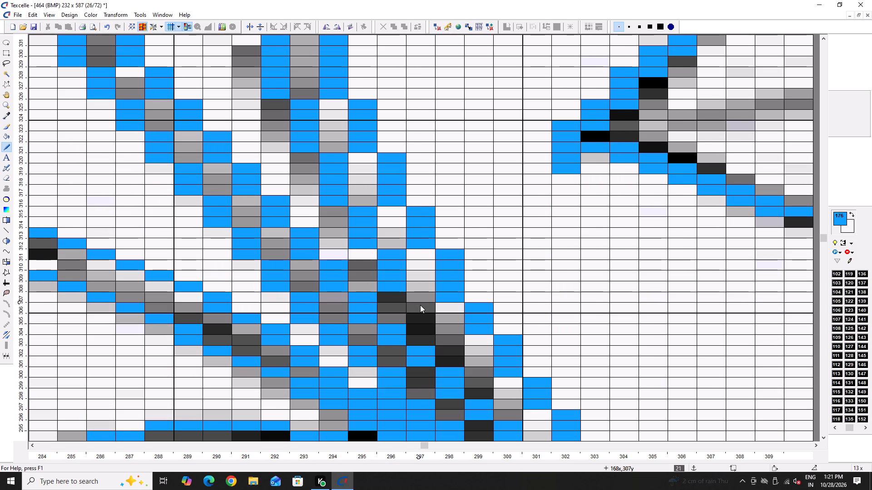
{"action": "left_click", "coordinate": [422, 307]}
Carry the same blue edge toward the junction through columns 297 to 299, from row 305 to row 301.
{"action": "scroll", "coordinate": [352, 285], "scroll_direction": "down", "scroll_amount": 3, "text": "ctrl"}
{"action": "scroll", "coordinate": [386, 304], "scroll_direction": "up", "scroll_amount": 3, "text": "ctrl"}
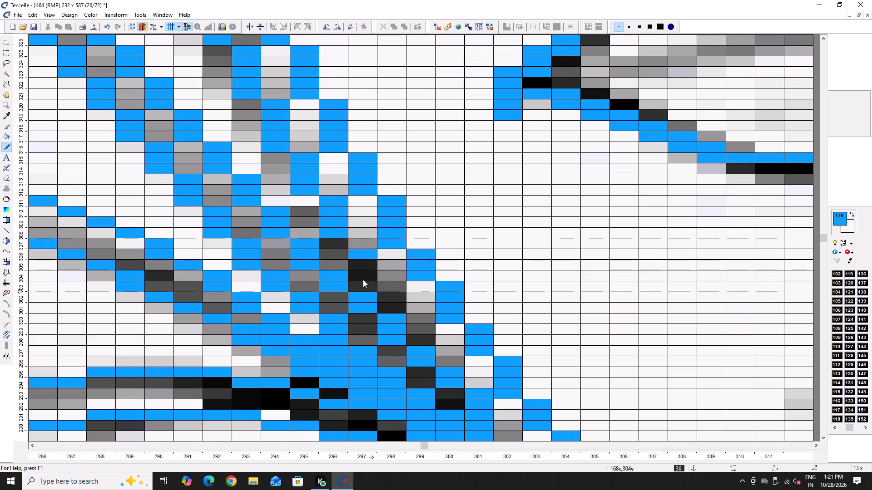
{"action": "left_click", "coordinate": [365, 261]}
{"action": "left_click", "coordinate": [392, 279]}
{"action": "left_click", "coordinate": [394, 285]}
{"action": "right_click", "coordinate": [392, 276]}
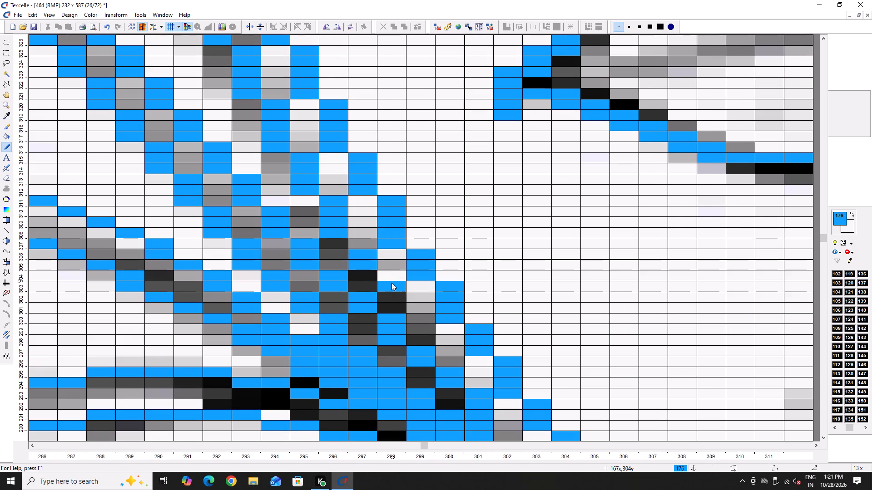
{"action": "left_click", "coordinate": [388, 276]}
{"action": "left_click", "coordinate": [415, 301]}
{"action": "left_click", "coordinate": [416, 306]}
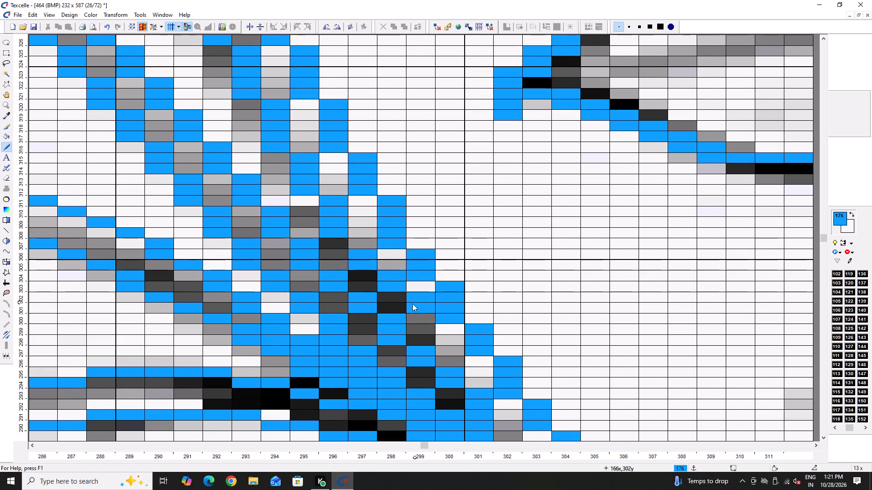
Paint the remaining gap pixels between the edges blue at columns 298 to 301, down to about row 293.
{"action": "scroll", "coordinate": [391, 292], "scroll_direction": "down", "scroll_amount": 1, "text": "ctrl"}
{"action": "left_click_drag", "start_coordinate": [402, 286], "coordinate": [408, 289]}
{"action": "left_click_drag", "start_coordinate": [379, 264], "coordinate": [382, 271]}
{"action": "scroll", "coordinate": [330, 265], "scroll_direction": "down", "scroll_amount": 1, "text": "ctrl"}
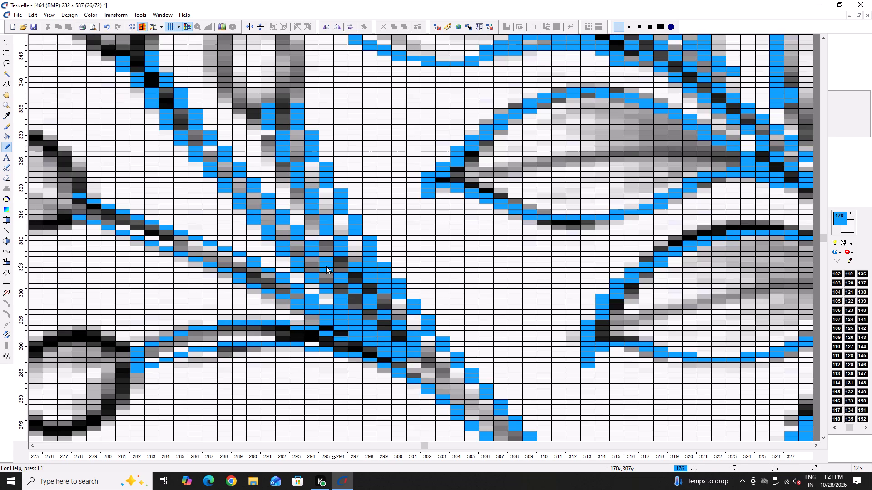
{"action": "scroll", "coordinate": [326, 266], "scroll_direction": "down", "scroll_amount": 1, "text": "ctrl"}
{"action": "scroll", "coordinate": [385, 343], "scroll_direction": "down", "scroll_amount": 2}
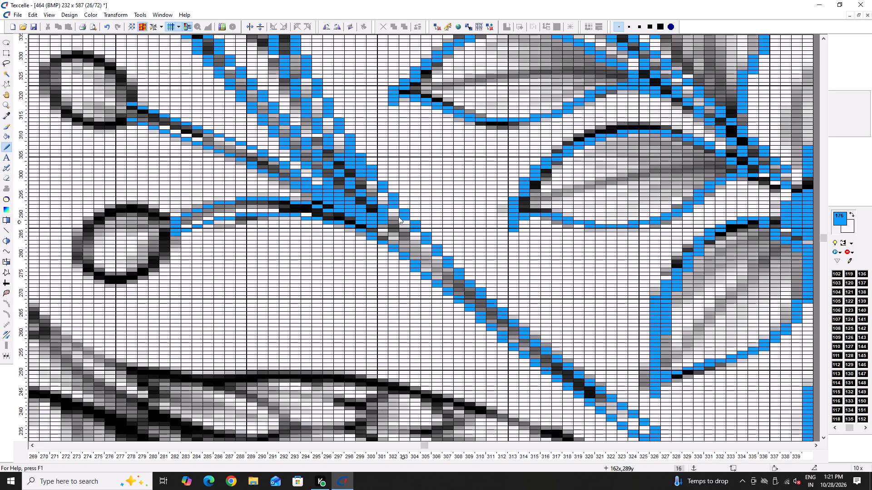
{"action": "scroll", "coordinate": [393, 208], "scroll_direction": "up", "scroll_amount": 2, "text": "ctrl"}
{"action": "scroll", "coordinate": [383, 205], "scroll_direction": "up", "scroll_amount": 2}
{"action": "scroll", "coordinate": [328, 240], "scroll_direction": "up", "scroll_amount": 1, "text": "ctrl"}
{"action": "left_click_drag", "start_coordinate": [334, 233], "coordinate": [337, 250]}
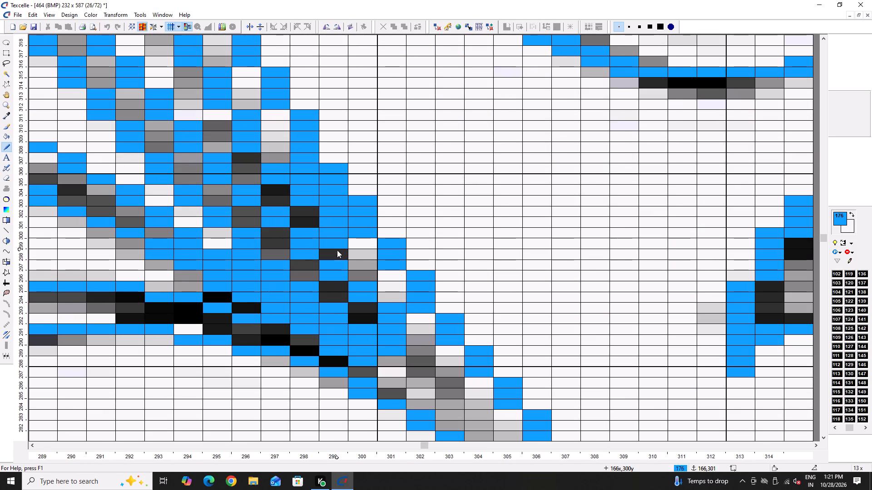
{"action": "left_click_drag", "start_coordinate": [337, 250], "coordinate": [342, 254]}
{"action": "left_click_drag", "start_coordinate": [366, 248], "coordinate": [371, 285]}
{"action": "left_click_drag", "start_coordinate": [385, 275], "coordinate": [392, 309]}
{"action": "scroll", "coordinate": [368, 281], "scroll_direction": "down", "scroll_amount": 2, "text": "ctrl"}
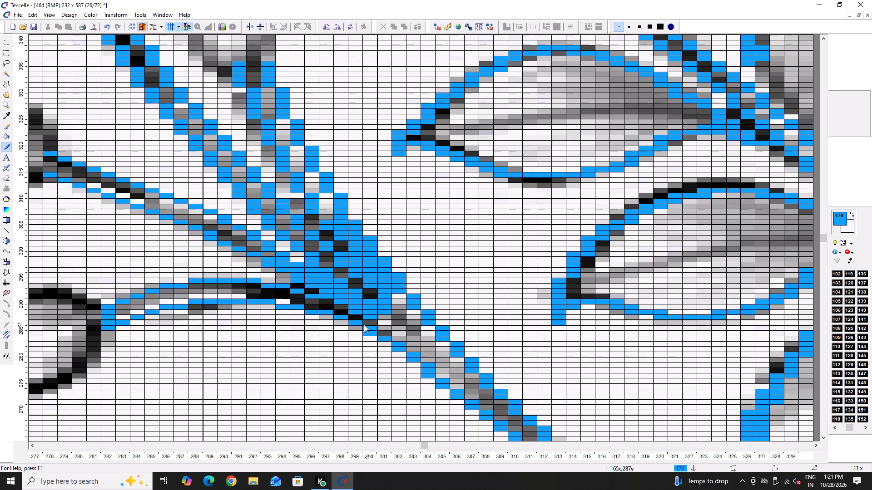
Close the open stem ends with blue pixels where they meet the left, topmost and rightmost berries.
{"action": "scroll", "coordinate": [363, 324], "scroll_direction": "down", "scroll_amount": 2, "text": "ctrl"}
{"action": "left_click_drag", "start_coordinate": [206, 244], "coordinate": [206, 249]}
{"action": "left_click", "coordinate": [206, 249]}
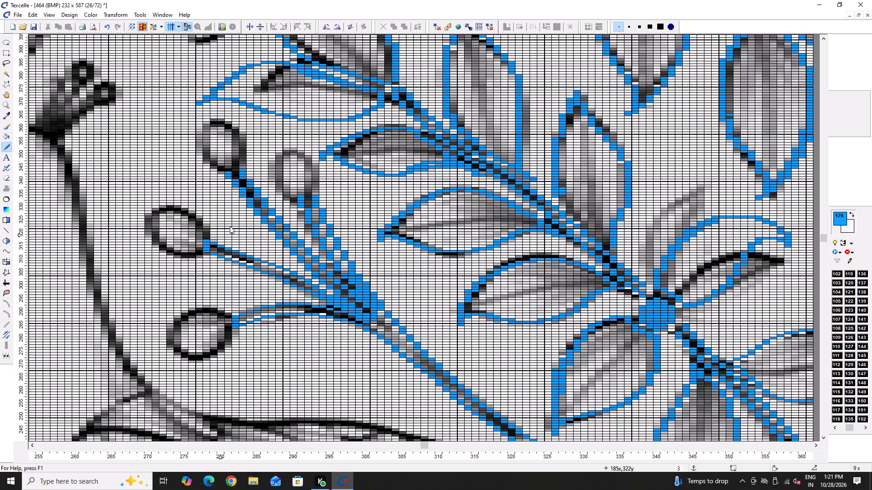
{"action": "left_click", "coordinate": [237, 175]}
{"action": "left_click_drag", "start_coordinate": [312, 196], "coordinate": [303, 200]}
{"action": "scroll", "coordinate": [320, 222], "scroll_direction": "down", "scroll_amount": 2, "text": "ctrl"}
{"action": "scroll", "coordinate": [371, 294], "scroll_direction": "up", "scroll_amount": 2, "text": "ctrl"}
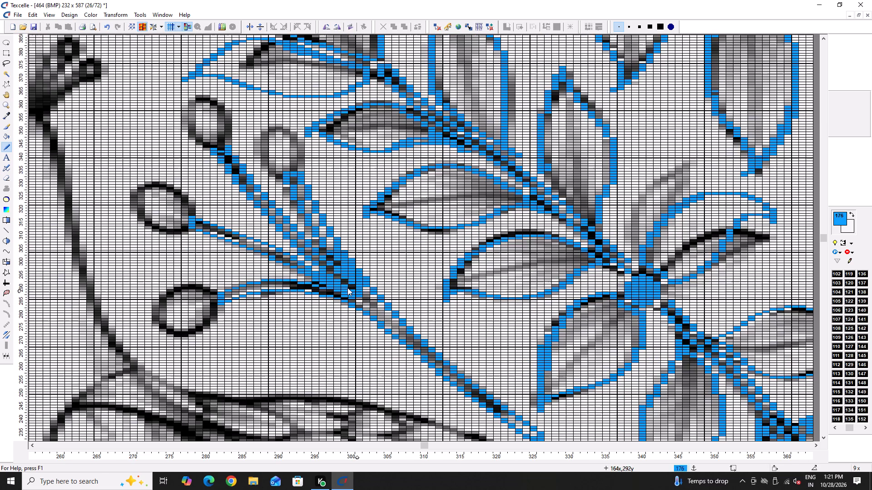
Set the bucket fill area to Unprotected Colors and fill the main berry stem and the two lower berry stems blue.
{"action": "key", "text": "shift+space"}
{"action": "left_click", "coordinate": [7, 134]}
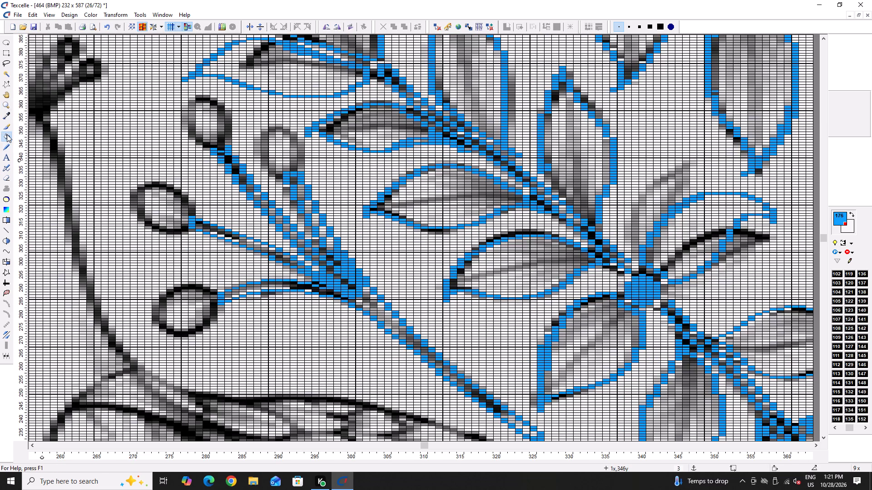
{"action": "right_click", "coordinate": [7, 134]}
{"action": "left_click", "coordinate": [30, 83]}
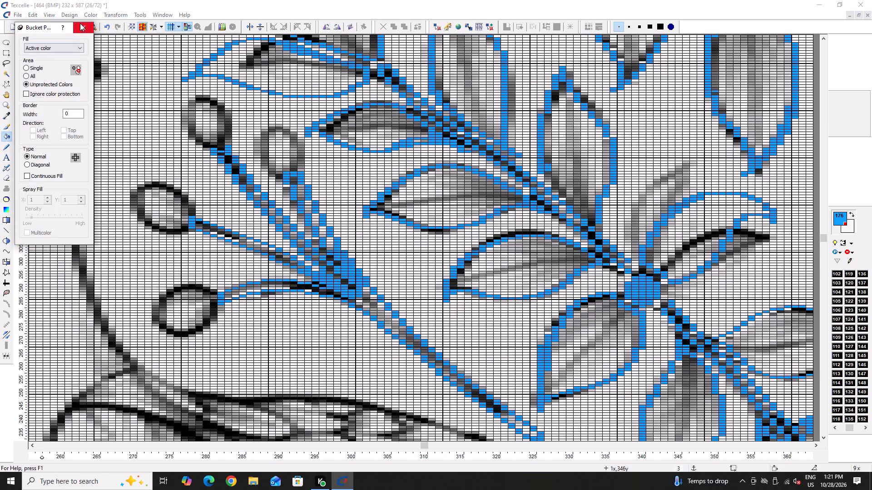
{"action": "left_click", "coordinate": [80, 25]}
{"action": "left_click", "coordinate": [375, 314]}
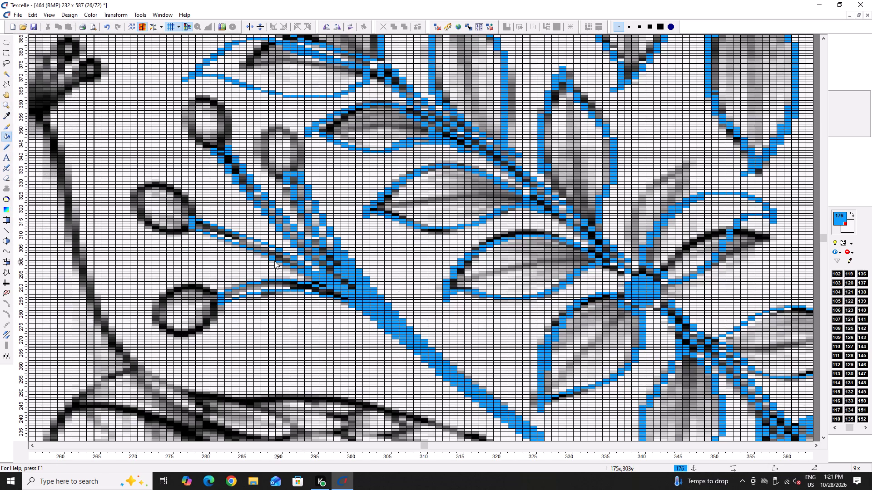
{"action": "left_click", "coordinate": [268, 250]}
{"action": "left_click", "coordinate": [272, 285]}
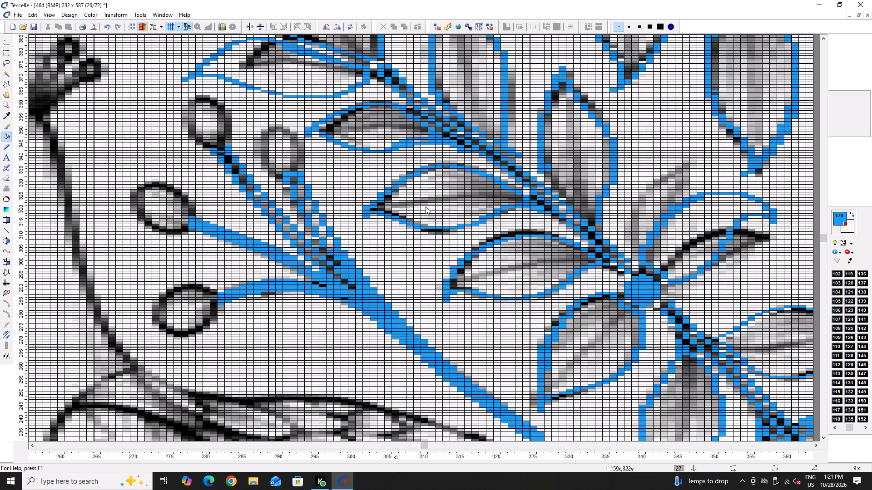
Fill the five outlined leaves at the upper end of the inner branch with blue.
{"action": "left_click", "coordinate": [455, 202]}
{"action": "left_click", "coordinate": [385, 128]}
{"action": "left_click", "coordinate": [298, 73]}
{"action": "scroll", "coordinate": [334, 124], "scroll_direction": "up", "scroll_amount": 3}
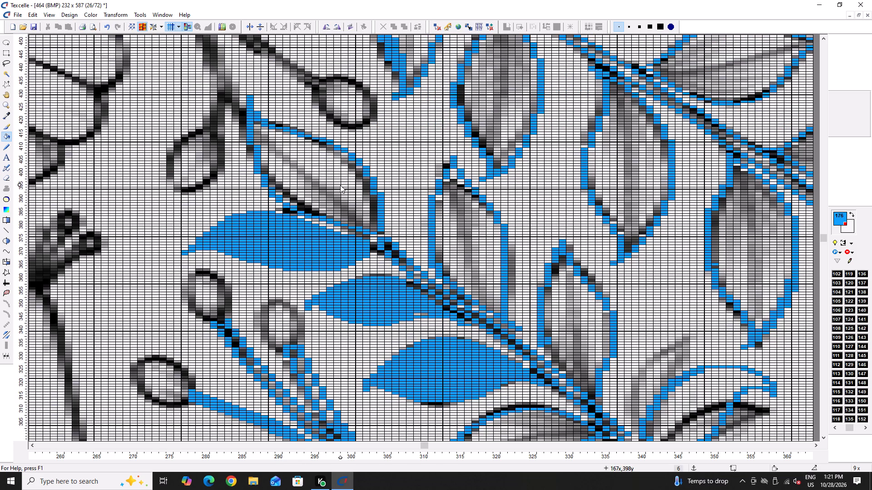
{"action": "left_click", "coordinate": [340, 185]}
{"action": "left_click_drag", "start_coordinate": [486, 245], "coordinate": [486, 249]}
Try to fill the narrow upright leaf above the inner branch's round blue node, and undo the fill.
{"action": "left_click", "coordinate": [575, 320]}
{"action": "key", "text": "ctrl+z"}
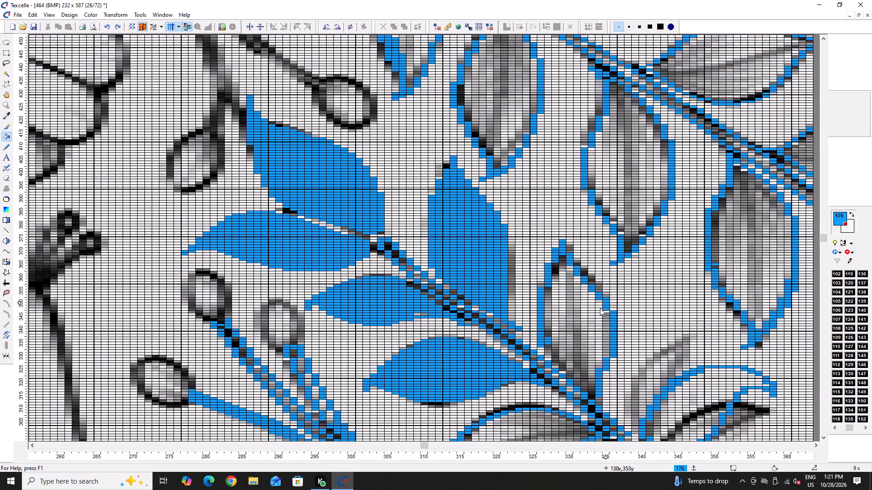
Fill the five outlined leaves around and just below the inner branch's round blue node with blue.
{"action": "scroll", "coordinate": [493, 308], "scroll_direction": "down", "scroll_amount": 4, "text": "ctrl"}
{"action": "left_click", "coordinate": [657, 274]}
{"action": "left_click", "coordinate": [539, 303]}
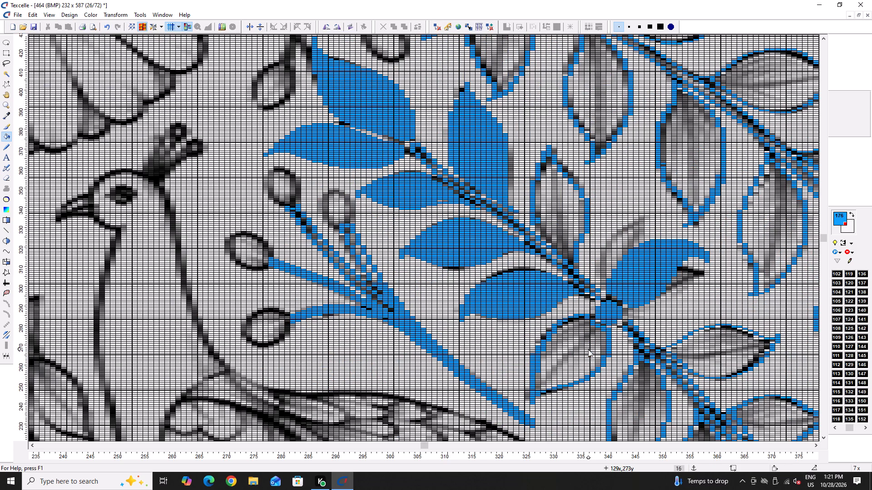
{"action": "left_click", "coordinate": [588, 349]}
{"action": "left_click", "coordinate": [698, 349]}
{"action": "left_click", "coordinate": [637, 403]}
Fill the remaining seven outlined leaves toward the inner branch's lower tip with blue.
{"action": "scroll", "coordinate": [374, 319], "scroll_direction": "down", "scroll_amount": 2, "text": "ctrl"}
{"action": "scroll", "coordinate": [432, 317], "scroll_direction": "down", "scroll_amount": 2}
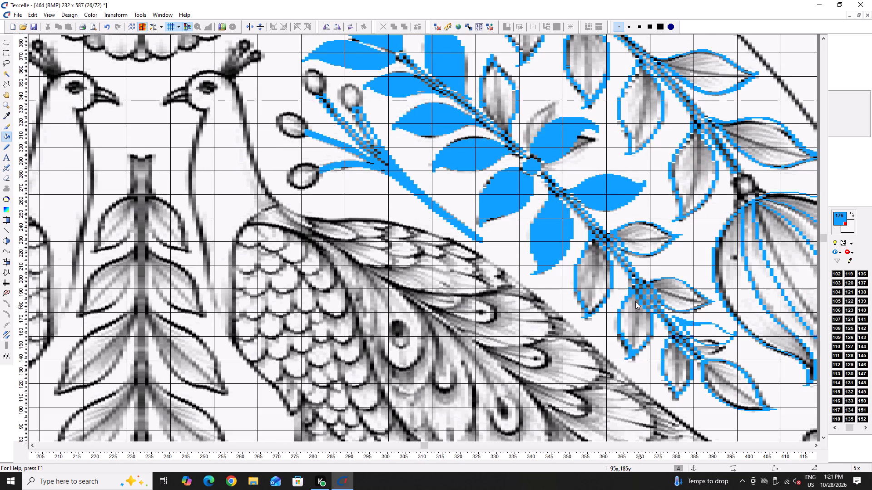
{"action": "left_click", "coordinate": [586, 275]}
{"action": "left_click", "coordinate": [635, 238]}
{"action": "left_click", "coordinate": [679, 293]}
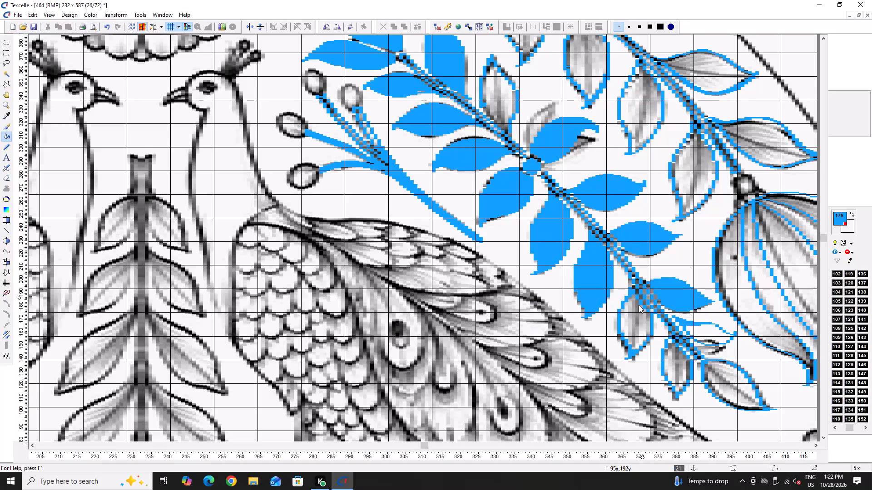
{"action": "left_click", "coordinate": [630, 323]}
{"action": "left_click", "coordinate": [680, 364]}
{"action": "left_click", "coordinate": [697, 332]}
{"action": "left_click", "coordinate": [723, 375]}
Fill the six outlined leaves on the lower half of the outer branch, nearest the striped pod, with blue.
{"action": "scroll", "coordinate": [521, 289], "scroll_direction": "down", "scroll_amount": 2, "text": "ctrl"}
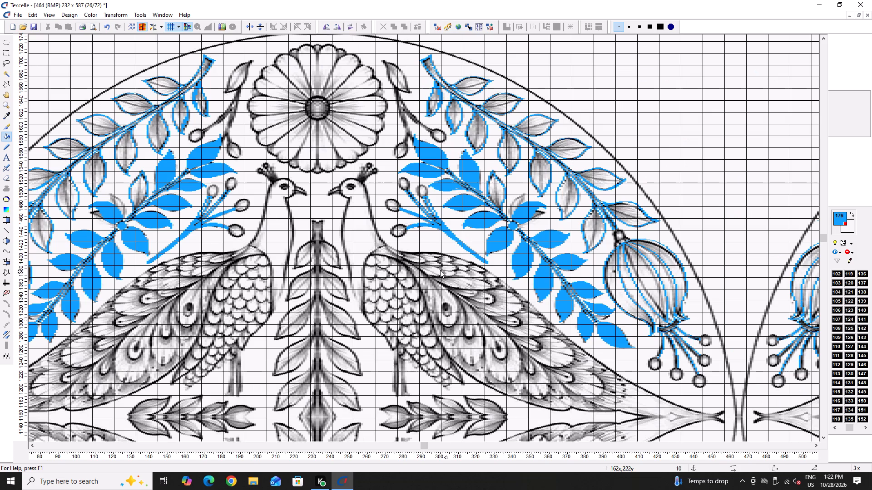
{"action": "scroll", "coordinate": [659, 267], "scroll_direction": "up", "scroll_amount": 2, "text": "ctrl"}
{"action": "scroll", "coordinate": [582, 250], "scroll_direction": "up", "scroll_amount": 3}
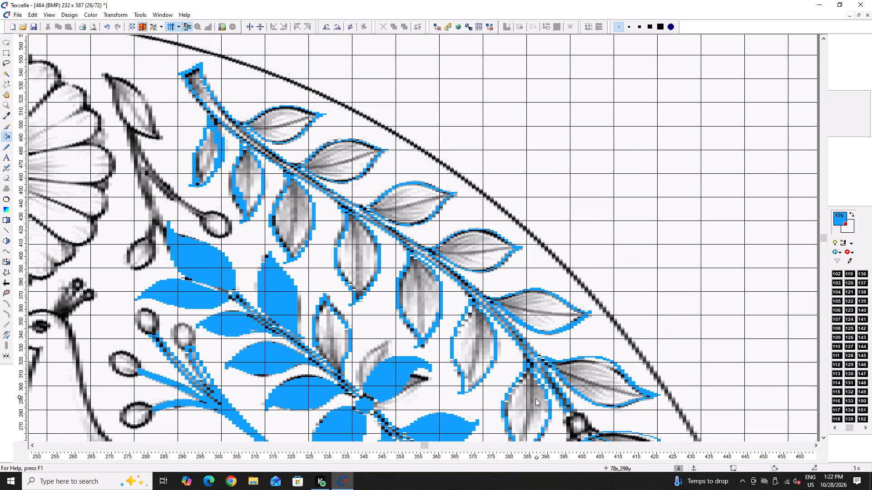
{"action": "left_click", "coordinate": [542, 393]}
{"action": "left_click", "coordinate": [599, 381]}
{"action": "left_click", "coordinate": [542, 314]}
{"action": "left_click", "coordinate": [461, 342]}
{"action": "left_click", "coordinate": [431, 305]}
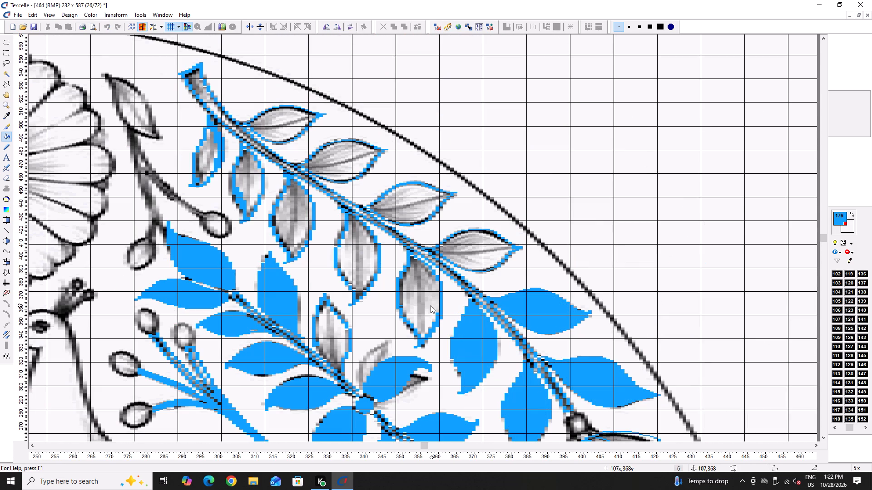
{"action": "left_click", "coordinate": [476, 252]}
Fill the remaining seven outlined leaves toward the outer branch's upper end, plus the branch stem, with blue.
{"action": "left_click", "coordinate": [372, 258]}
{"action": "left_click", "coordinate": [415, 205]}
{"action": "left_click", "coordinate": [287, 219]}
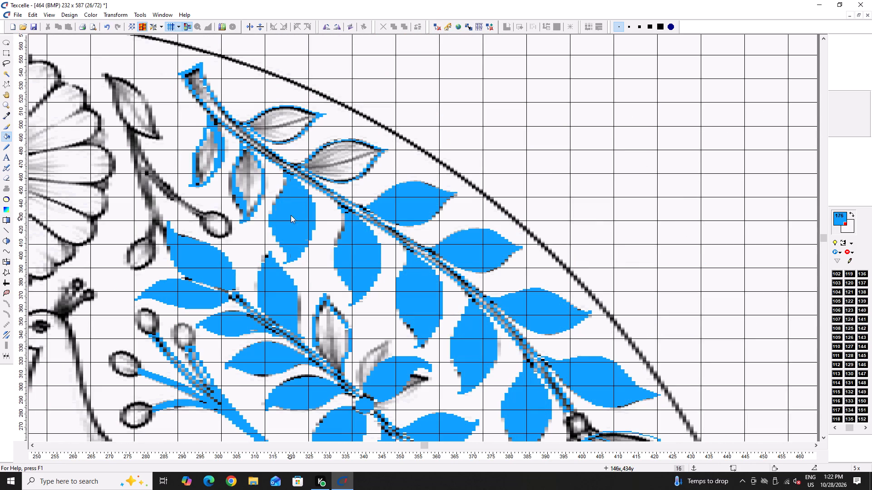
{"action": "left_click", "coordinate": [337, 179]}
{"action": "left_click", "coordinate": [244, 181]}
{"action": "left_click", "coordinate": [210, 154]}
{"action": "left_click", "coordinate": [274, 123]}
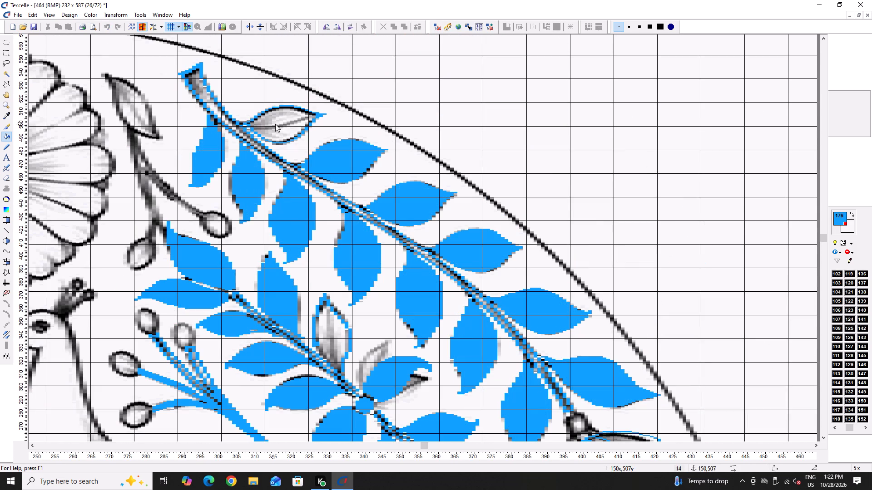
{"action": "left_click", "coordinate": [252, 141]}
Set palette colour 122 to bright yellow 2,1,4 from PCR Printer Book 15 and make it the drawing colour.
{"action": "scroll", "coordinate": [673, 303], "scroll_direction": "down", "scroll_amount": 1}
{"action": "scroll", "coordinate": [550, 297], "scroll_direction": "down", "scroll_amount": 2, "text": "ctrl"}
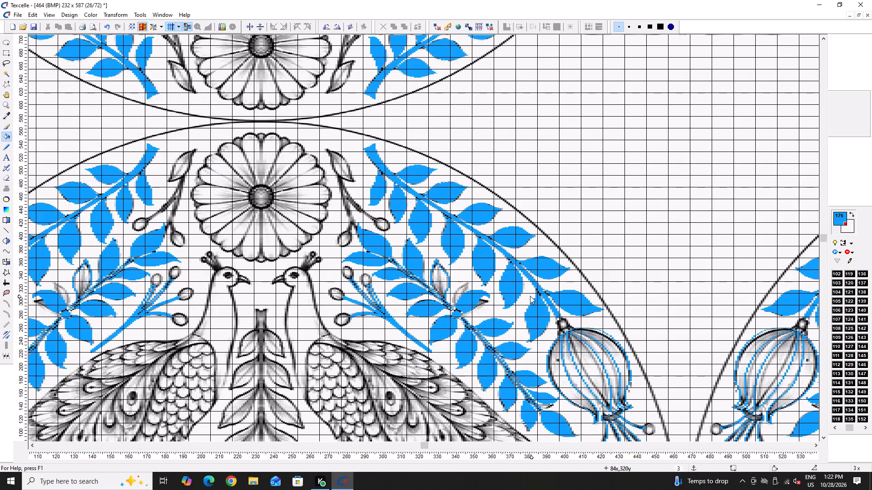
{"action": "scroll", "coordinate": [552, 304], "scroll_direction": "down", "scroll_amount": 1}
{"action": "scroll", "coordinate": [371, 282], "scroll_direction": "down", "scroll_amount": 2, "text": "ctrl"}
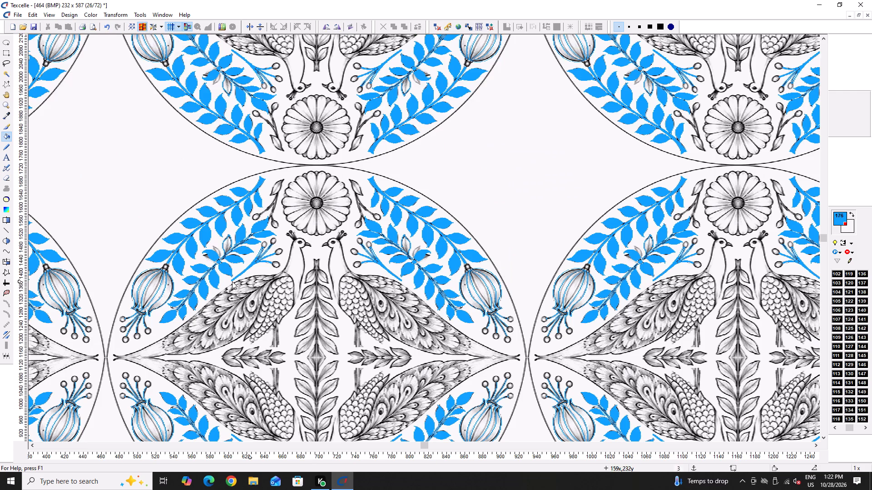
{"action": "scroll", "coordinate": [98, 291], "scroll_direction": "up", "scroll_amount": 4, "text": "ctrl"}
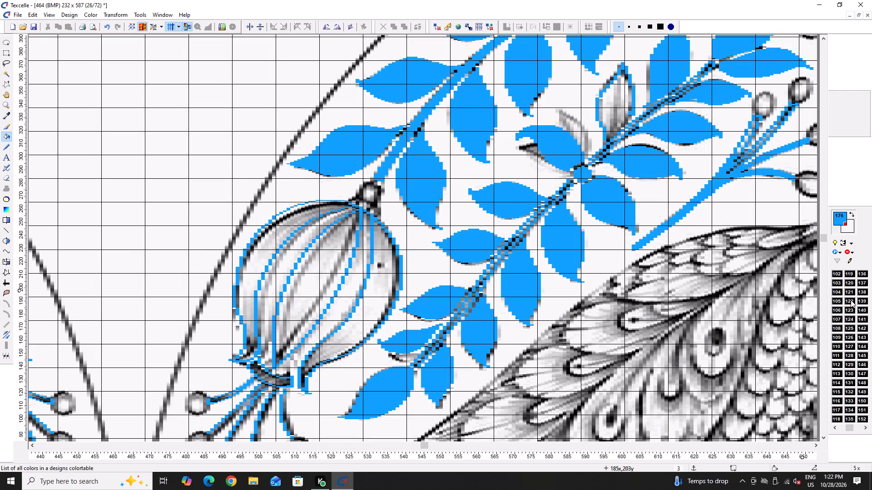
{"action": "right_click", "coordinate": [851, 300]}
{"action": "left_click", "coordinate": [388, 290]}
{"action": "left_click", "coordinate": [411, 274]}
{"action": "left_click", "coordinate": [421, 288]}
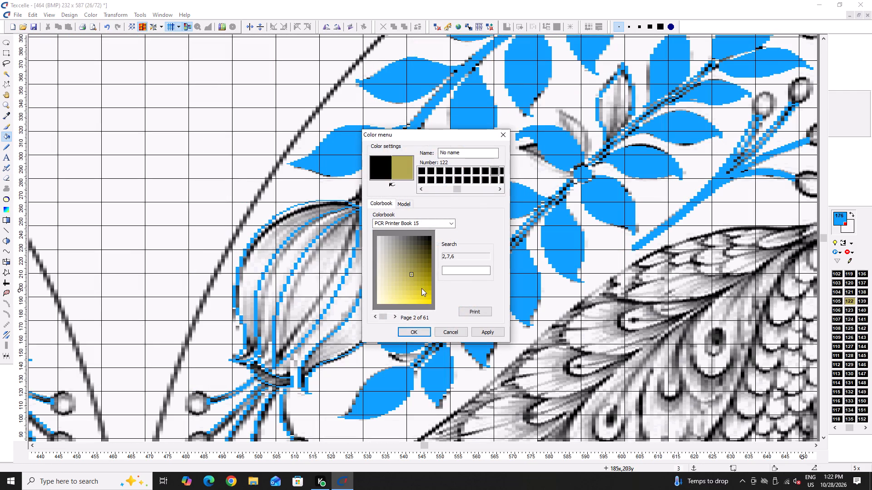
{"action": "left_click", "coordinate": [419, 299]}
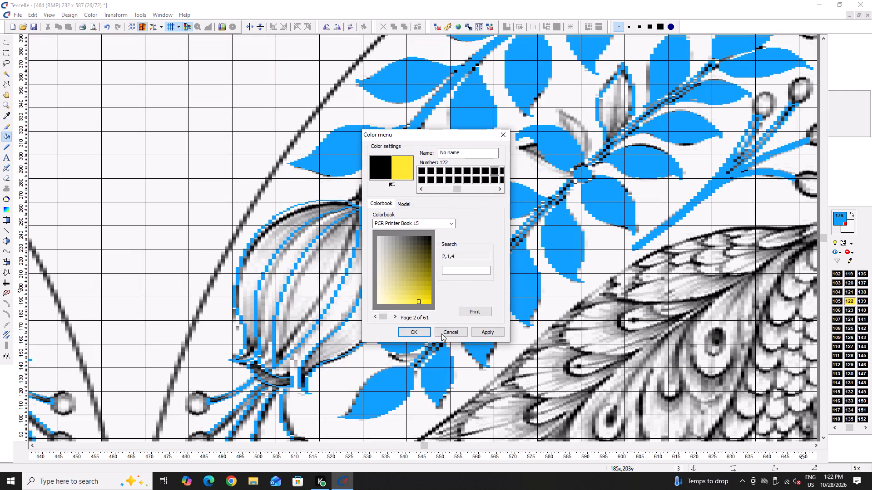
{"action": "left_click", "coordinate": [409, 331]}
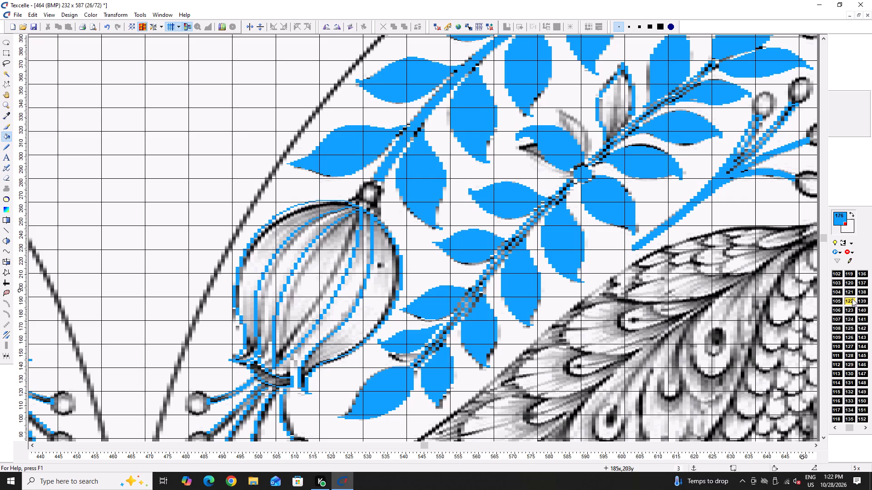
{"action": "left_click", "coordinate": [852, 299]}
Fill the two outer panels and the central panel of the striped pod with yellow 122.
{"action": "scroll", "coordinate": [398, 332], "scroll_direction": "up", "scroll_amount": 2, "text": "ctrl"}
{"action": "key", "text": "h"}
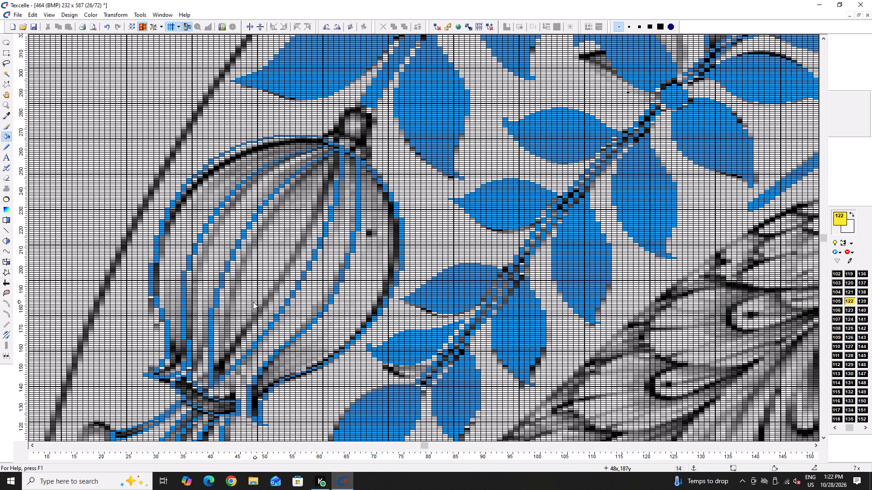
{"action": "left_click", "coordinate": [251, 265]}
{"action": "left_click", "coordinate": [215, 252]}
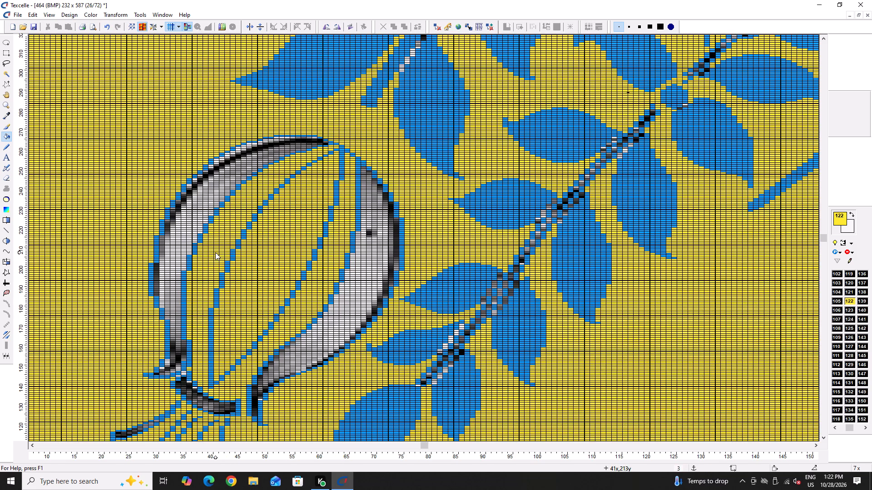
{"action": "key", "text": "ctrl+z"}
{"action": "left_click", "coordinate": [195, 236]}
{"action": "left_click", "coordinate": [336, 322]}
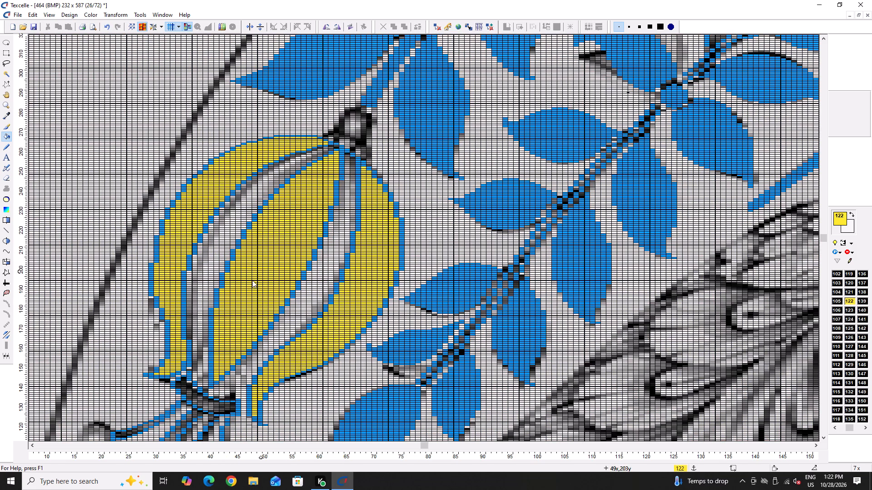
Place a yellow pencil pixel in the open gap at the pod's base, beside the dark collar.
{"action": "scroll", "coordinate": [182, 370], "scroll_direction": "up", "scroll_amount": 5, "text": "ctrl"}
{"action": "scroll", "coordinate": [258, 371], "scroll_direction": "down", "scroll_amount": 3}
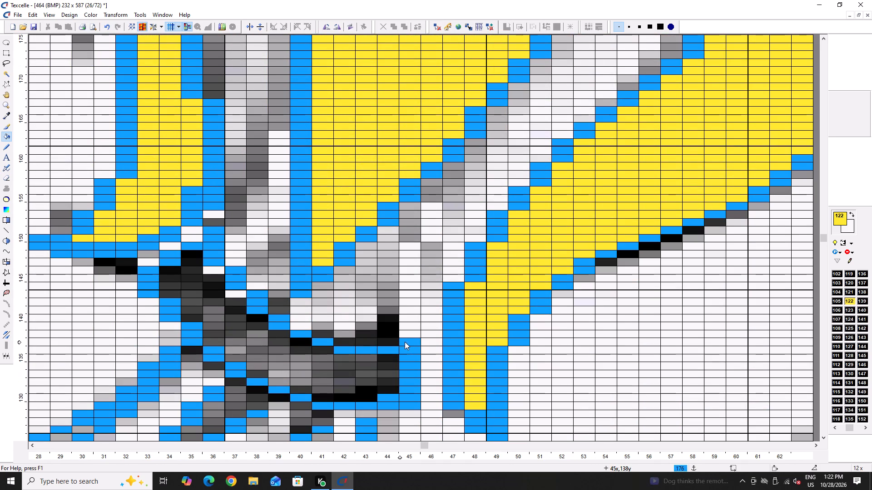
{"action": "key", "text": "space"}
{"action": "key", "text": "x"}
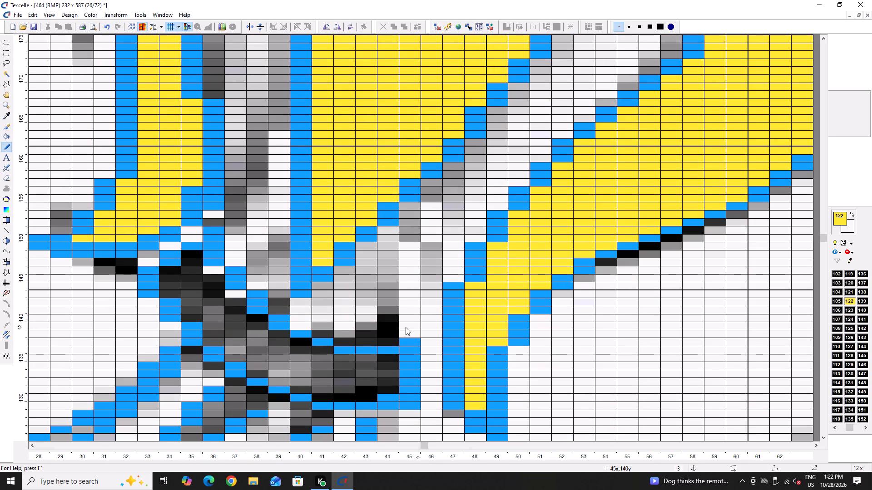
{"action": "left_click", "coordinate": [433, 334]}
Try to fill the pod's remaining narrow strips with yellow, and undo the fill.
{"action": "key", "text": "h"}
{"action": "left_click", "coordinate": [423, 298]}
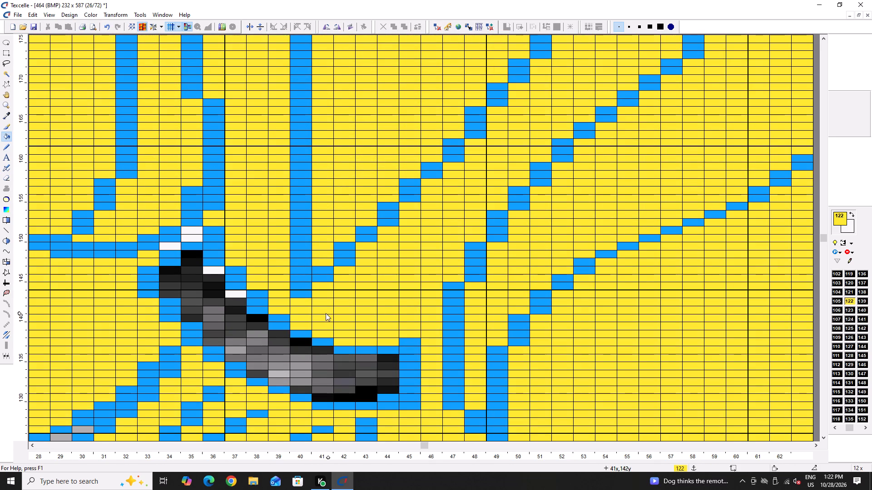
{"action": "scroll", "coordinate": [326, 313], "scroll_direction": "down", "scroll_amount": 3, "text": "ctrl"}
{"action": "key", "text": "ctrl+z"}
Protect yellow 122 and fill the narrow strips between the pod's yellow panels with yellow.
{"action": "scroll", "coordinate": [317, 274], "scroll_direction": "up", "scroll_amount": 2, "text": "ctrl"}
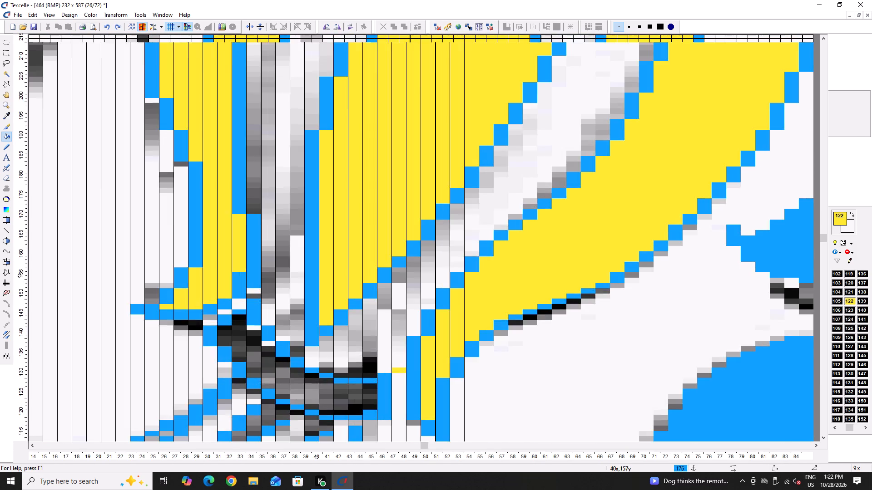
{"action": "scroll", "coordinate": [366, 279], "scroll_direction": "up", "scroll_amount": 11}
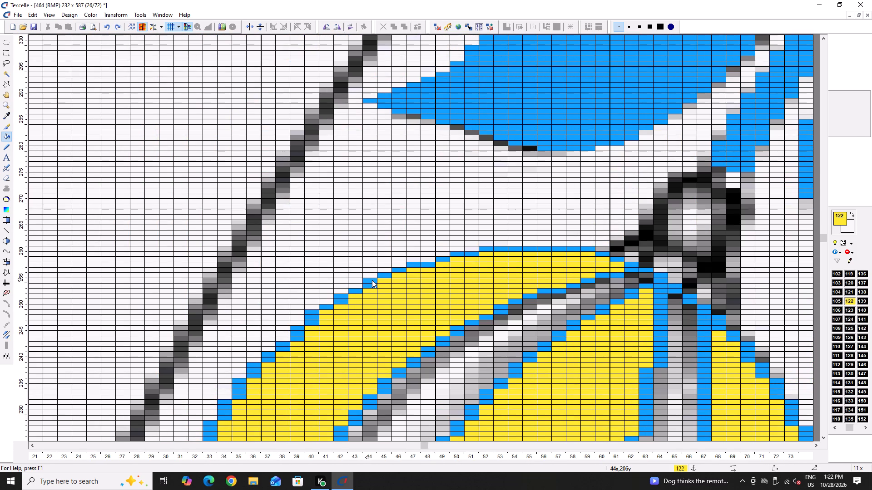
{"action": "scroll", "coordinate": [372, 280], "scroll_direction": "down", "scroll_amount": 5}
{"action": "key", "text": "shift+space"}
{"action": "left_click", "coordinate": [377, 255]}
{"action": "scroll", "coordinate": [334, 262], "scroll_direction": "down", "scroll_amount": 5, "text": "ctrl"}
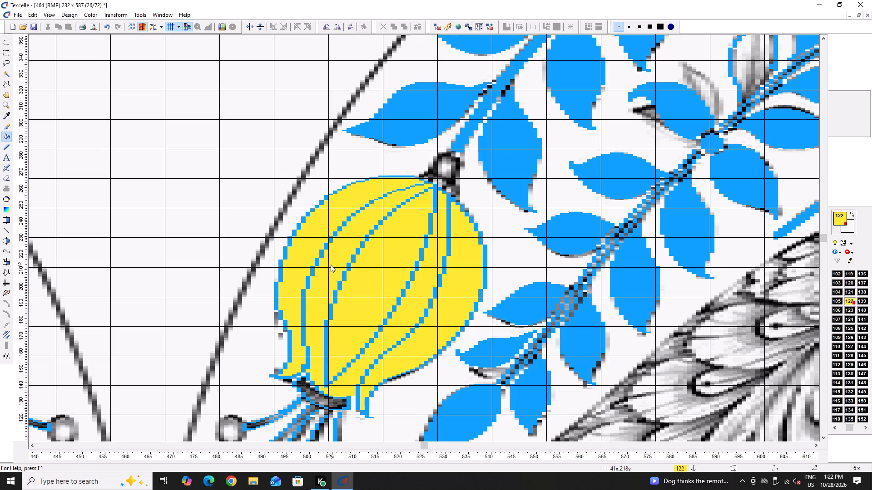
Fill the dark collar at the pod's base with blue 176.
{"action": "scroll", "coordinate": [348, 390], "scroll_direction": "up", "scroll_amount": 3, "text": "ctrl"}
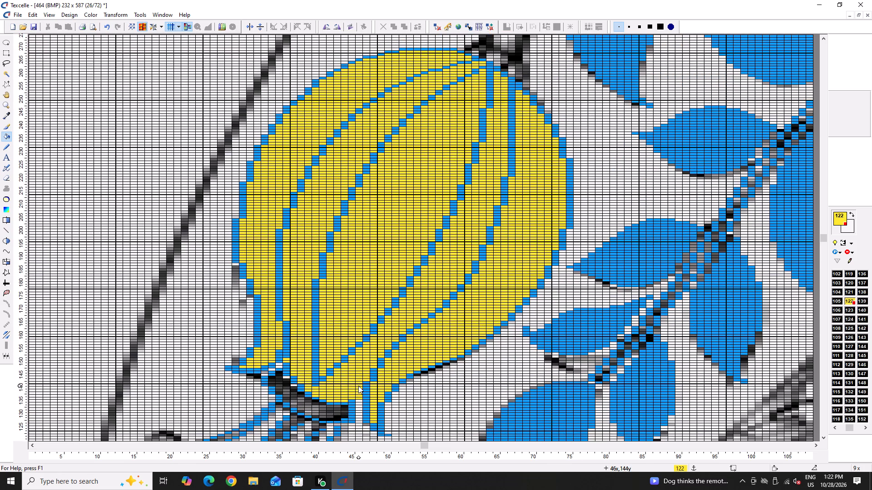
{"action": "scroll", "coordinate": [386, 348], "scroll_direction": "down", "scroll_amount": 5, "text": "ctrl"}
{"action": "scroll", "coordinate": [381, 335], "scroll_direction": "down", "scroll_amount": 1}
{"action": "scroll", "coordinate": [380, 333], "scroll_direction": "up", "scroll_amount": 4}
{"action": "scroll", "coordinate": [423, 325], "scroll_direction": "down", "scroll_amount": 3}
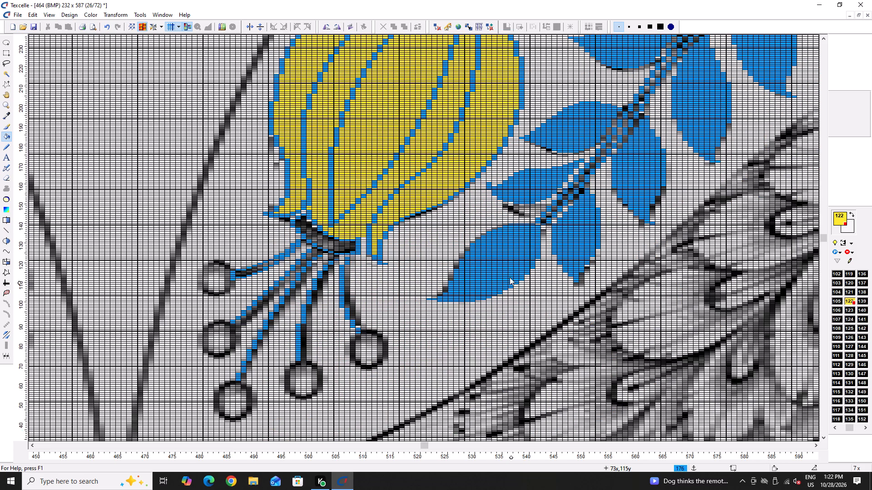
{"action": "key", "text": "space"}
{"action": "left_click", "coordinate": [333, 245]}
Draw the missing blue pixel outline along the lower inner edge of the narrow upright leaf beside the inner branch.
{"action": "scroll", "coordinate": [331, 297], "scroll_direction": "down", "scroll_amount": 4, "text": "ctrl"}
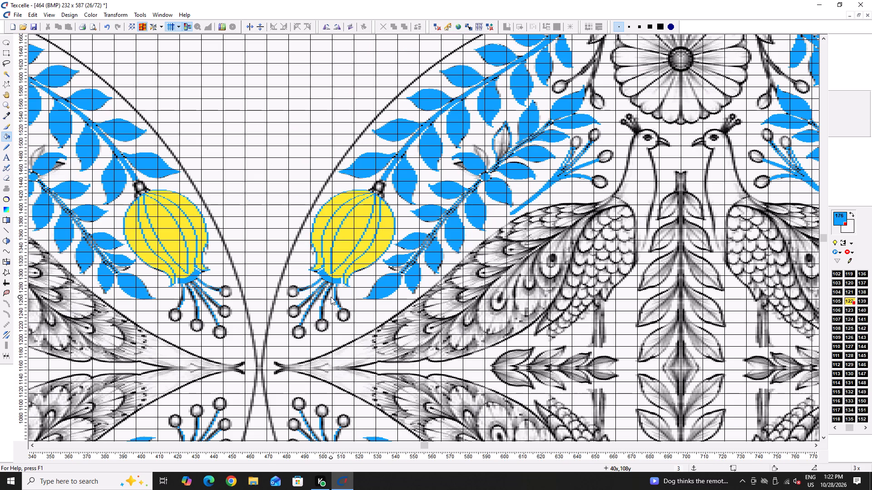
{"action": "scroll", "coordinate": [560, 73], "scroll_direction": "up", "scroll_amount": 6, "text": "ctrl"}
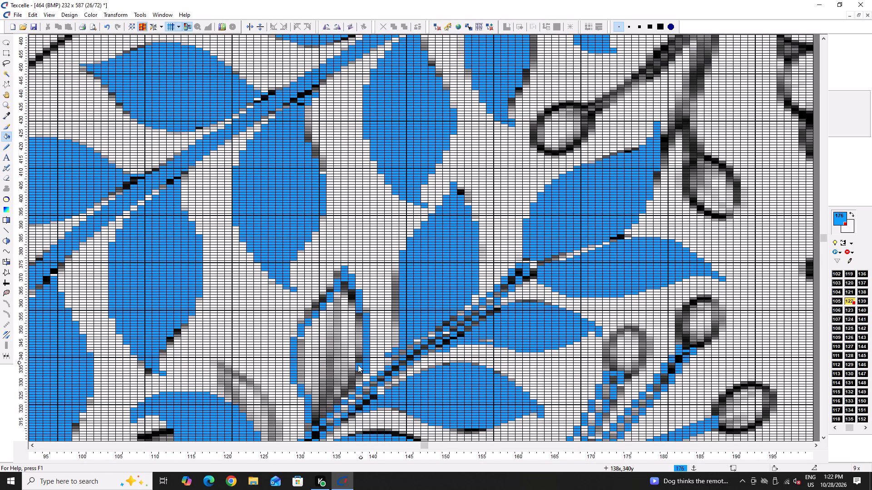
{"action": "key", "text": "x"}
{"action": "scroll", "coordinate": [320, 408], "scroll_direction": "up", "scroll_amount": 3, "text": "ctrl"}
{"action": "scroll", "coordinate": [318, 395], "scroll_direction": "down", "scroll_amount": 2}
{"action": "left_click_drag", "start_coordinate": [301, 331], "coordinate": [302, 327]}
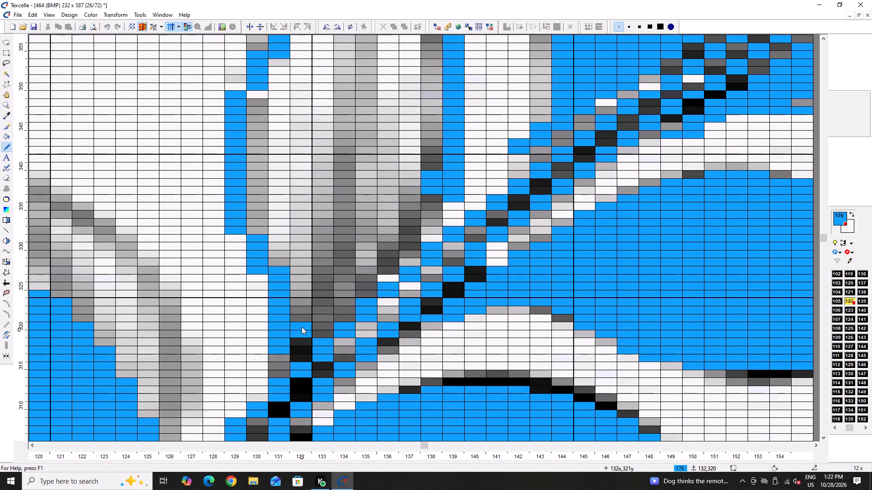
{"action": "left_click_drag", "start_coordinate": [302, 327], "coordinate": [302, 319]}
{"action": "left_click_drag", "start_coordinate": [321, 310], "coordinate": [322, 315]}
{"action": "left_click", "coordinate": [326, 305]}
{"action": "left_click_drag", "start_coordinate": [345, 288], "coordinate": [347, 278]}
{"action": "left_click", "coordinate": [345, 291]}
{"action": "left_click_drag", "start_coordinate": [363, 272], "coordinate": [371, 247]}
{"action": "left_click_drag", "start_coordinate": [385, 245], "coordinate": [391, 227]}
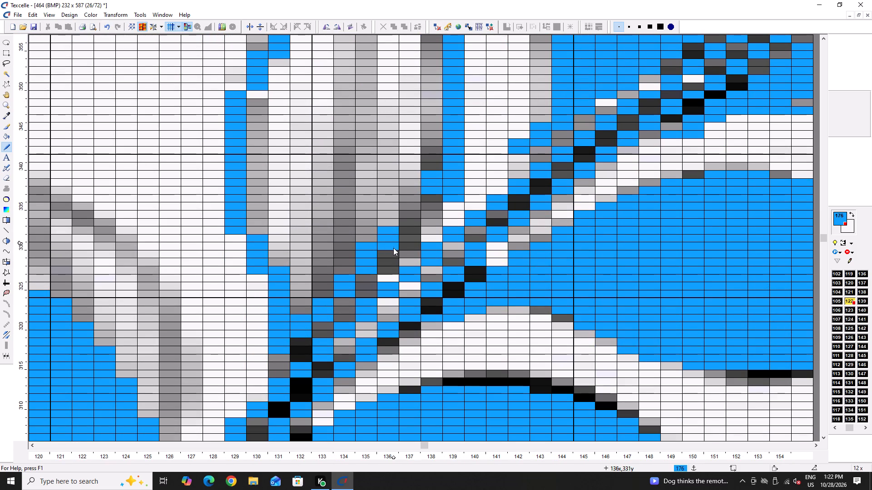
{"action": "left_click", "coordinate": [393, 249]}
{"action": "left_click", "coordinate": [394, 252]}
{"action": "left_click_drag", "start_coordinate": [414, 231], "coordinate": [419, 205]}
{"action": "left_click_drag", "start_coordinate": [430, 196], "coordinate": [429, 201]}
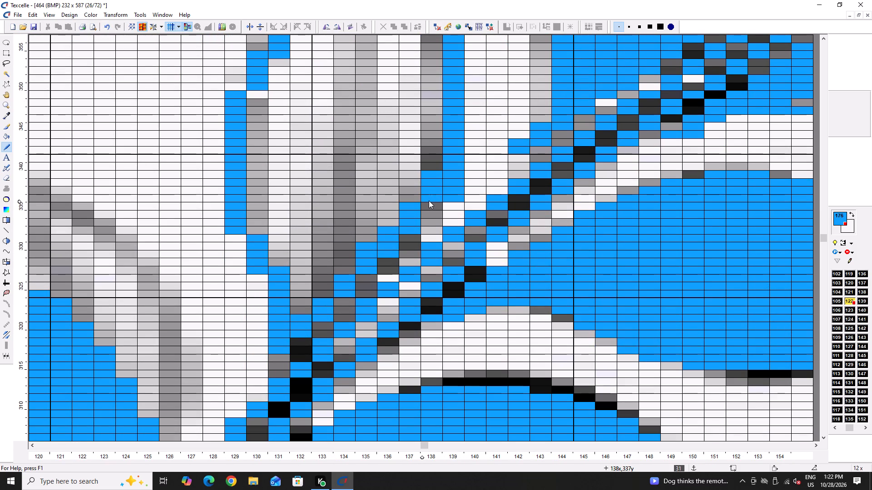
Fill the narrow upright leaf above the inner branch's node with blue.
{"action": "key", "text": "h"}
{"action": "left_click", "coordinate": [372, 162]}
{"action": "scroll", "coordinate": [318, 237], "scroll_direction": "down", "scroll_amount": 10, "text": "ctrl"}
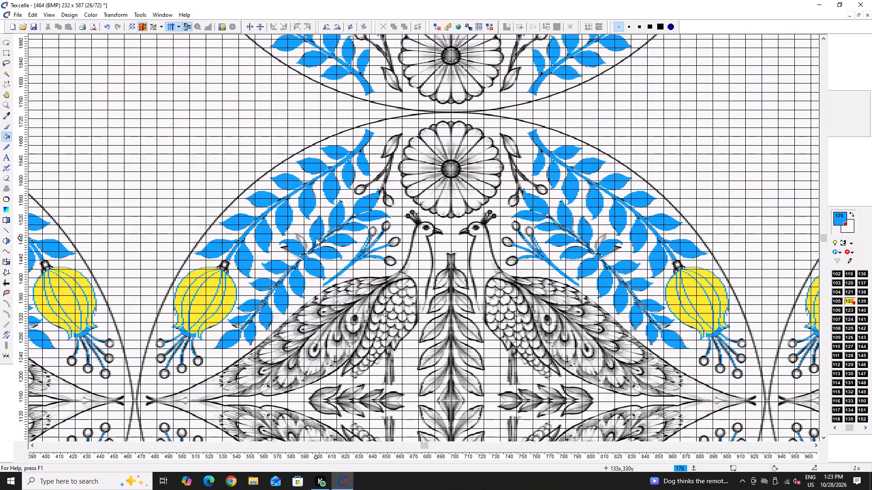
{"action": "scroll", "coordinate": [316, 238], "scroll_direction": "down", "scroll_amount": 1, "text": "ctrl"}
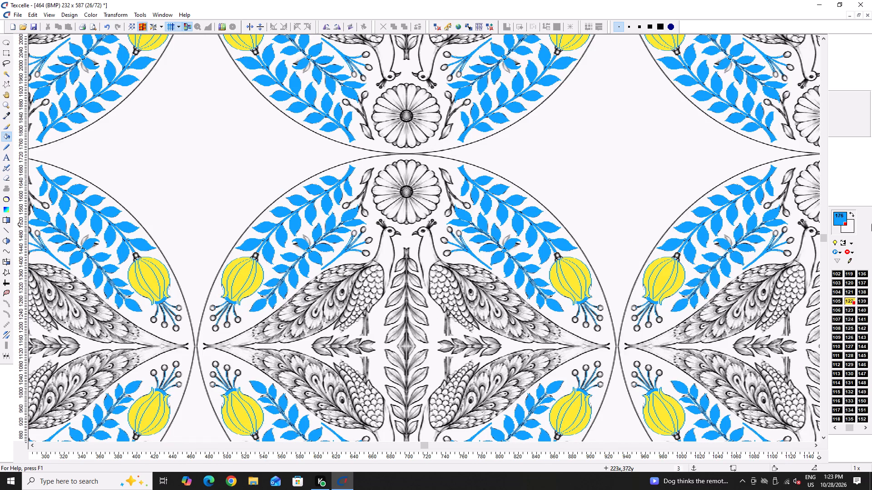
Clear the colour protection from all palette colours.
{"action": "left_click", "coordinate": [856, 252]}
{"action": "left_click", "coordinate": [852, 256]}
{"action": "left_click", "coordinate": [853, 252]}
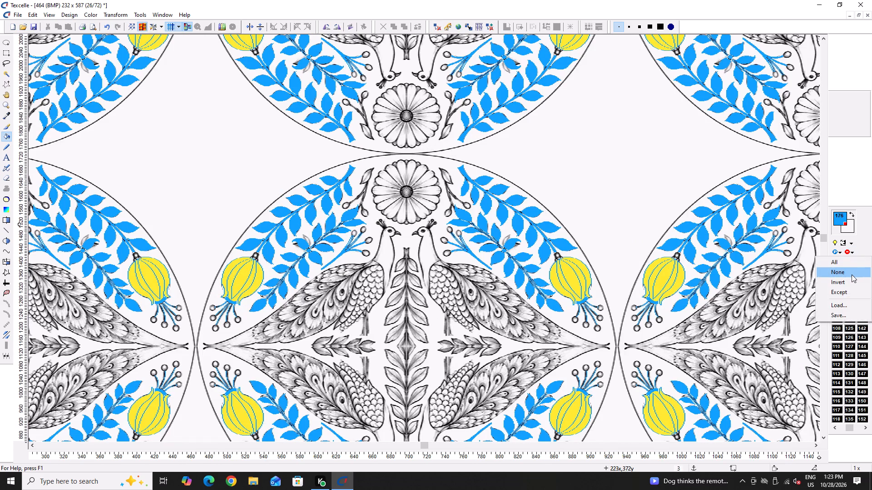
{"action": "left_click", "coordinate": [852, 274]}
Save the design.
{"action": "key", "text": "ctrl+s"}
{"action": "key", "text": "ctrl+s"}
{"action": "key", "text": "ctrl+s"}
{"action": "key", "text": "ctrl+s"}
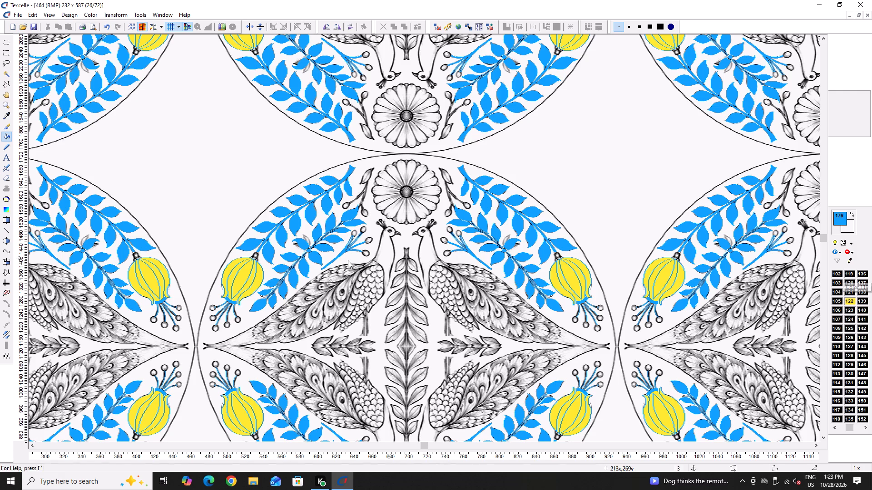
Draw a filled blue circle covering the round centre of the daisy-like flower above the peacocks.
{"action": "scroll", "coordinate": [348, 220], "scroll_direction": "up", "scroll_amount": 3, "text": "ctrl"}
{"action": "scroll", "coordinate": [408, 214], "scroll_direction": "up", "scroll_amount": 3}
{"action": "scroll", "coordinate": [450, 242], "scroll_direction": "down", "scroll_amount": 5}
{"action": "scroll", "coordinate": [484, 228], "scroll_direction": "up", "scroll_amount": 2}
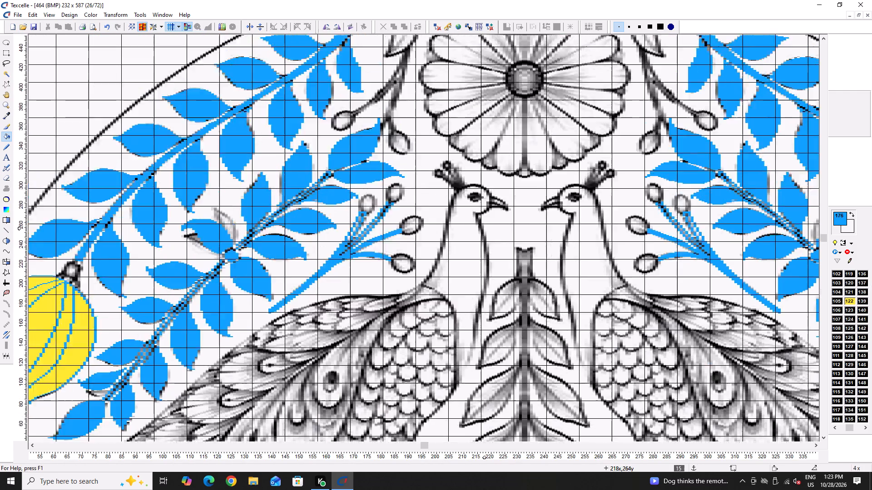
{"action": "scroll", "coordinate": [484, 228], "scroll_direction": "up", "scroll_amount": 2}
{"action": "scroll", "coordinate": [571, 203], "scroll_direction": "up", "scroll_amount": 4, "text": "ctrl"}
{"action": "scroll", "coordinate": [554, 206], "scroll_direction": "down", "scroll_amount": 4, "text": "ctrl"}
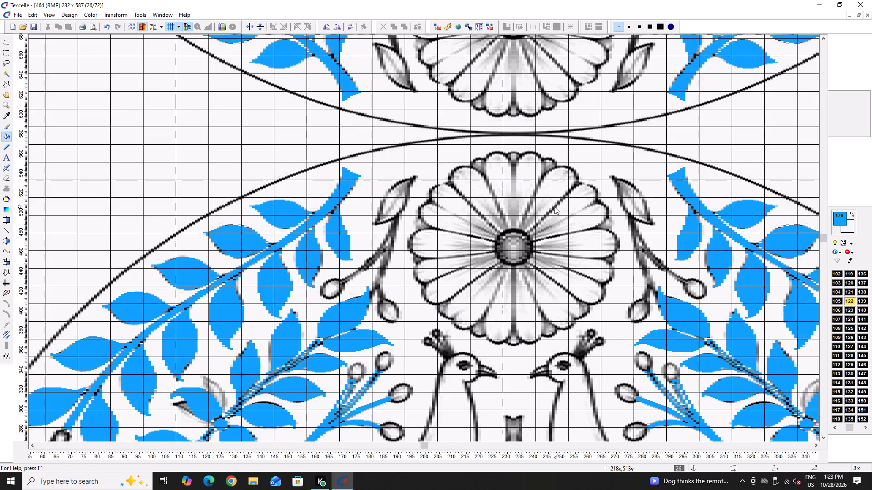
{"action": "scroll", "coordinate": [554, 206], "scroll_direction": "up", "scroll_amount": 4, "text": "ctrl"}
{"action": "scroll", "coordinate": [554, 206], "scroll_direction": "down", "scroll_amount": 1}
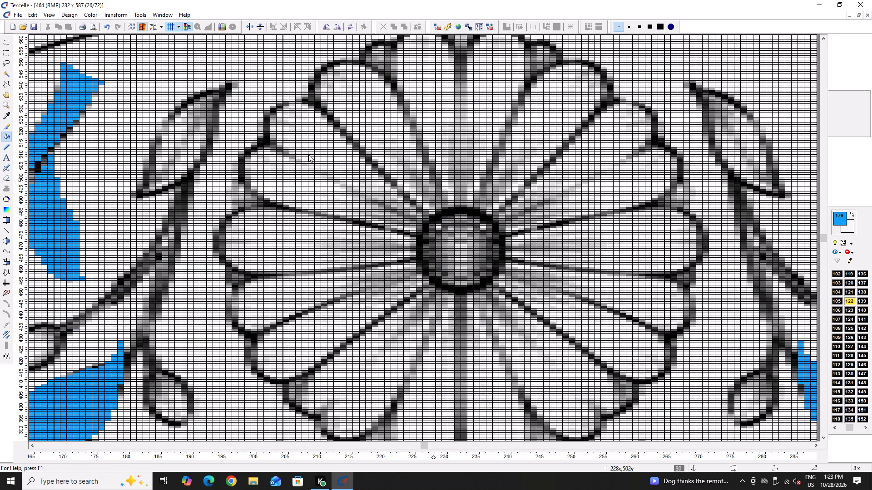
{"action": "left_click", "coordinate": [5, 50]}
{"action": "scroll", "coordinate": [201, 103], "scroll_direction": "down", "scroll_amount": 1, "text": "ctrl"}
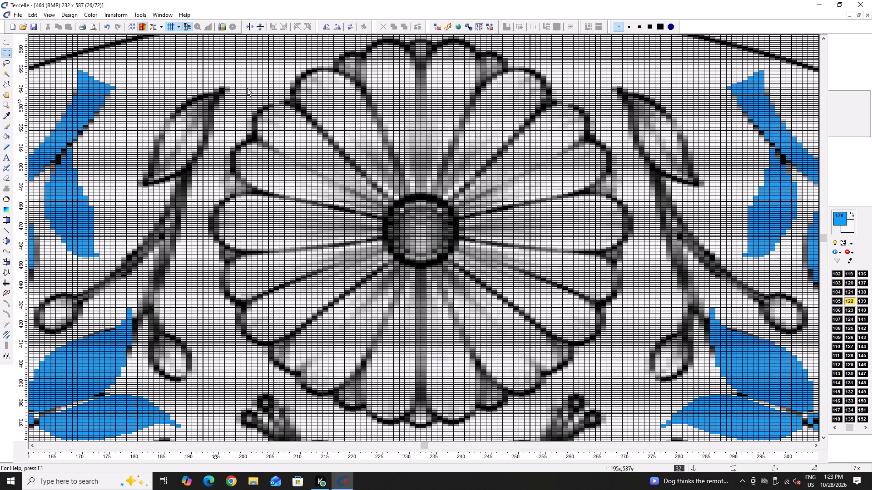
{"action": "scroll", "coordinate": [429, 197], "scroll_direction": "up", "scroll_amount": 2, "text": "ctrl"}
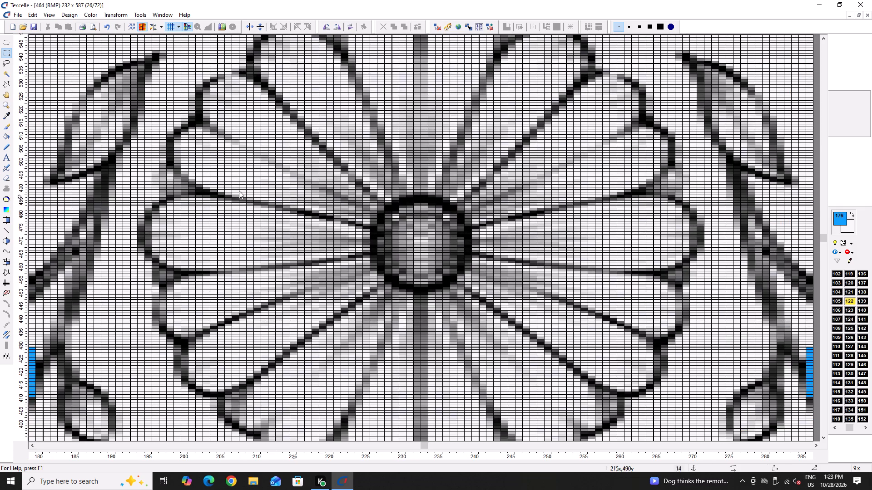
{"action": "left_click", "coordinate": [8, 243]}
{"action": "left_click_drag", "start_coordinate": [391, 230], "coordinate": [442, 276], "text": "shift"}
{"action": "key", "text": "ctrl+z"}
{"action": "left_click_drag", "start_coordinate": [418, 246], "coordinate": [435, 264], "text": "ctrl+shift"}
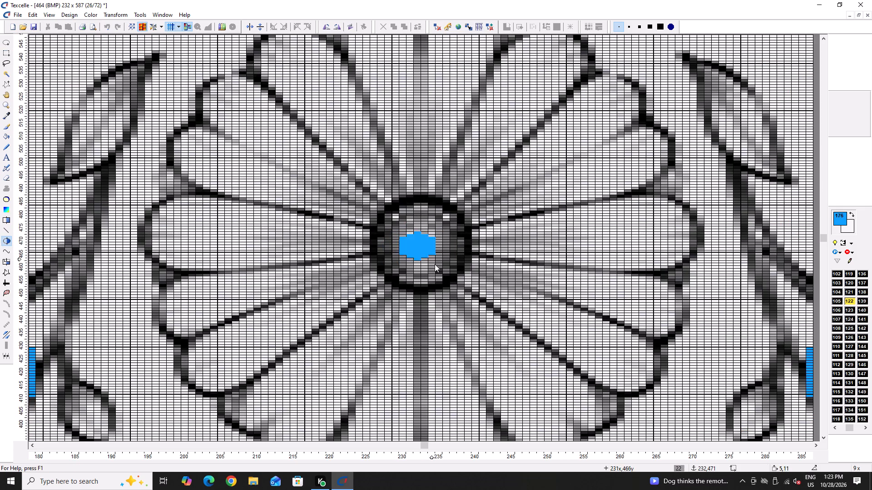
{"action": "left_click_drag", "start_coordinate": [435, 264], "coordinate": [466, 312], "text": "ctrl+shift"}
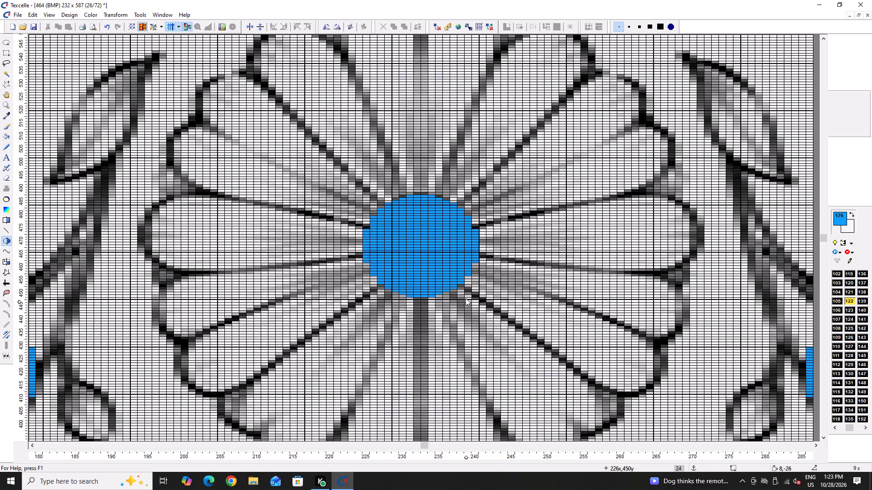
Outline the flower's blue centre with a one-pixel contour in yellow colour 122.
{"action": "scroll", "coordinate": [430, 250], "scroll_direction": "down", "scroll_amount": 3, "text": "ctrl"}
{"action": "scroll", "coordinate": [433, 249], "scroll_direction": "up", "scroll_amount": 1, "text": "ctrl"}
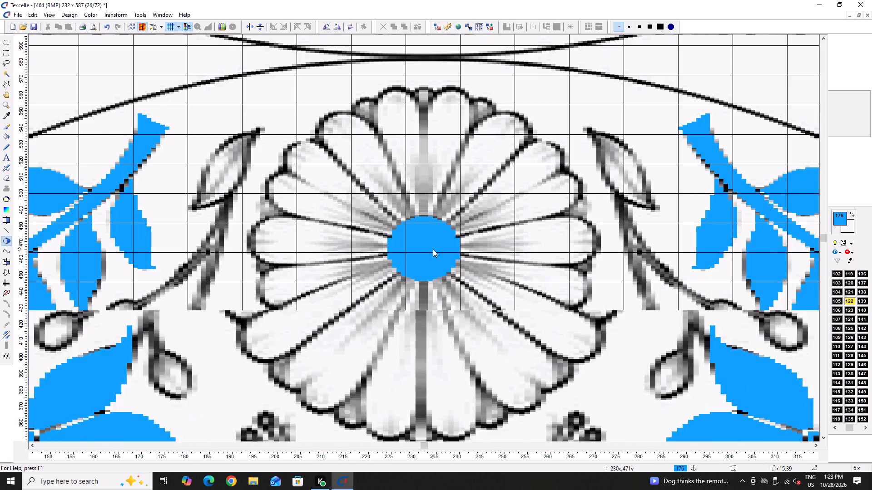
{"action": "scroll", "coordinate": [433, 249], "scroll_direction": "up", "scroll_amount": 4, "text": "ctrl"}
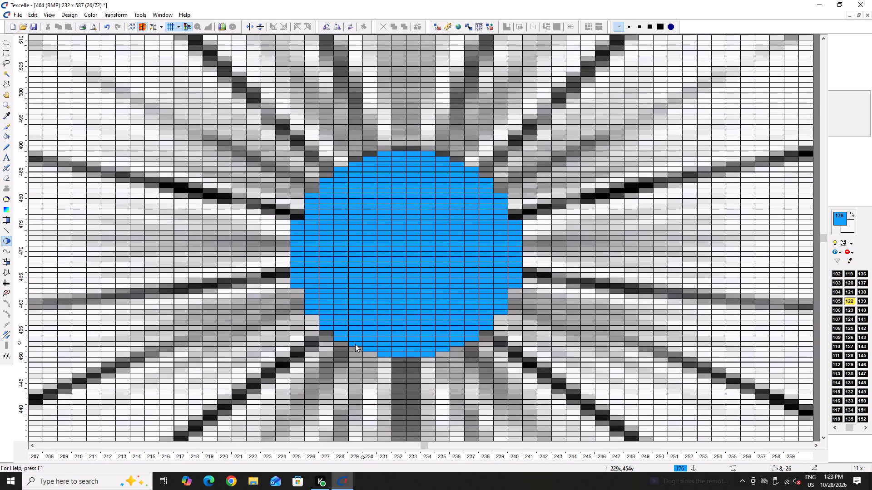
{"action": "scroll", "coordinate": [354, 344], "scroll_direction": "down", "scroll_amount": 5, "text": "ctrl"}
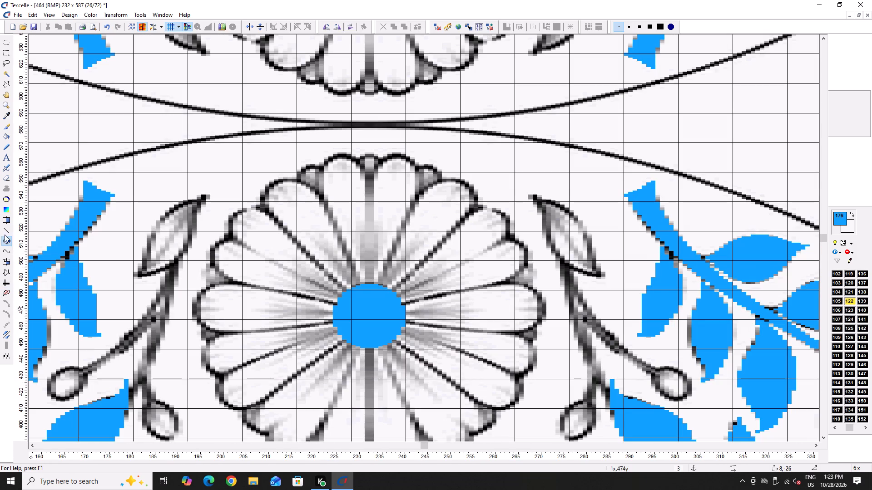
{"action": "left_click", "coordinate": [7, 196]}
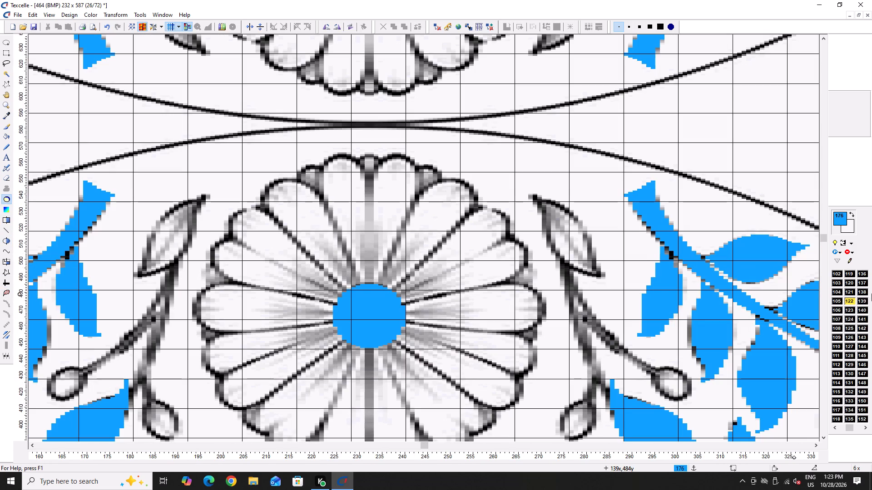
{"action": "left_click", "coordinate": [852, 302]}
{"action": "left_click", "coordinate": [387, 320]}
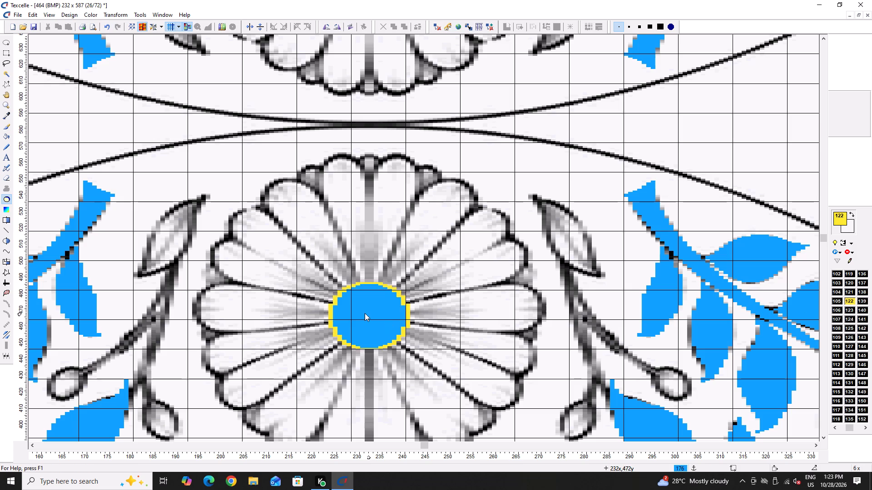
Add a short second row of yellow pixels beneath the bottom edge of the flower centre's ring.
{"action": "scroll", "coordinate": [365, 313], "scroll_direction": "up", "scroll_amount": 4, "text": "ctrl"}
{"action": "scroll", "coordinate": [365, 315], "scroll_direction": "down", "scroll_amount": 1}
{"action": "scroll", "coordinate": [367, 314], "scroll_direction": "up", "scroll_amount": 1, "text": "ctrl"}
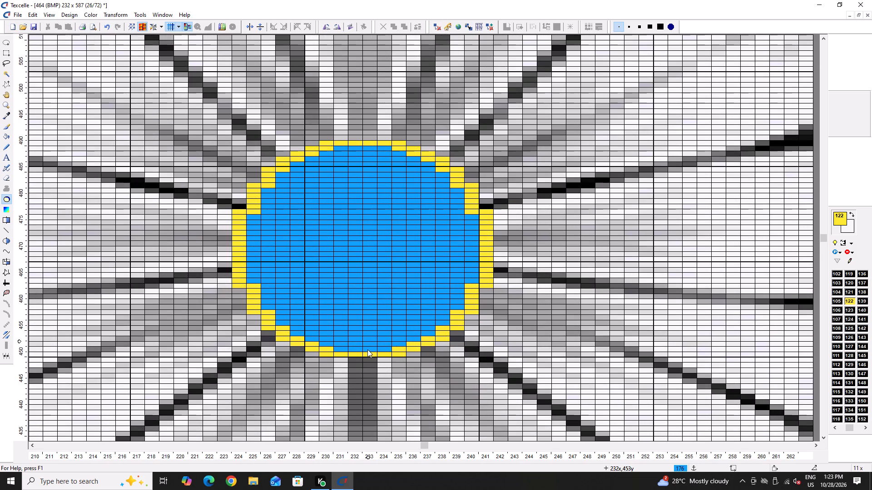
{"action": "key", "text": "space"}
{"action": "type", "text": "x"}
{"action": "scroll", "coordinate": [364, 359], "scroll_direction": "up", "scroll_amount": 4, "text": "ctrl"}
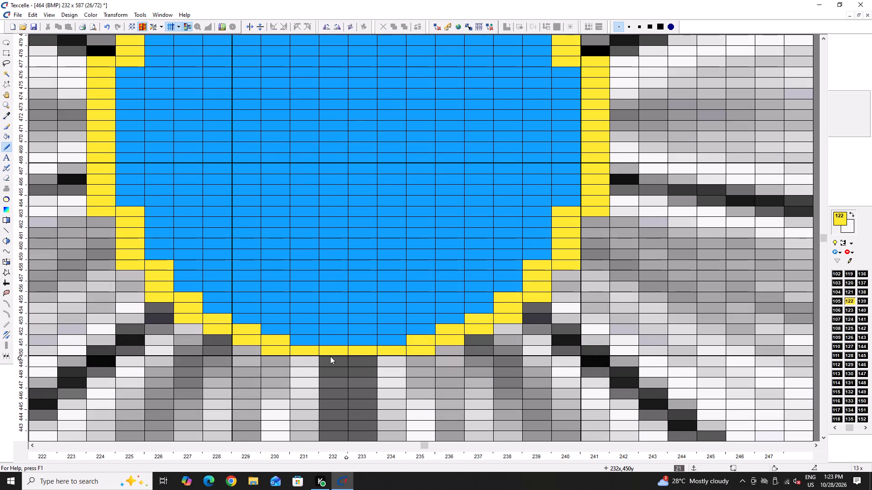
{"action": "left_click_drag", "start_coordinate": [312, 356], "coordinate": [332, 359]}
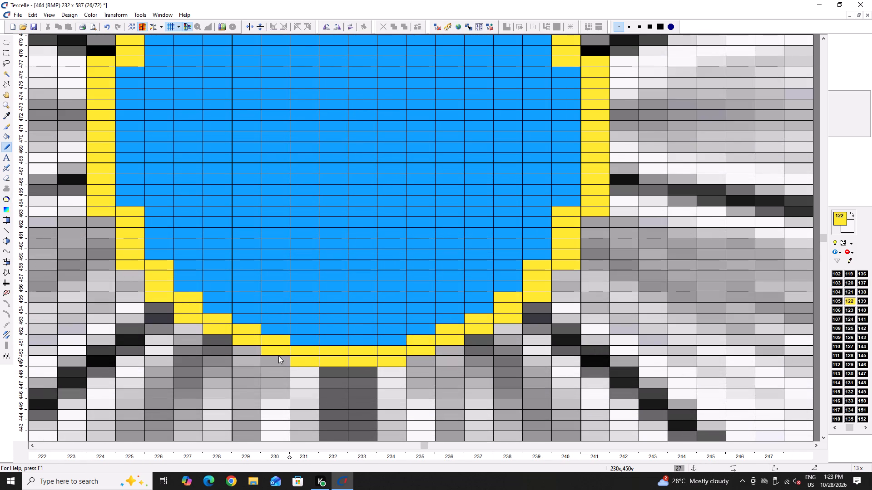
Thicken the top arc of the yellow ring with a second pixel row, stepping its ends down and erasing overshooting pixels.
{"action": "scroll", "coordinate": [278, 356], "scroll_direction": "down", "scroll_amount": 4, "text": "ctrl"}
{"action": "scroll", "coordinate": [259, 182], "scroll_direction": "up", "scroll_amount": 4, "text": "ctrl"}
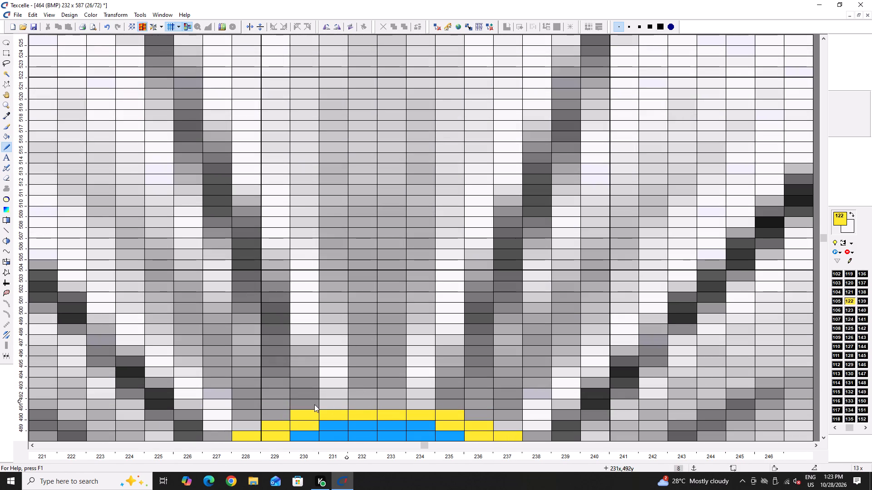
{"action": "left_click_drag", "start_coordinate": [314, 404], "coordinate": [353, 402]}
{"action": "left_click", "coordinate": [354, 402]}
{"action": "left_click", "coordinate": [281, 408]}
{"action": "scroll", "coordinate": [306, 385], "scroll_direction": "down", "scroll_amount": 2}
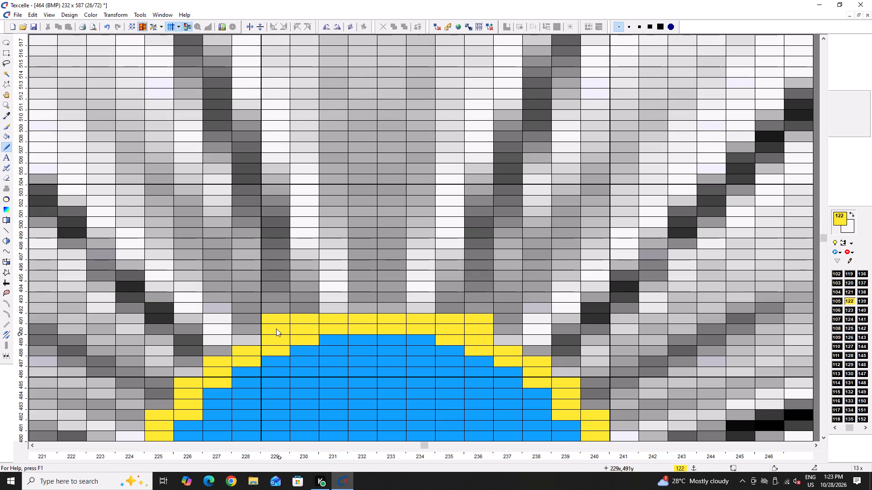
{"action": "right_click", "coordinate": [276, 328]}
{"action": "right_click", "coordinate": [273, 322]}
{"action": "key", "text": "ctrl+space"}
{"action": "right_click", "coordinate": [286, 321]}
{"action": "right_click", "coordinate": [283, 323]}
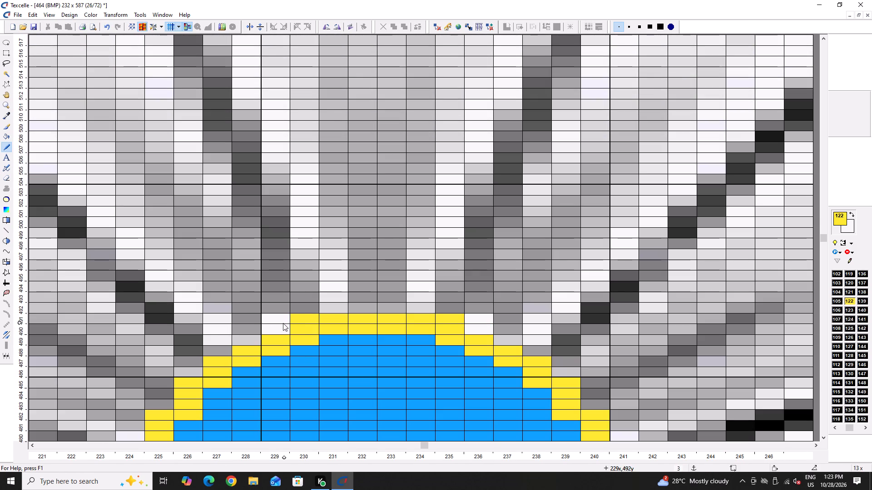
{"action": "left_click", "coordinate": [278, 332]}
{"action": "left_click", "coordinate": [248, 343]}
Thicken the ring's bottom arc with stepped yellow pixels and another short row, clearing excess pixels beneath it.
{"action": "scroll", "coordinate": [266, 345], "scroll_direction": "down", "scroll_amount": 2, "text": "ctrl"}
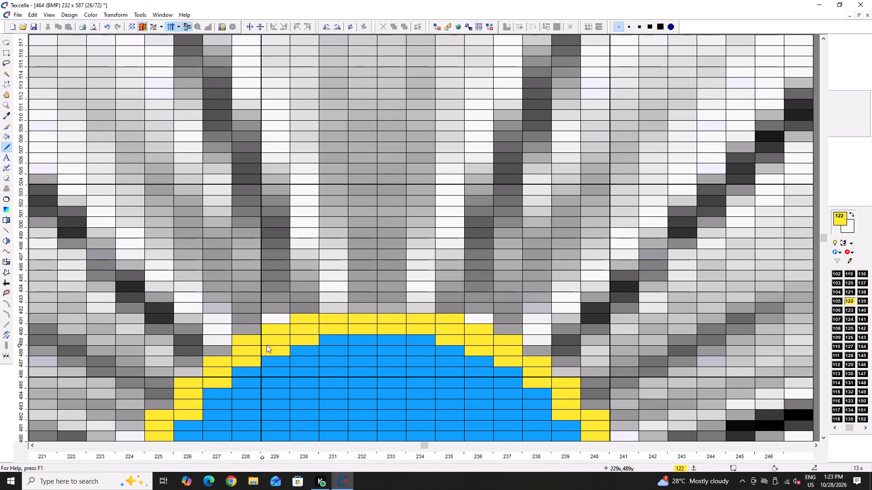
{"action": "scroll", "coordinate": [267, 345], "scroll_direction": "down", "scroll_amount": 1, "text": "ctrl"}
{"action": "scroll", "coordinate": [302, 303], "scroll_direction": "down", "scroll_amount": 4}
{"action": "scroll", "coordinate": [277, 262], "scroll_direction": "up", "scroll_amount": 3, "text": "ctrl"}
{"action": "left_click", "coordinate": [282, 274]}
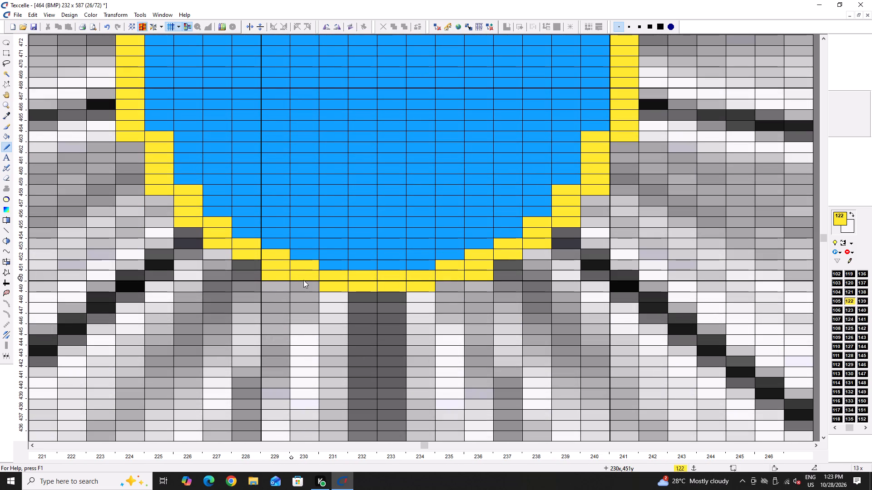
{"action": "left_click", "coordinate": [305, 282]}
{"action": "left_click", "coordinate": [245, 265]}
{"action": "scroll", "coordinate": [251, 260], "scroll_direction": "down", "scroll_amount": 2, "text": "ctrl"}
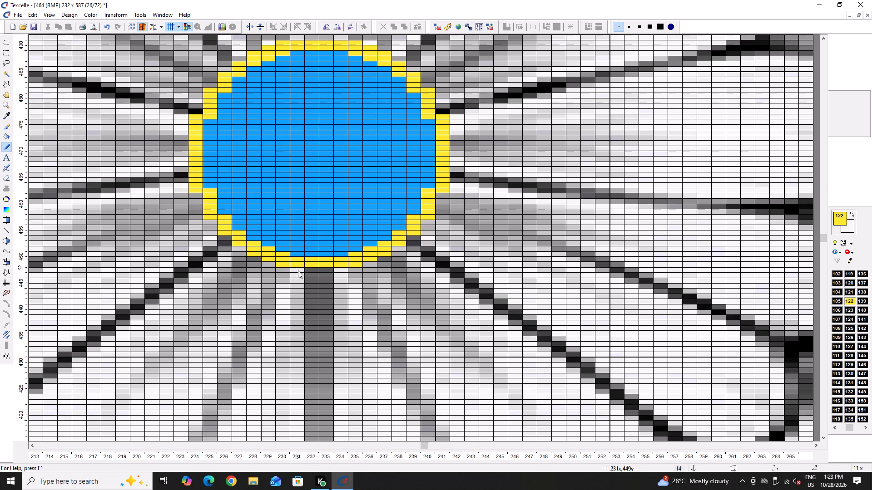
{"action": "left_click", "coordinate": [298, 272]}
{"action": "left_click", "coordinate": [307, 272]}
{"action": "left_click_drag", "start_coordinate": [312, 273], "coordinate": [317, 273]}
{"action": "left_click", "coordinate": [317, 273]}
{"action": "right_click_drag", "start_coordinate": [322, 277], "coordinate": [312, 277]}
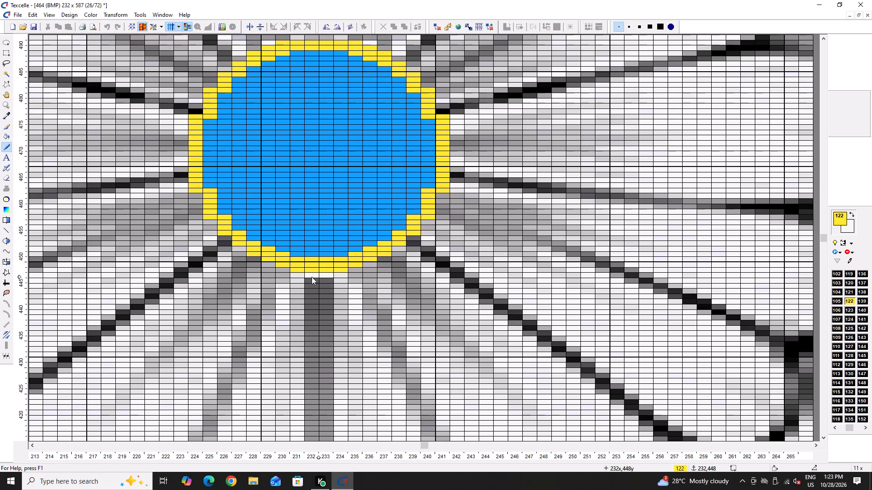
{"action": "right_click_drag", "start_coordinate": [312, 277], "coordinate": [312, 276]}
Add one more short row of yellow pixels at the very top of the ring to round it.
{"action": "scroll", "coordinate": [313, 274], "scroll_direction": "down", "scroll_amount": 3, "text": "ctrl"}
{"action": "scroll", "coordinate": [325, 240], "scroll_direction": "up", "scroll_amount": 4, "text": "ctrl"}
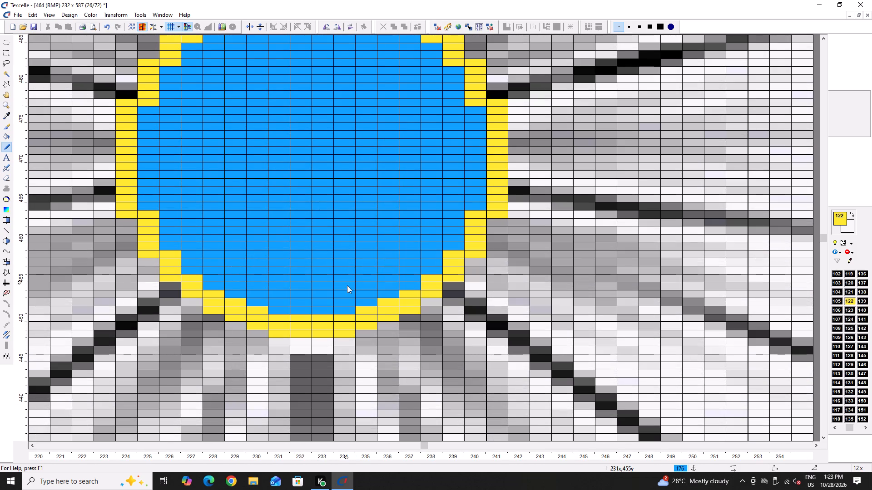
{"action": "scroll", "coordinate": [348, 287], "scroll_direction": "up", "scroll_amount": 4}
{"action": "left_click", "coordinate": [279, 179]}
{"action": "left_click", "coordinate": [284, 177]}
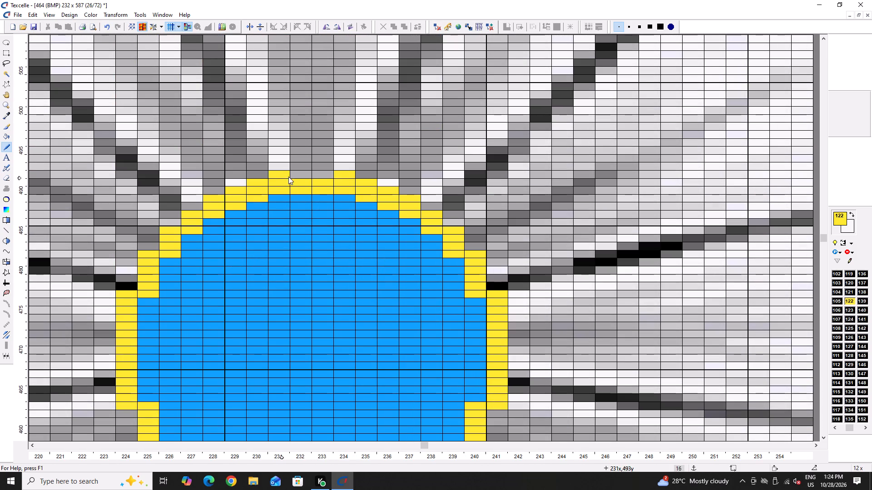
{"action": "left_click", "coordinate": [293, 176]}
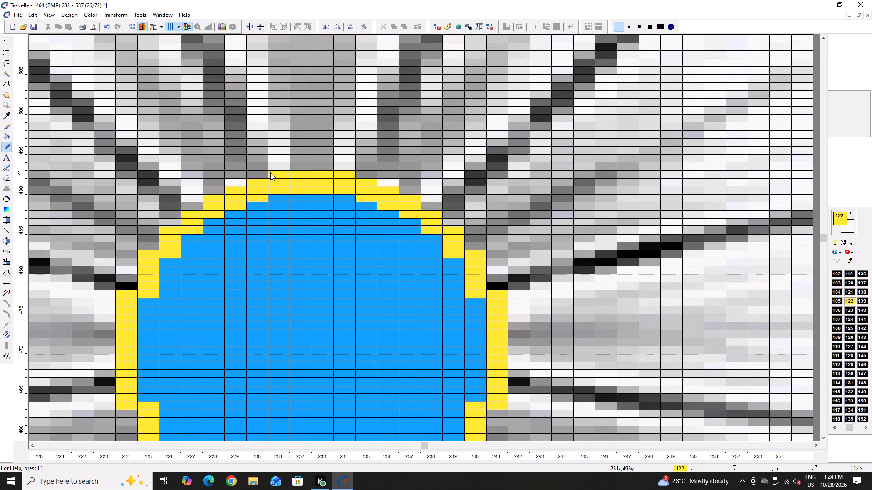
Trace the lower-left petal divider with a yellow curve from the outer petal notch to the centre ring.
{"action": "scroll", "coordinate": [177, 310], "scroll_direction": "down", "scroll_amount": 1}
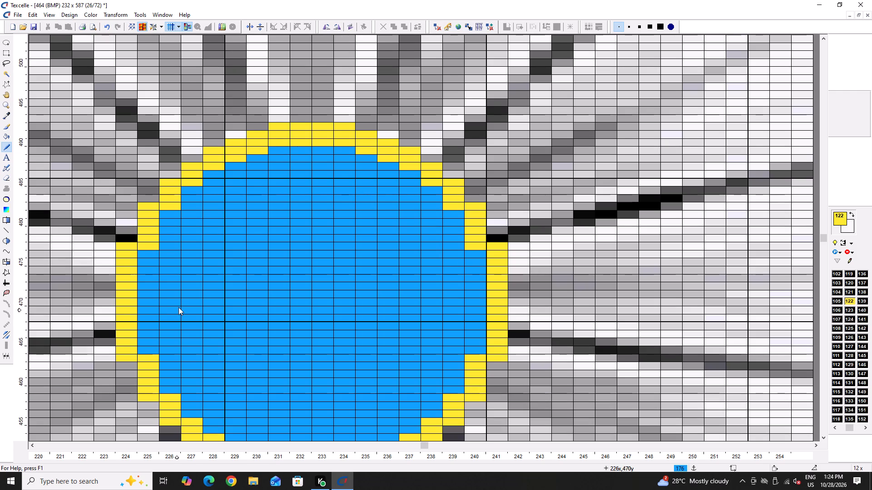
{"action": "scroll", "coordinate": [178, 307], "scroll_direction": "down", "scroll_amount": 7, "text": "ctrl"}
{"action": "scroll", "coordinate": [172, 317], "scroll_direction": "down", "scroll_amount": 1}
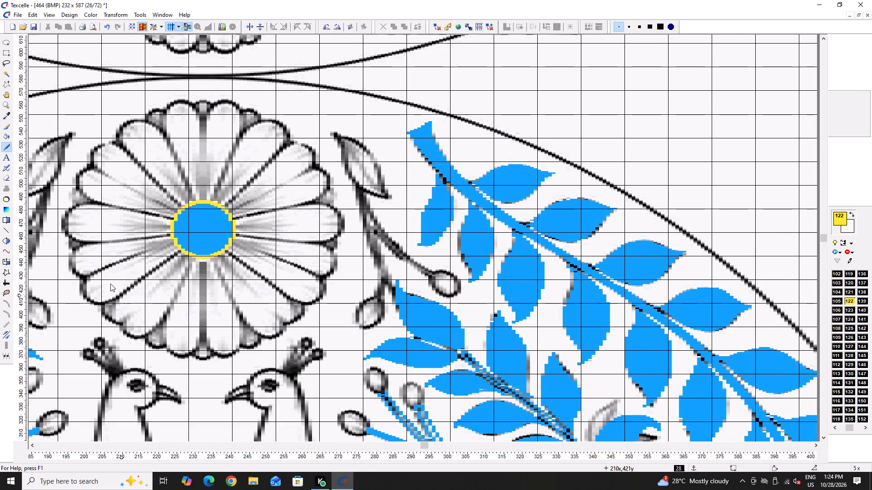
{"action": "scroll", "coordinate": [92, 281], "scroll_direction": "up", "scroll_amount": 3, "text": "ctrl"}
{"action": "scroll", "coordinate": [257, 232], "scroll_direction": "up", "scroll_amount": 2, "text": "ctrl"}
{"action": "key", "text": "space"}
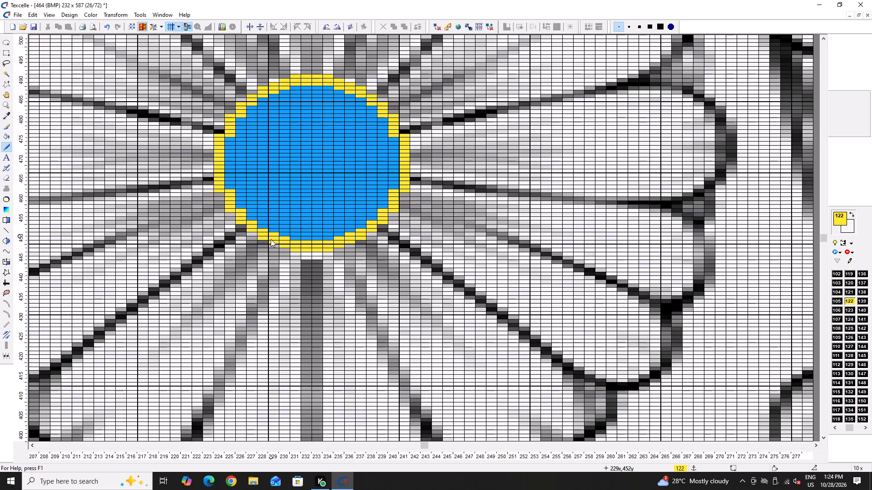
{"action": "key", "text": "y"}
{"action": "key", "text": "Left"}
{"action": "key", "text": "Left"}
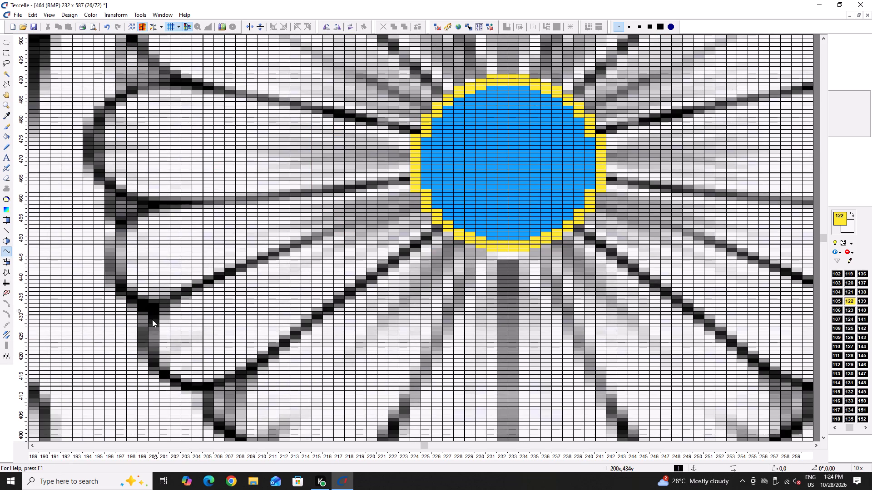
{"action": "double_click", "coordinate": [207, 388]}
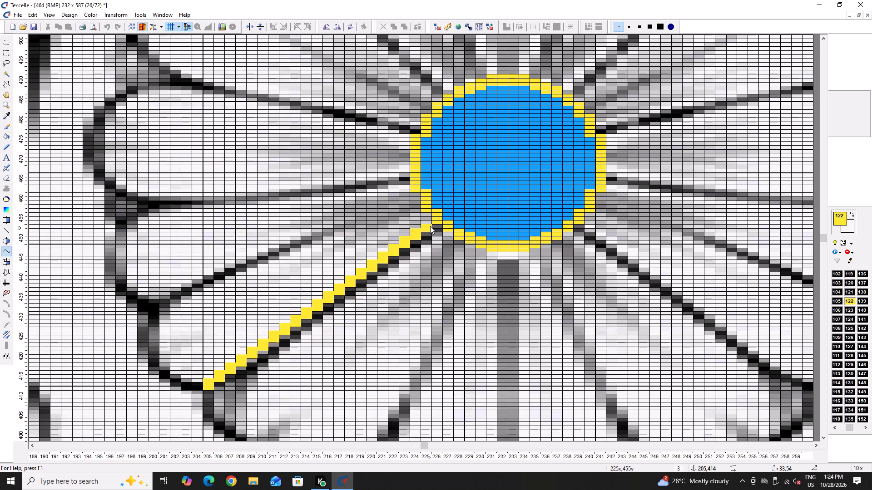
{"action": "left_click", "coordinate": [434, 224]}
{"action": "key", "text": "ctrl+z"}
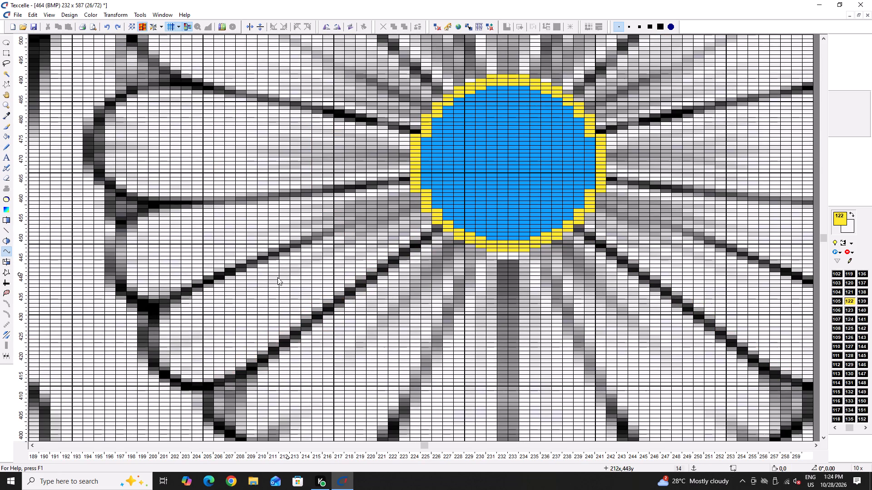
{"action": "left_click_drag", "start_coordinate": [212, 386], "coordinate": [219, 385]}
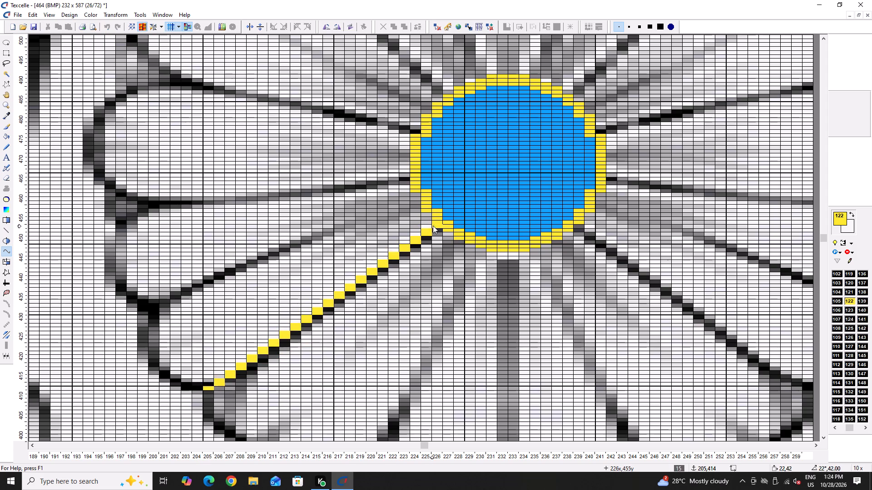
{"action": "left_click", "coordinate": [435, 224]}
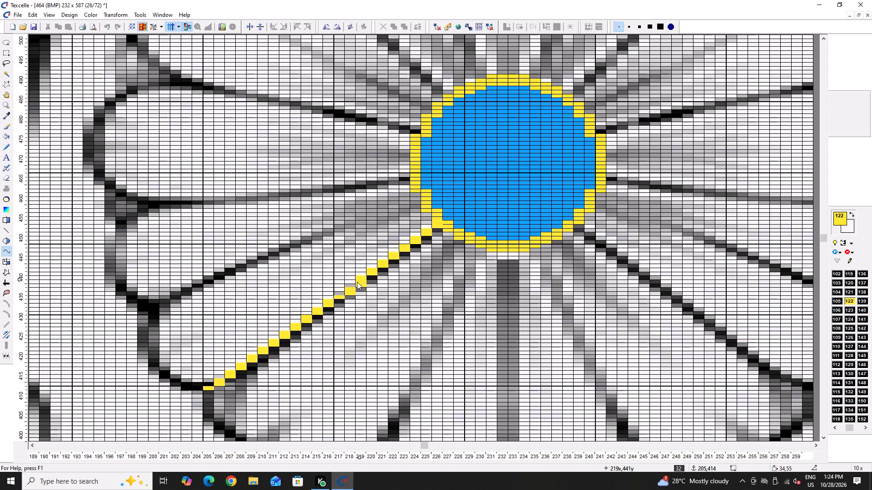
{"action": "left_click", "coordinate": [357, 282]}
Trace the next lower-left petal divider with a yellow curve from its outer notch to the underside of the centre ring.
{"action": "scroll", "coordinate": [460, 238], "scroll_direction": "down", "scroll_amount": 3}
{"action": "scroll", "coordinate": [286, 291], "scroll_direction": "up", "scroll_amount": 1}
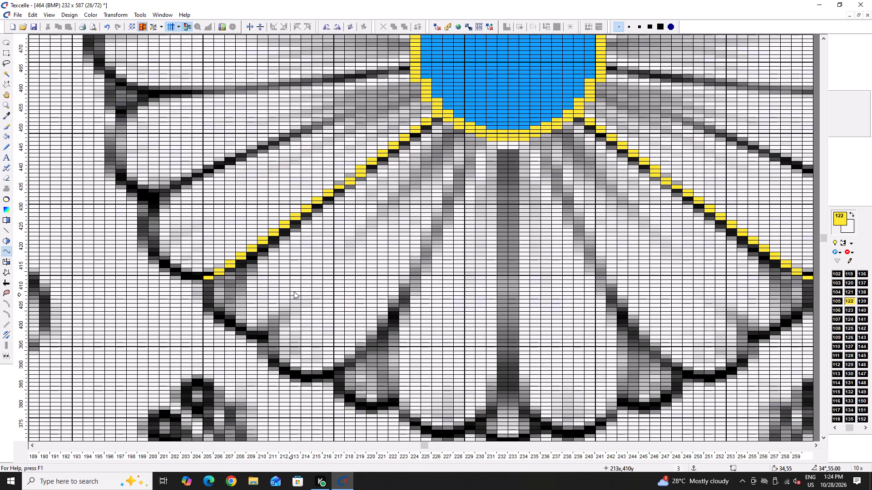
{"action": "left_click", "coordinate": [263, 341]}
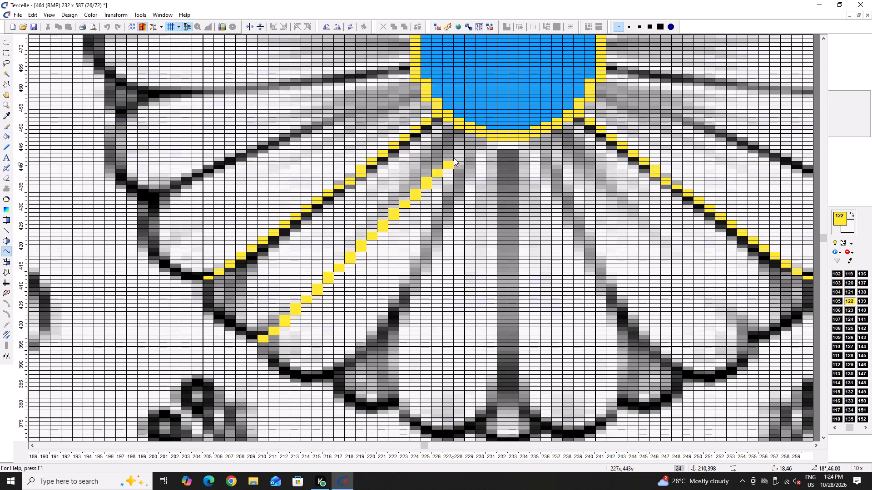
{"action": "left_click", "coordinate": [454, 128]}
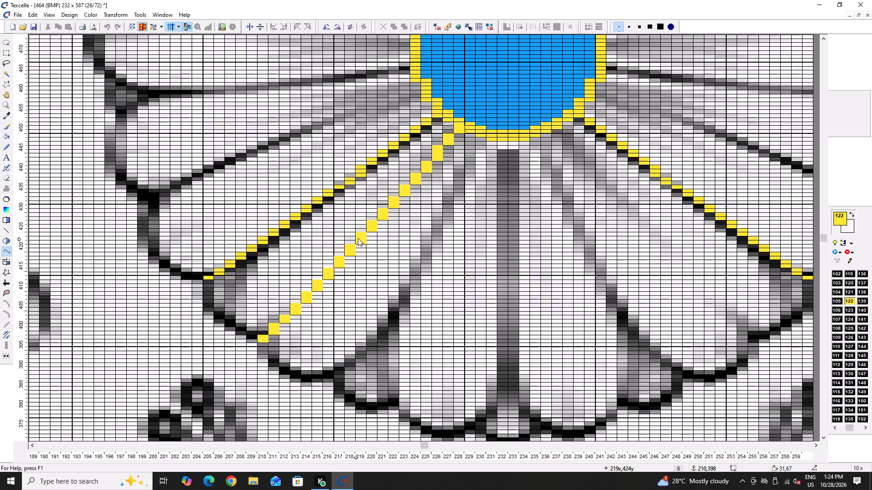
{"action": "left_click", "coordinate": [358, 238]}
{"action": "left_click", "coordinate": [262, 341]}
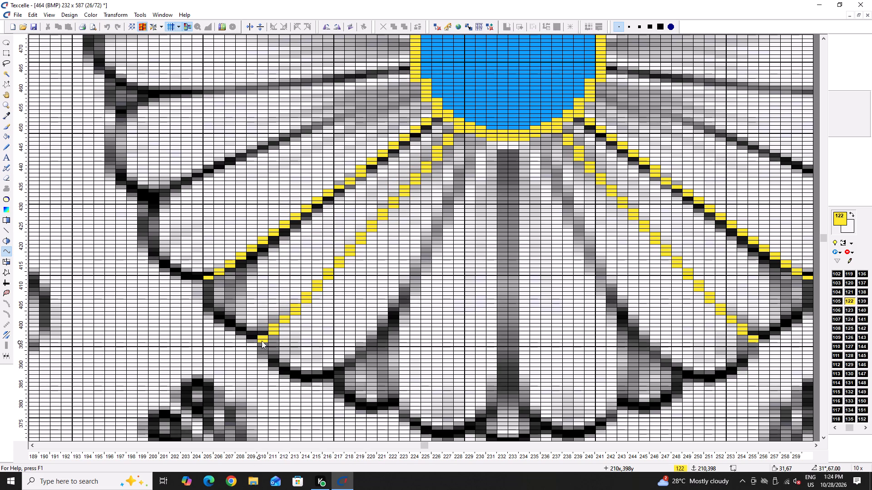
{"action": "double_click", "coordinate": [263, 337]}
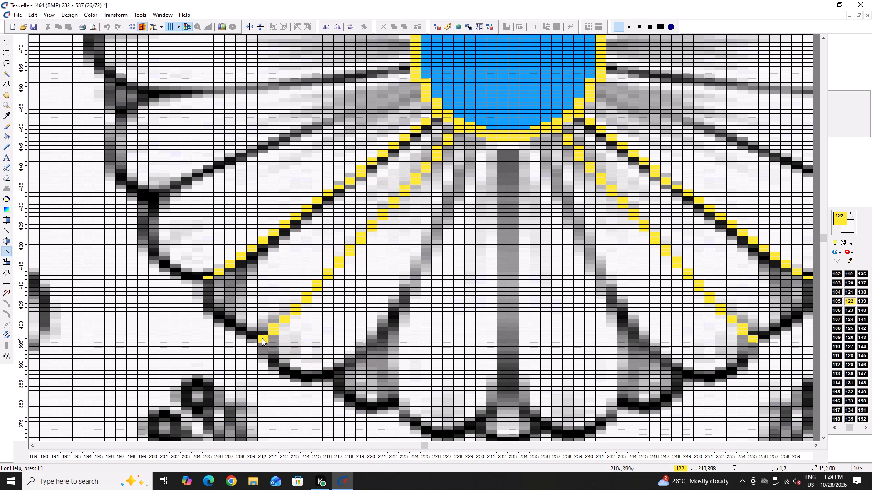
{"action": "left_click", "coordinate": [262, 340]}
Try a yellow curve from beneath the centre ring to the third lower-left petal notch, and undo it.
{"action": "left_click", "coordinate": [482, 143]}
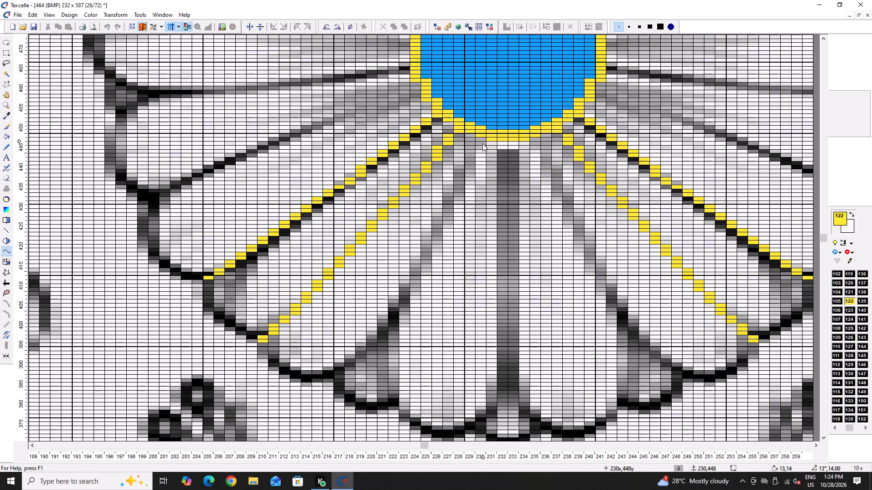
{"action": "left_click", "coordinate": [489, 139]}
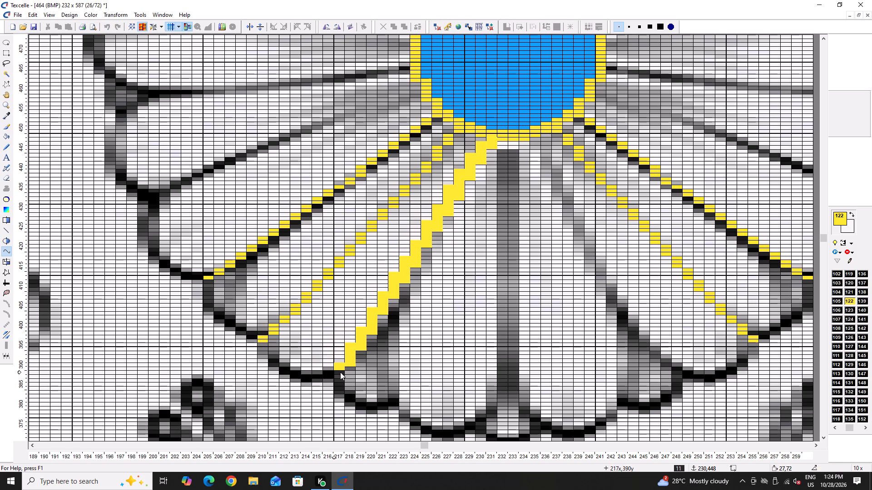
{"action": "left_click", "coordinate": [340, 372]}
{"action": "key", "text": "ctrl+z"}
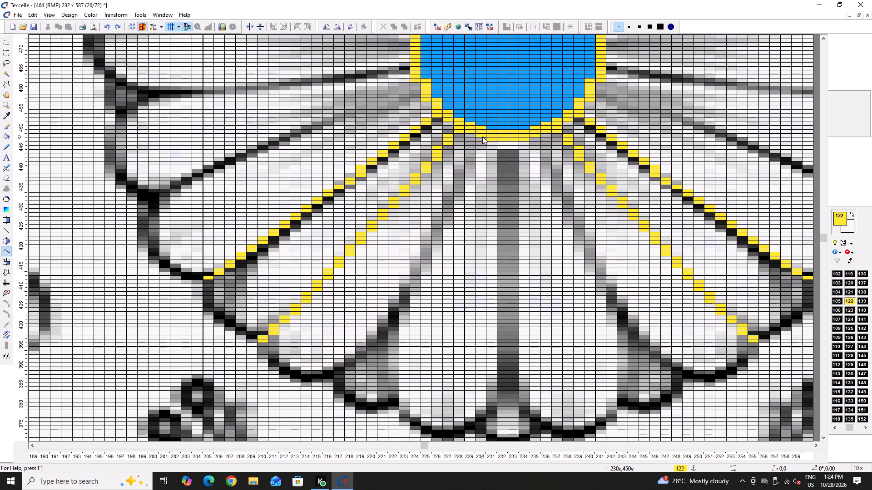
Trace the third lower-left petal divider with a yellow curve from the ring's bottom edge along the sketched line to its outer notch.
{"action": "left_click", "coordinate": [484, 136]}
{"action": "left_click", "coordinate": [340, 373]}
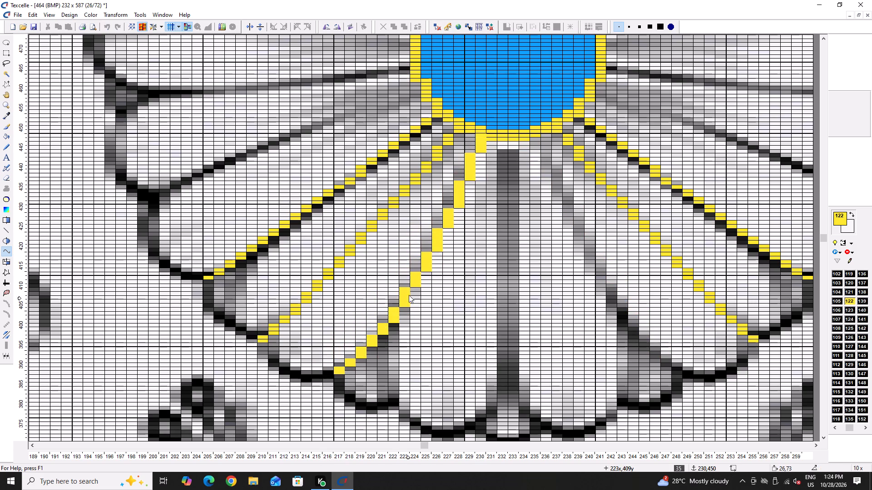
{"action": "left_click", "coordinate": [416, 273]}
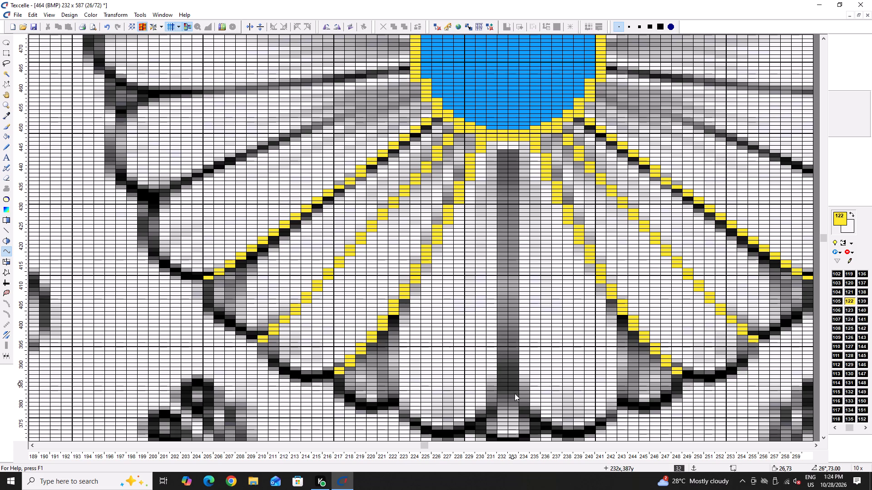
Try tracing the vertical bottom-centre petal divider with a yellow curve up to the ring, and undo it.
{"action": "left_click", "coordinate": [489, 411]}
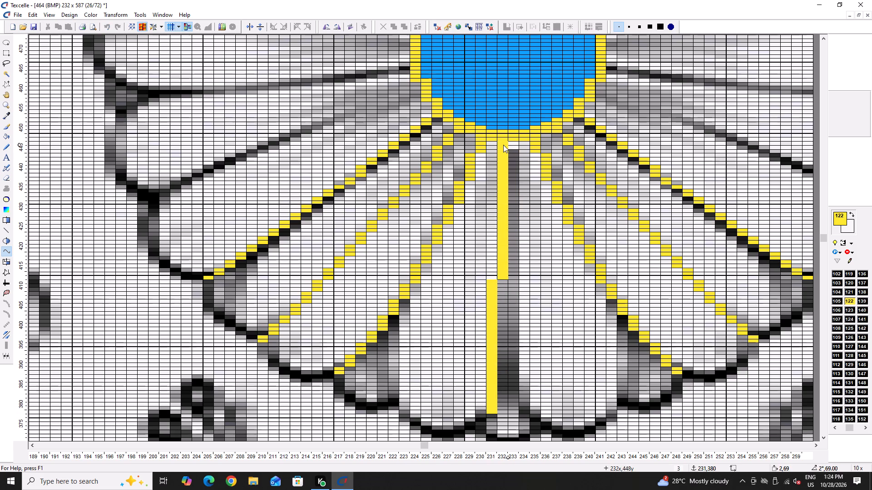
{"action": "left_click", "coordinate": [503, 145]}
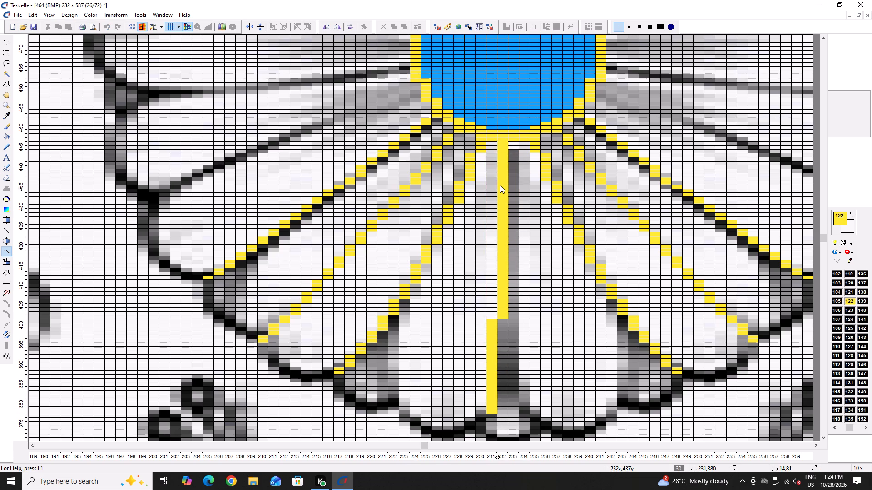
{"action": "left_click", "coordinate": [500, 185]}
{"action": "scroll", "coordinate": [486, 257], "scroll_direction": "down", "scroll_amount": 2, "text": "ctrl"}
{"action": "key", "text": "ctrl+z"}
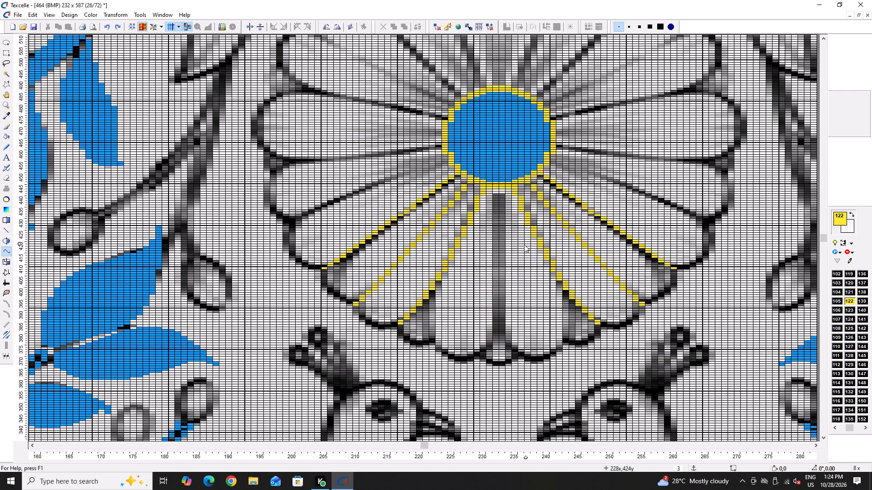
Trace the left petal divider just above the finished lower-left ones with a yellow curve from its outer notch to the ring.
{"action": "scroll", "coordinate": [346, 253], "scroll_direction": "up", "scroll_amount": 1}
{"action": "scroll", "coordinate": [327, 272], "scroll_direction": "up", "scroll_amount": 2, "text": "ctrl"}
{"action": "left_click", "coordinate": [291, 274]}
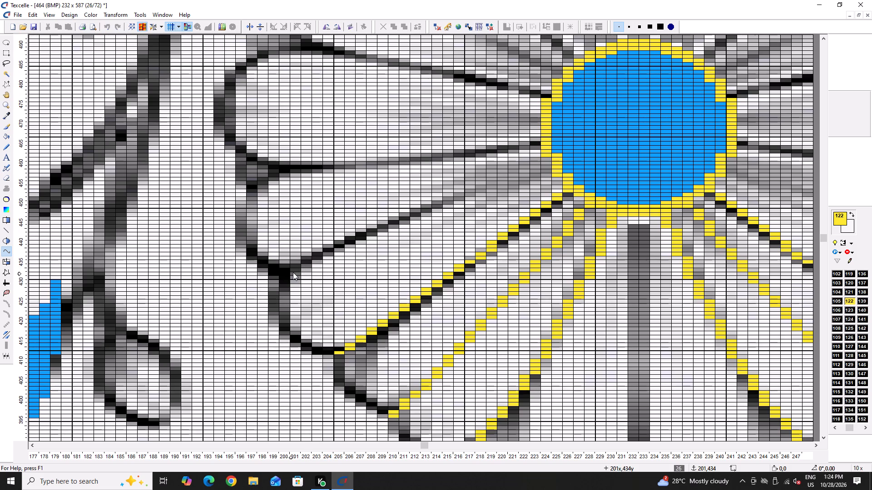
{"action": "left_click", "coordinate": [544, 172]}
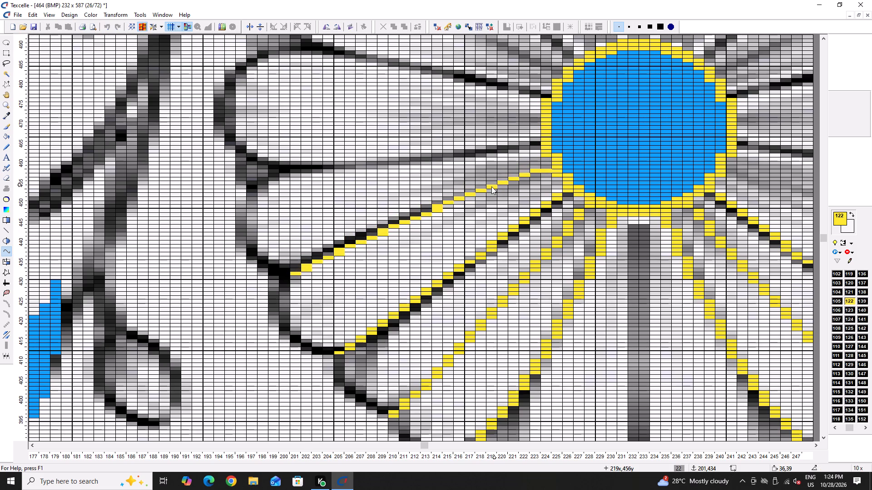
{"action": "left_click", "coordinate": [476, 192]}
Trace the nearly horizontal left petal divider just below the ring's middle with a yellow curve from its outer notch to the ring.
{"action": "scroll", "coordinate": [398, 212], "scroll_direction": "up", "scroll_amount": 2}
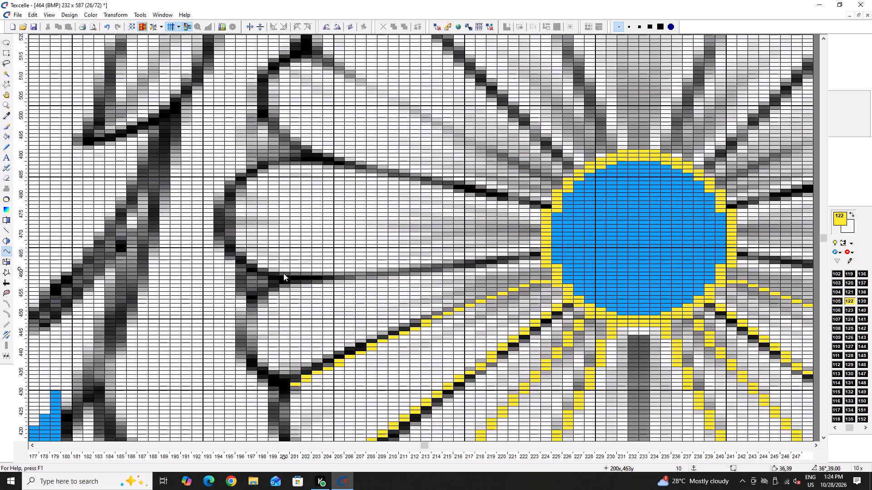
{"action": "left_click", "coordinate": [289, 279]}
{"action": "left_click", "coordinate": [534, 258]}
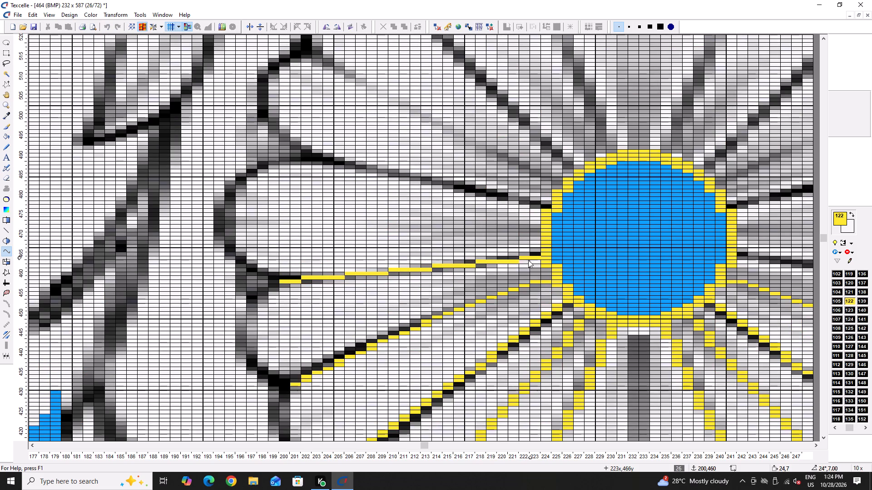
{"action": "left_click", "coordinate": [458, 264]}
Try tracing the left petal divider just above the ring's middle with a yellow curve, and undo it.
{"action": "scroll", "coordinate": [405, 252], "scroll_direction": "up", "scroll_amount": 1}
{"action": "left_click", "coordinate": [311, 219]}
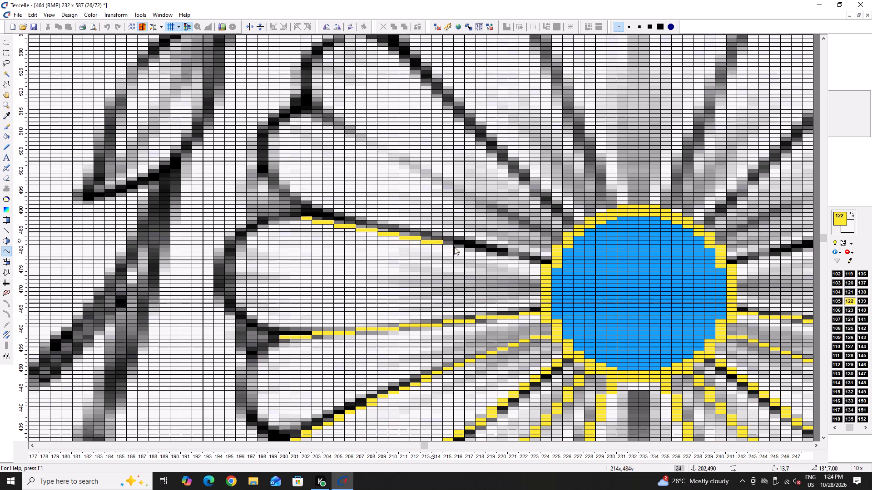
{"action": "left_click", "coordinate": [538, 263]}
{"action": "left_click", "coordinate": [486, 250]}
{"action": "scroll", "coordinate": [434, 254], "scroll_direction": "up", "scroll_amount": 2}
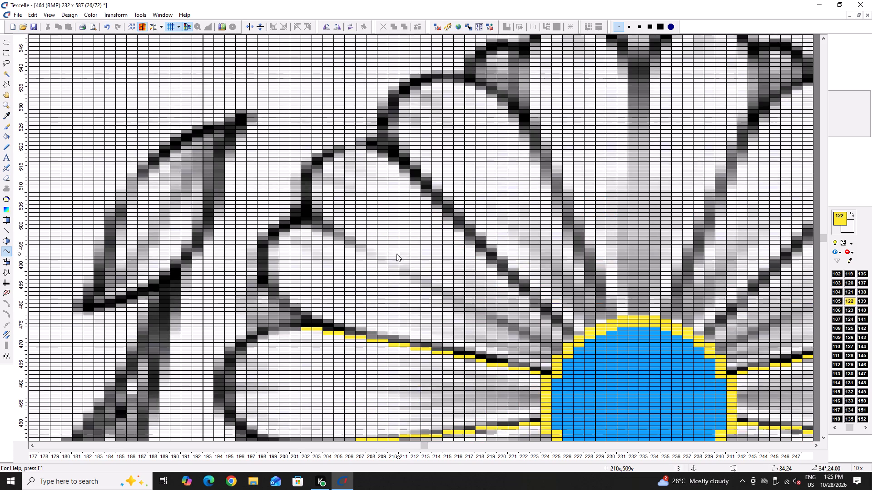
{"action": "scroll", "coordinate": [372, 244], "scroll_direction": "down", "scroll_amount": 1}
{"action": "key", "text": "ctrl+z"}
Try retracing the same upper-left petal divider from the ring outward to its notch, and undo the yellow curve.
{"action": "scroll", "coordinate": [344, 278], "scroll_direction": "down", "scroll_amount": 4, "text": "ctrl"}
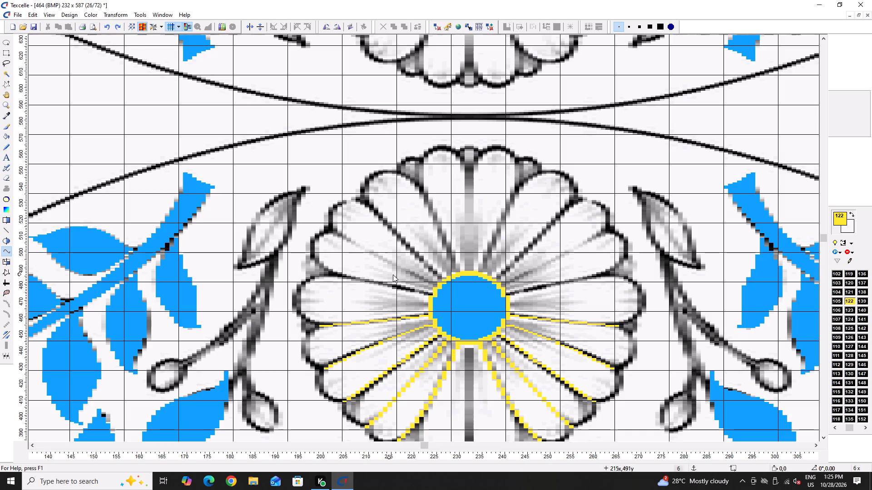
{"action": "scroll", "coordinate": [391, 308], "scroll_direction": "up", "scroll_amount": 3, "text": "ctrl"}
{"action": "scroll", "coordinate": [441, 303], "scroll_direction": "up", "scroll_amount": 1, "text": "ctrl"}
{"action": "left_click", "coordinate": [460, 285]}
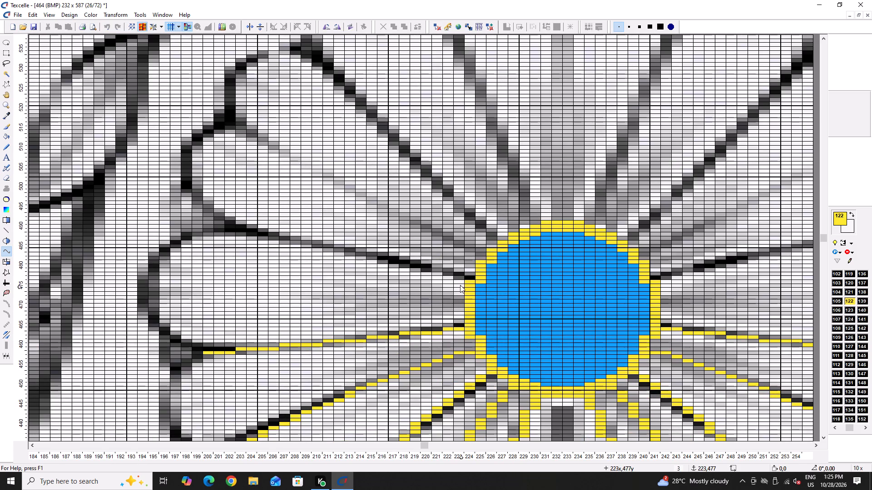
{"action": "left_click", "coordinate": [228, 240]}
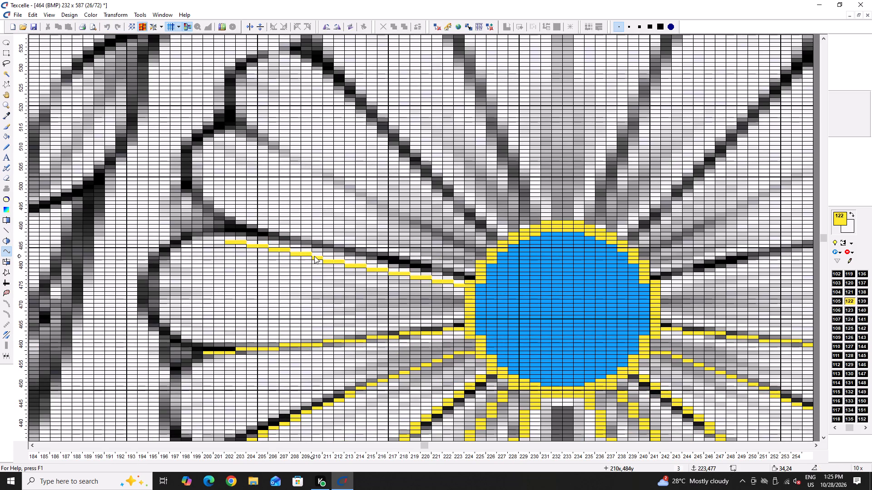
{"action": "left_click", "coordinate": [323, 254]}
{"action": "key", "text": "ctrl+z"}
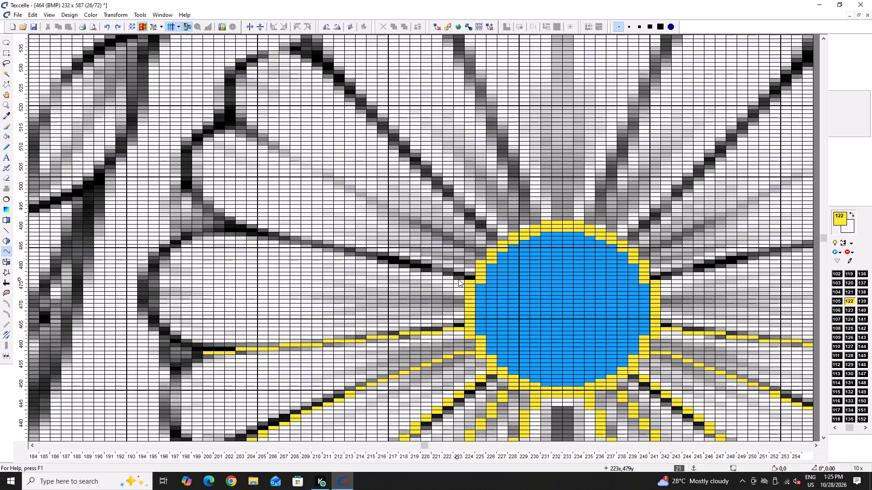
Trace the left petal divider just above the ring's middle with a yellow curve from the ring, close beneath the sketched line.
{"action": "left_click", "coordinate": [459, 279]}
{"action": "left_click", "coordinate": [229, 240]}
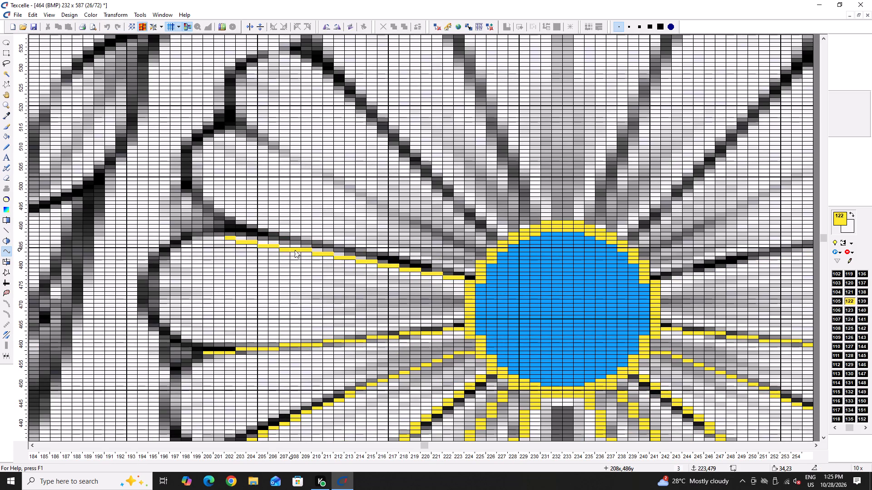
{"action": "left_click", "coordinate": [297, 250]}
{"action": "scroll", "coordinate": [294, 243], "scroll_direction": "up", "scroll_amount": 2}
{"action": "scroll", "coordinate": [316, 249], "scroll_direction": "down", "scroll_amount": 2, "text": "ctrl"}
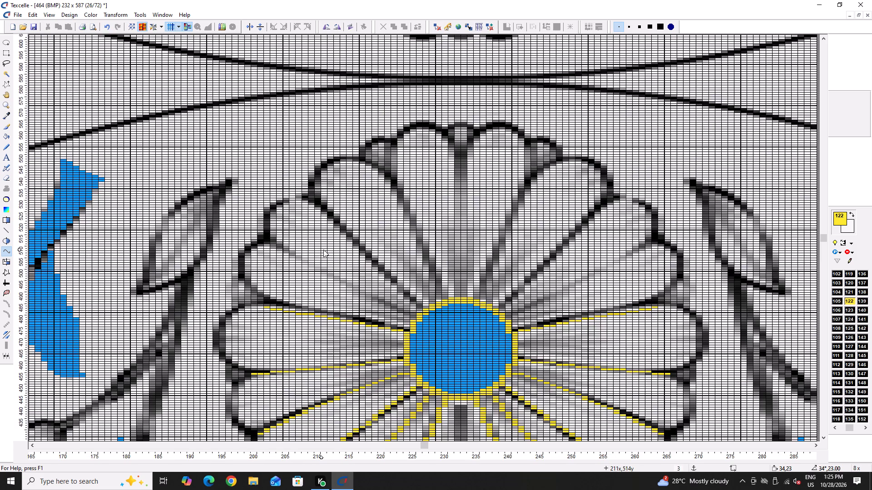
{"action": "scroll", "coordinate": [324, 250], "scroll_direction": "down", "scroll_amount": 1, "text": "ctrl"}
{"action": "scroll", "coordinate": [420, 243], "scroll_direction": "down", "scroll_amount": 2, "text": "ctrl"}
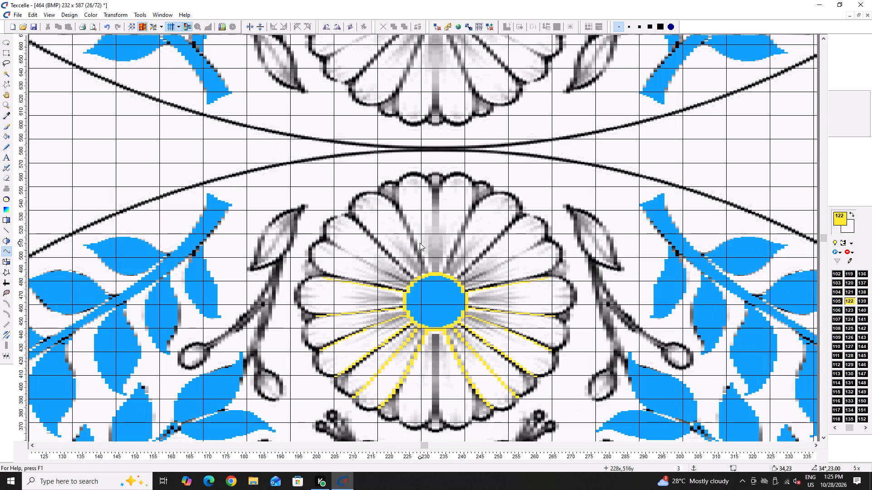
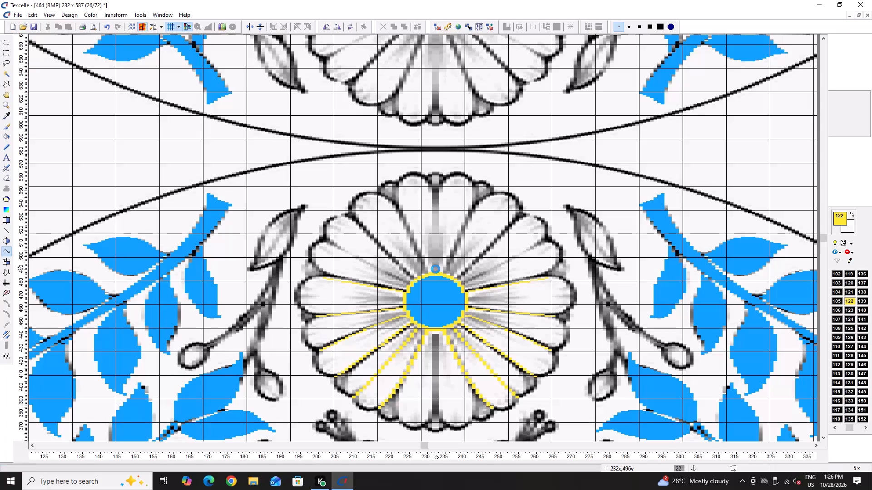
Save the drawing with the flower's yellow petal dividers traced so far.
{"action": "key", "text": "ctrl+s"}
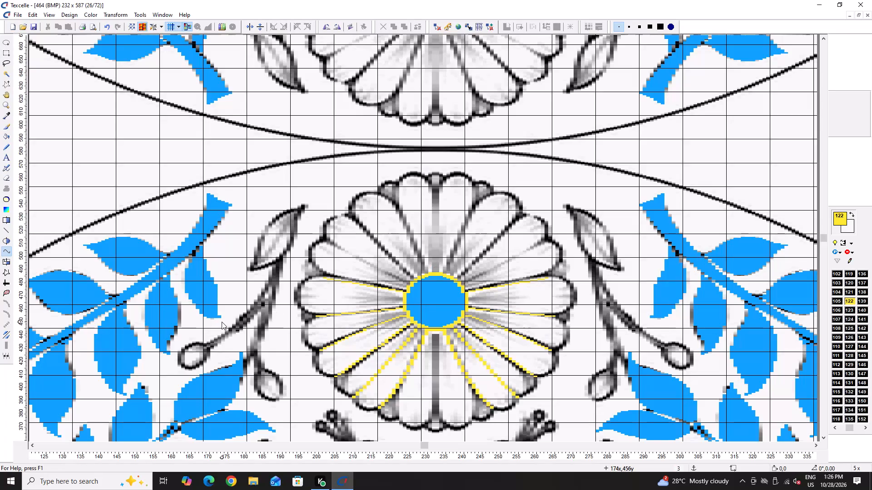
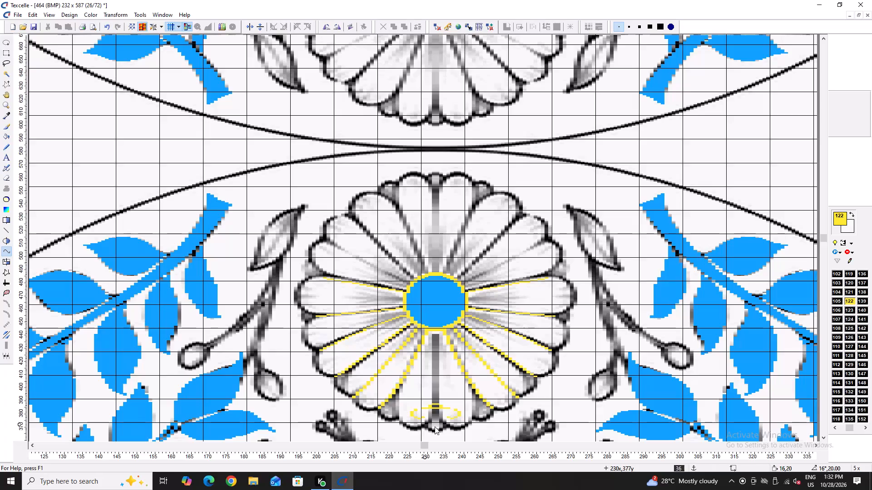
Undo the stray yellow curve at the lower flower's bottom edge and the last traced side petal dividers.
{"action": "key", "text": "ctrl+z"}
{"action": "key", "text": "ctrl+z"}
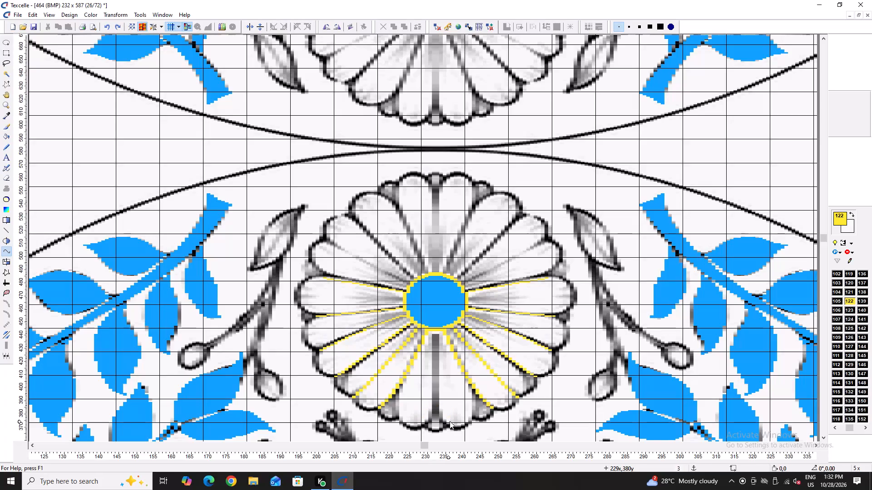
{"action": "key", "text": "y"}
{"action": "scroll", "coordinate": [379, 261], "scroll_direction": "up", "scroll_amount": 2, "text": "ctrl"}
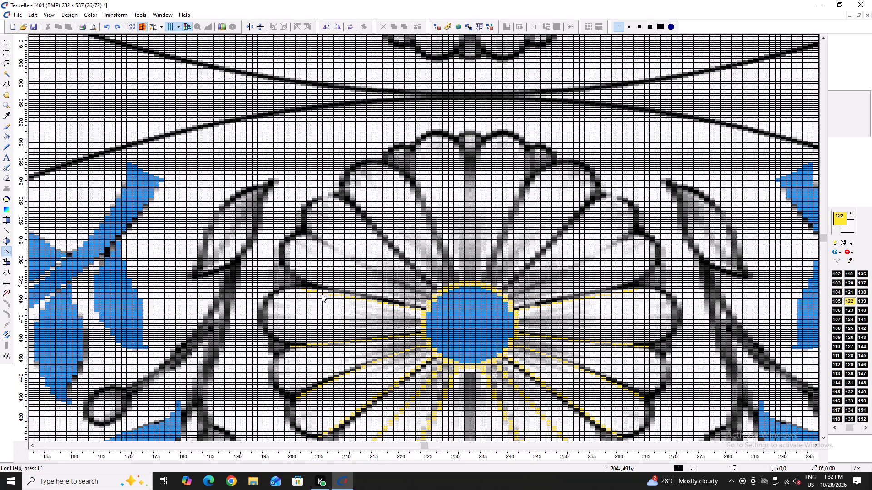
{"action": "key", "text": "ctrl+z"}
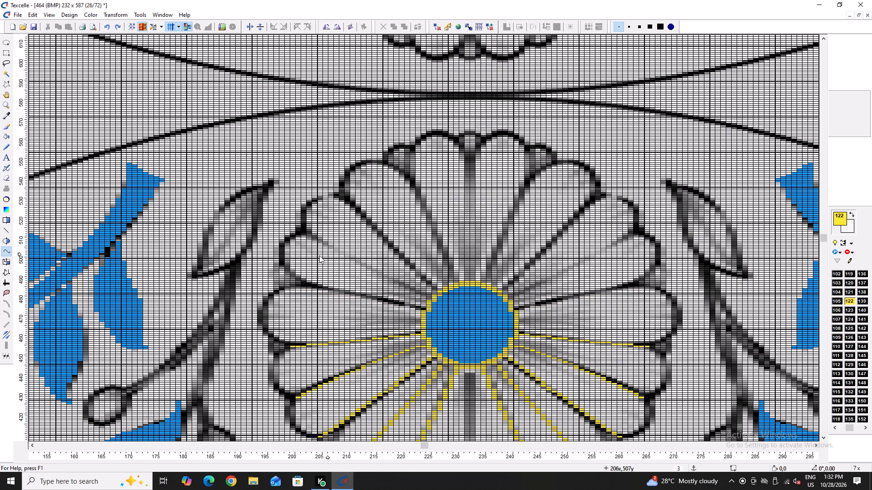
Trace two mirrored pairs of curved yellow dividers along the flower's upper side petals, from the outer notches to the centre ring.
{"action": "left_click", "coordinate": [303, 237]}
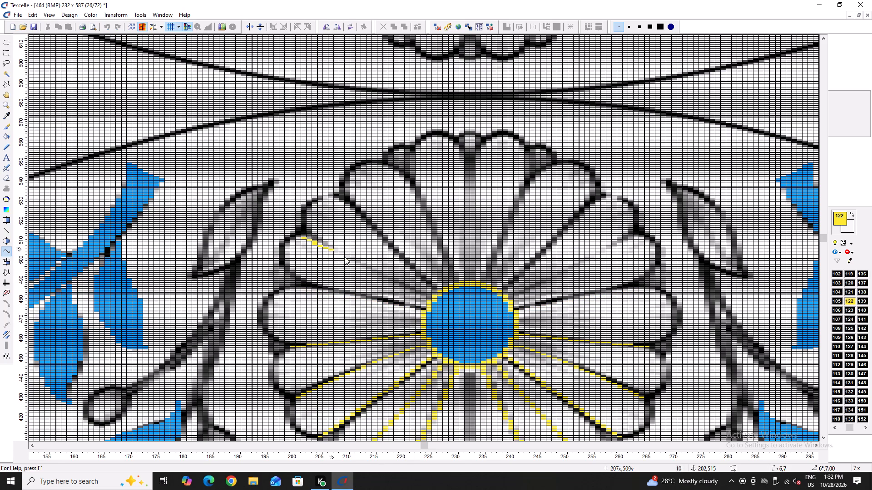
{"action": "left_click", "coordinate": [424, 298]}
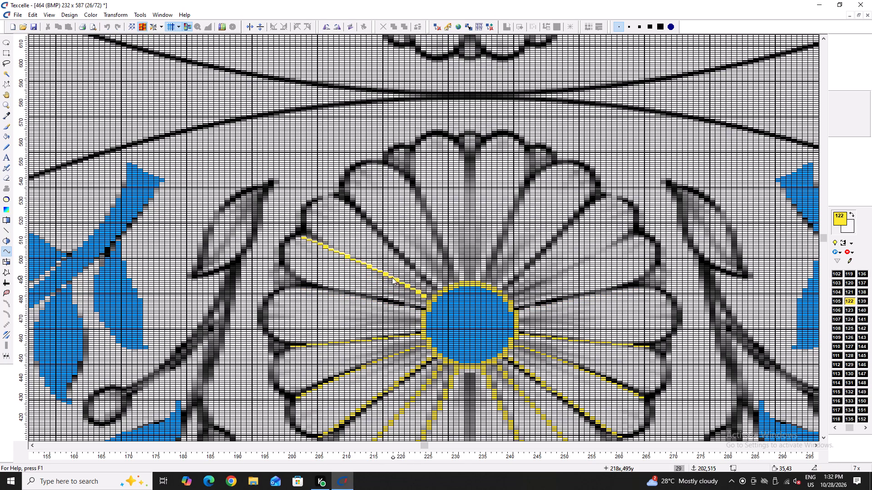
{"action": "left_click", "coordinate": [331, 246]}
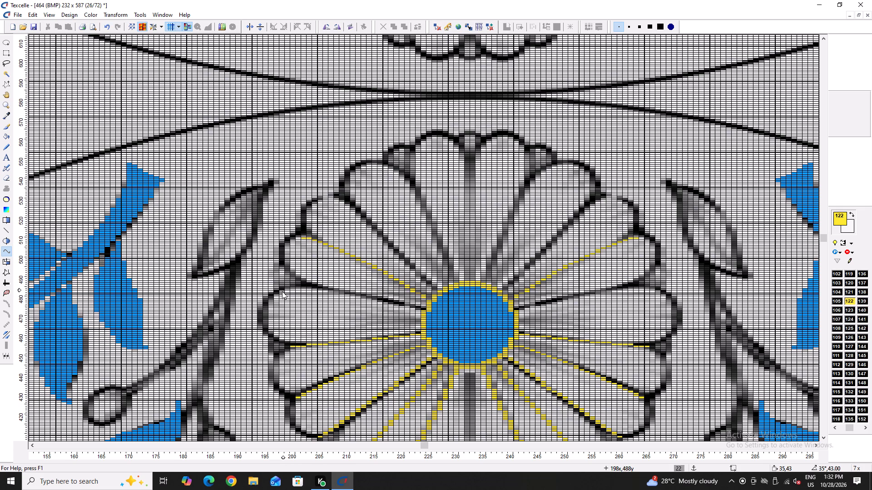
{"action": "left_click", "coordinate": [282, 291]}
{"action": "left_click", "coordinate": [417, 318]}
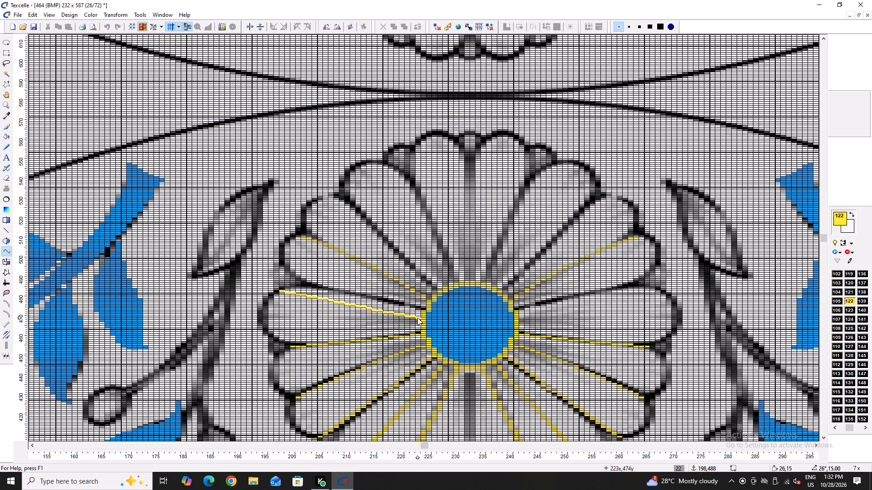
{"action": "left_click", "coordinate": [368, 302]}
Trace the next two mirrored pairs of yellow dividers between the flower's upper petals, ending at the centre ring.
{"action": "scroll", "coordinate": [381, 295], "scroll_direction": "up", "scroll_amount": 2}
{"action": "scroll", "coordinate": [359, 300], "scroll_direction": "down", "scroll_amount": 1}
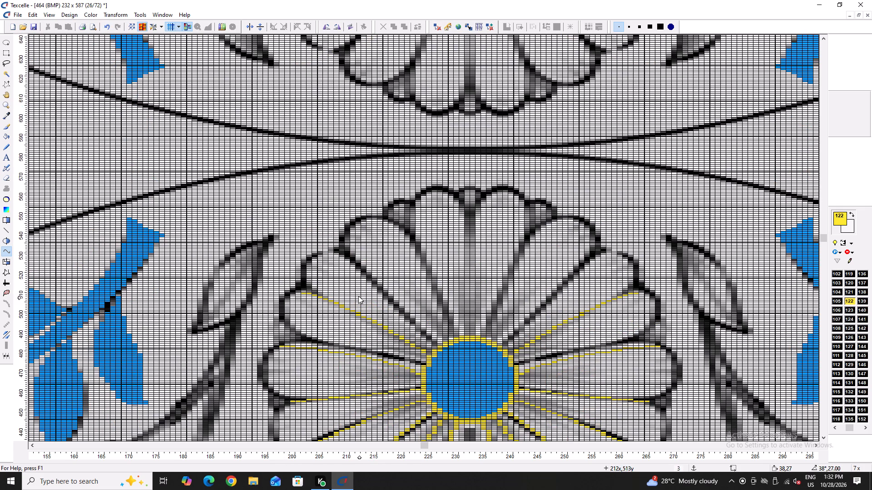
{"action": "left_click", "coordinate": [343, 251]}
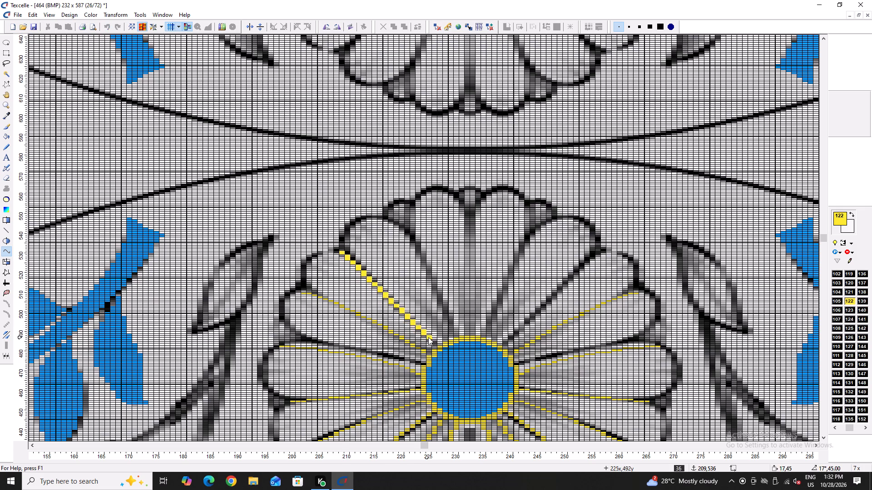
{"action": "left_click", "coordinate": [440, 341]}
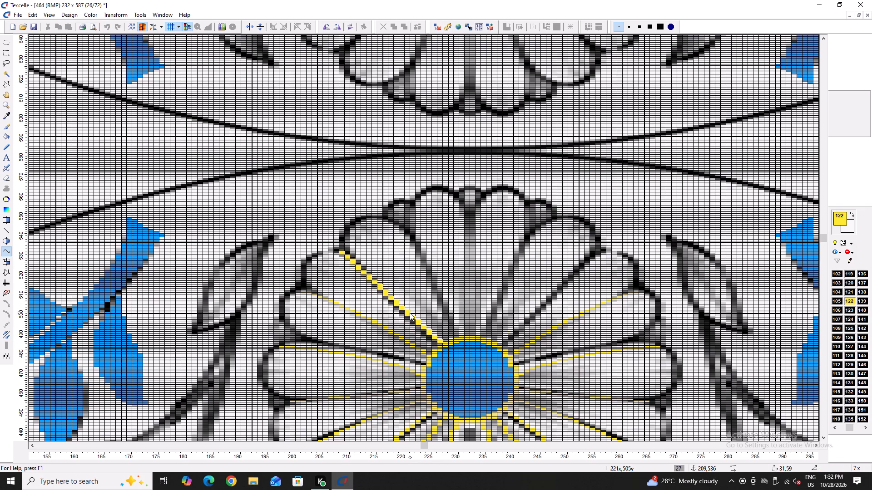
{"action": "left_click", "coordinate": [410, 313]}
{"action": "left_click", "coordinate": [407, 225]}
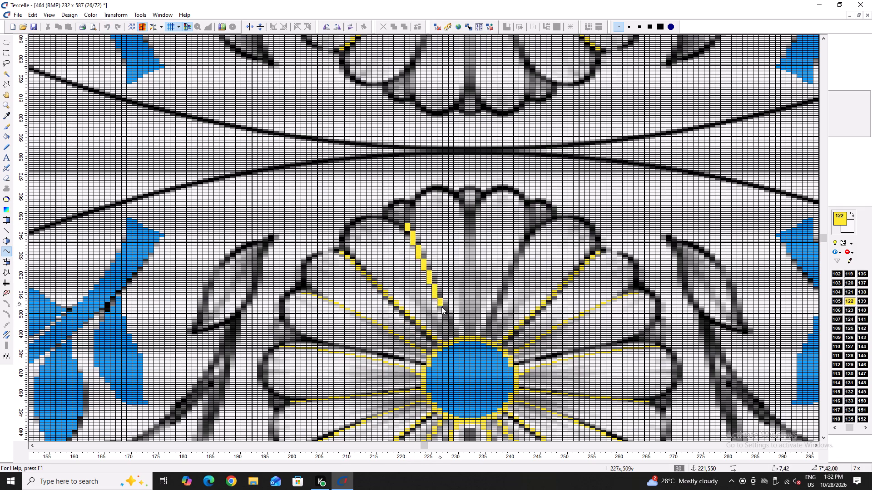
{"action": "left_click", "coordinate": [455, 332]}
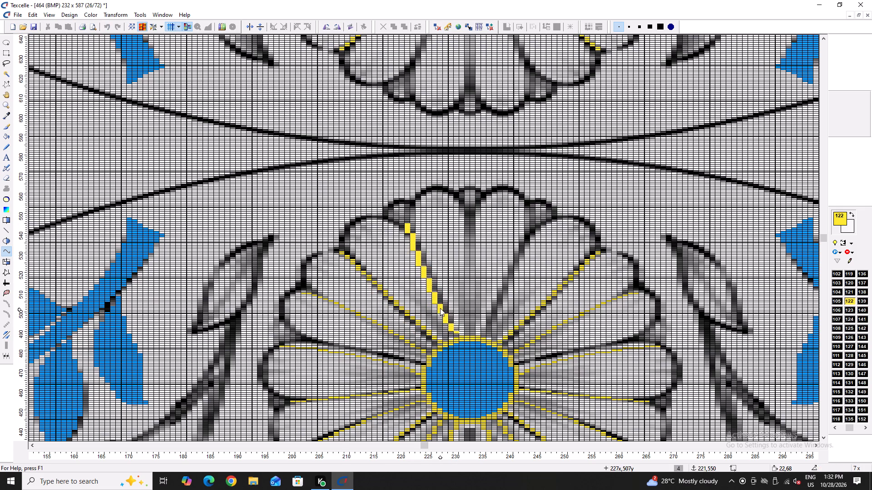
{"action": "left_click", "coordinate": [443, 304]}
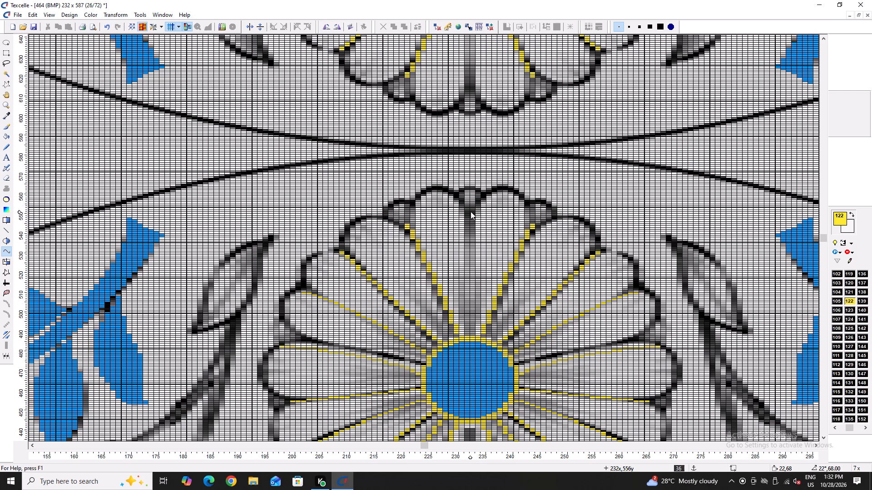
Draw the vertical yellow dividers above and below the flower's blue centre, reaching to the top and bottom notches.
{"action": "left_click", "coordinate": [466, 211]}
{"action": "left_click", "coordinate": [468, 330]}
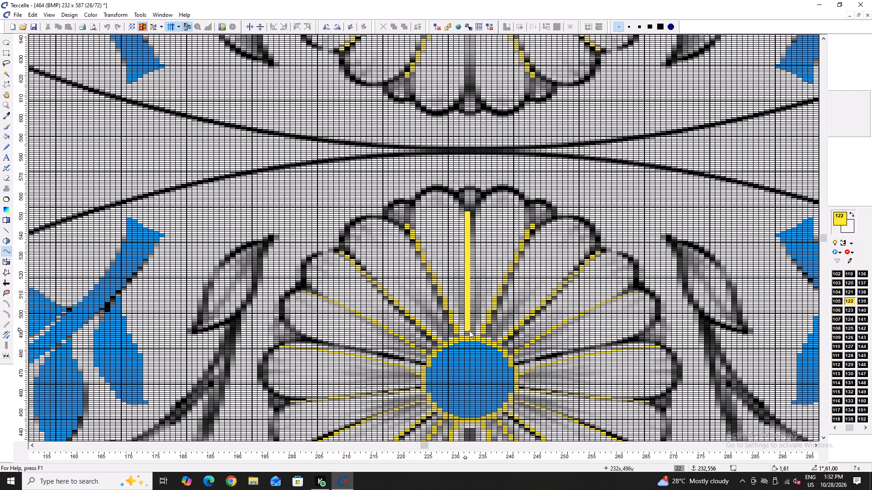
{"action": "left_click", "coordinate": [469, 332]}
{"action": "scroll", "coordinate": [426, 316], "scroll_direction": "down", "scroll_amount": 1, "text": "ctrl"}
{"action": "scroll", "coordinate": [458, 338], "scroll_direction": "down", "scroll_amount": 3}
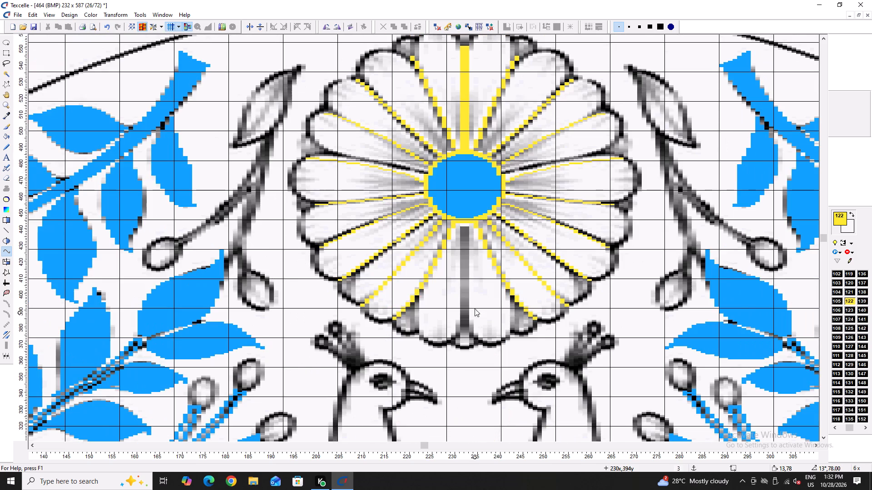
{"action": "scroll", "coordinate": [471, 296], "scroll_direction": "up", "scroll_amount": 2, "text": "ctrl"}
{"action": "left_click", "coordinate": [462, 202]}
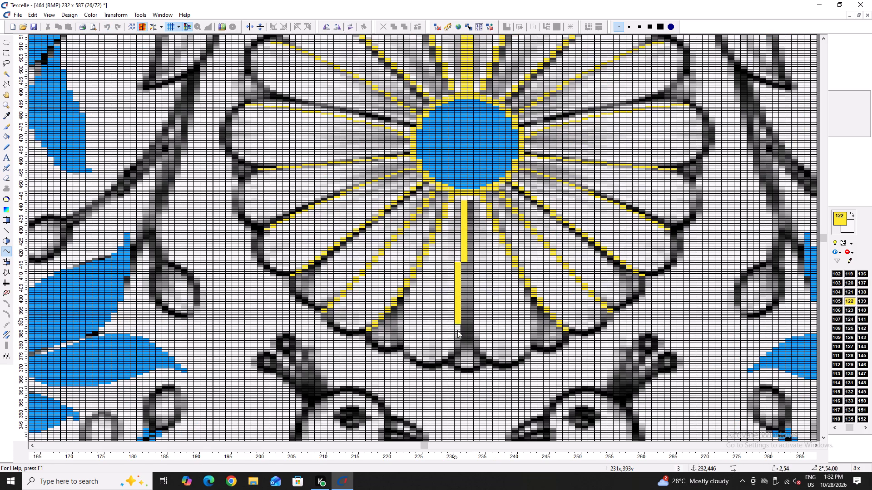
{"action": "left_click", "coordinate": [467, 352]}
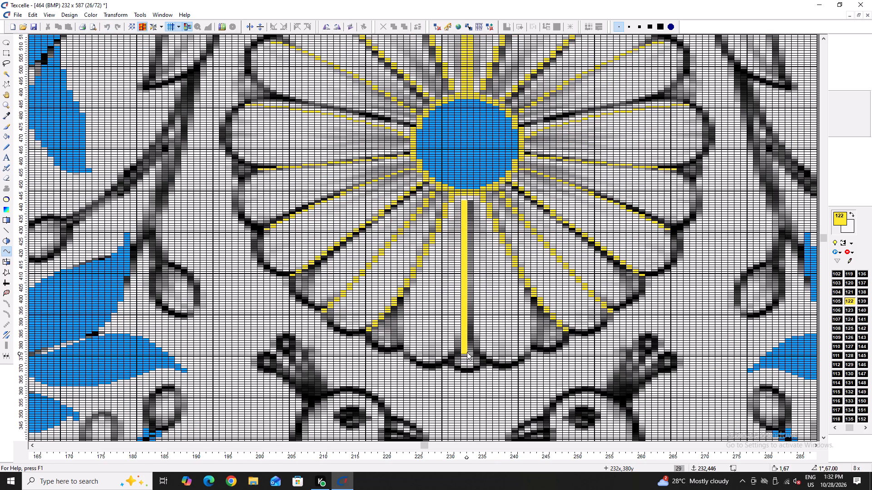
{"action": "left_click", "coordinate": [467, 352]}
{"action": "left_click", "coordinate": [464, 346]}
Choose blue 176 for freehand drawing and protect yellow 122 from being painted over.
{"action": "scroll", "coordinate": [479, 360], "scroll_direction": "down", "scroll_amount": 3, "text": "ctrl"}
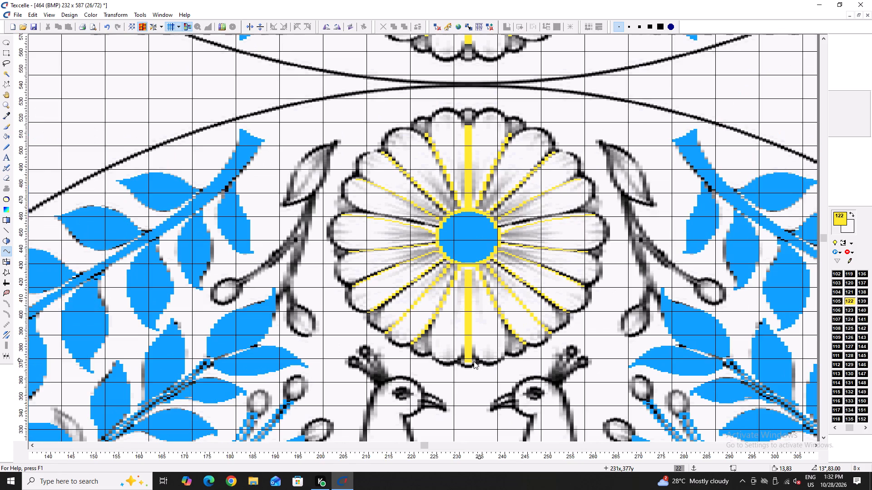
{"action": "scroll", "coordinate": [456, 99], "scroll_direction": "up", "scroll_amount": 4, "text": "ctrl"}
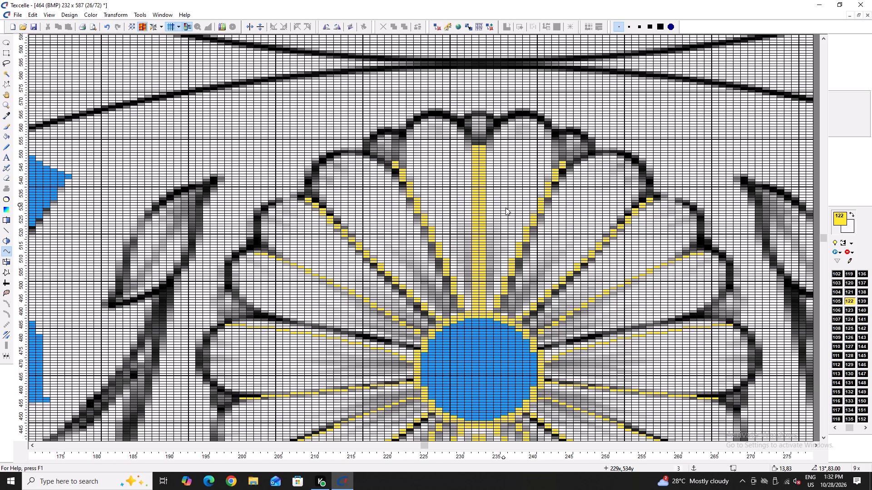
{"action": "key", "text": "space"}
{"action": "key", "text": "x"}
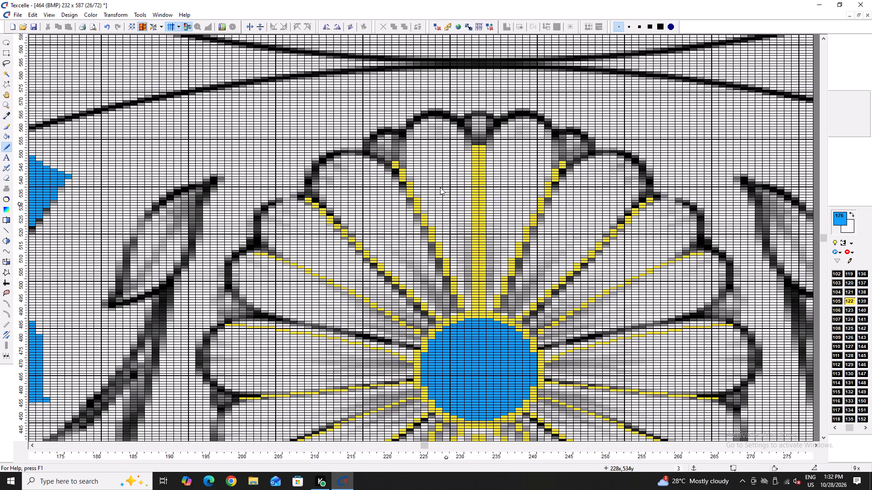
{"action": "scroll", "coordinate": [425, 170], "scroll_direction": "up", "scroll_amount": 1}
{"action": "scroll", "coordinate": [453, 184], "scroll_direction": "up", "scroll_amount": 2, "text": "ctrl"}
{"action": "key", "text": "shift+space"}
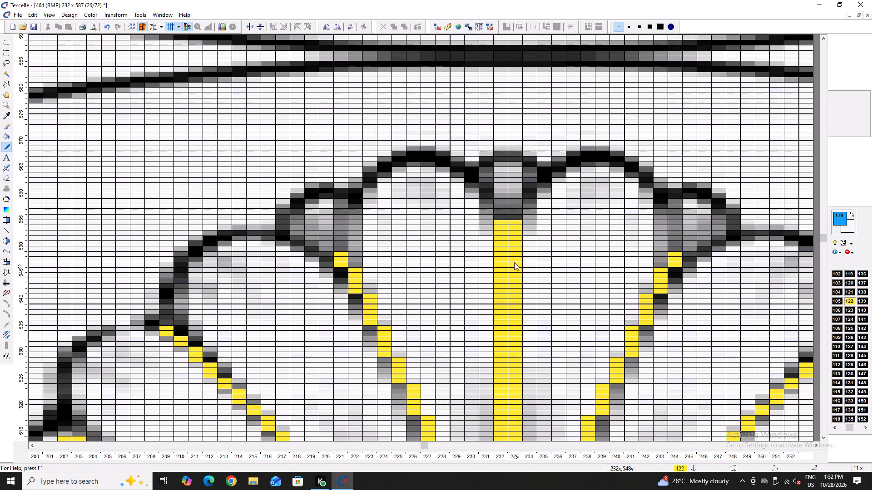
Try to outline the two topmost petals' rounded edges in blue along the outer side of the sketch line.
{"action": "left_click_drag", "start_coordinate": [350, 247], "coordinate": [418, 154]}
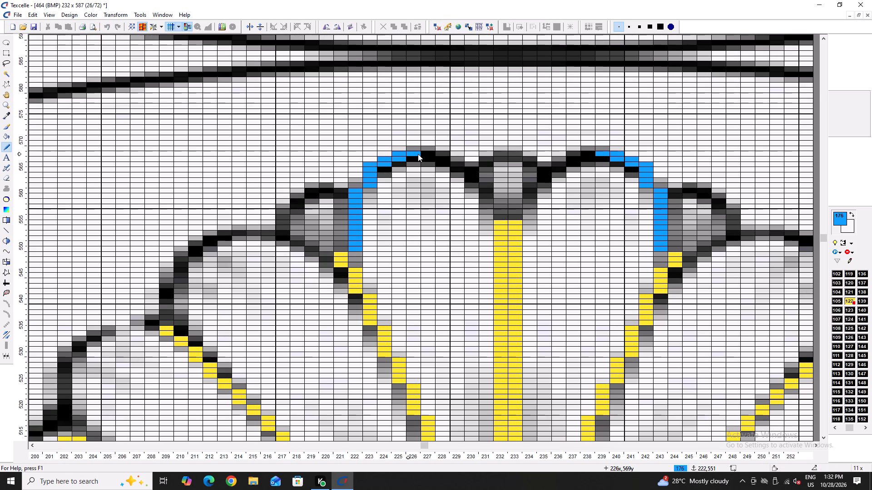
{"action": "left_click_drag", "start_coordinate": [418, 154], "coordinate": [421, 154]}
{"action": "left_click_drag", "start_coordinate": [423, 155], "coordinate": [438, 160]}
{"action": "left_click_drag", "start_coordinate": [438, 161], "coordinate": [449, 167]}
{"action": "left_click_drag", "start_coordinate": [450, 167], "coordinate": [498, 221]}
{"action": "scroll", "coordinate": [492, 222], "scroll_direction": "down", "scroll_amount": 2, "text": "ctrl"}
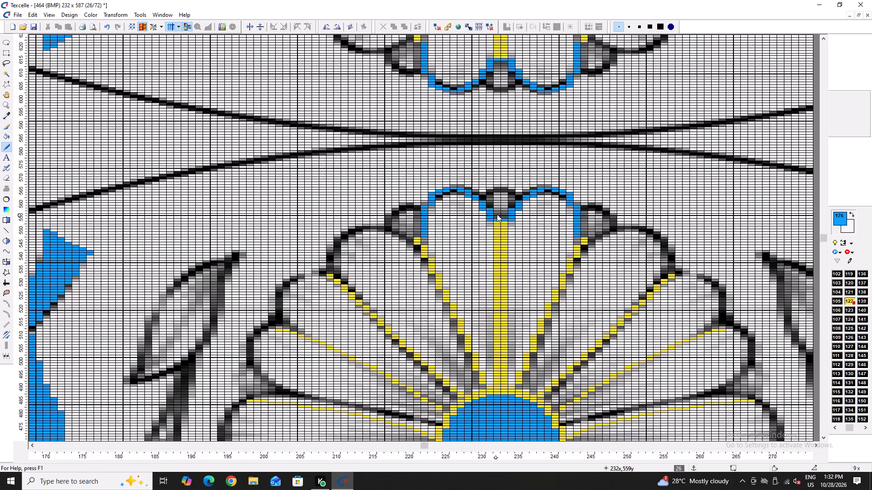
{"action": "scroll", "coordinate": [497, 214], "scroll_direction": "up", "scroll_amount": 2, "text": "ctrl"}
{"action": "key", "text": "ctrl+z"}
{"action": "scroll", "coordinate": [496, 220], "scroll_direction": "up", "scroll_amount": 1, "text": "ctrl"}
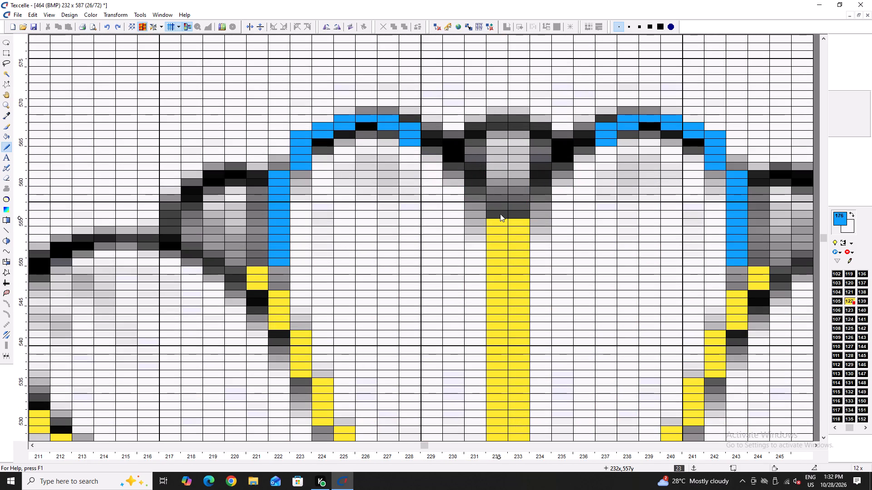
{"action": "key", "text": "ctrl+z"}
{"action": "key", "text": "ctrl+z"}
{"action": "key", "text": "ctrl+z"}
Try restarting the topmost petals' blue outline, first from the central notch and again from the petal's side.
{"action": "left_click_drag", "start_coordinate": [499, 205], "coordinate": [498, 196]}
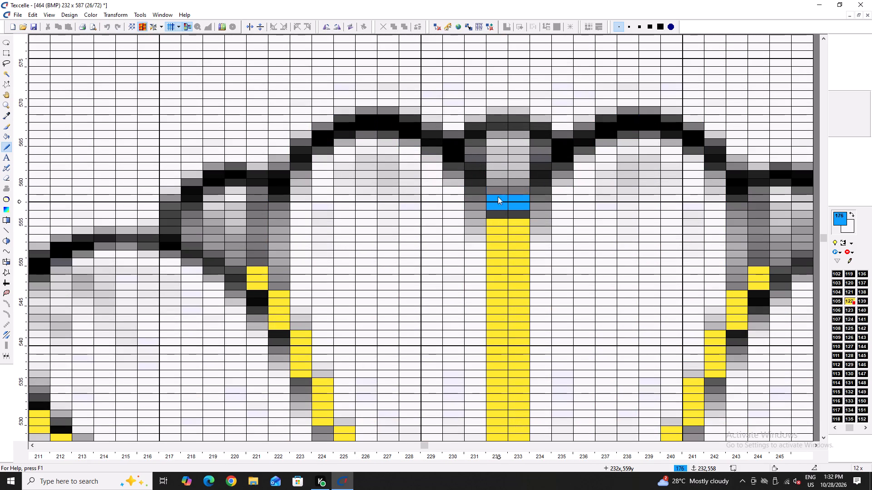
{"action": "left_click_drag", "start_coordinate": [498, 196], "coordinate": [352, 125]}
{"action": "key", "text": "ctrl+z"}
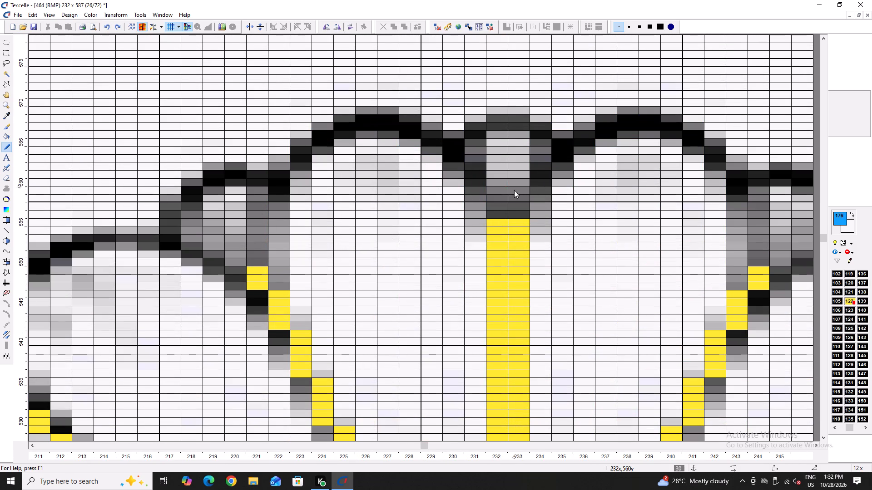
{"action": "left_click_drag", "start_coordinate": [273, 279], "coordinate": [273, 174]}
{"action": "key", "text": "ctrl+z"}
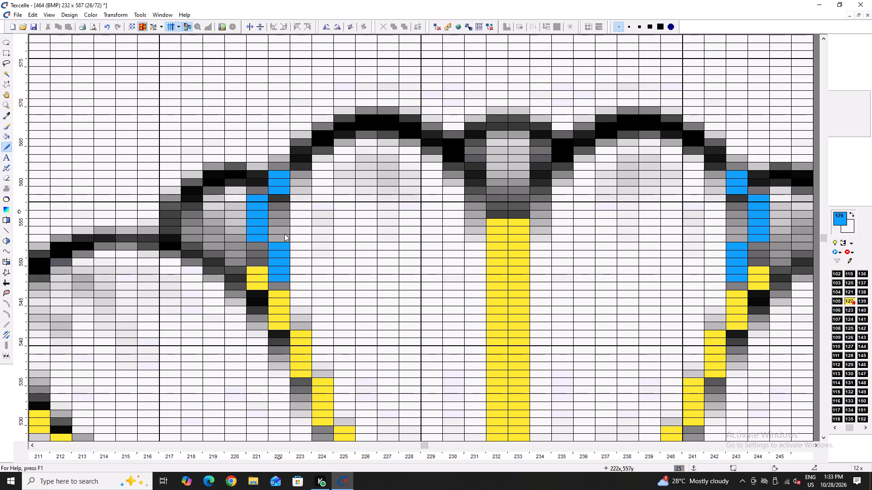
Outline the two topmost petals in blue along the sketch line's inner edge, from the side dividers to the central divider.
{"action": "left_click_drag", "start_coordinate": [277, 285], "coordinate": [429, 145]}
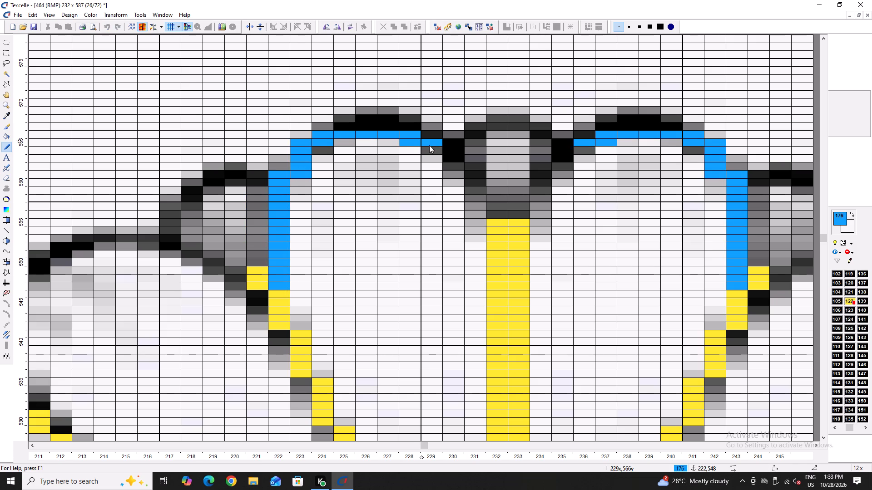
{"action": "left_click_drag", "start_coordinate": [429, 145], "coordinate": [484, 209]}
{"action": "left_click", "coordinate": [484, 212], "text": "ctrl"}
{"action": "scroll", "coordinate": [466, 222], "scroll_direction": "down", "scroll_amount": 3, "text": "ctrl"}
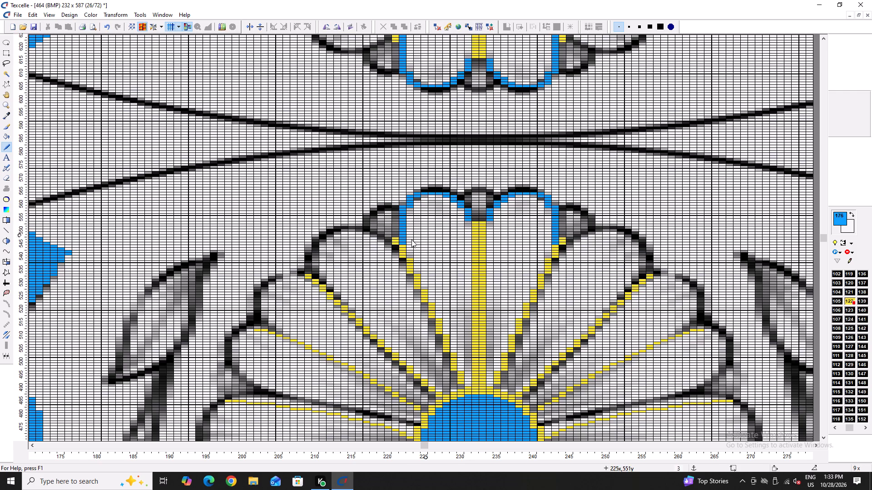
Outline the next two mirrored petal pairs in blue, moving down the flower's upper sides between their yellow dividers.
{"action": "scroll", "coordinate": [376, 246], "scroll_direction": "up", "scroll_amount": 3, "text": "ctrl"}
{"action": "left_click_drag", "start_coordinate": [182, 321], "coordinate": [222, 208]}
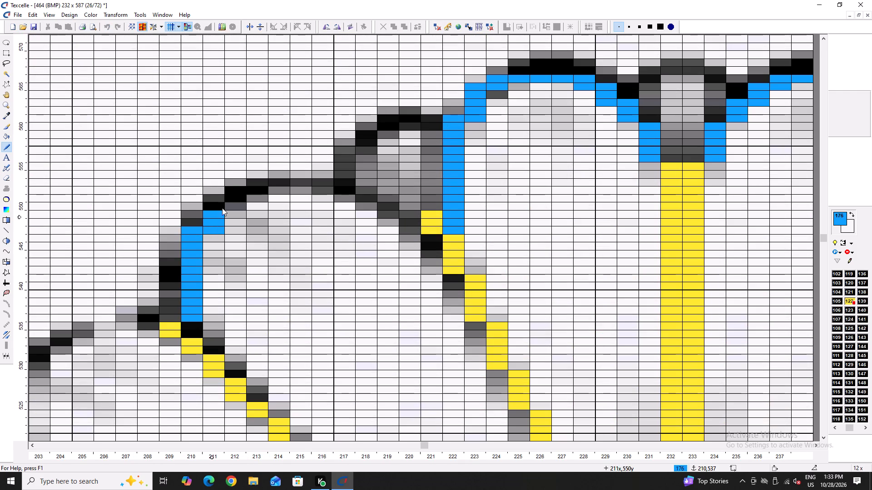
{"action": "left_click_drag", "start_coordinate": [222, 208], "coordinate": [414, 212]}
{"action": "scroll", "coordinate": [415, 223], "scroll_direction": "down", "scroll_amount": 2, "text": "ctrl"}
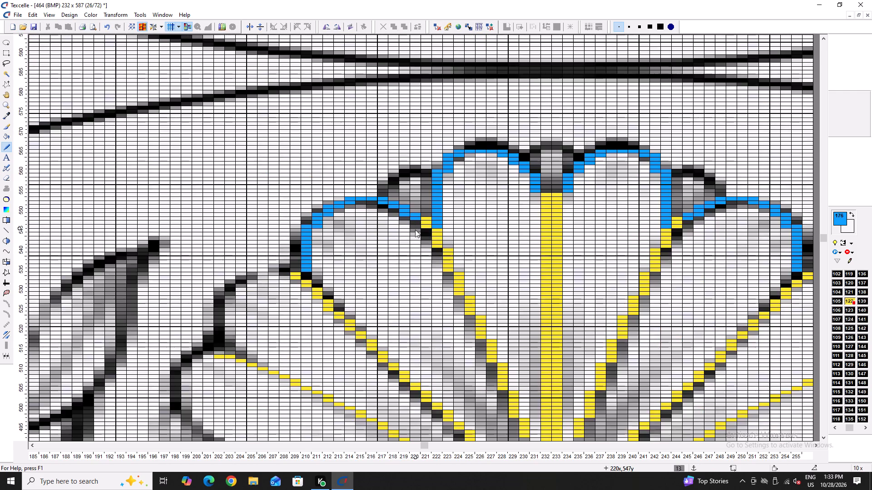
{"action": "scroll", "coordinate": [415, 230], "scroll_direction": "down", "scroll_amount": 2}
{"action": "scroll", "coordinate": [290, 171], "scroll_direction": "up", "scroll_amount": 2, "text": "ctrl"}
{"action": "left_click_drag", "start_coordinate": [293, 153], "coordinate": [227, 145]}
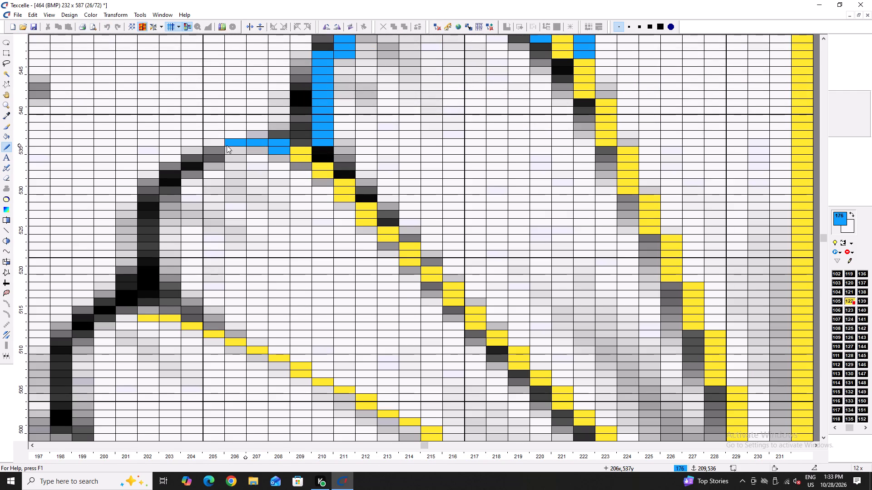
{"action": "left_click_drag", "start_coordinate": [227, 145], "coordinate": [176, 315]}
{"action": "scroll", "coordinate": [179, 289], "scroll_direction": "down", "scroll_amount": 5, "text": "ctrl"}
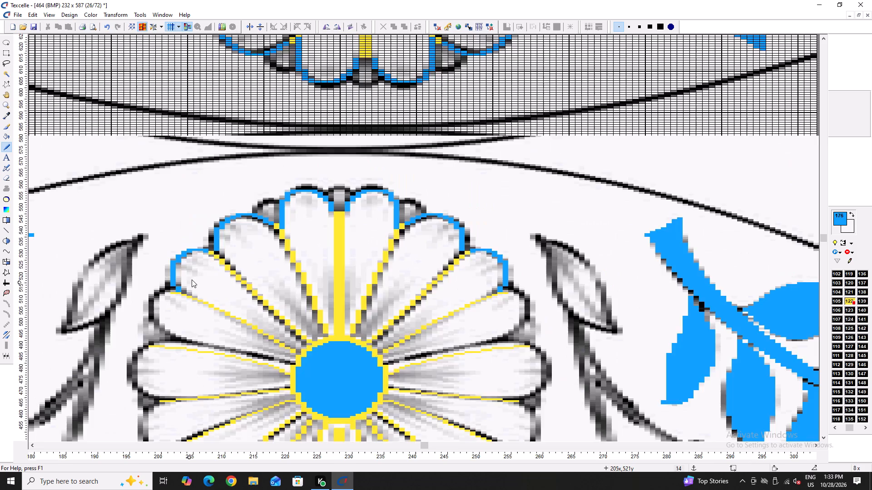
Outline the next two mirrored petal pairs in blue between their yellow dividers, through the flower's widest side petals.
{"action": "scroll", "coordinate": [139, 297], "scroll_direction": "up", "scroll_amount": 4, "text": "ctrl"}
{"action": "scroll", "coordinate": [210, 280], "scroll_direction": "down", "scroll_amount": 2}
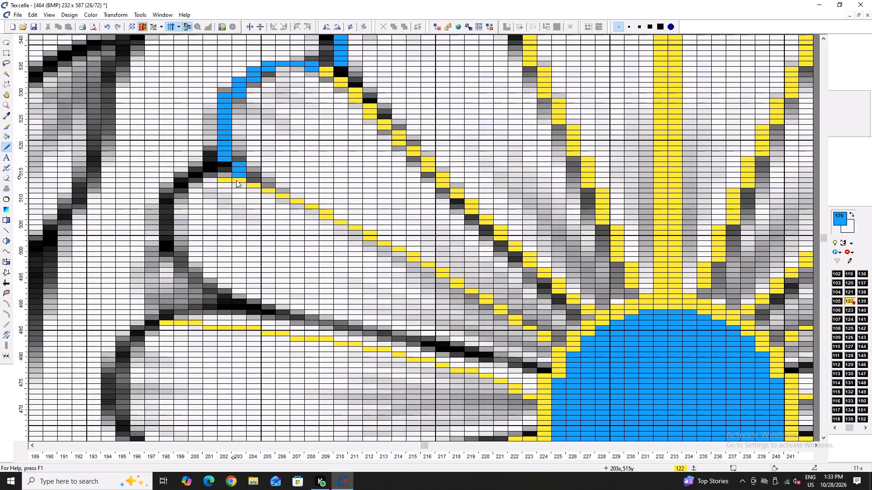
{"action": "left_click_drag", "start_coordinate": [237, 179], "coordinate": [198, 317]}
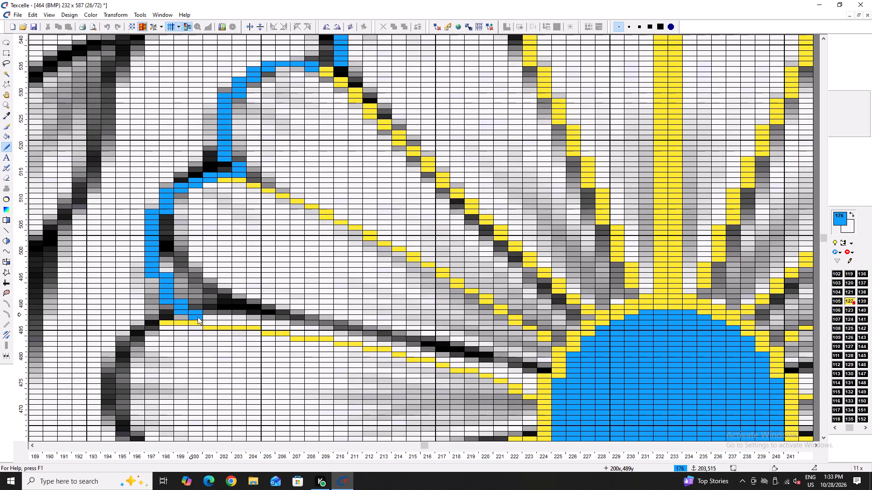
{"action": "left_click_drag", "start_coordinate": [198, 317], "coordinate": [200, 318]}
{"action": "scroll", "coordinate": [201, 303], "scroll_direction": "down", "scroll_amount": 3, "text": "ctrl"}
{"action": "scroll", "coordinate": [203, 296], "scroll_direction": "down", "scroll_amount": 2}
{"action": "scroll", "coordinate": [176, 207], "scroll_direction": "up", "scroll_amount": 3, "text": "ctrl"}
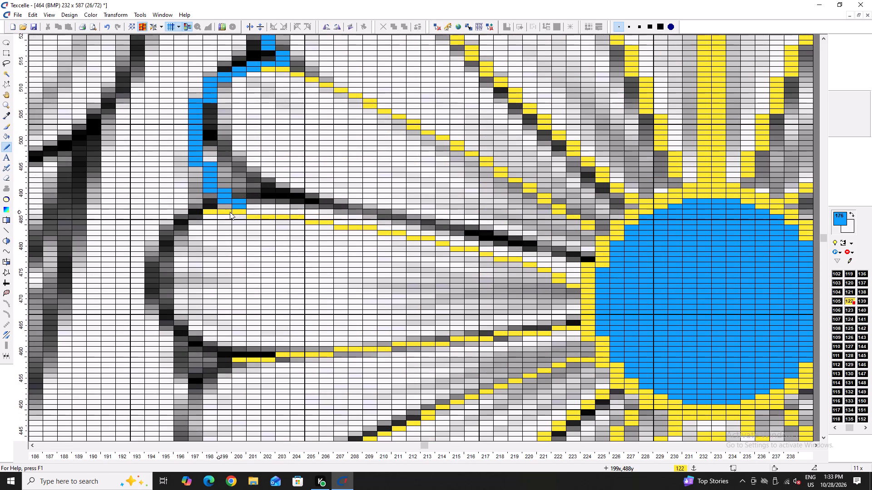
{"action": "left_click_drag", "start_coordinate": [231, 212], "coordinate": [224, 349]}
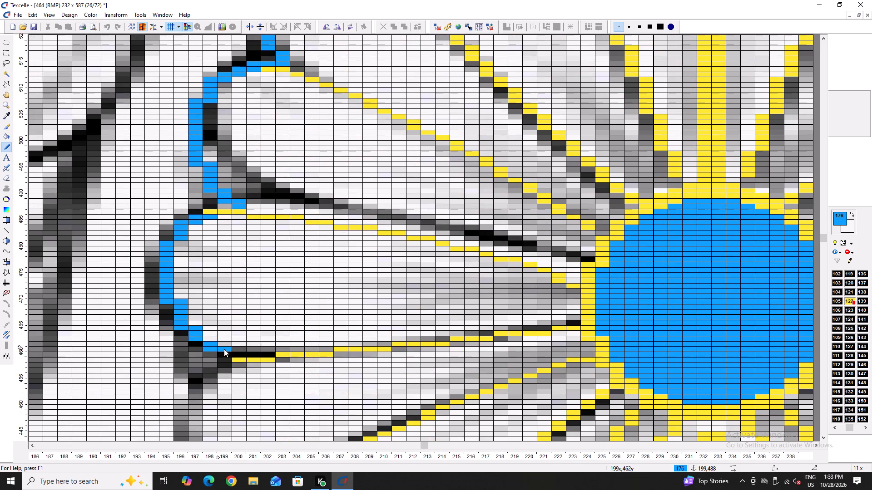
{"action": "left_click_drag", "start_coordinate": [224, 349], "coordinate": [243, 353]}
Outline the two mirrored petal pairs just below the widest side petals in blue along the sketch line.
{"action": "scroll", "coordinate": [232, 333], "scroll_direction": "down", "scroll_amount": 4}
{"action": "left_click_drag", "start_coordinate": [237, 148], "coordinate": [244, 281]}
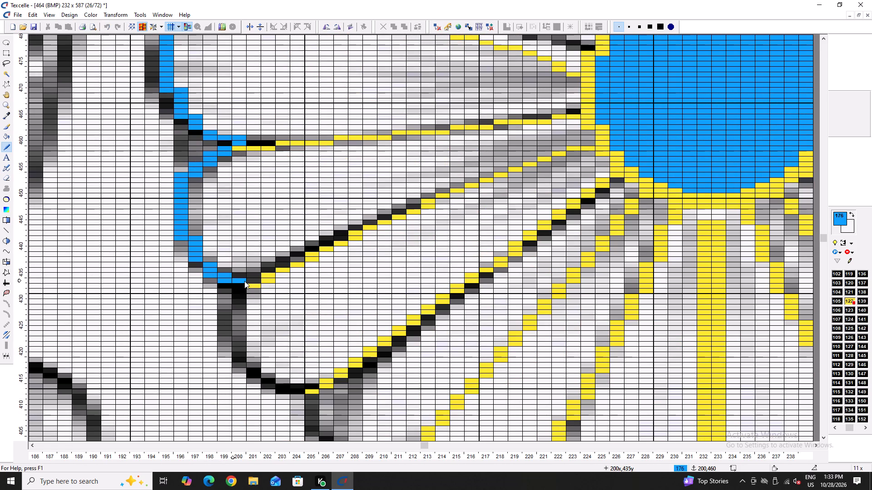
{"action": "left_click_drag", "start_coordinate": [244, 281], "coordinate": [245, 281]}
{"action": "scroll", "coordinate": [246, 265], "scroll_direction": "down", "scroll_amount": 2}
{"action": "left_click_drag", "start_coordinate": [250, 177], "coordinate": [264, 280]}
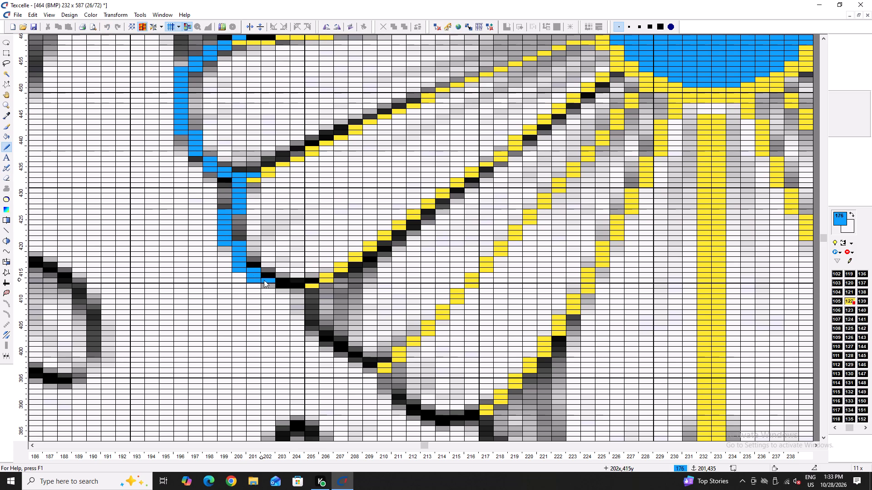
{"action": "left_click_drag", "start_coordinate": [264, 280], "coordinate": [302, 285]}
Continue the blue outline around the following two mirrored petal pairs on the flower's lower sides.
{"action": "scroll", "coordinate": [329, 264], "scroll_direction": "down", "scroll_amount": 2}
{"action": "left_click_drag", "start_coordinate": [313, 179], "coordinate": [314, 228]}
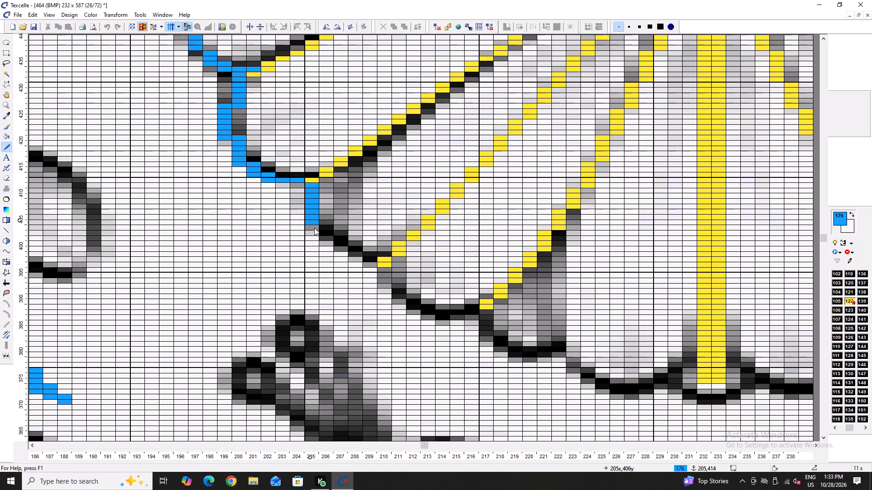
{"action": "left_click_drag", "start_coordinate": [314, 228], "coordinate": [378, 255]}
{"action": "scroll", "coordinate": [395, 250], "scroll_direction": "down", "scroll_amount": 3}
{"action": "scroll", "coordinate": [377, 137], "scroll_direction": "up", "scroll_amount": 2}
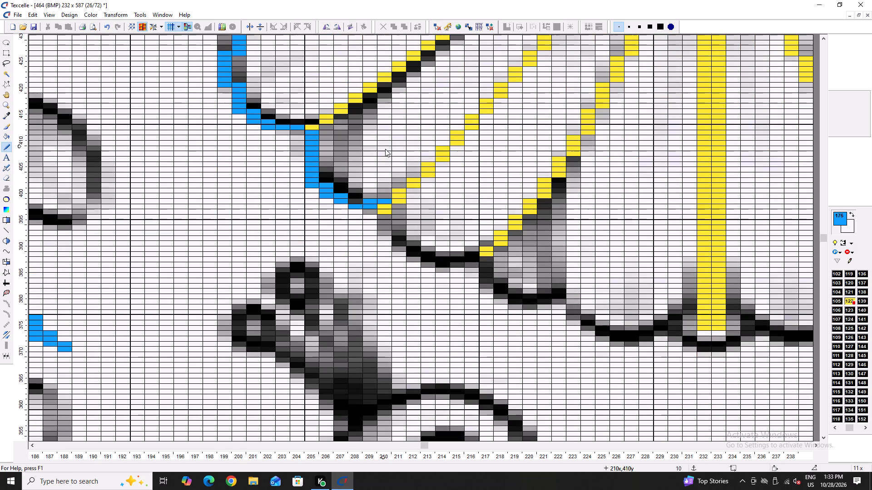
{"action": "left_click_drag", "start_coordinate": [396, 202], "coordinate": [476, 252]}
Outline the two bottommost petals in blue, from their side dividers to both sides of the central yellow divider.
{"action": "scroll", "coordinate": [479, 247], "scroll_direction": "down", "scroll_amount": 1}
{"action": "scroll", "coordinate": [708, 240], "scroll_direction": "down", "scroll_amount": 2, "text": "ctrl"}
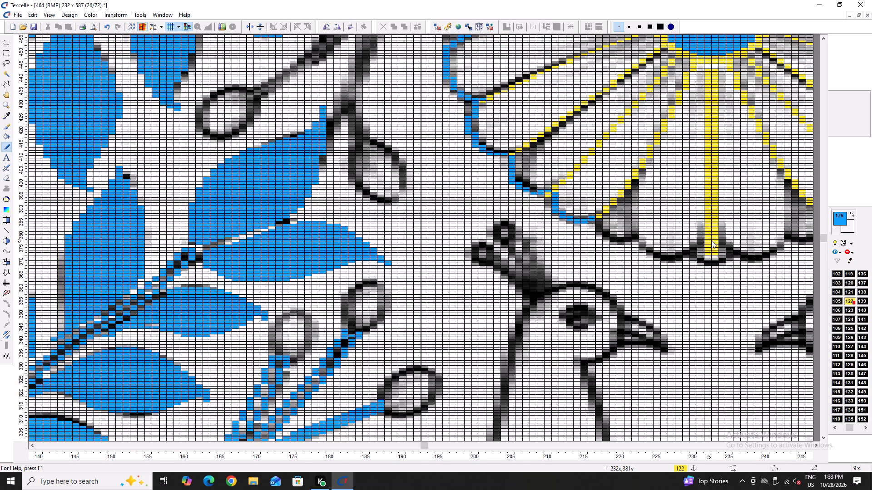
{"action": "key", "text": "Right"}
{"action": "key", "text": "Right"}
{"action": "scroll", "coordinate": [483, 233], "scroll_direction": "up", "scroll_amount": 1, "text": "ctrl"}
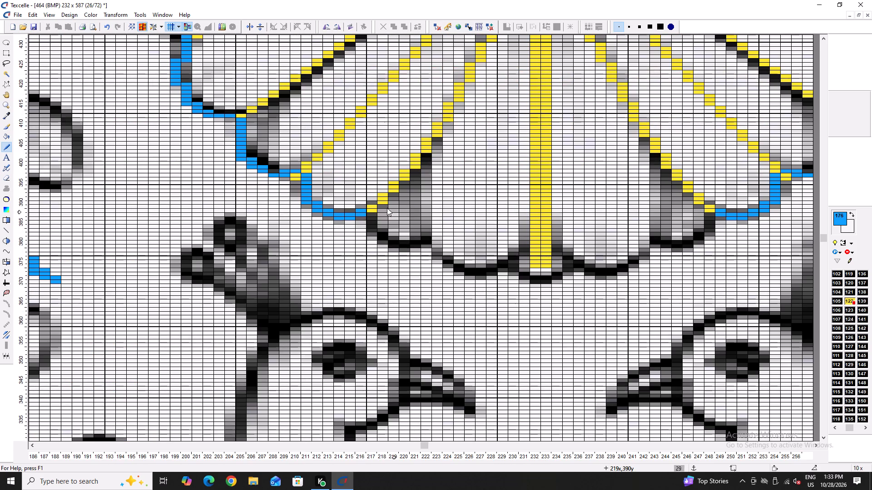
{"action": "left_click_drag", "start_coordinate": [380, 203], "coordinate": [513, 247]}
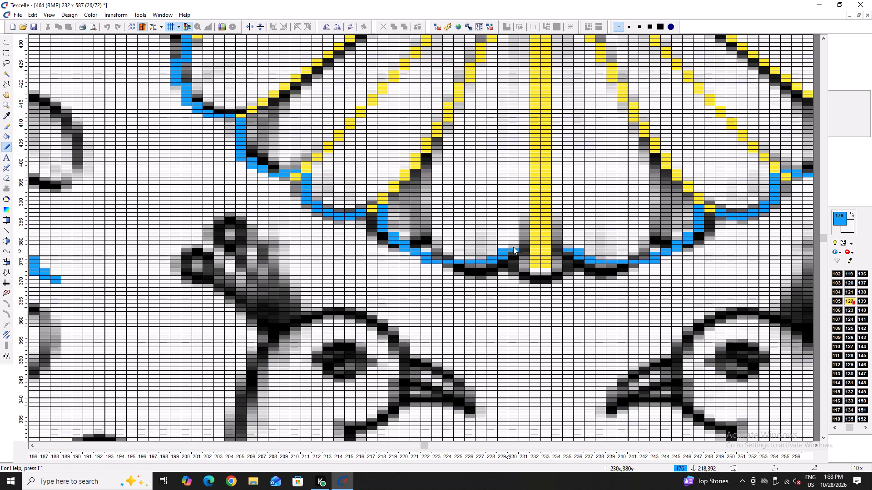
{"action": "left_click_drag", "start_coordinate": [513, 247], "coordinate": [525, 223]}
Extend the bottommost petals' blue outline up beside their side dividers, then erase stray pixels and reshape the corners with the neighbouring petals.
{"action": "scroll", "coordinate": [450, 226], "scroll_direction": "up", "scroll_amount": 3}
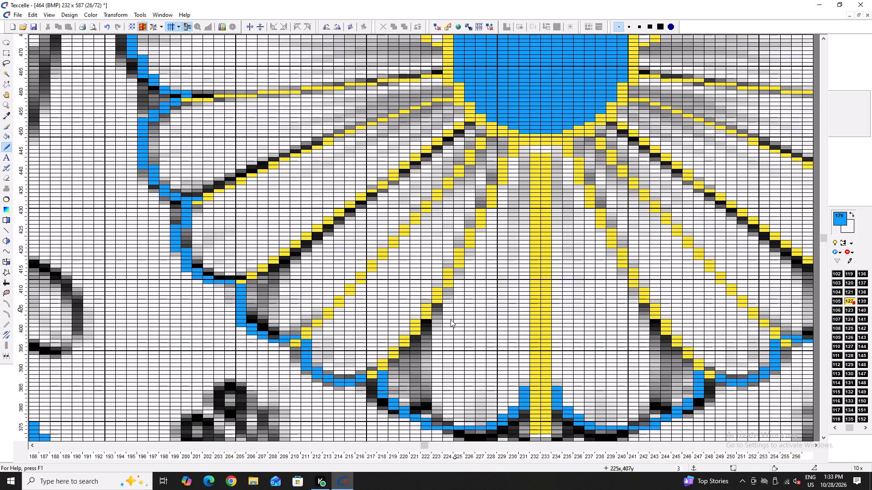
{"action": "left_click_drag", "start_coordinate": [390, 395], "coordinate": [410, 341]}
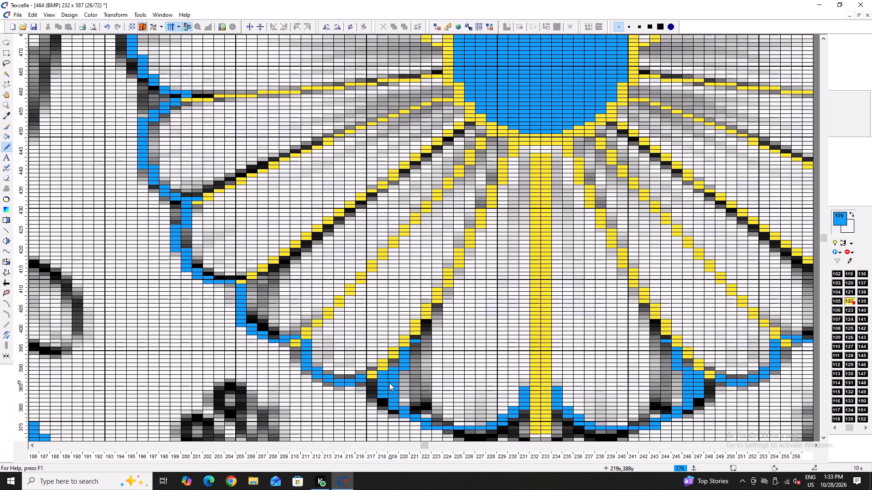
{"action": "scroll", "coordinate": [389, 383], "scroll_direction": "up", "scroll_amount": 2, "text": "ctrl"}
{"action": "right_click_drag", "start_coordinate": [370, 358], "coordinate": [366, 406]}
{"action": "right_click", "coordinate": [390, 351]}
{"action": "left_click_drag", "start_coordinate": [360, 358], "coordinate": [355, 367]}
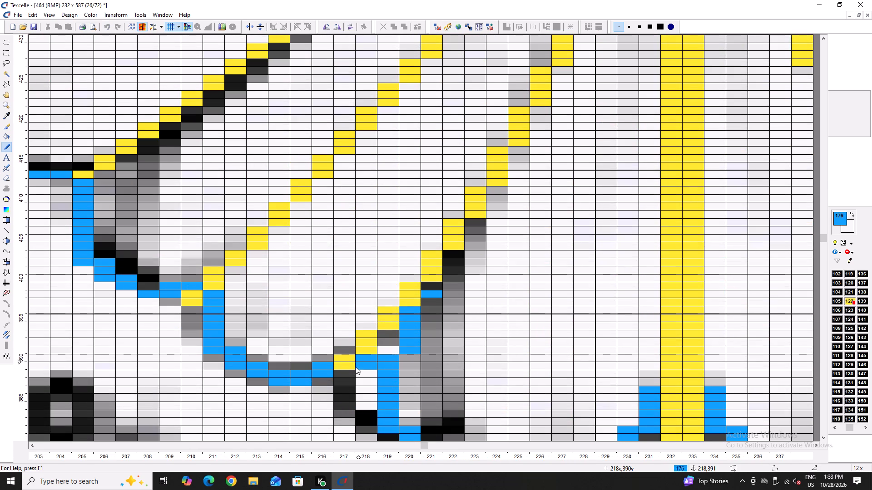
{"action": "left_click_drag", "start_coordinate": [355, 367], "coordinate": [308, 381]}
{"action": "left_click", "coordinate": [347, 366]}
{"action": "key", "text": "shift+space"}
{"action": "left_click_drag", "start_coordinate": [349, 360], "coordinate": [347, 364], "text": "shift"}
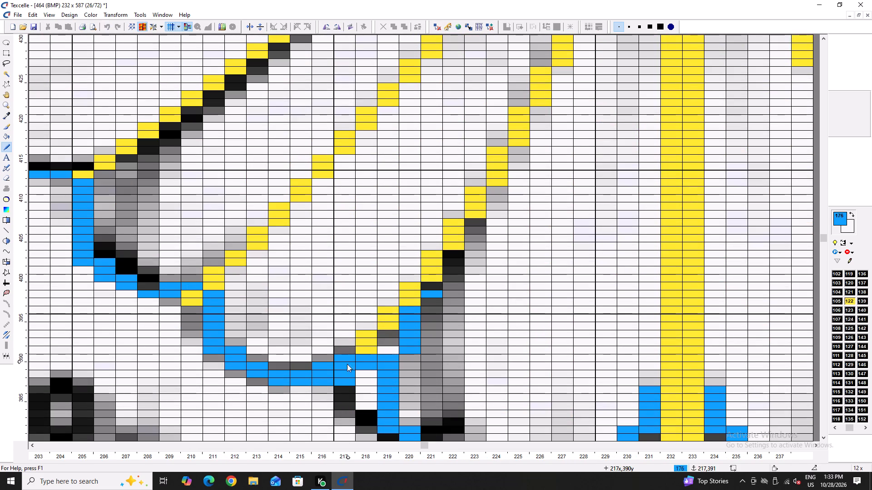
{"action": "left_click_drag", "start_coordinate": [347, 364], "coordinate": [345, 370], "text": "shift"}
{"action": "left_click_drag", "start_coordinate": [366, 344], "coordinate": [367, 350]}
{"action": "left_click", "coordinate": [367, 351]}
{"action": "right_click_drag", "start_coordinate": [368, 365], "coordinate": [369, 360]}
{"action": "right_click", "coordinate": [369, 360]}
{"action": "right_click", "coordinate": [369, 360]}
{"action": "right_click", "coordinate": [369, 360]}
{"action": "right_click", "coordinate": [354, 379]}
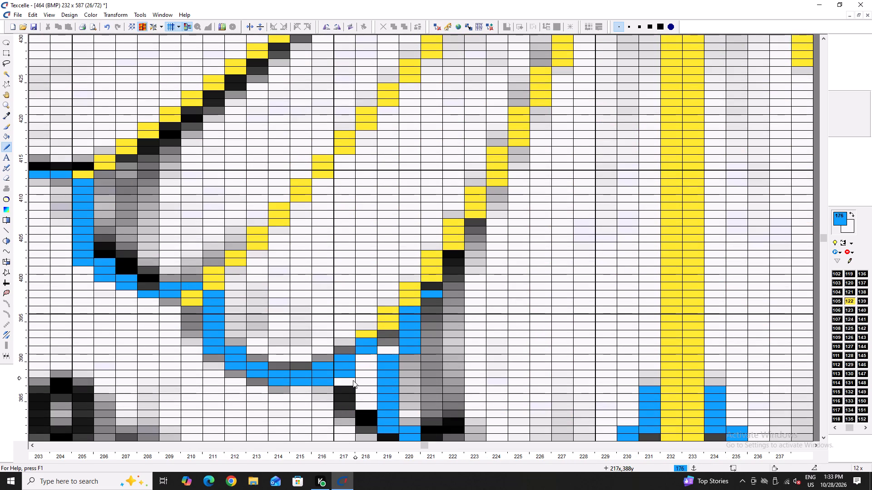
Extend the neighbouring petals' blue corners slightly up the side dividers and restore the overpainted divider pixels in yellow.
{"action": "left_click", "coordinate": [368, 331]}
{"action": "left_click_drag", "start_coordinate": [377, 324], "coordinate": [378, 319]}
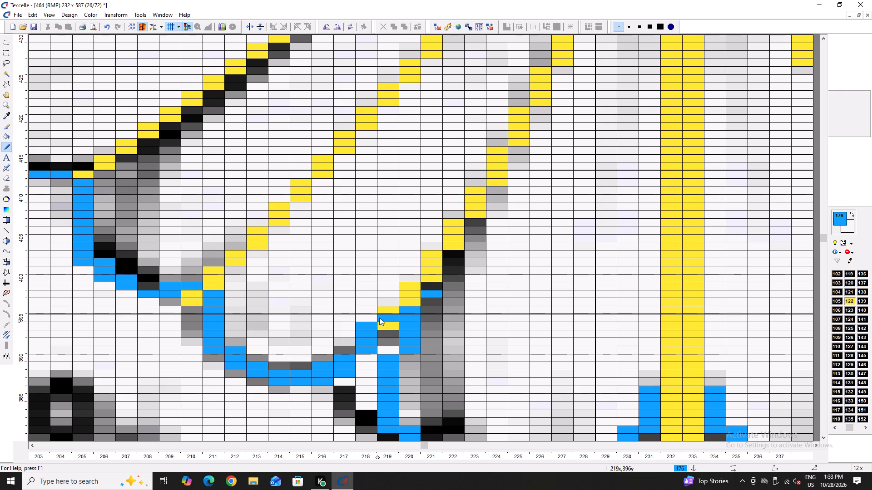
{"action": "right_click", "coordinate": [370, 317]}
{"action": "right_click", "coordinate": [392, 317]}
{"action": "key", "text": "space"}
{"action": "left_click_drag", "start_coordinate": [389, 314], "coordinate": [388, 323]}
{"action": "key", "text": "shift+space"}
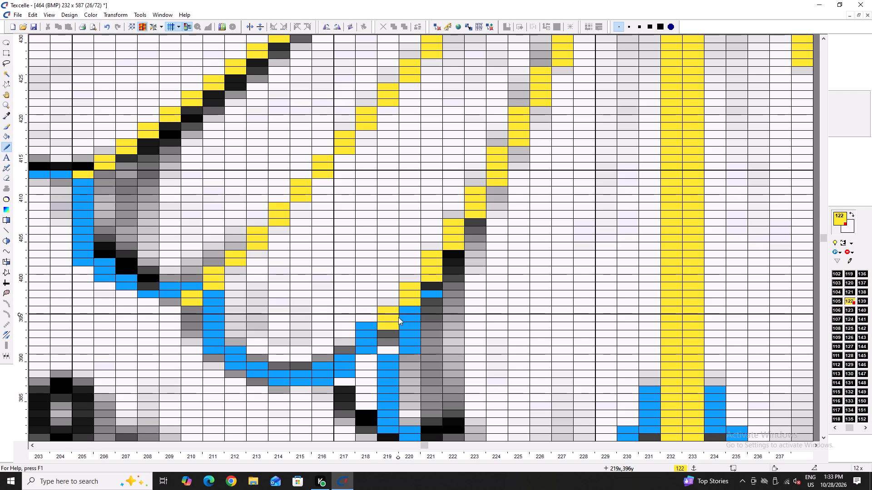
Fill the gap between the lower central divider and the ring around the flower's centre in yellow.
{"action": "scroll", "coordinate": [399, 313], "scroll_direction": "down", "scroll_amount": 4, "text": "ctrl"}
{"action": "scroll", "coordinate": [465, 294], "scroll_direction": "up", "scroll_amount": 2}
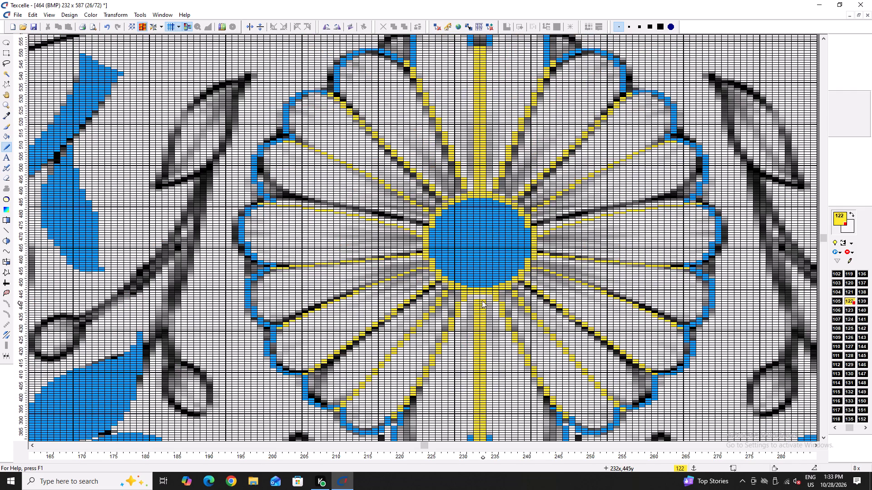
{"action": "scroll", "coordinate": [482, 300], "scroll_direction": "up", "scroll_amount": 4, "text": "ctrl"}
{"action": "key", "text": "space"}
{"action": "left_click", "coordinate": [452, 290]}
{"action": "left_click", "coordinate": [456, 287]}
{"action": "scroll", "coordinate": [453, 291], "scroll_direction": "down", "scroll_amount": 2, "text": "ctrl"}
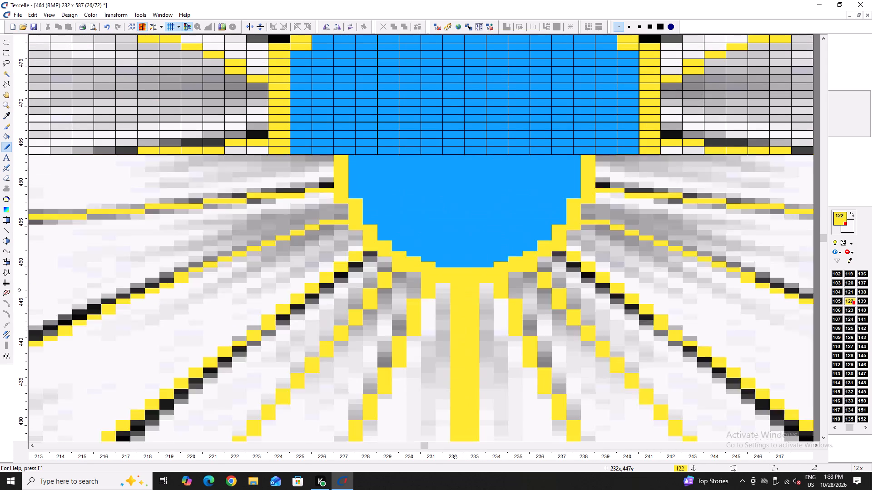
Thicken the blue outline of the two topmost petals and fill the notch between them above the central divider in blue.
{"action": "scroll", "coordinate": [453, 291], "scroll_direction": "down", "scroll_amount": 4, "text": "ctrl"}
{"action": "scroll", "coordinate": [456, 131], "scroll_direction": "up", "scroll_amount": 2}
{"action": "scroll", "coordinate": [450, 234], "scroll_direction": "up", "scroll_amount": 5, "text": "ctrl"}
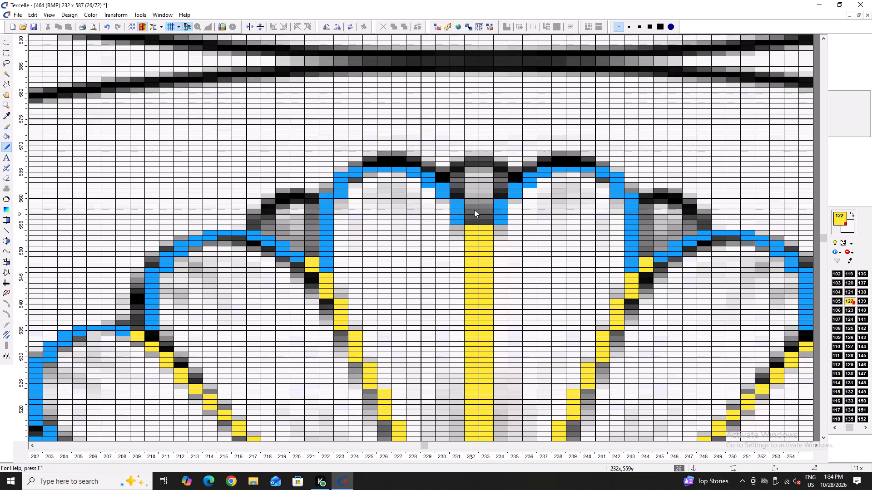
{"action": "scroll", "coordinate": [474, 210], "scroll_direction": "up", "scroll_amount": 1}
{"action": "scroll", "coordinate": [463, 257], "scroll_direction": "up", "scroll_amount": 2}
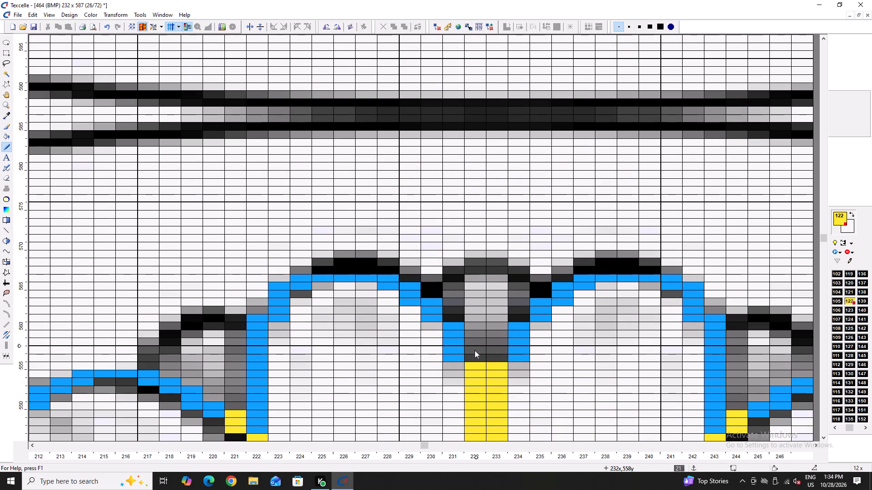
{"action": "left_click_drag", "start_coordinate": [474, 354], "coordinate": [457, 298]}
{"action": "key", "text": "ctrl+z"}
{"action": "key", "text": "space"}
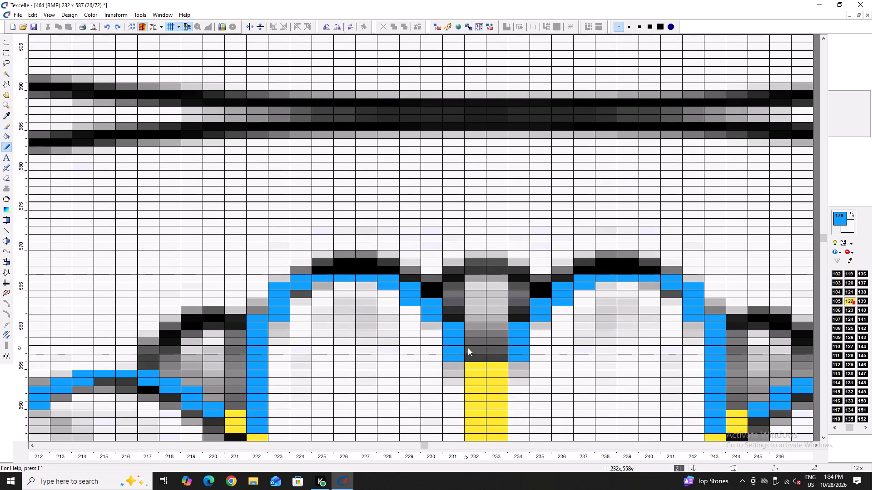
{"action": "left_click_drag", "start_coordinate": [472, 352], "coordinate": [396, 277]}
{"action": "left_click_drag", "start_coordinate": [390, 272], "coordinate": [359, 269]}
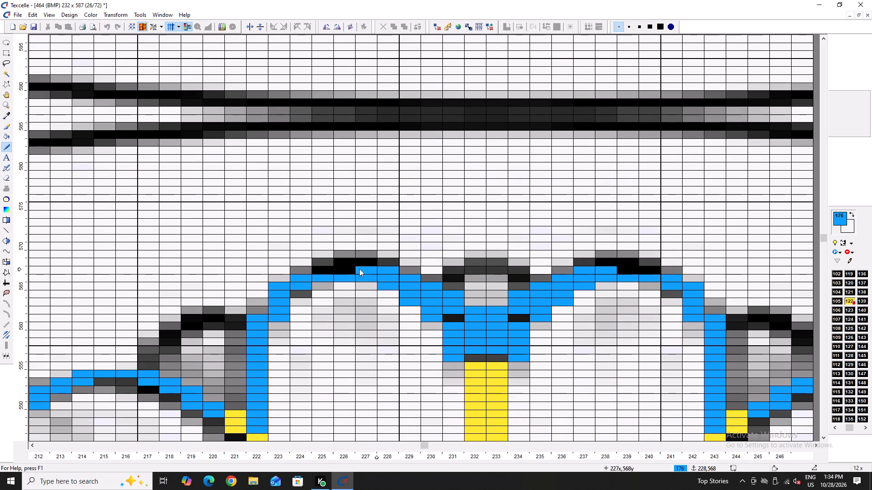
{"action": "left_click_drag", "start_coordinate": [359, 269], "coordinate": [339, 269]}
{"action": "right_click", "coordinate": [280, 289]}
{"action": "left_click_drag", "start_coordinate": [456, 306], "coordinate": [455, 313]}
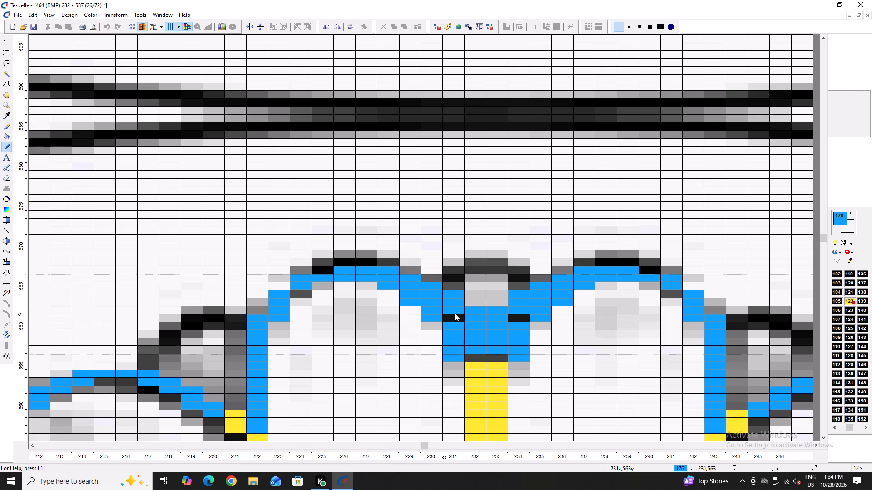
{"action": "left_click_drag", "start_coordinate": [455, 313], "coordinate": [456, 332]}
{"action": "left_click", "coordinate": [476, 353]}
{"action": "right_click", "coordinate": [478, 310]}
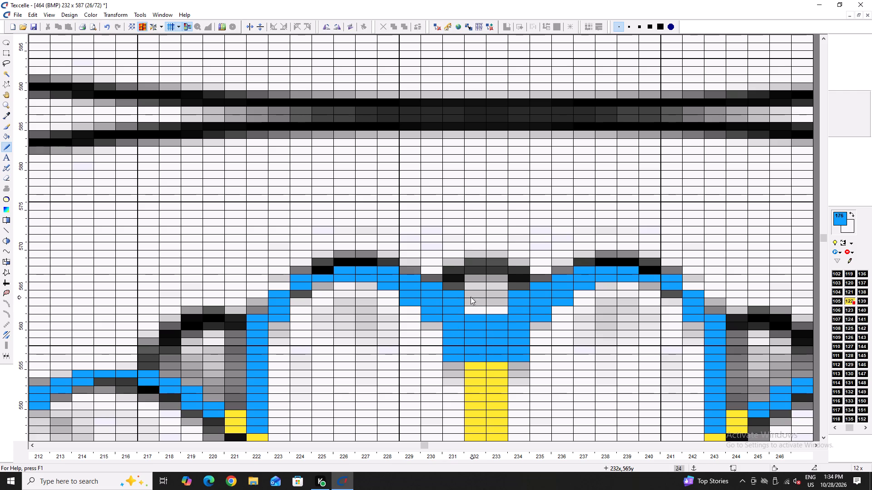
{"action": "right_click", "coordinate": [455, 297]}
Thicken the top edges of the second petal pair in blue and trim the excess pixels on the slope toward the topmost petals.
{"action": "scroll", "coordinate": [464, 304], "scroll_direction": "down", "scroll_amount": 4, "text": "ctrl"}
{"action": "scroll", "coordinate": [372, 332], "scroll_direction": "up", "scroll_amount": 3, "text": "ctrl"}
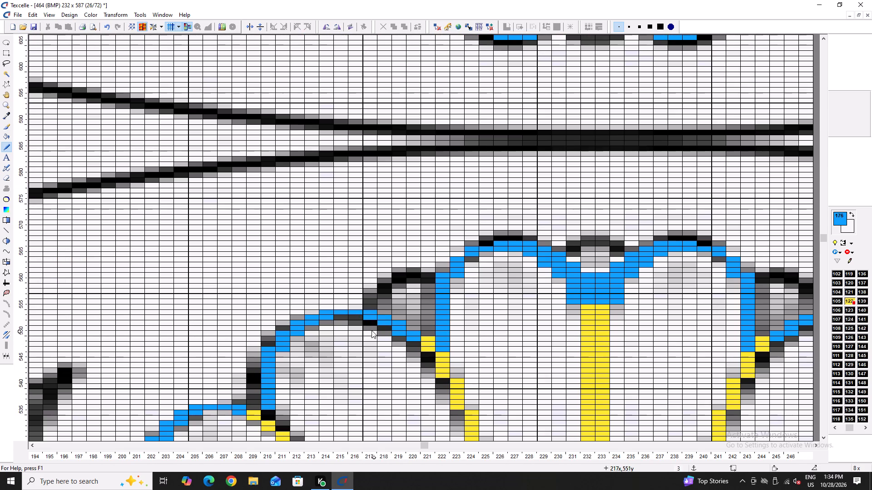
{"action": "left_click_drag", "start_coordinate": [379, 305], "coordinate": [421, 272]}
{"action": "key", "text": "ctrl+z"}
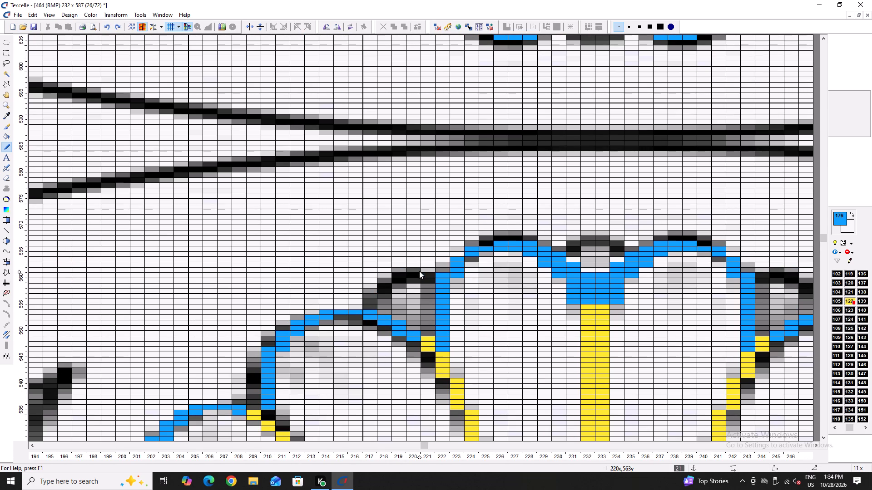
{"action": "scroll", "coordinate": [406, 303], "scroll_direction": "up", "scroll_amount": 2, "text": "ctrl"}
{"action": "left_click_drag", "start_coordinate": [451, 345], "coordinate": [408, 306]}
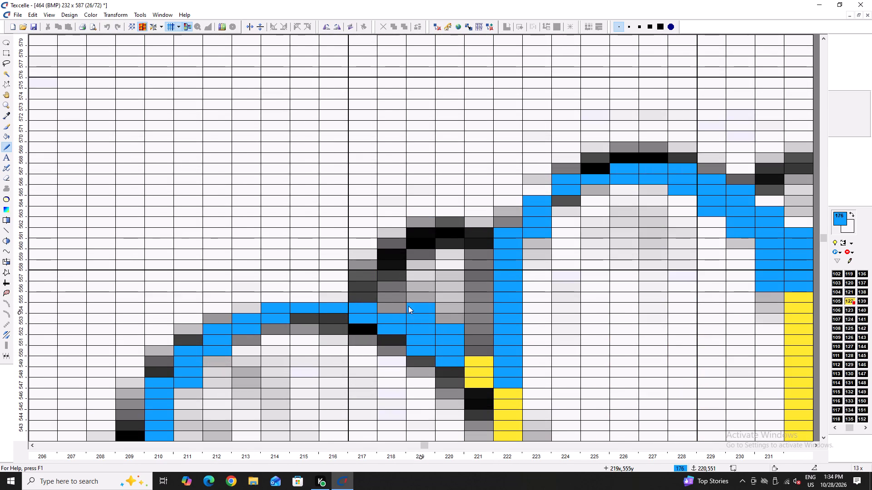
{"action": "left_click_drag", "start_coordinate": [408, 306], "coordinate": [237, 311]}
{"action": "left_click_drag", "start_coordinate": [299, 302], "coordinate": [347, 304]}
{"action": "left_click", "coordinate": [348, 304]}
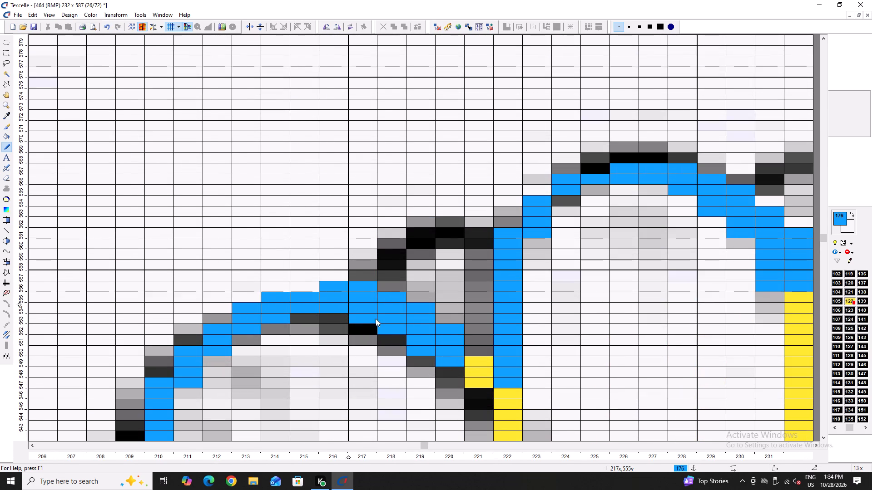
{"action": "right_click", "coordinate": [432, 308]}
{"action": "right_click", "coordinate": [454, 330]}
Thin and smooth the lower end of the fourth petal pair's blue outline by erasing extra pixels near the yellow divider.
{"action": "scroll", "coordinate": [293, 329], "scroll_direction": "down", "scroll_amount": 2}
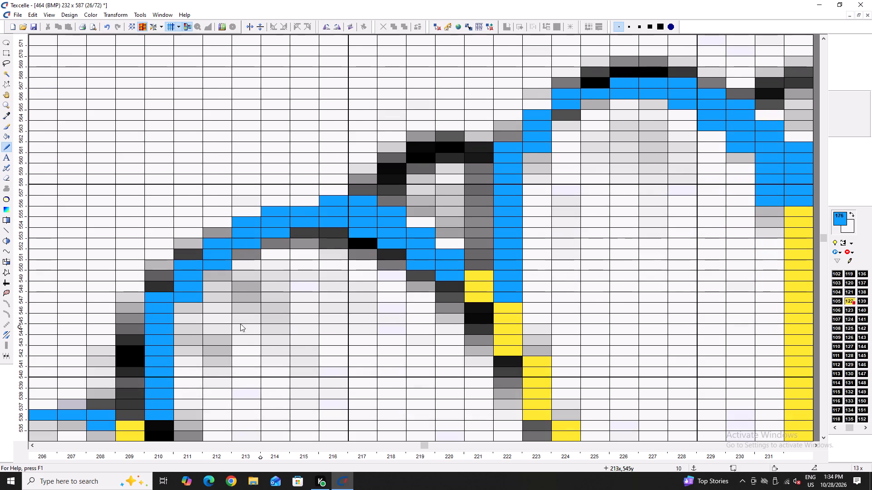
{"action": "scroll", "coordinate": [185, 326], "scroll_direction": "down", "scroll_amount": 3, "text": "ctrl"}
{"action": "scroll", "coordinate": [342, 315], "scroll_direction": "down", "scroll_amount": 3}
{"action": "scroll", "coordinate": [292, 315], "scroll_direction": "down", "scroll_amount": 2, "text": "ctrl"}
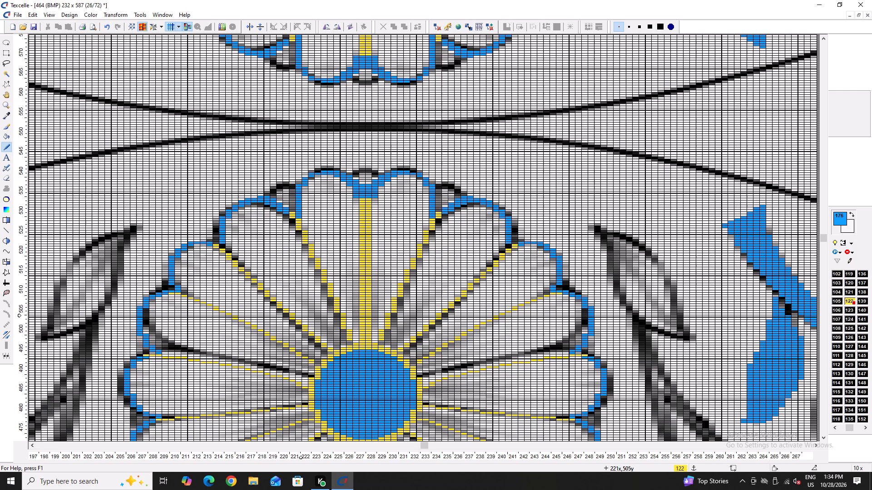
{"action": "scroll", "coordinate": [144, 336], "scroll_direction": "up", "scroll_amount": 7, "text": "ctrl"}
{"action": "left_click_drag", "start_coordinate": [128, 325], "coordinate": [126, 346]}
{"action": "right_click_drag", "start_coordinate": [154, 328], "coordinate": [156, 349]}
{"action": "scroll", "coordinate": [170, 343], "scroll_direction": "down", "scroll_amount": 3}
{"action": "right_click", "coordinate": [162, 260]}
{"action": "right_click", "coordinate": [185, 273]}
{"action": "right_click", "coordinate": [157, 254]}
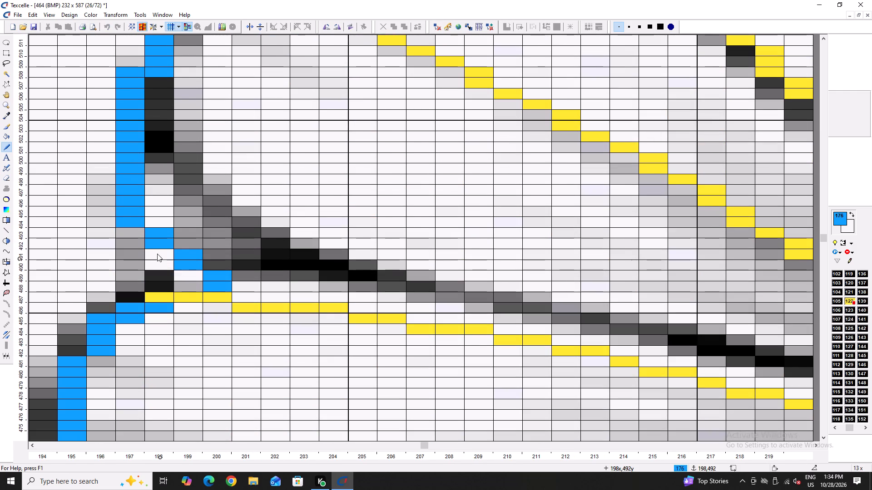
{"action": "left_click", "coordinate": [148, 225]}
{"action": "right_click", "coordinate": [133, 222]}
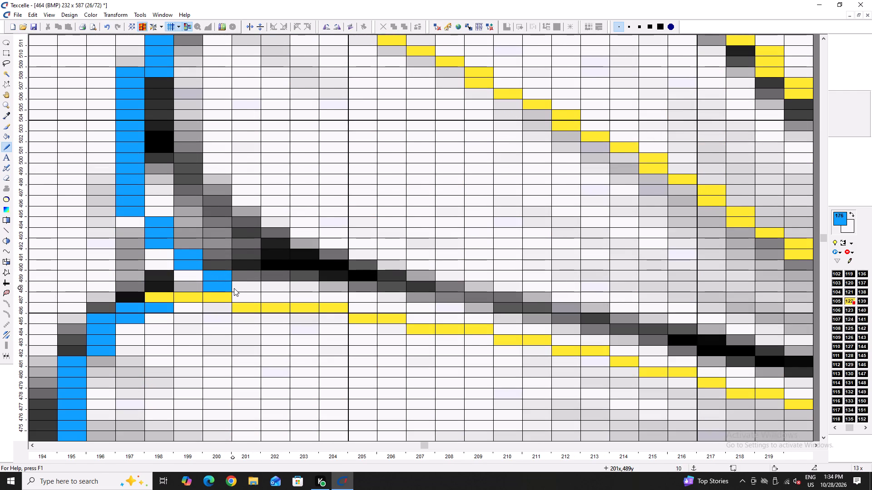
{"action": "scroll", "coordinate": [235, 289], "scroll_direction": "down", "scroll_amount": 3, "text": "ctrl"}
{"action": "scroll", "coordinate": [487, 285], "scroll_direction": "down", "scroll_amount": 6, "text": "ctrl"}
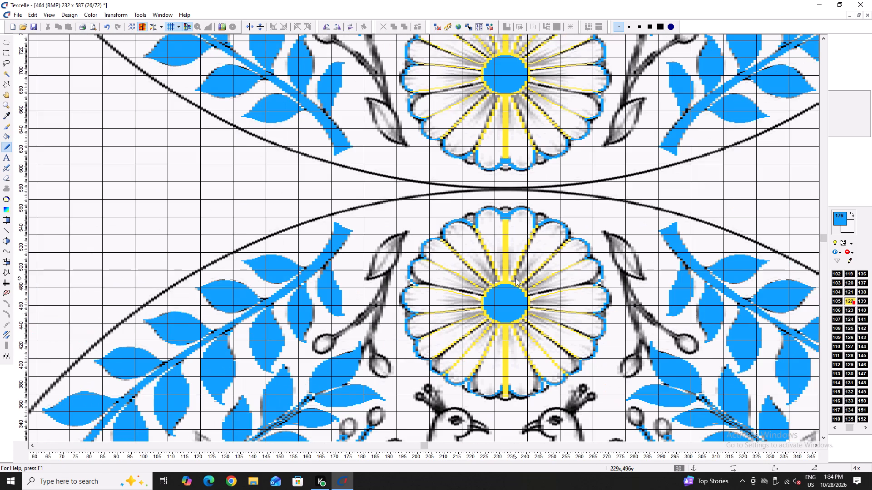
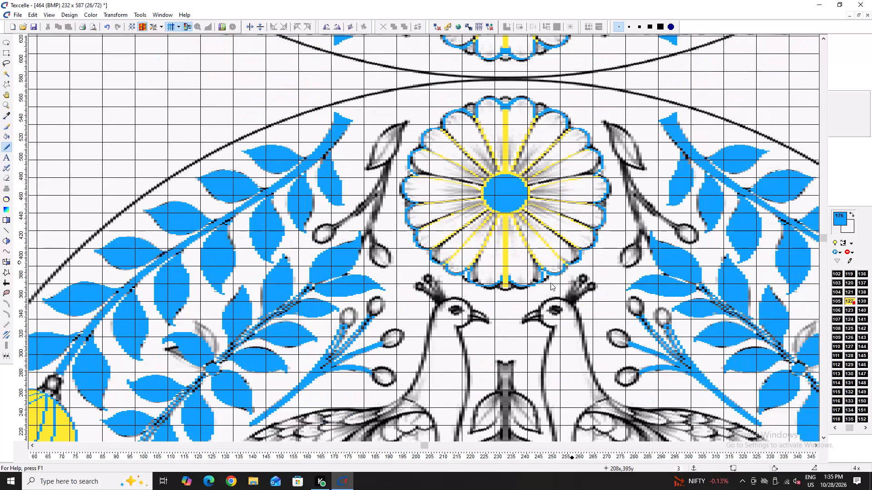
Flood-fill all the petals of the yellow-divided flower with blue colour 176.
{"action": "scroll", "coordinate": [530, 323], "scroll_direction": "down", "scroll_amount": 3}
{"action": "scroll", "coordinate": [513, 268], "scroll_direction": "up", "scroll_amount": 5}
{"action": "scroll", "coordinate": [517, 336], "scroll_direction": "up", "scroll_amount": 4, "text": "ctrl"}
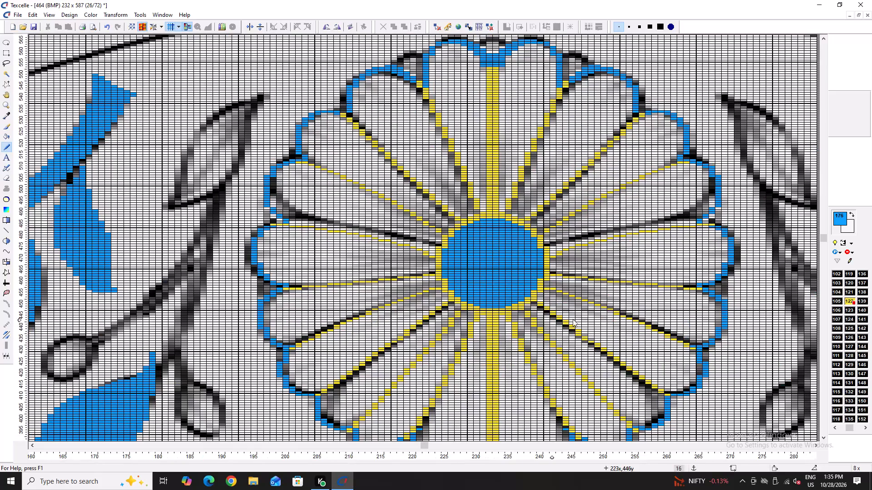
{"action": "key", "text": "shift+space"}
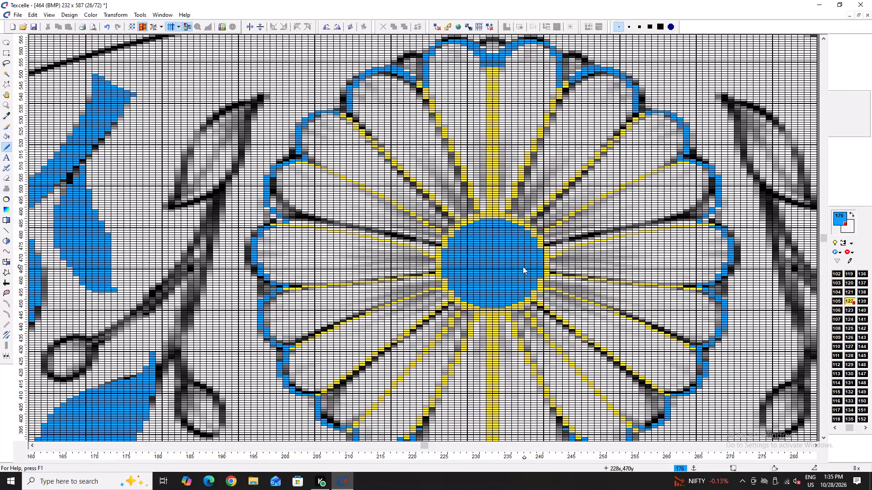
{"action": "key", "text": "h"}
{"action": "left_click", "coordinate": [355, 260]}
{"action": "left_click", "coordinate": [362, 208]}
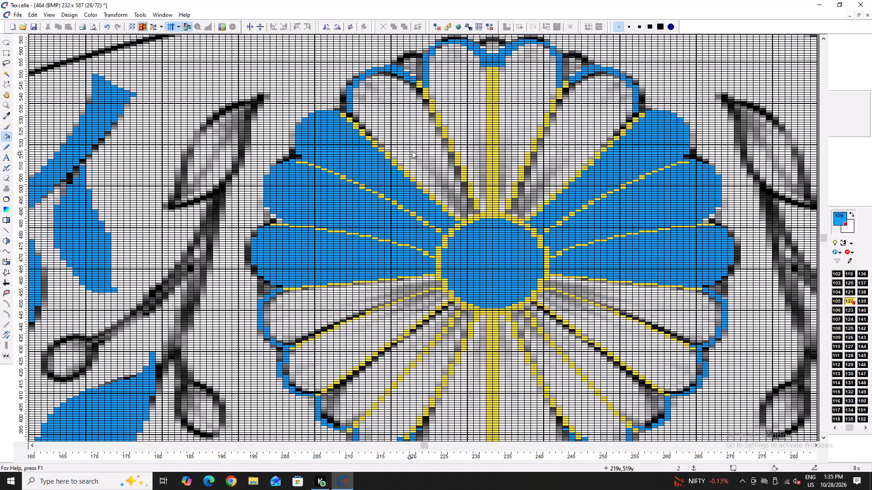
{"action": "left_click", "coordinate": [416, 148]}
{"action": "left_click", "coordinate": [617, 296]}
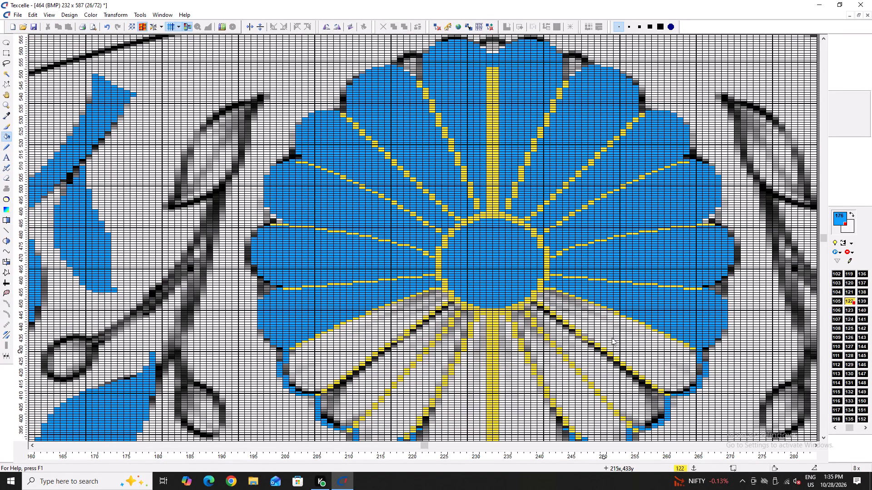
{"action": "left_click", "coordinate": [618, 331]}
{"action": "left_click", "coordinate": [595, 372]}
{"action": "scroll", "coordinate": [594, 368], "scroll_direction": "down", "scroll_amount": 1}
{"action": "left_click", "coordinate": [568, 338]}
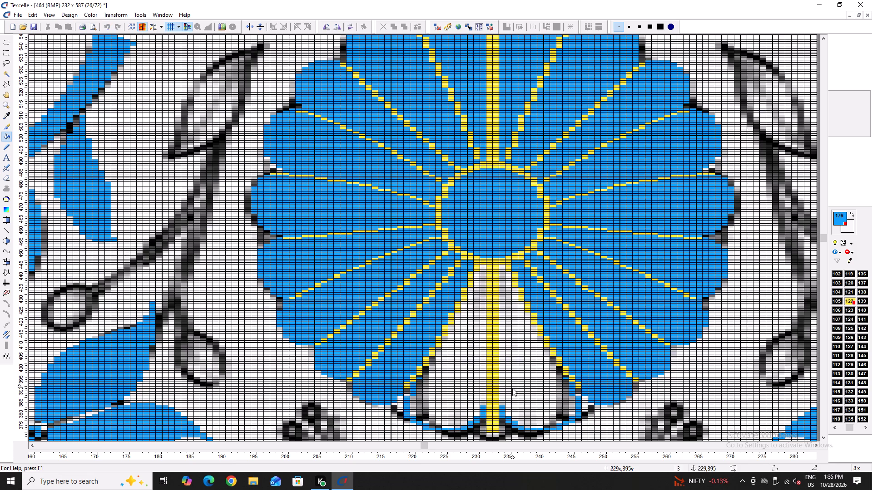
{"action": "left_click", "coordinate": [512, 388]}
Save the design with the filled flower.
{"action": "scroll", "coordinate": [461, 381], "scroll_direction": "down", "scroll_amount": 3, "text": "ctrl"}
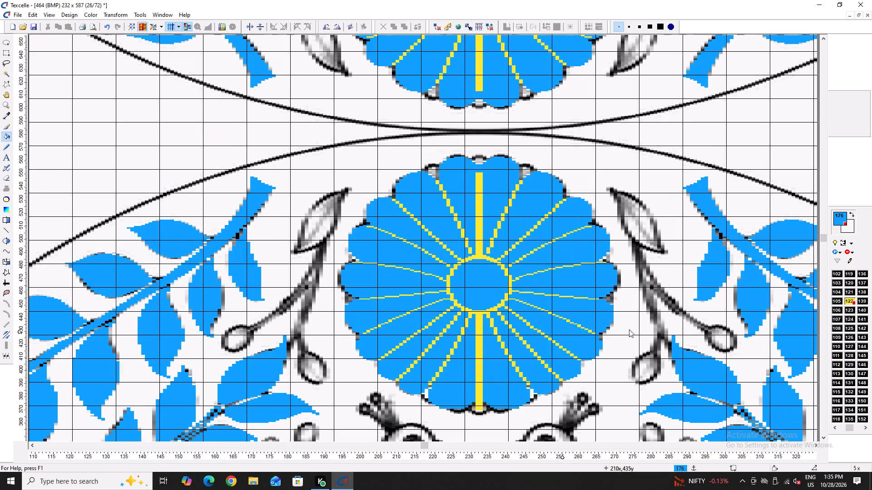
{"action": "scroll", "coordinate": [521, 330], "scroll_direction": "down", "scroll_amount": 3, "text": "ctrl"}
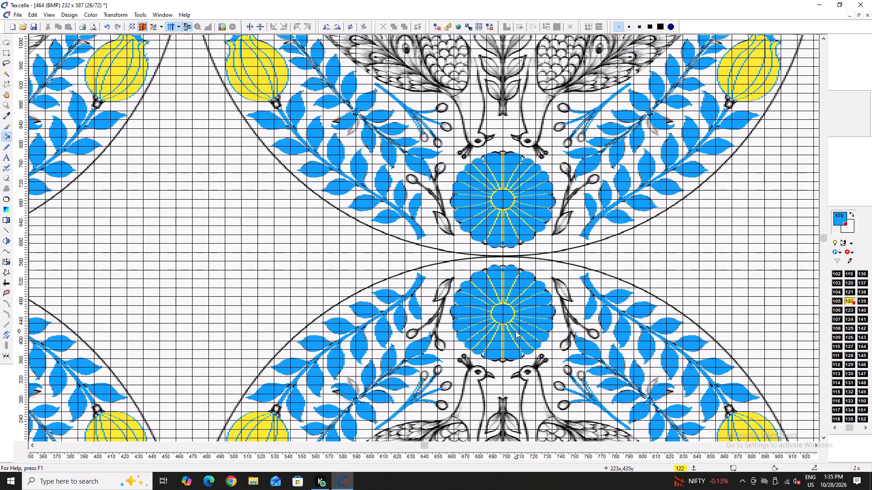
{"action": "scroll", "coordinate": [505, 334], "scroll_direction": "down", "scroll_amount": 1}
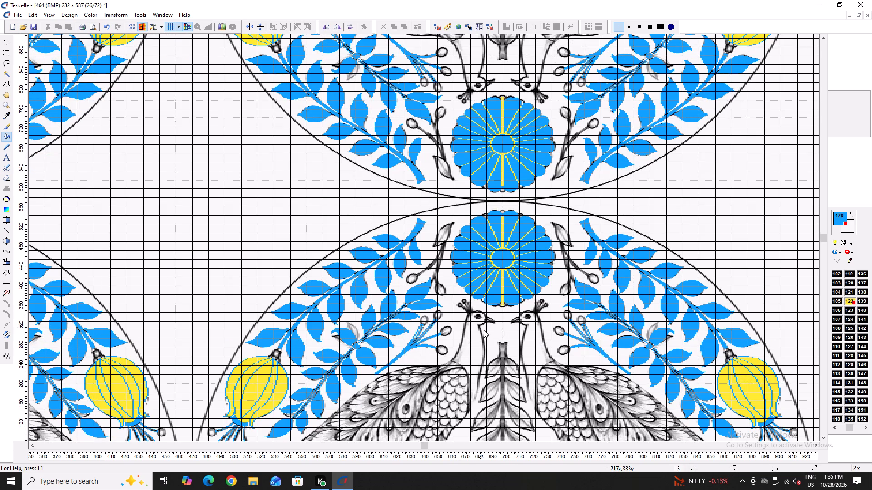
{"action": "scroll", "coordinate": [351, 363], "scroll_direction": "down", "scroll_amount": 1}
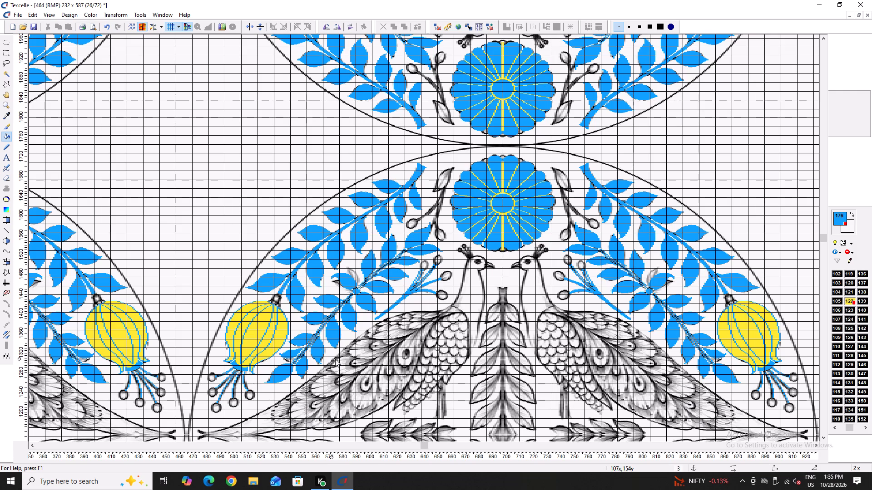
{"action": "scroll", "coordinate": [388, 353], "scroll_direction": "down", "scroll_amount": 5}
{"action": "scroll", "coordinate": [403, 371], "scroll_direction": "up", "scroll_amount": 2}
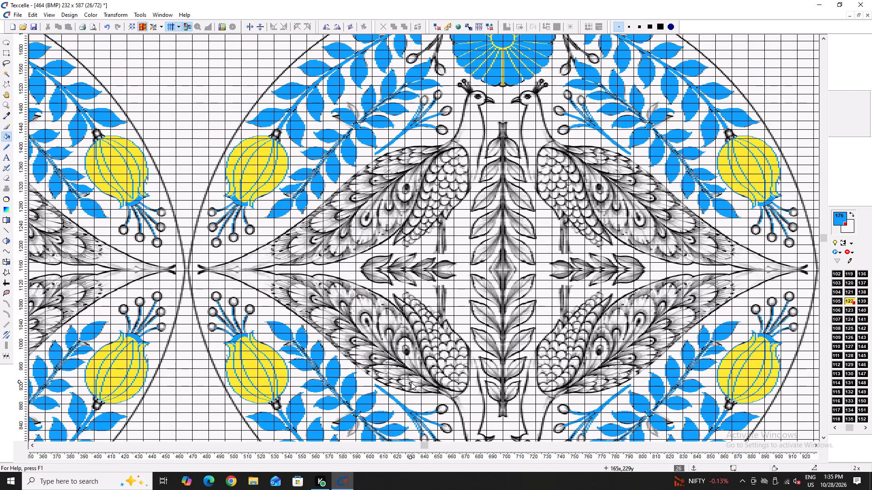
{"action": "key", "text": "ctrl+s"}
{"action": "key", "text": "ctrl+s"}
{"action": "key", "text": "ctrl+s"}
Clear the colour protection so that no colour, including yellow 122, is protected.
{"action": "scroll", "coordinate": [525, 187], "scroll_direction": "up", "scroll_amount": 3, "text": "ctrl"}
{"action": "scroll", "coordinate": [490, 189], "scroll_direction": "up", "scroll_amount": 3}
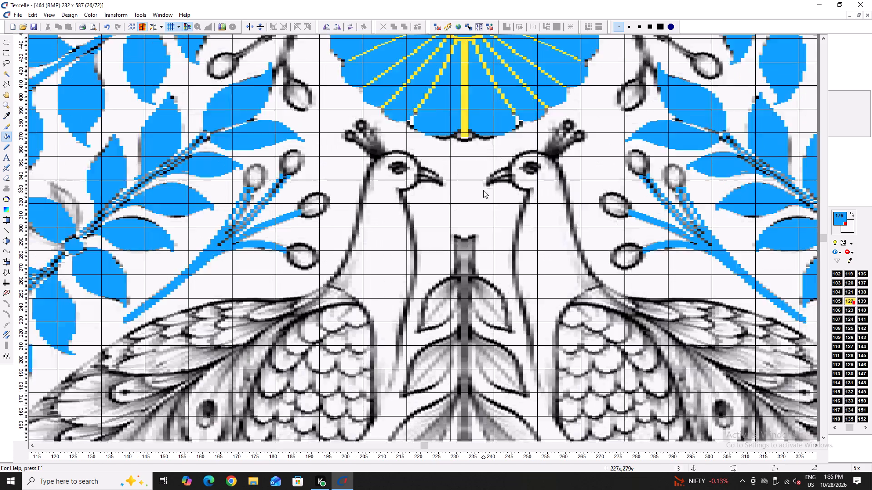
{"action": "scroll", "coordinate": [483, 190], "scroll_direction": "up", "scroll_amount": 1}
{"action": "key", "text": "y"}
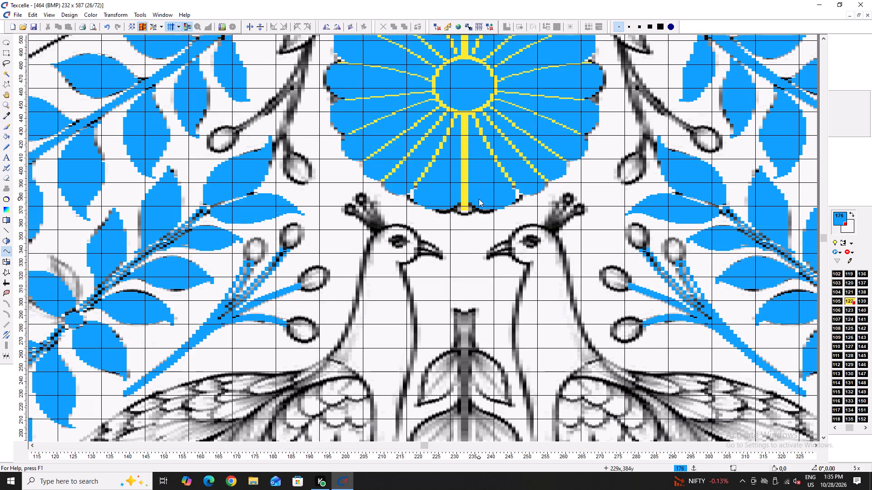
{"action": "left_click", "coordinate": [852, 251]}
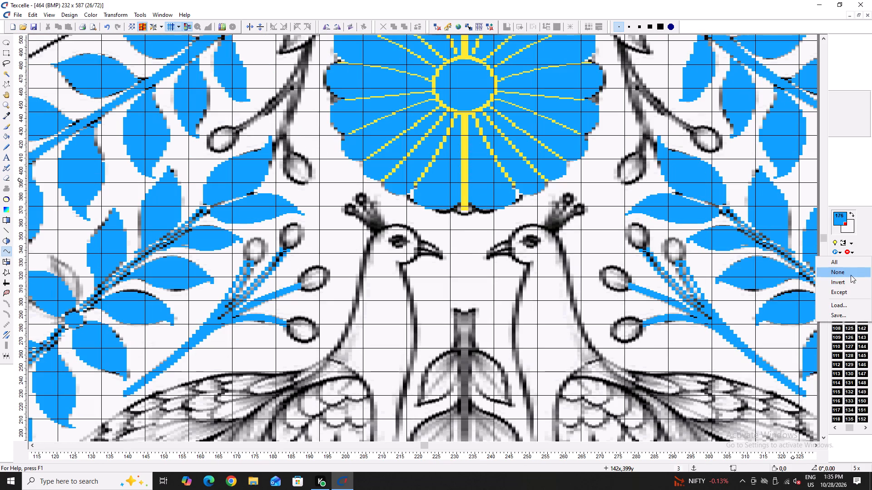
{"action": "left_click", "coordinate": [851, 274]}
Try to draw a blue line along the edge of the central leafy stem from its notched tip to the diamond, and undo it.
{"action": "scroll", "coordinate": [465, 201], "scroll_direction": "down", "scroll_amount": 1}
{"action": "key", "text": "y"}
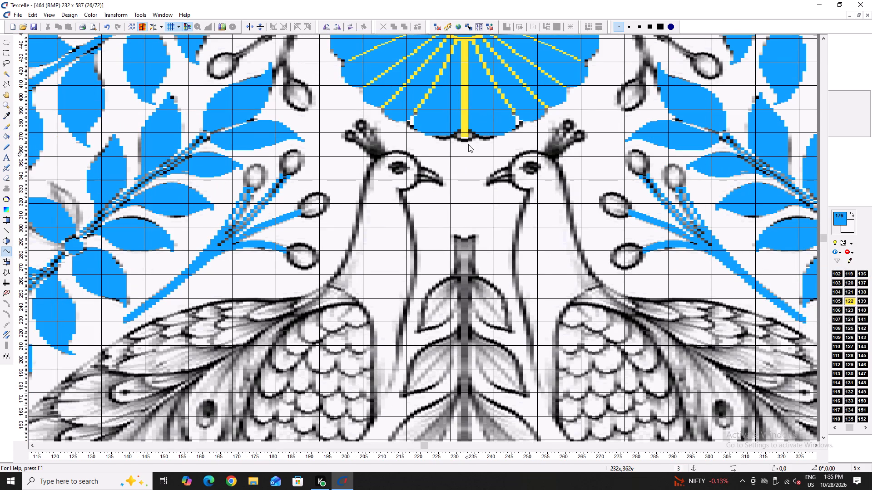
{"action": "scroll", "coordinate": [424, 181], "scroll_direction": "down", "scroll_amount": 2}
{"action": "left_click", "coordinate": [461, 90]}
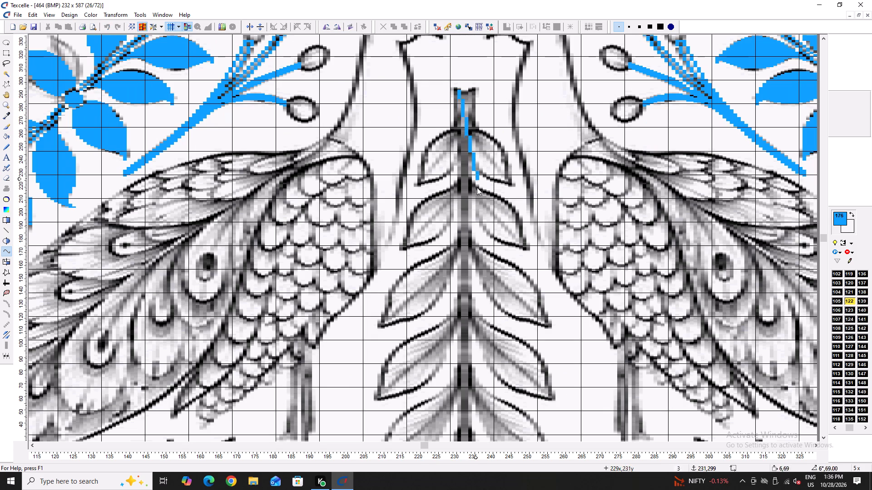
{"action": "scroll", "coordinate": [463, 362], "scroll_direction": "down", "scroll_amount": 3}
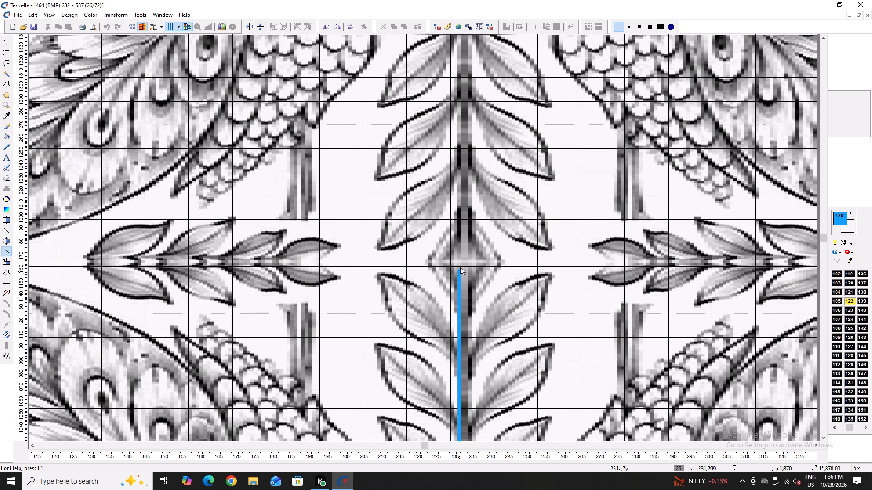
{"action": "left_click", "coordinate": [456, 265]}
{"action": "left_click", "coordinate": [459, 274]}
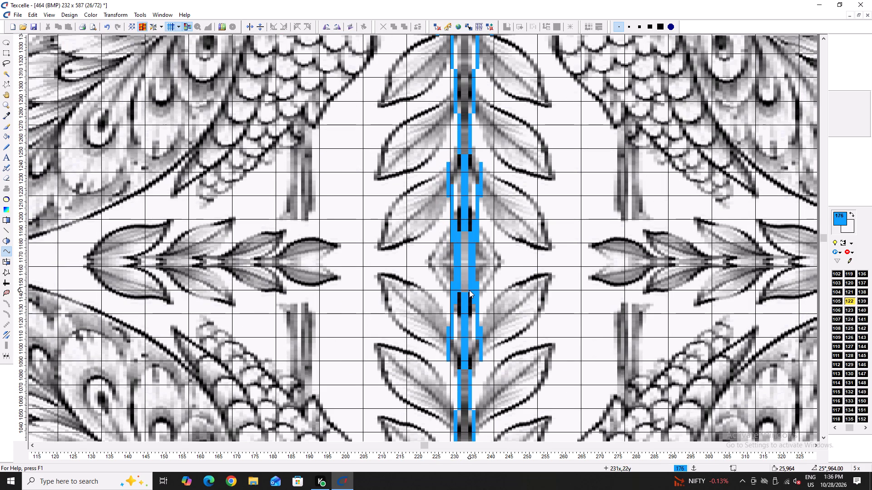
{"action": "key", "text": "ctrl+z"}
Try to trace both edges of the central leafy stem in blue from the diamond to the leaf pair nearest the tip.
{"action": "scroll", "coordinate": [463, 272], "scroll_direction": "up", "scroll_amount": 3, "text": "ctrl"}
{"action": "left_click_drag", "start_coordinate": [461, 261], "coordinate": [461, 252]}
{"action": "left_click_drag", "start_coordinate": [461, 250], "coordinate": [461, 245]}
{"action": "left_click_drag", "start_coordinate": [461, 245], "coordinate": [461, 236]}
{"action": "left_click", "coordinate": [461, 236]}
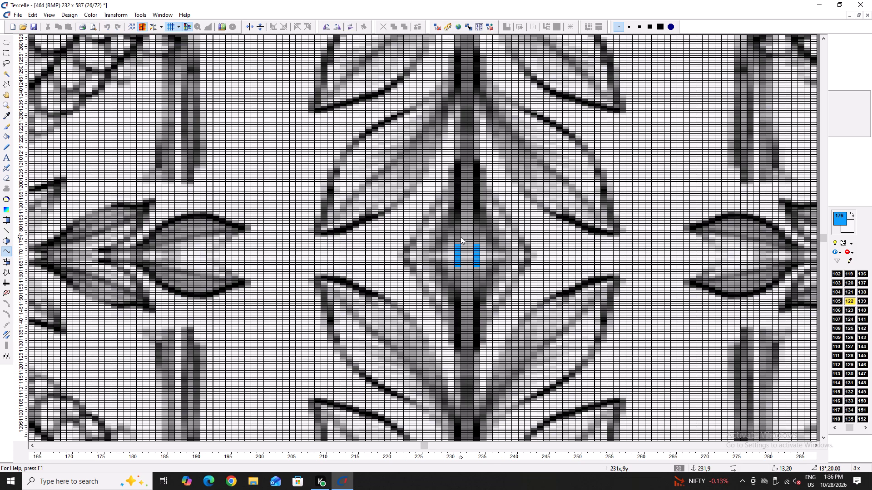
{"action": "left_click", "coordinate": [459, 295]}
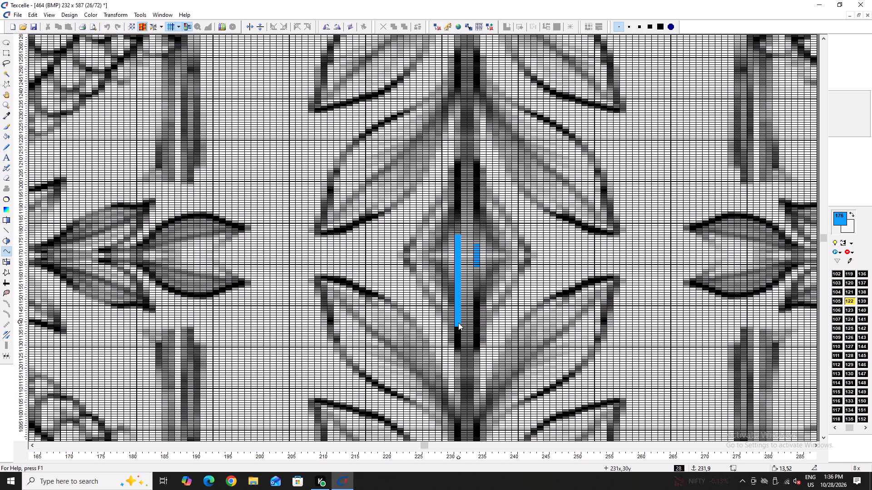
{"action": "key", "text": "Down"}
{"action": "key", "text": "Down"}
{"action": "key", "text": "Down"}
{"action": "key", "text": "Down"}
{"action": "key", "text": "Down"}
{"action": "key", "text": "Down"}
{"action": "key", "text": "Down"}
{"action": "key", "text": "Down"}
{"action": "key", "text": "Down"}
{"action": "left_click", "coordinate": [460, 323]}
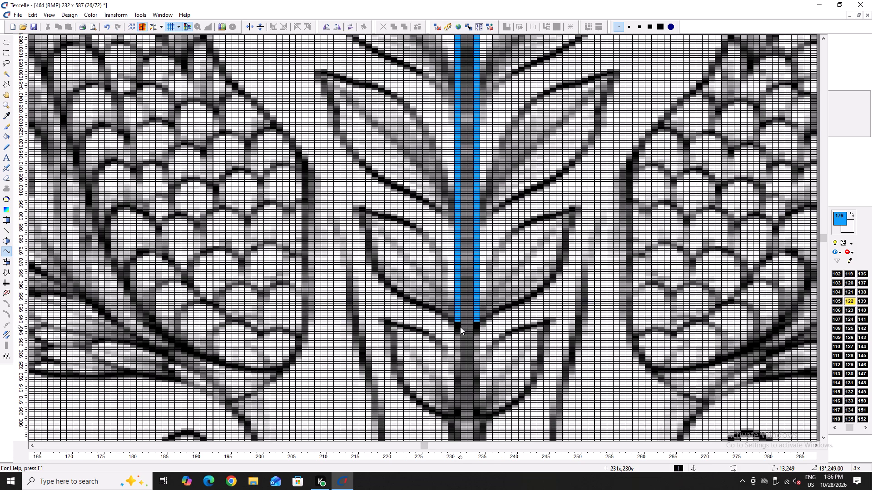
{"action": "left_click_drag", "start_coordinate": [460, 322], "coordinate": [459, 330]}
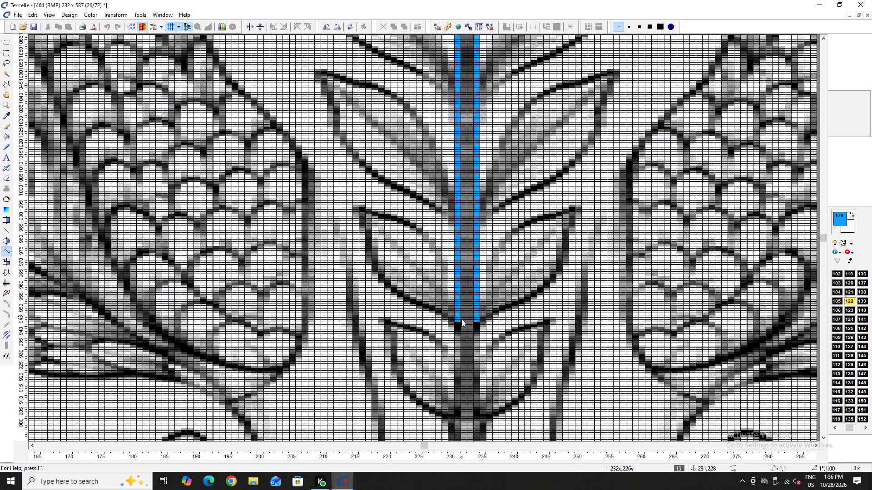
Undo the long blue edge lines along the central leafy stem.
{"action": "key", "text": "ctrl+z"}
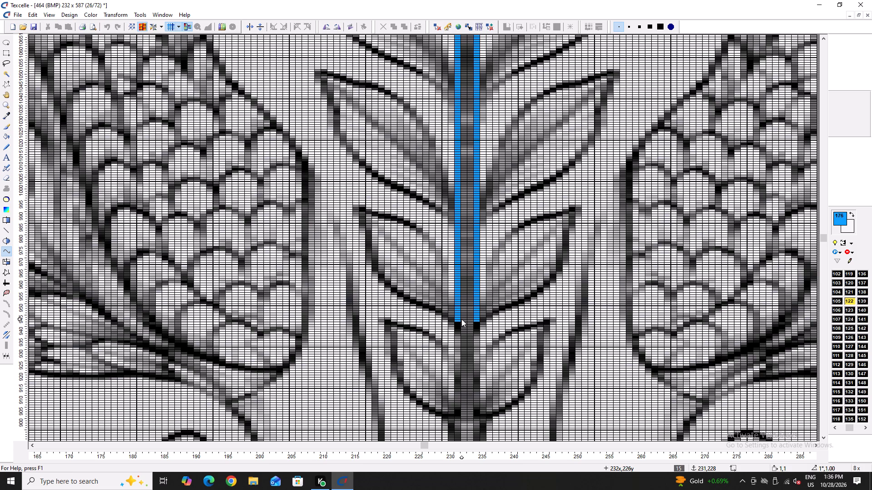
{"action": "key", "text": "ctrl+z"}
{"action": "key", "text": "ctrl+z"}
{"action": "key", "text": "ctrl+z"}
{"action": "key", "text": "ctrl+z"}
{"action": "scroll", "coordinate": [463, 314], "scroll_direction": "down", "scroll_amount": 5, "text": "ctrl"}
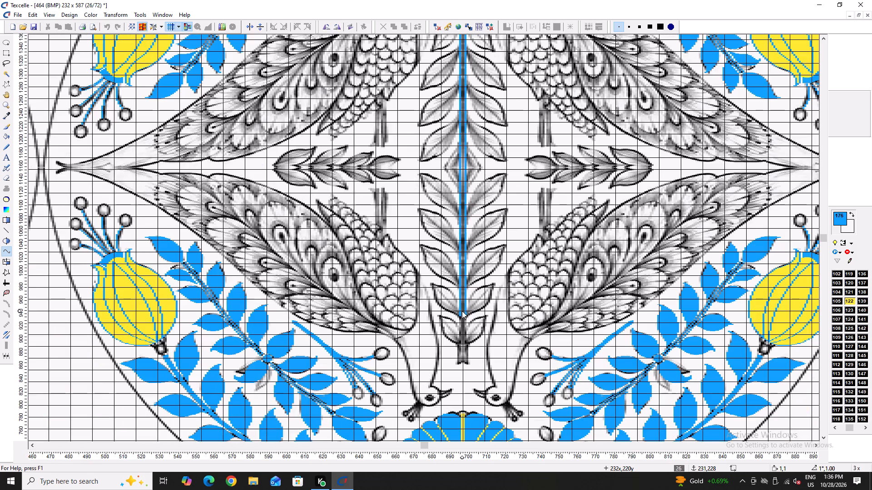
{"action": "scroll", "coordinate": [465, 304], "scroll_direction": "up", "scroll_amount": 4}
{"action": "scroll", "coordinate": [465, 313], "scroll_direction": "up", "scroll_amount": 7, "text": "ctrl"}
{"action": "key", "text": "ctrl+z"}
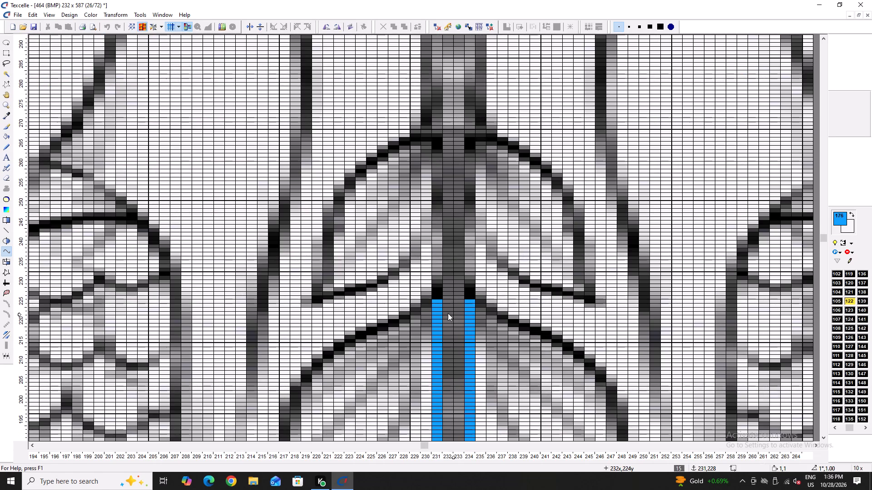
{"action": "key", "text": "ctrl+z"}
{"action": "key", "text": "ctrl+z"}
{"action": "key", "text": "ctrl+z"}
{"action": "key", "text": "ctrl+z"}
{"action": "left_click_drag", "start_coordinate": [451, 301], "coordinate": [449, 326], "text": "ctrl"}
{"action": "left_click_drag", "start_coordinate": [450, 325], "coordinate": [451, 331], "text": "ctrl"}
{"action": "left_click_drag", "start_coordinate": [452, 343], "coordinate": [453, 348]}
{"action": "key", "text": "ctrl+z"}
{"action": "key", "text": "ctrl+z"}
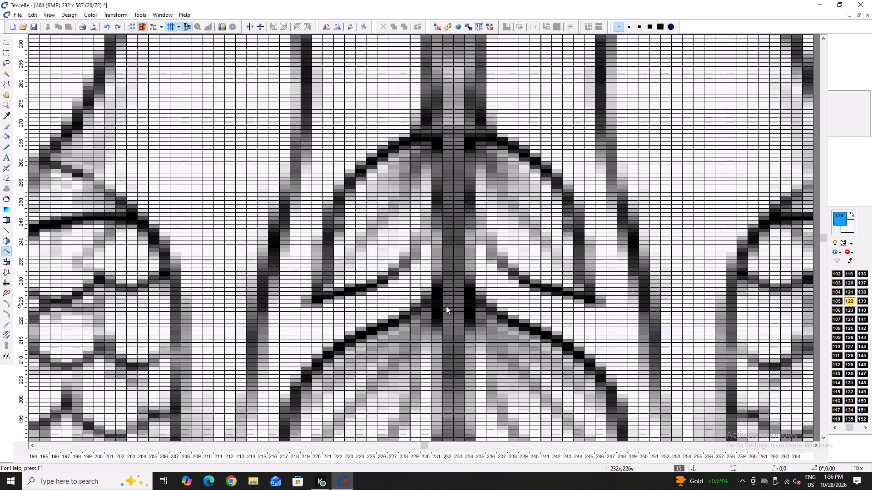
Draw a straight blue line about 208 pixels long down the middle of the leafy stem, from below its topmost leaf pair toward the diamond.
{"action": "left_click_drag", "start_coordinate": [446, 306], "coordinate": [449, 345]}
{"action": "key", "text": "Down"}
{"action": "key", "text": "Down"}
{"action": "key", "text": "Down"}
{"action": "key", "text": "Down"}
{"action": "key", "text": "Down"}
{"action": "key", "text": "Down"}
{"action": "key", "text": "Down"}
{"action": "key", "text": "Down"}
{"action": "key", "text": "Down"}
{"action": "key", "text": "Down"}
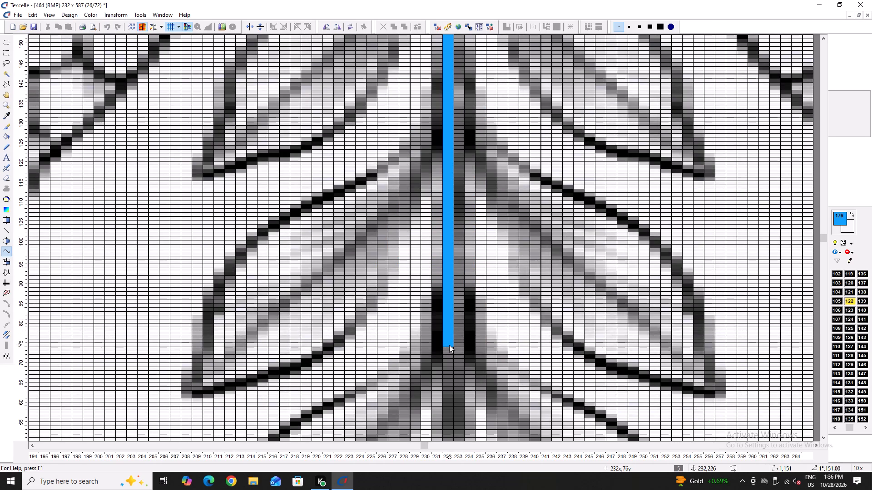
{"action": "left_click_drag", "start_coordinate": [449, 345], "coordinate": [448, 362]}
{"action": "key", "text": "Down"}
{"action": "key", "text": "Down"}
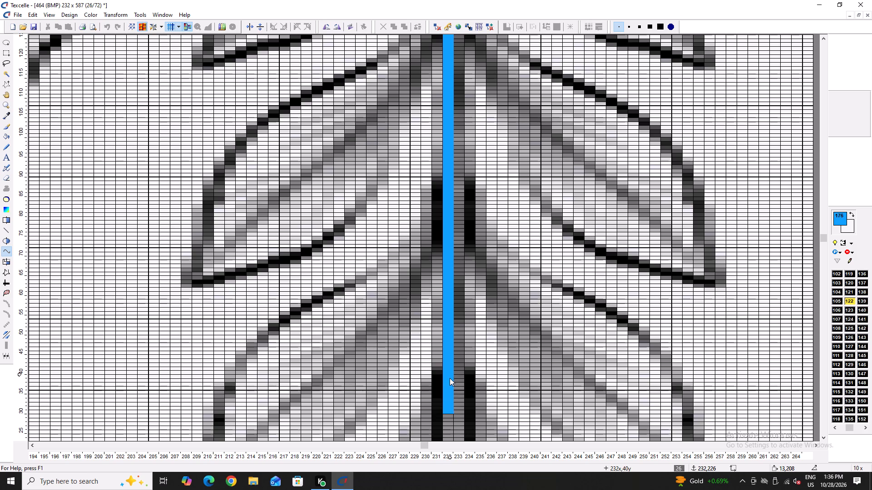
{"action": "left_click", "coordinate": [450, 381]}
Extend the blue centre line through the diamond to join the upper and lower halves of the stem.
{"action": "scroll", "coordinate": [441, 320], "scroll_direction": "down", "scroll_amount": 5, "text": "ctrl"}
{"action": "scroll", "coordinate": [457, 317], "scroll_direction": "down", "scroll_amount": 2}
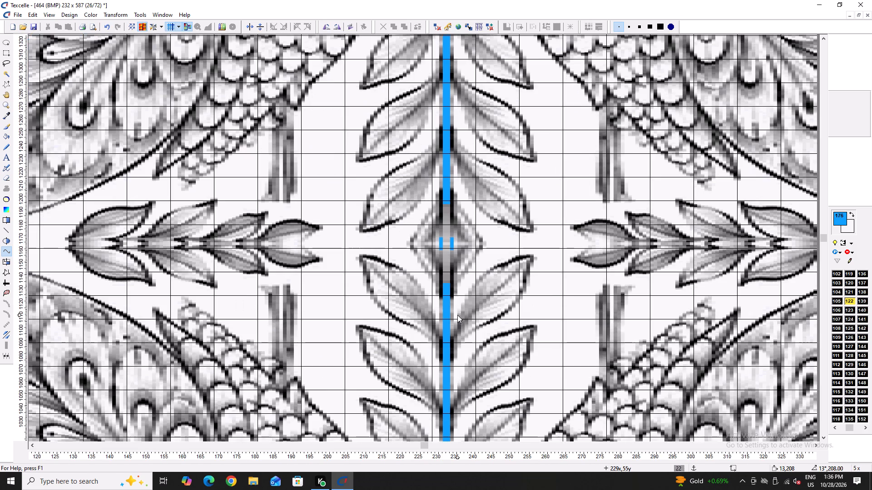
{"action": "scroll", "coordinate": [444, 289], "scroll_direction": "up", "scroll_amount": 4, "text": "ctrl"}
{"action": "left_click", "coordinate": [450, 277]}
{"action": "left_click_drag", "start_coordinate": [448, 279], "coordinate": [448, 245]}
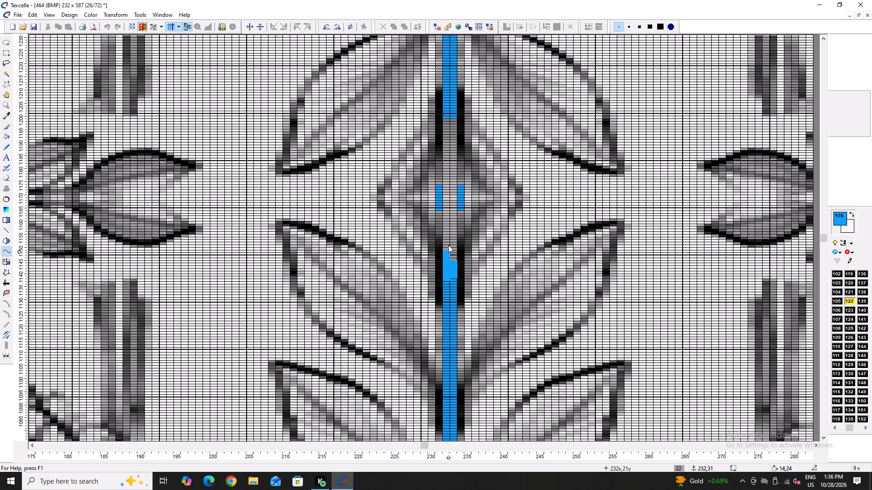
{"action": "left_click_drag", "start_coordinate": [448, 245], "coordinate": [448, 99]}
{"action": "left_click", "coordinate": [452, 113]}
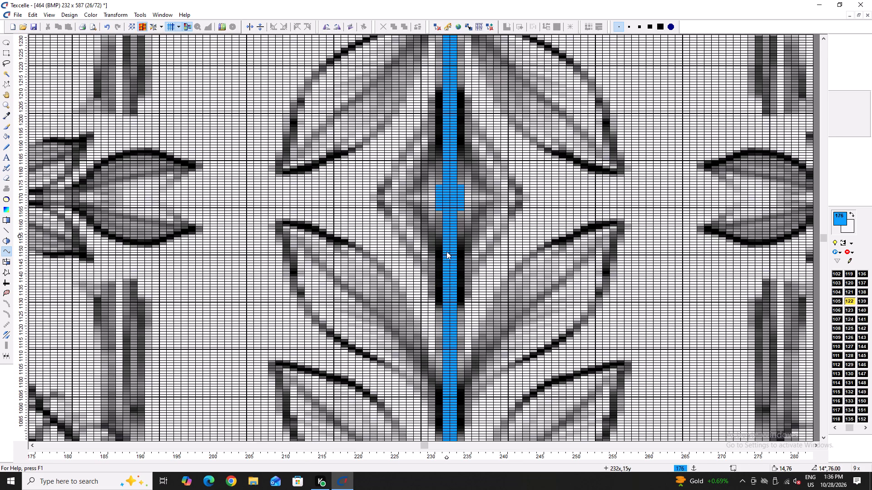
Erase the extra blue blocks on both sides of the centre line in the middle of the diamond.
{"action": "scroll", "coordinate": [434, 184], "scroll_direction": "up", "scroll_amount": 3, "text": "ctrl"}
{"action": "right_click_drag", "start_coordinate": [457, 177], "coordinate": [453, 271]}
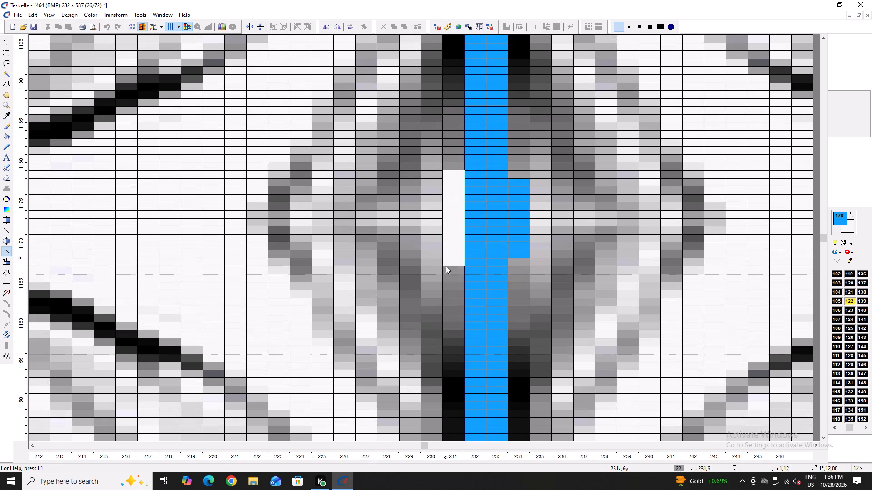
{"action": "right_click_drag", "start_coordinate": [445, 268], "coordinate": [446, 273]}
{"action": "right_click_drag", "start_coordinate": [455, 312], "coordinate": [456, 319]}
Extend the blue centre line about 75 pixels upward past the topmost leaf pair to the stem's notched tip.
{"action": "scroll", "coordinate": [410, 290], "scroll_direction": "down", "scroll_amount": 7, "text": "ctrl"}
{"action": "scroll", "coordinate": [411, 294], "scroll_direction": "up", "scroll_amount": 7}
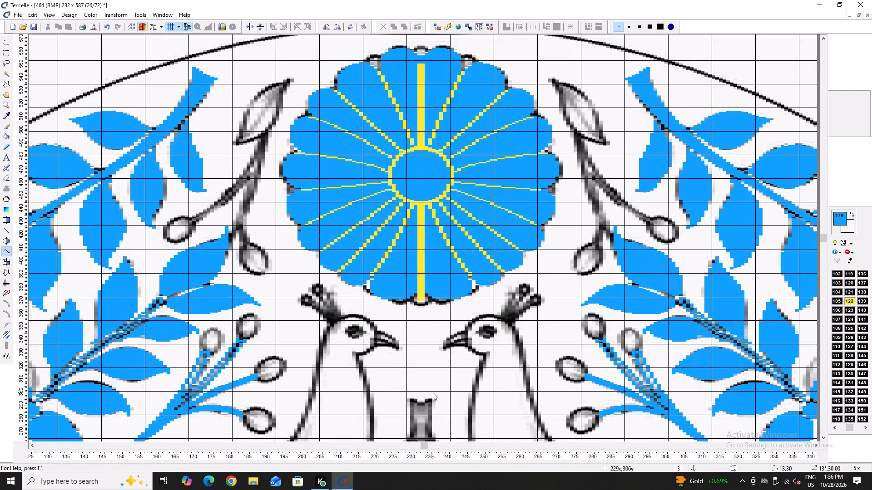
{"action": "scroll", "coordinate": [432, 392], "scroll_direction": "down", "scroll_amount": 3}
{"action": "scroll", "coordinate": [423, 273], "scroll_direction": "up", "scroll_amount": 5, "text": "ctrl"}
{"action": "scroll", "coordinate": [417, 297], "scroll_direction": "up", "scroll_amount": 3}
{"action": "scroll", "coordinate": [430, 385], "scroll_direction": "down", "scroll_amount": 3}
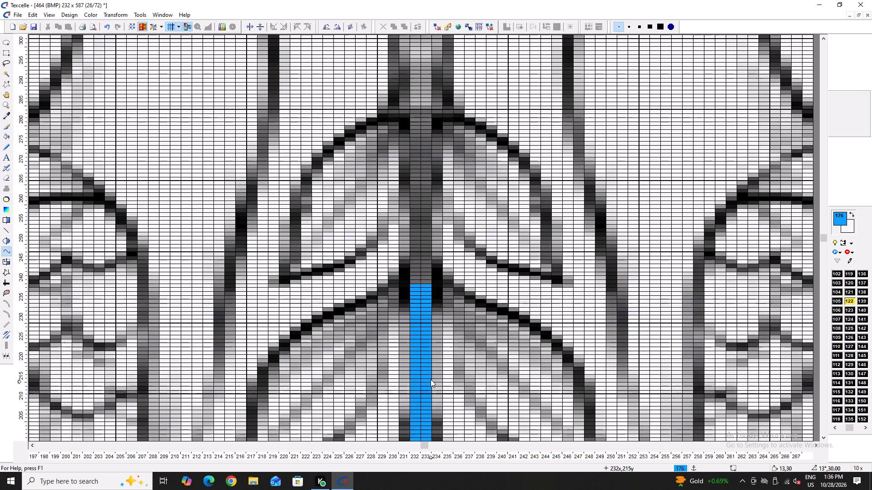
{"action": "left_click_drag", "start_coordinate": [423, 294], "coordinate": [430, 147]}
{"action": "key", "text": "Up"}
{"action": "key", "text": "Up"}
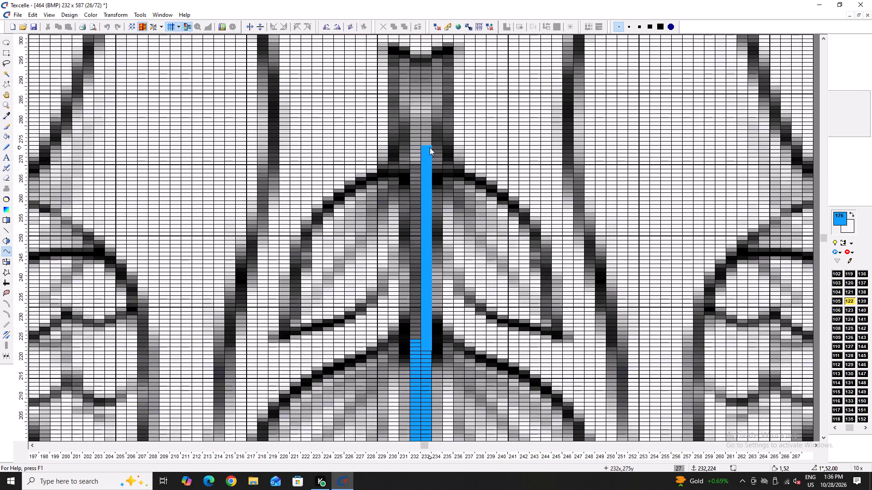
{"action": "left_click_drag", "start_coordinate": [430, 147], "coordinate": [425, 168]}
{"action": "key", "text": "Up"}
{"action": "left_click", "coordinate": [422, 167]}
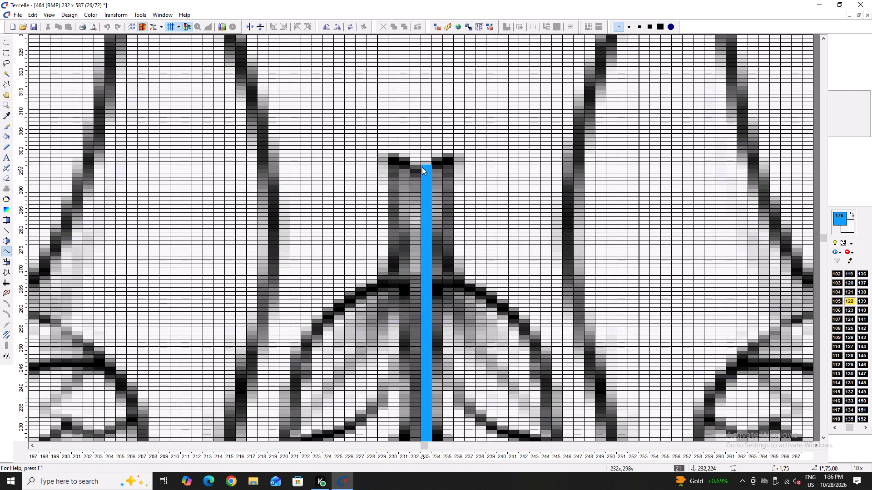
Redraw the upper centre line as a straight two-pixel-wide blue line from the stem's notched tip down to the existing lower line.
{"action": "left_click", "coordinate": [420, 178]}
{"action": "key", "text": "ctrl+z"}
{"action": "left_click_drag", "start_coordinate": [424, 162], "coordinate": [439, 319]}
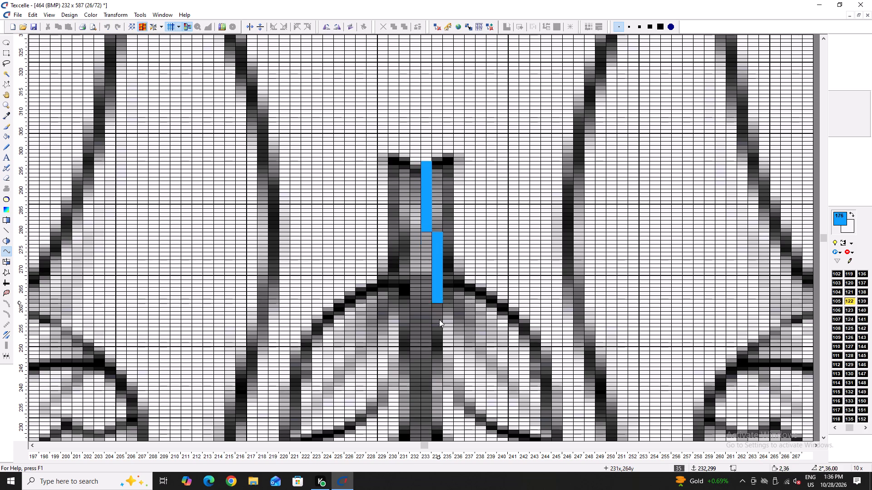
{"action": "left_click_drag", "start_coordinate": [439, 319], "coordinate": [426, 372]}
{"action": "key", "text": "Down"}
{"action": "key", "text": "Down"}
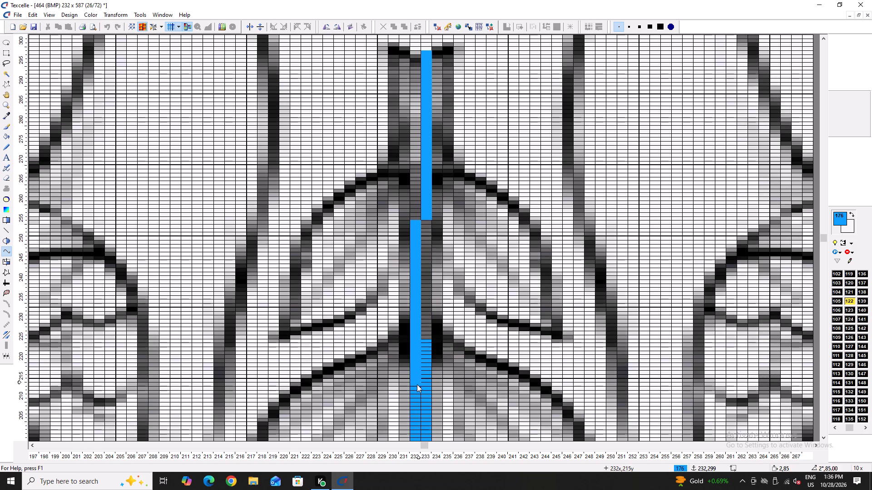
{"action": "left_click", "coordinate": [425, 398]}
{"action": "left_click", "coordinate": [421, 401]}
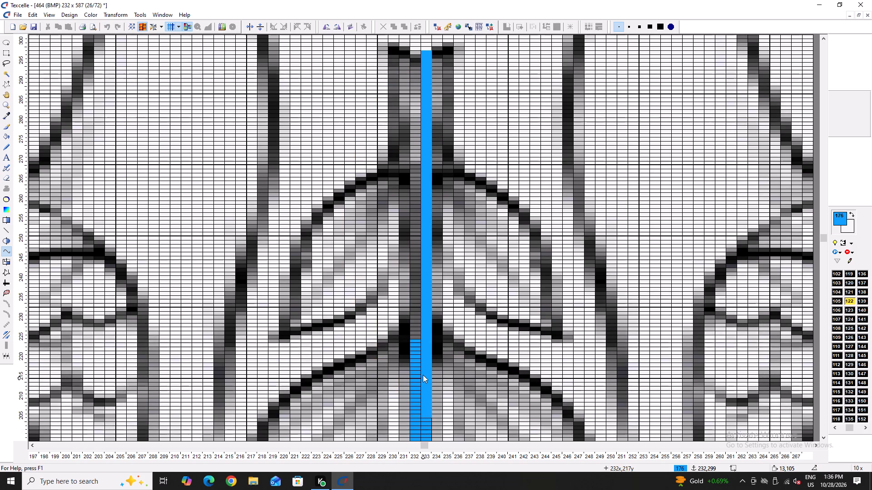
{"action": "left_click", "coordinate": [423, 372]}
Outline the topmost leaf pair freehand in blue, following the upper curve, outer edge, lower edge and inner side along the stem.
{"action": "key", "text": "x"}
{"action": "scroll", "coordinate": [412, 297], "scroll_direction": "up", "scroll_amount": 3}
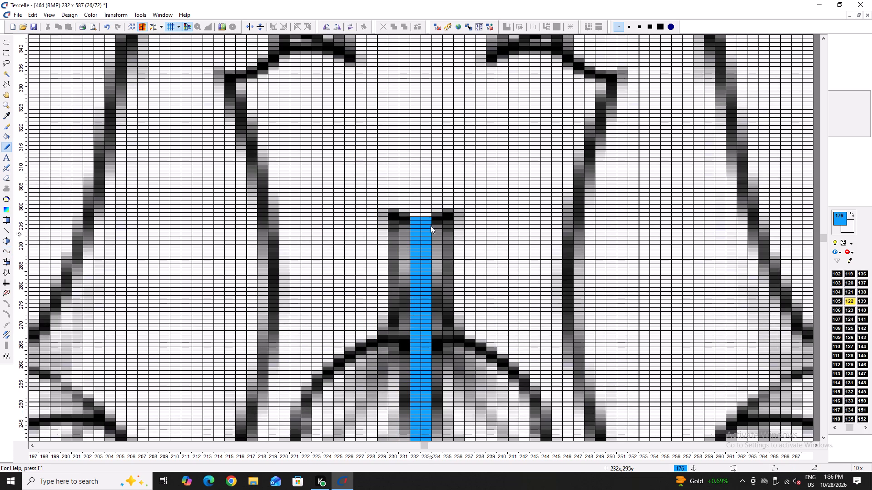
{"action": "scroll", "coordinate": [428, 214], "scroll_direction": "up", "scroll_amount": 1, "text": "ctrl"}
{"action": "scroll", "coordinate": [382, 274], "scroll_direction": "down", "scroll_amount": 4, "text": "ctrl"}
{"action": "scroll", "coordinate": [386, 284], "scroll_direction": "down", "scroll_amount": 2}
{"action": "scroll", "coordinate": [369, 198], "scroll_direction": "up", "scroll_amount": 4, "text": "ctrl"}
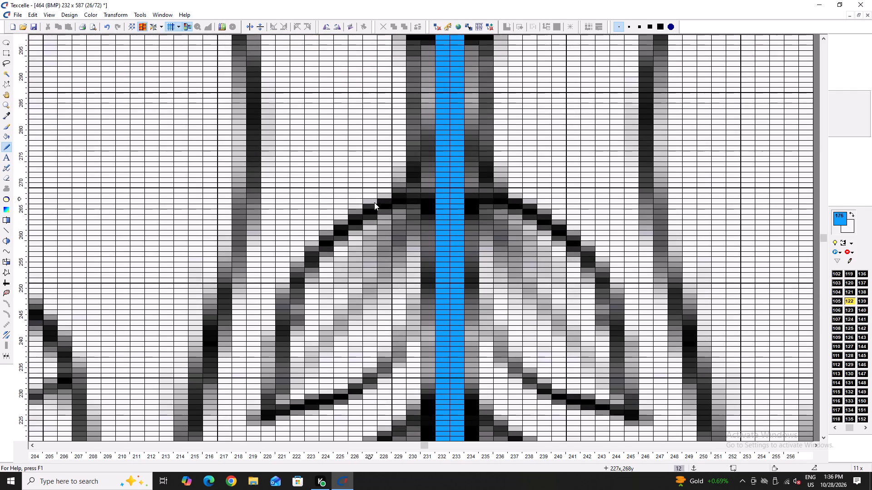
{"action": "left_click_drag", "start_coordinate": [423, 196], "coordinate": [390, 196]}
{"action": "key", "text": "ctrl+z"}
{"action": "left_click_drag", "start_coordinate": [409, 193], "coordinate": [398, 192]}
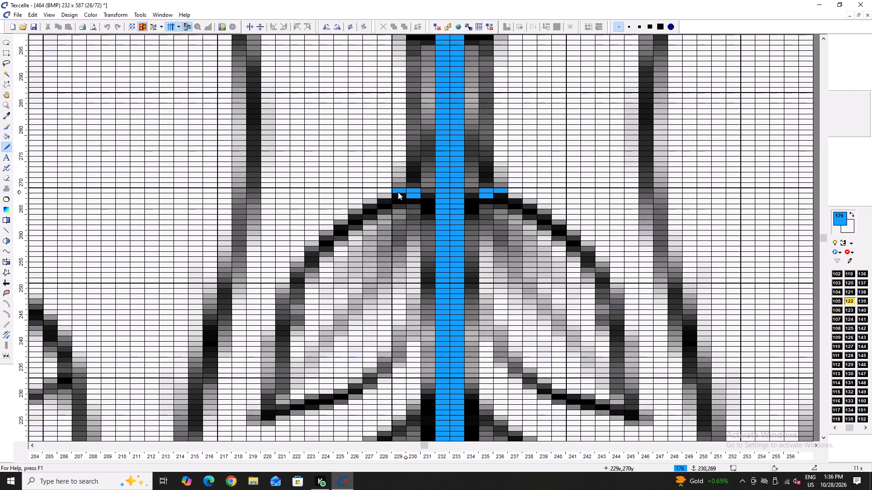
{"action": "left_click_drag", "start_coordinate": [398, 192], "coordinate": [287, 310]}
{"action": "scroll", "coordinate": [306, 272], "scroll_direction": "down", "scroll_amount": 2}
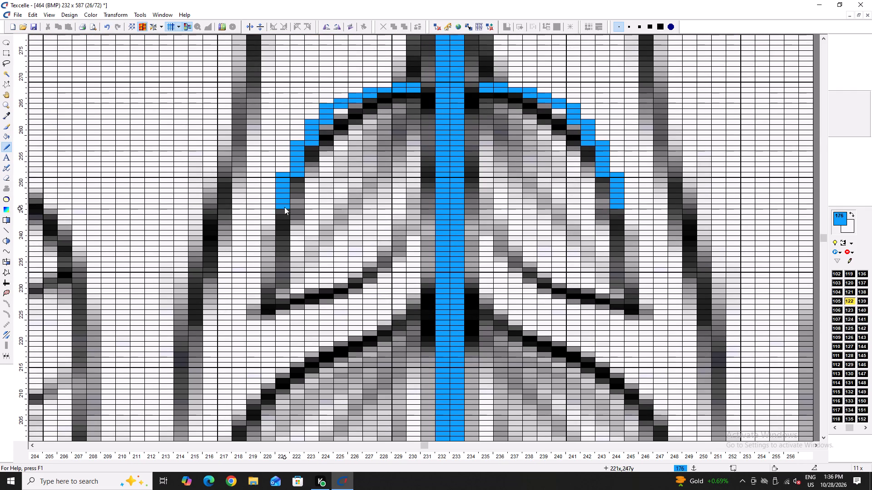
{"action": "left_click_drag", "start_coordinate": [285, 205], "coordinate": [335, 297]}
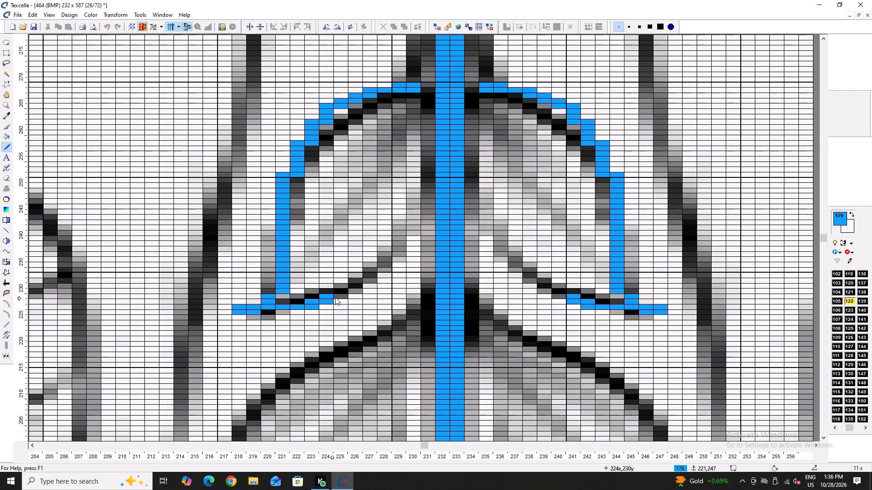
{"action": "left_click_drag", "start_coordinate": [335, 297], "coordinate": [409, 94]}
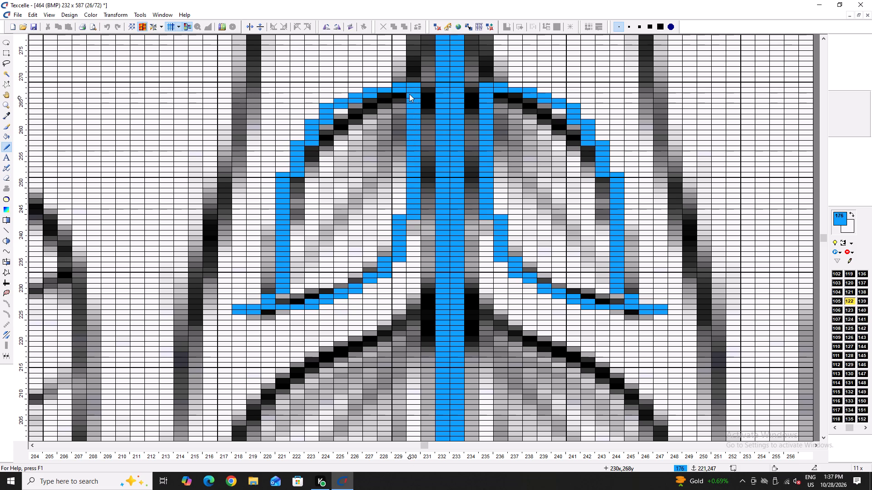
{"action": "left_click_drag", "start_coordinate": [409, 94], "coordinate": [409, 92]}
{"action": "left_click_drag", "start_coordinate": [411, 213], "coordinate": [412, 236]}
Trim the overlong blue tips and erase stray pixels along the inner and lower edges of the topmost leaf pair.
{"action": "right_click_drag", "start_coordinate": [242, 313], "coordinate": [259, 312]}
{"action": "right_click", "coordinate": [243, 310]}
{"action": "right_click", "coordinate": [243, 310]}
{"action": "right_click", "coordinate": [243, 310]}
{"action": "right_click", "coordinate": [240, 308]}
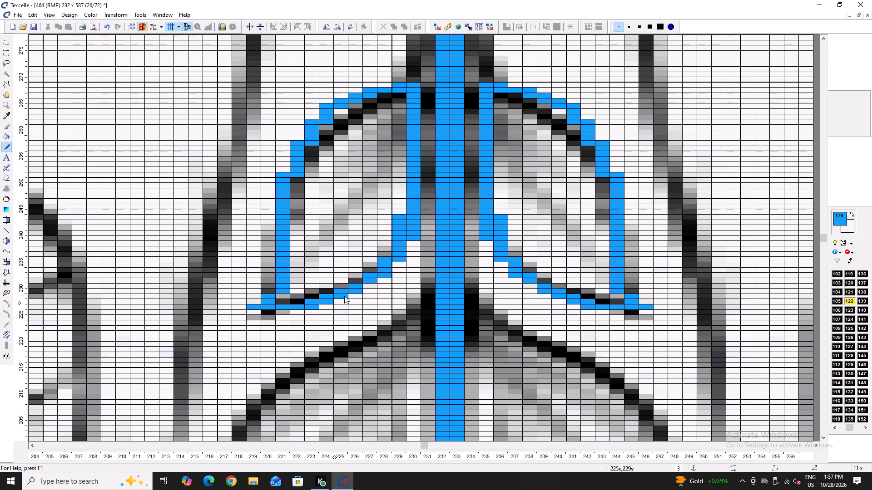
{"action": "scroll", "coordinate": [416, 247], "scroll_direction": "up", "scroll_amount": 2, "text": "ctrl"}
{"action": "right_click", "coordinate": [430, 221]}
{"action": "right_click", "coordinate": [396, 261]}
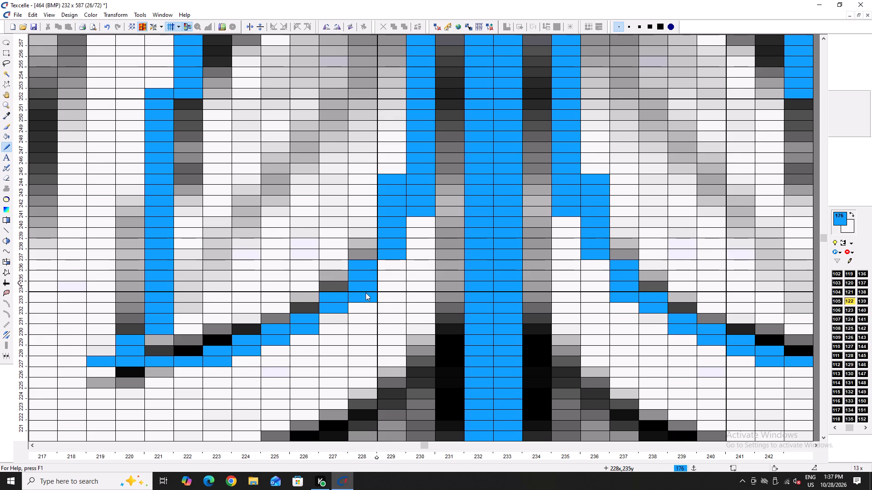
{"action": "right_click", "coordinate": [364, 294]}
Draw the short stepped blue corner where the second leaf pair branches off the stem and erase its surplus pixel.
{"action": "scroll", "coordinate": [361, 295], "scroll_direction": "down", "scroll_amount": 3, "text": "ctrl"}
{"action": "scroll", "coordinate": [380, 311], "scroll_direction": "down", "scroll_amount": 2}
{"action": "scroll", "coordinate": [371, 285], "scroll_direction": "down", "scroll_amount": 3, "text": "ctrl"}
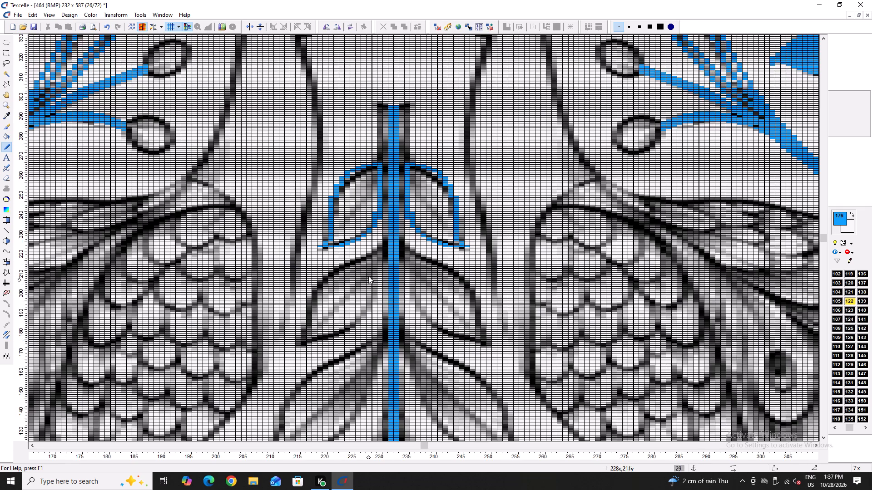
{"action": "scroll", "coordinate": [368, 265], "scroll_direction": "up", "scroll_amount": 3, "text": "ctrl"}
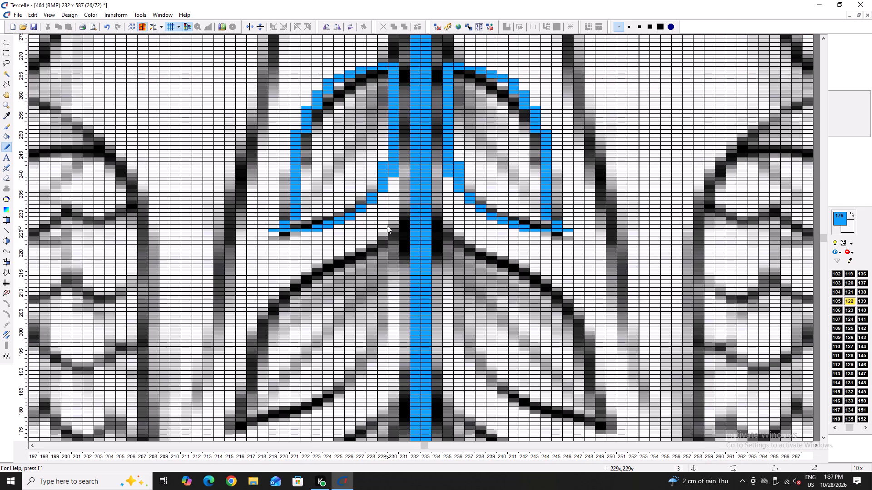
{"action": "scroll", "coordinate": [392, 225], "scroll_direction": "up", "scroll_amount": 2, "text": "ctrl"}
{"action": "left_click_drag", "start_coordinate": [390, 237], "coordinate": [394, 187]}
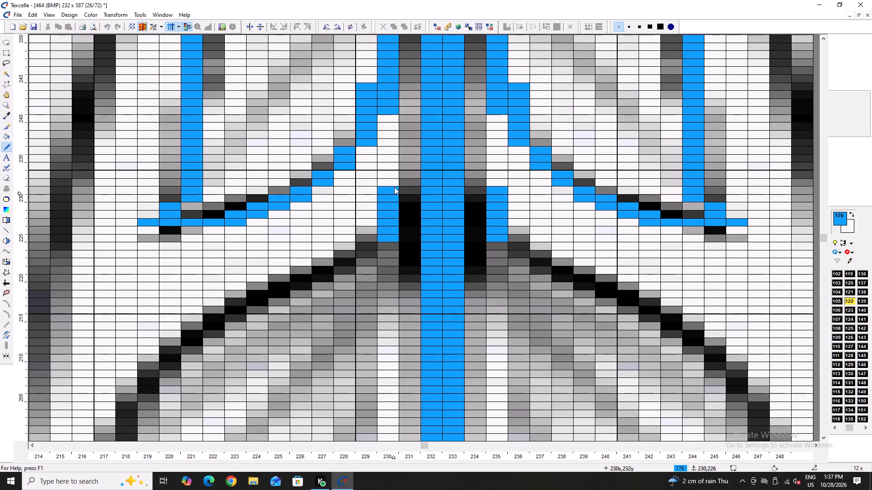
{"action": "left_click_drag", "start_coordinate": [394, 187], "coordinate": [394, 186]}
{"action": "left_click_drag", "start_coordinate": [370, 238], "coordinate": [371, 247]}
{"action": "left_click", "coordinate": [368, 232]}
{"action": "right_click", "coordinate": [382, 240]}
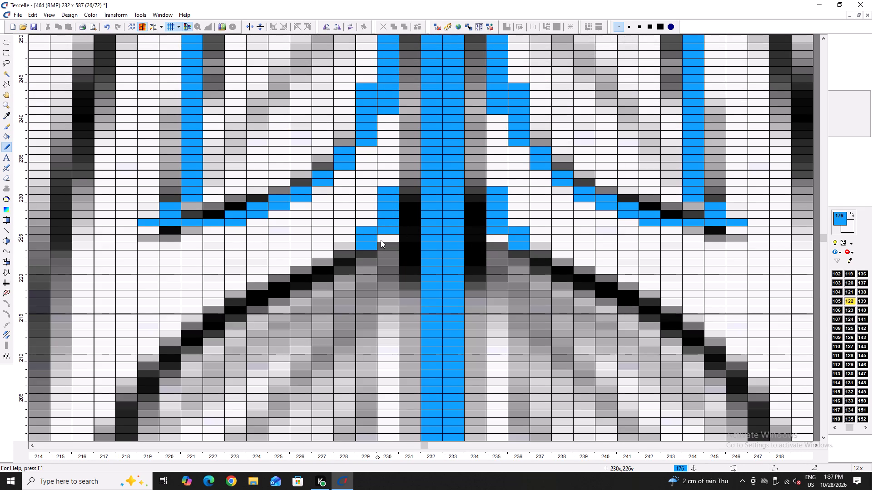
Trace the second leaf pair in blue along its upper and outer edges, around the pointed tips and back up beside the stem.
{"action": "scroll", "coordinate": [379, 240], "scroll_direction": "down", "scroll_amount": 2, "text": "ctrl"}
{"action": "scroll", "coordinate": [374, 237], "scroll_direction": "down", "scroll_amount": 1}
{"action": "scroll", "coordinate": [335, 224], "scroll_direction": "up", "scroll_amount": 1, "text": "ctrl"}
{"action": "left_click_drag", "start_coordinate": [381, 173], "coordinate": [379, 174]}
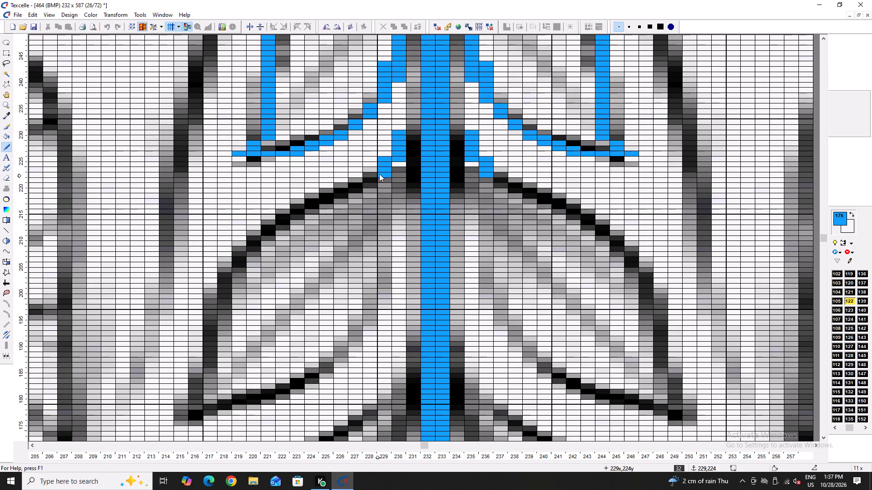
{"action": "left_click_drag", "start_coordinate": [379, 174], "coordinate": [229, 269]}
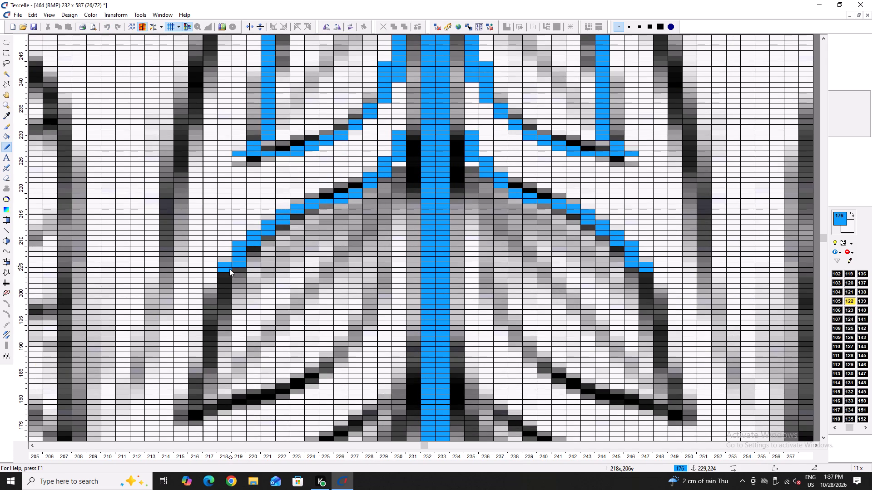
{"action": "left_click_drag", "start_coordinate": [229, 269], "coordinate": [204, 359]}
{"action": "scroll", "coordinate": [208, 344], "scroll_direction": "down", "scroll_amount": 1}
{"action": "left_click_drag", "start_coordinate": [208, 302], "coordinate": [196, 333]}
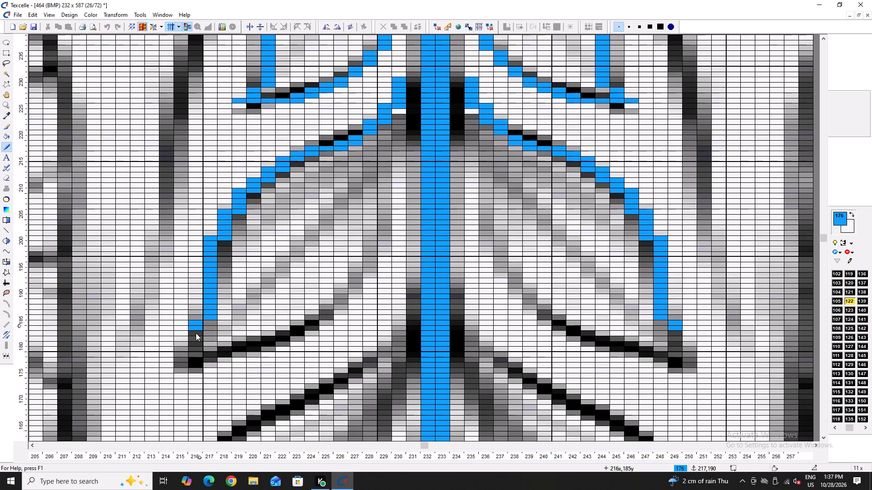
{"action": "left_click_drag", "start_coordinate": [196, 333], "coordinate": [350, 297]}
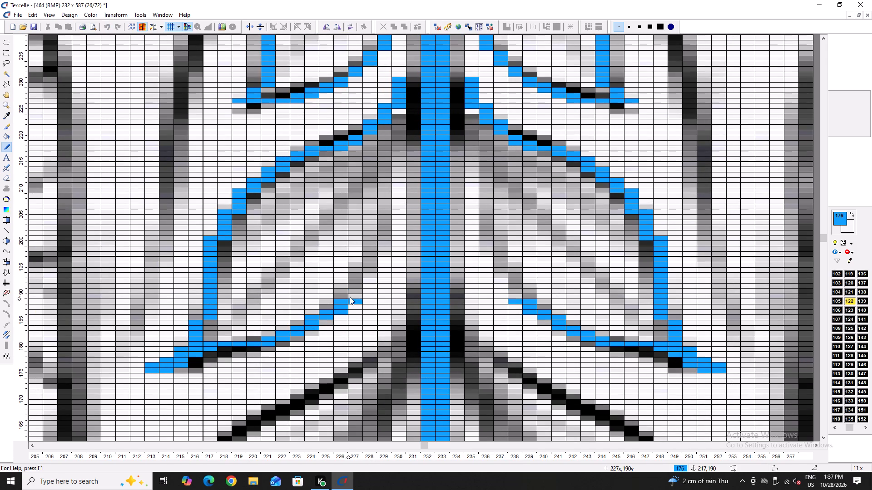
{"action": "left_click_drag", "start_coordinate": [350, 297], "coordinate": [396, 117]}
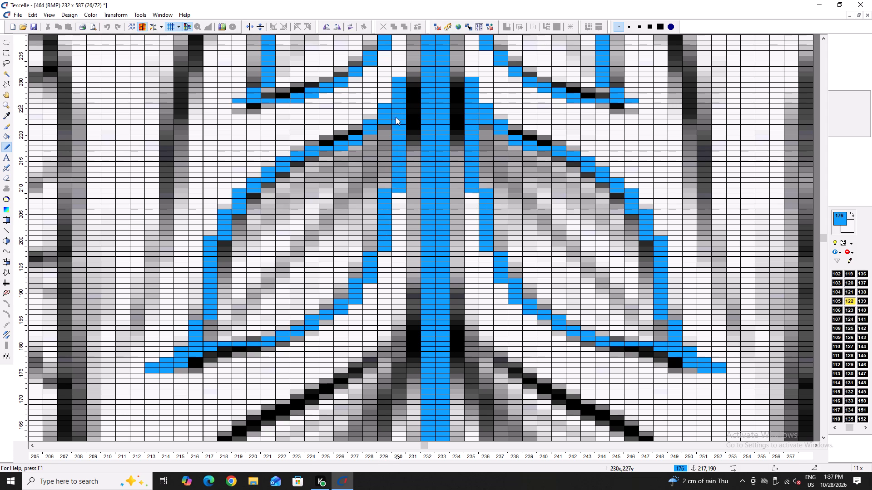
{"action": "left_click_drag", "start_coordinate": [396, 117], "coordinate": [396, 222]}
Shorten the overlong pointed tips of the second leaf pair and fill in the blue outline just inside them.
{"action": "right_click_drag", "start_coordinate": [179, 375], "coordinate": [143, 367]}
{"action": "right_click_drag", "start_coordinate": [150, 363], "coordinate": [180, 363]}
{"action": "right_click", "coordinate": [180, 363]}
{"action": "left_click_drag", "start_coordinate": [218, 349], "coordinate": [225, 349]}
{"action": "left_click", "coordinate": [205, 355]}
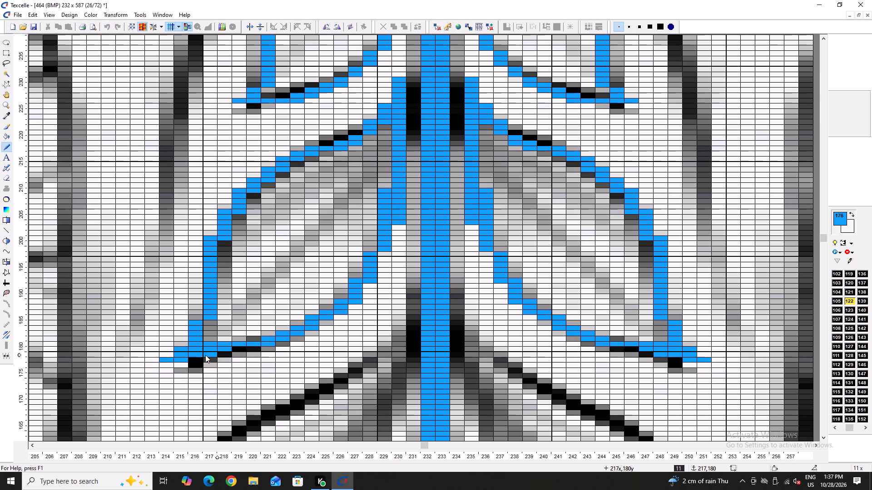
{"action": "left_click", "coordinate": [191, 360]}
Trace the lower edge of the third leaf pair in blue from the outer tips inward.
{"action": "scroll", "coordinate": [213, 363], "scroll_direction": "down", "scroll_amount": 3, "text": "ctrl"}
{"action": "scroll", "coordinate": [234, 359], "scroll_direction": "down", "scroll_amount": 1}
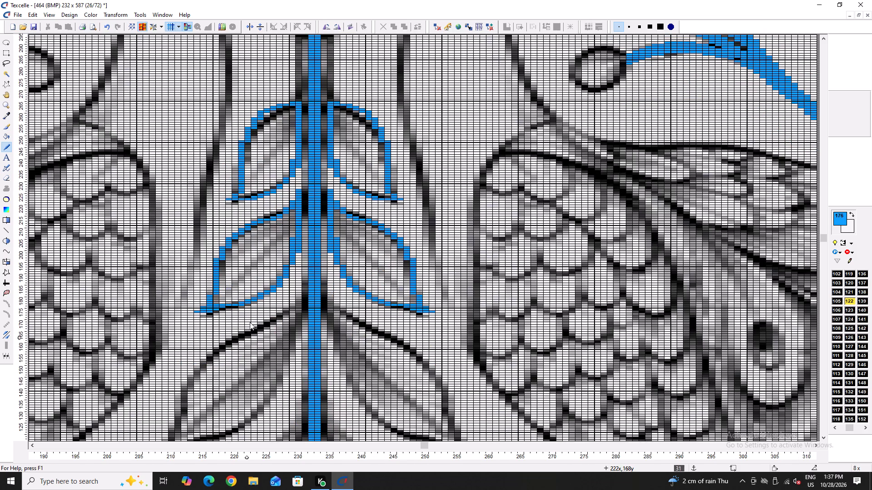
{"action": "scroll", "coordinate": [213, 360], "scroll_direction": "down", "scroll_amount": 3}
{"action": "scroll", "coordinate": [169, 237], "scroll_direction": "up", "scroll_amount": 2, "text": "ctrl"}
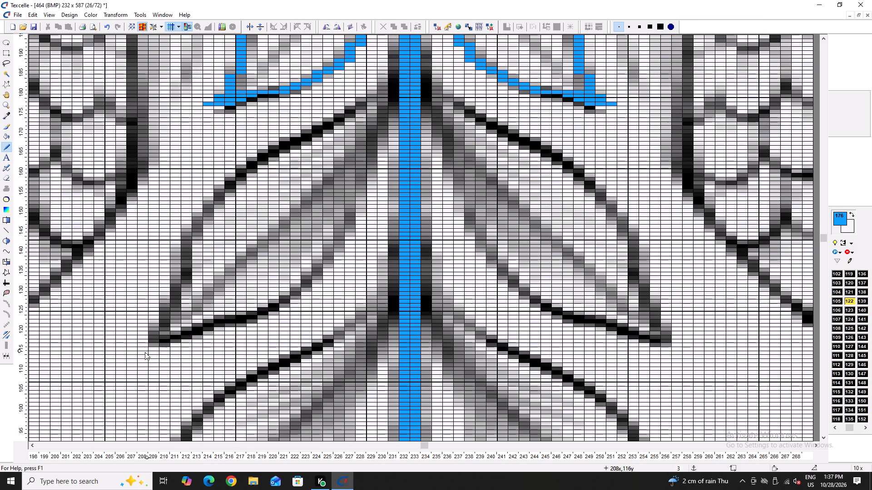
{"action": "left_click_drag", "start_coordinate": [142, 355], "coordinate": [160, 342]}
{"action": "left_click_drag", "start_coordinate": [161, 342], "coordinate": [272, 310]}
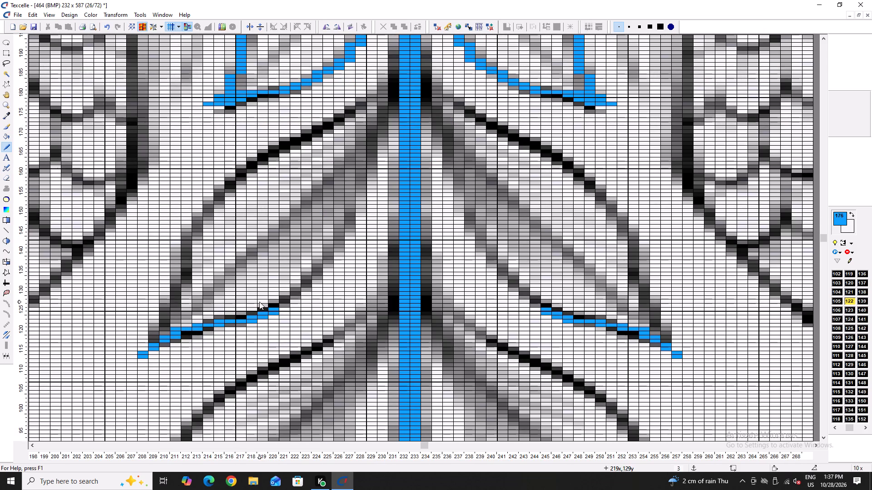
{"action": "scroll", "coordinate": [296, 345], "scroll_direction": "up", "scroll_amount": 2}
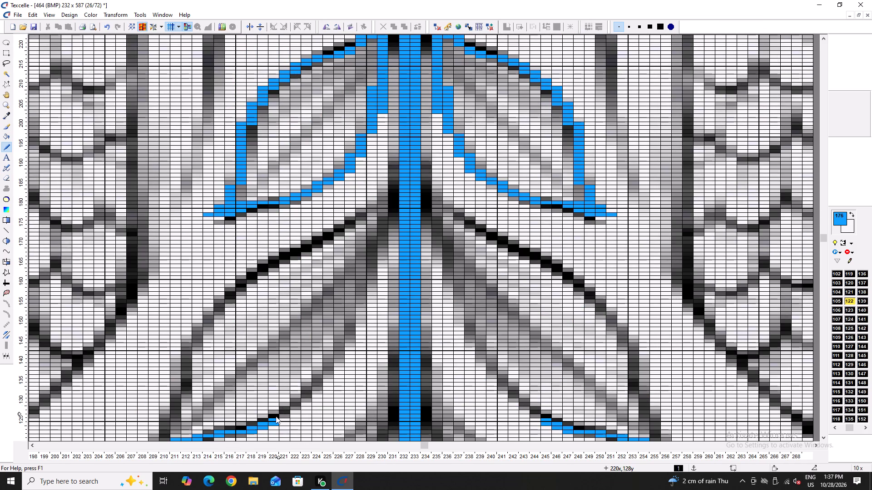
{"action": "left_click", "coordinate": [276, 416]}
{"action": "double_click", "coordinate": [280, 414]}
{"action": "left_click", "coordinate": [292, 407]}
{"action": "left_click", "coordinate": [310, 393]}
{"action": "left_click", "coordinate": [321, 383]}
Continue the third leaf pair's blue inner edge up to its junction with the stem and thicken the line there.
{"action": "left_click_drag", "start_coordinate": [322, 382], "coordinate": [365, 279]}
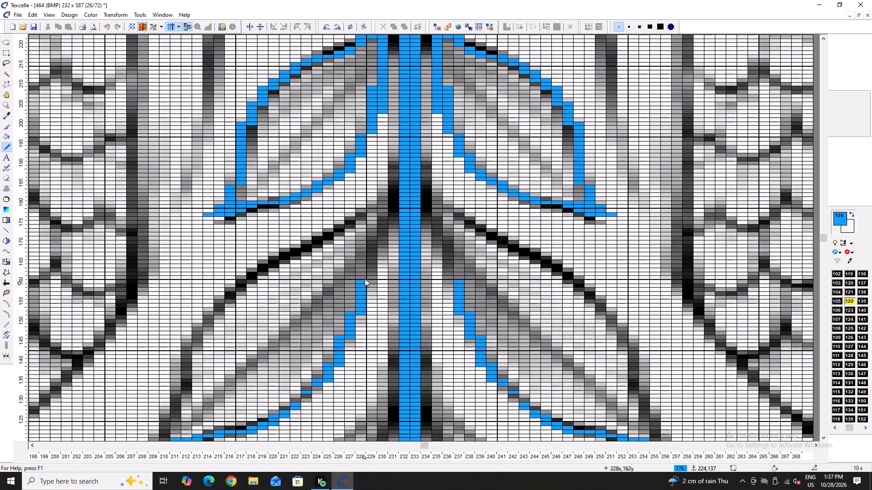
{"action": "left_click_drag", "start_coordinate": [365, 279], "coordinate": [375, 214]}
{"action": "left_click_drag", "start_coordinate": [374, 212], "coordinate": [381, 184]}
{"action": "left_click_drag", "start_coordinate": [381, 181], "coordinate": [379, 204]}
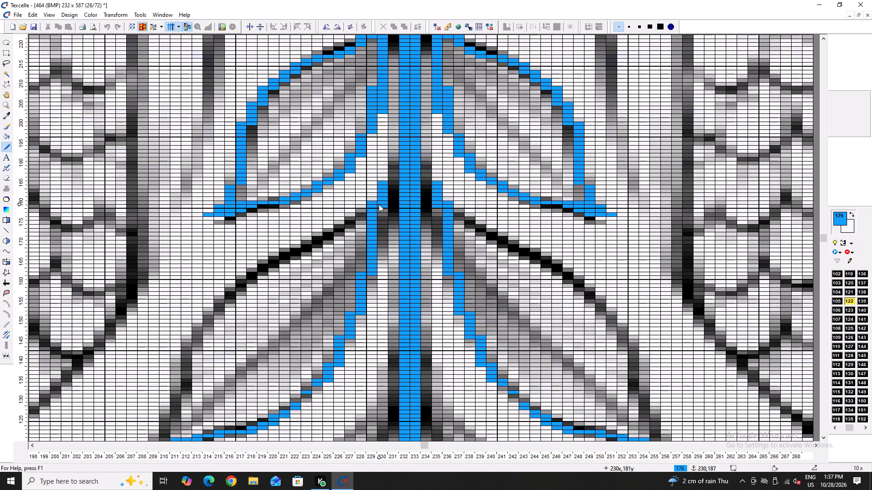
{"action": "left_click_drag", "start_coordinate": [379, 204], "coordinate": [376, 231]}
{"action": "left_click", "coordinate": [382, 220]}
{"action": "left_click_drag", "start_coordinate": [382, 219], "coordinate": [384, 238]}
Trace the outer and upper edges of the third leaf pair in blue from the tips up to the stem, closing the outline.
{"action": "scroll", "coordinate": [289, 301], "scroll_direction": "down", "scroll_amount": 2}
{"action": "scroll", "coordinate": [202, 347], "scroll_direction": "up", "scroll_amount": 1}
{"action": "left_click_drag", "start_coordinate": [145, 404], "coordinate": [196, 302]}
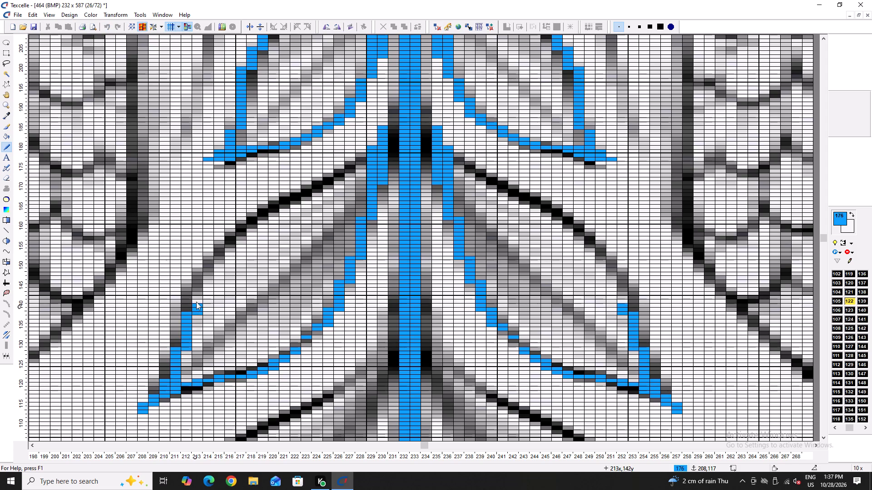
{"action": "left_click_drag", "start_coordinate": [196, 302], "coordinate": [366, 159]}
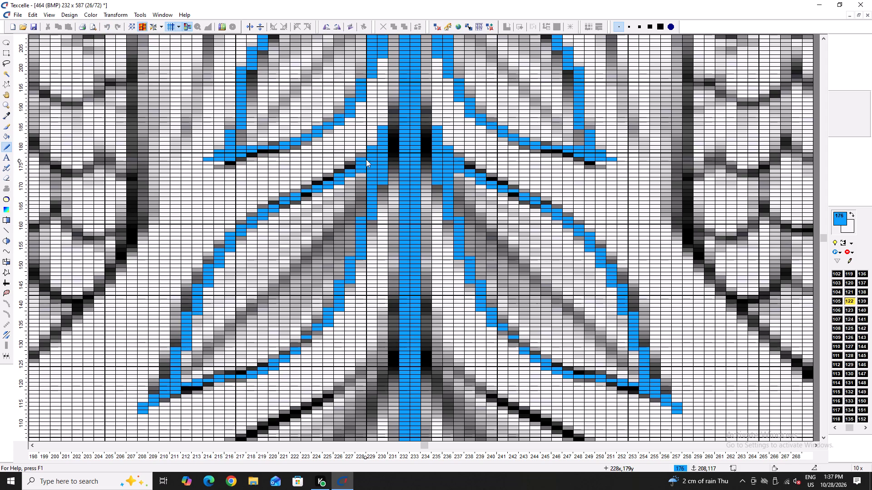
{"action": "left_click_drag", "start_coordinate": [366, 159], "coordinate": [374, 150]}
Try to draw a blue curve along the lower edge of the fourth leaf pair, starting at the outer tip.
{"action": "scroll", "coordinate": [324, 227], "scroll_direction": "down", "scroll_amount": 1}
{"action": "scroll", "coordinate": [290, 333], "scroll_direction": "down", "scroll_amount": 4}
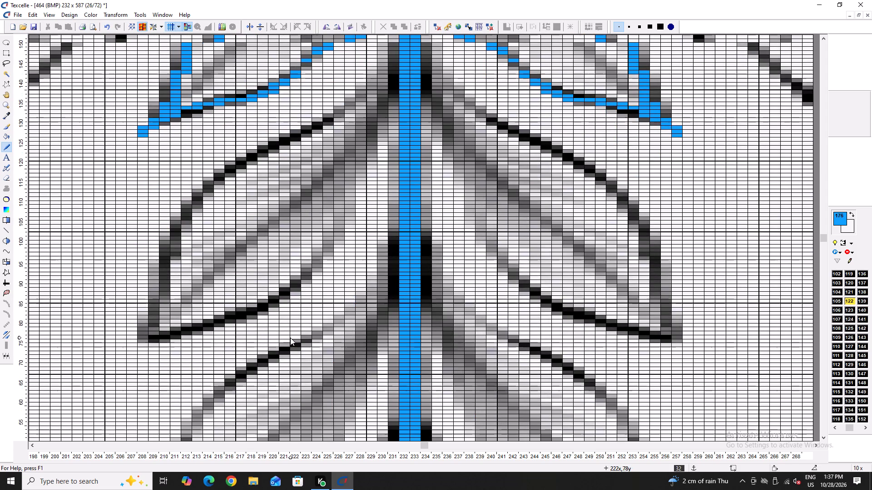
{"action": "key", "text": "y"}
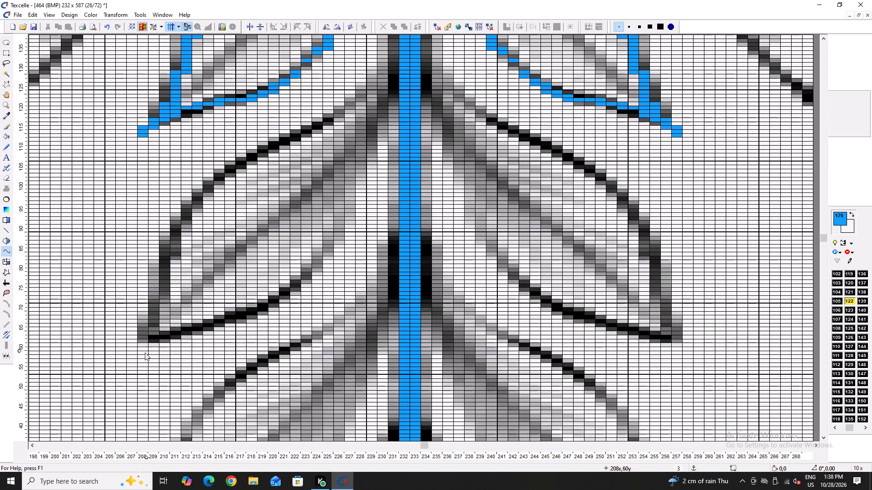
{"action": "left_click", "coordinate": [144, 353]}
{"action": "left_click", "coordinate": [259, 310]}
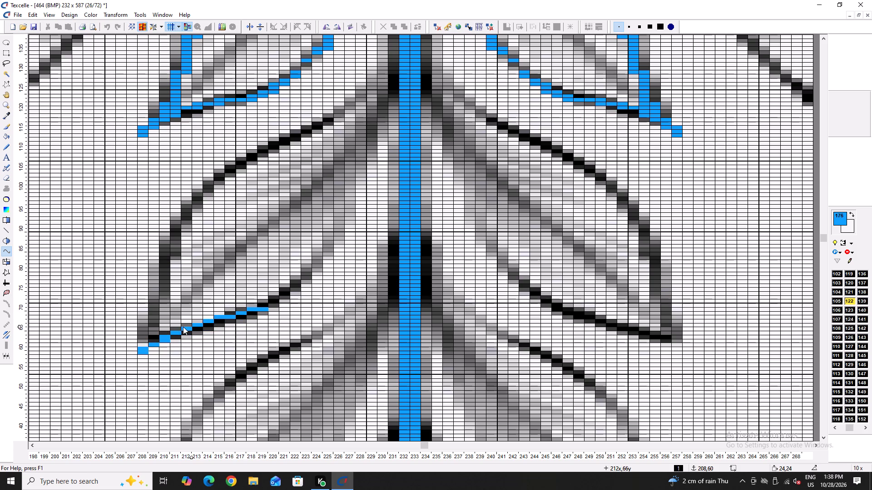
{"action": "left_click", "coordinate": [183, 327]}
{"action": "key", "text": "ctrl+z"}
Trace the lower edge of the fourth leaf pair freehand in blue from the outer tips inward.
{"action": "key", "text": "x"}
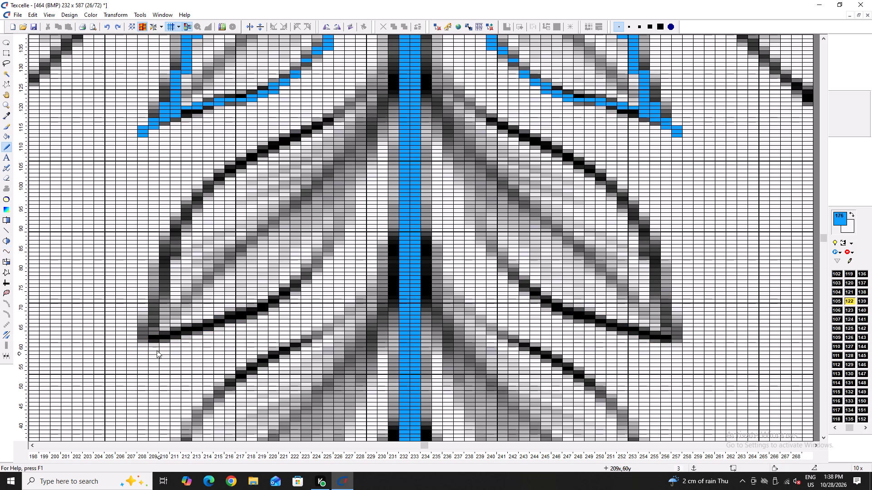
{"action": "left_click_drag", "start_coordinate": [147, 353], "coordinate": [258, 312]}
{"action": "scroll", "coordinate": [267, 329], "scroll_direction": "up", "scroll_amount": 1}
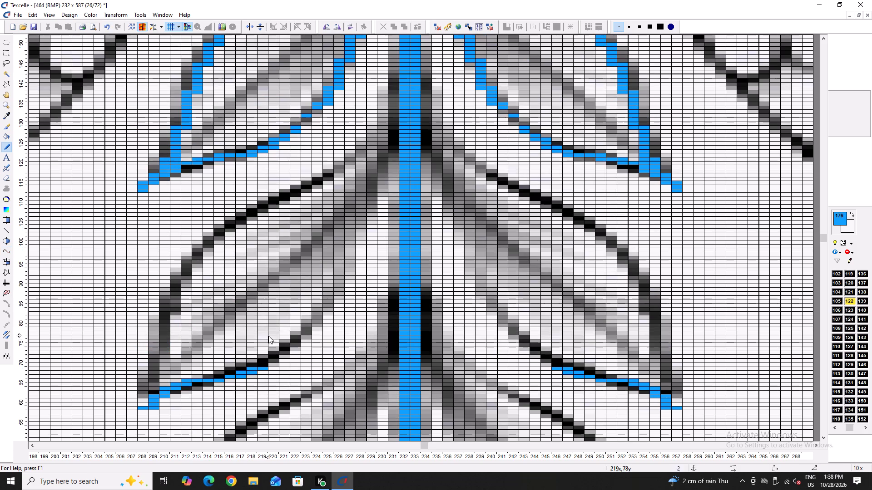
{"action": "left_click_drag", "start_coordinate": [264, 365], "coordinate": [291, 343]}
{"action": "double_click", "coordinate": [292, 342]}
{"action": "left_click", "coordinate": [302, 332]}
{"action": "left_click_drag", "start_coordinate": [311, 323], "coordinate": [338, 285]}
{"action": "left_click_drag", "start_coordinate": [321, 308], "coordinate": [300, 333]}
{"action": "double_click", "coordinate": [300, 333]}
Continue the fourth leaf pair's blue inner edge up to its junction with the stem and thicken the line there.
{"action": "scroll", "coordinate": [308, 327], "scroll_direction": "up", "scroll_amount": 2}
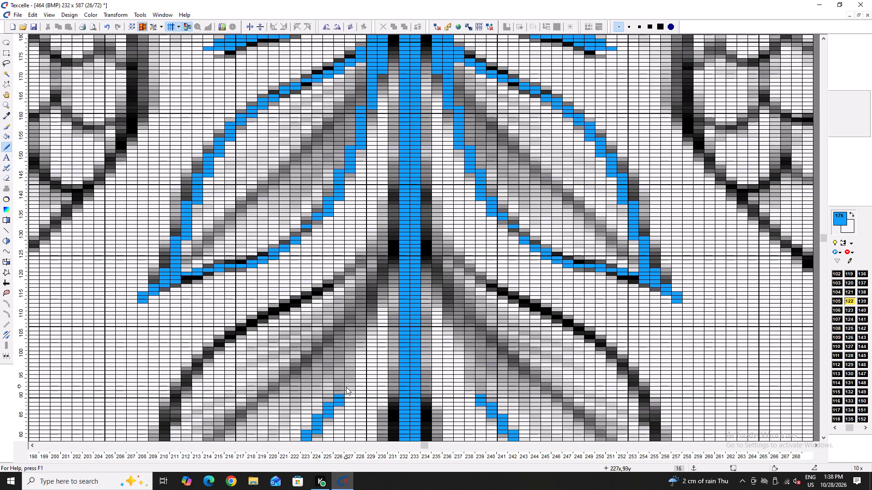
{"action": "left_click_drag", "start_coordinate": [347, 387], "coordinate": [381, 226]}
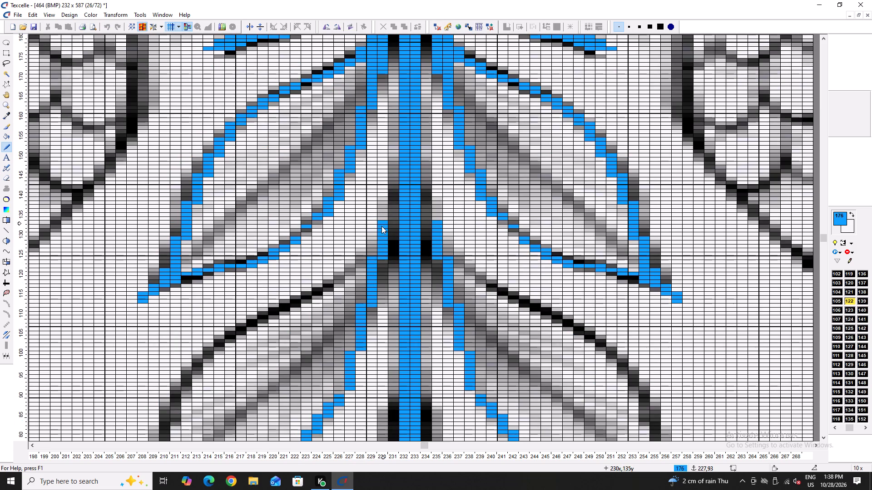
{"action": "left_click_drag", "start_coordinate": [381, 226], "coordinate": [372, 283]}
{"action": "left_click_drag", "start_coordinate": [378, 279], "coordinate": [383, 255]}
{"action": "left_click_drag", "start_coordinate": [365, 312], "coordinate": [363, 318]}
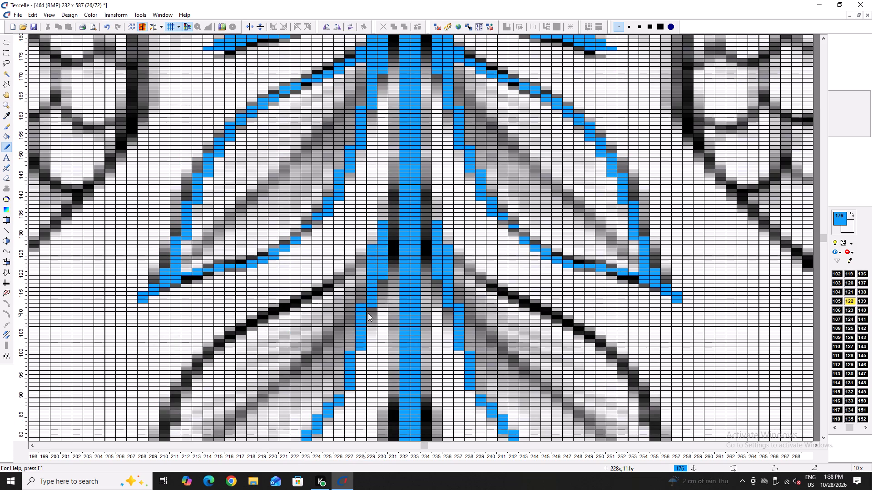
{"action": "left_click_drag", "start_coordinate": [370, 309], "coordinate": [370, 318]}
{"action": "left_click_drag", "start_coordinate": [364, 350], "coordinate": [360, 361]}
{"action": "left_click", "coordinate": [340, 390]}
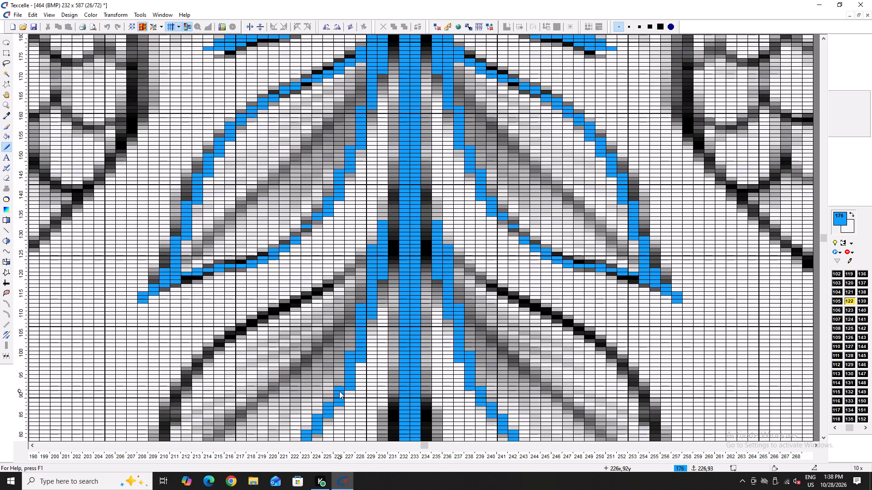
{"action": "left_click_drag", "start_coordinate": [370, 324], "coordinate": [372, 319]}
{"action": "left_click_drag", "start_coordinate": [381, 302], "coordinate": [381, 298]}
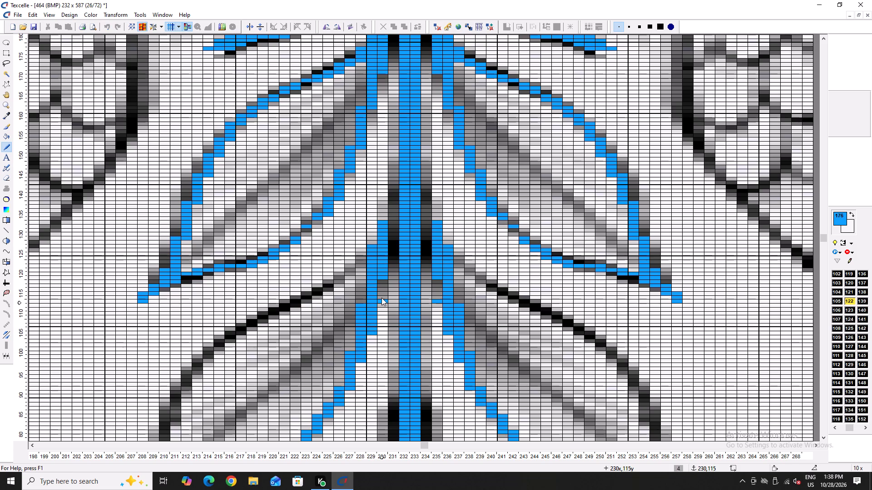
{"action": "left_click_drag", "start_coordinate": [381, 298], "coordinate": [387, 274]}
{"action": "double_click", "coordinate": [387, 274]}
Clean up the fourth leaf pair's tips and trace its outer and upper edges in blue up to the stem, closing the outline.
{"action": "scroll", "coordinate": [384, 284], "scroll_direction": "down", "scroll_amount": 2, "text": "ctrl"}
{"action": "scroll", "coordinate": [249, 412], "scroll_direction": "up", "scroll_amount": 3, "text": "ctrl"}
{"action": "right_click", "coordinate": [245, 424]}
{"action": "left_click_drag", "start_coordinate": [253, 412], "coordinate": [300, 241]}
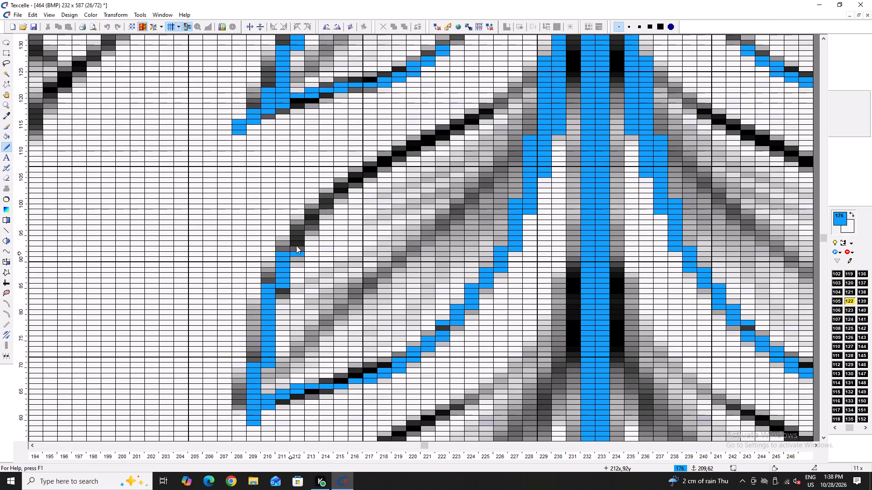
{"action": "left_click_drag", "start_coordinate": [300, 241], "coordinate": [300, 240]}
{"action": "scroll", "coordinate": [330, 256], "scroll_direction": "up", "scroll_amount": 2}
{"action": "left_click_drag", "start_coordinate": [297, 349], "coordinate": [382, 260]}
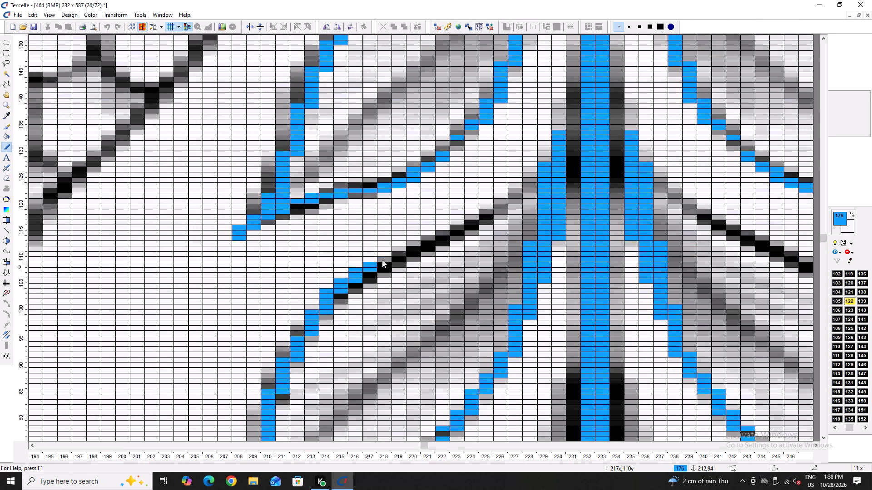
{"action": "left_click_drag", "start_coordinate": [382, 260], "coordinate": [548, 159]}
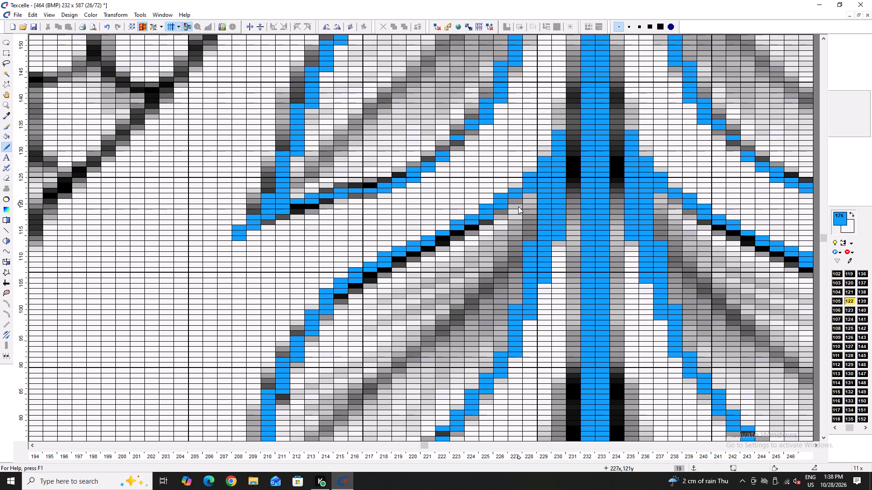
Trace the upper edge of the fifth leaf pair in blue from the stem outward.
{"action": "scroll", "coordinate": [379, 311], "scroll_direction": "down", "scroll_amount": 3, "text": "ctrl"}
{"action": "scroll", "coordinate": [411, 304], "scroll_direction": "down", "scroll_amount": 2}
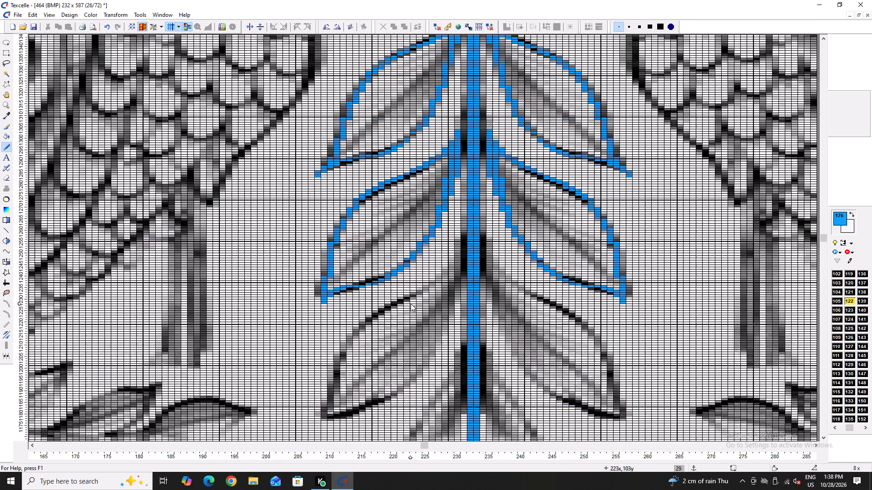
{"action": "scroll", "coordinate": [411, 304], "scroll_direction": "down", "scroll_amount": 1}
{"action": "scroll", "coordinate": [441, 240], "scroll_direction": "up", "scroll_amount": 2, "text": "ctrl"}
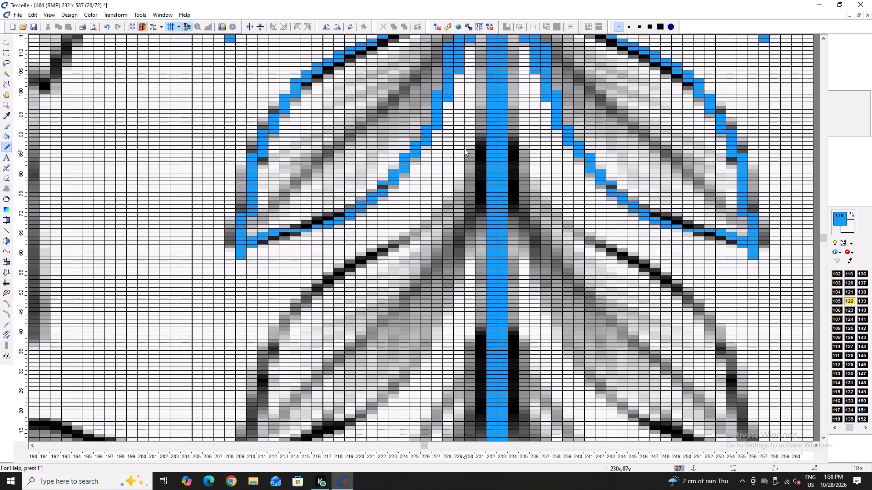
{"action": "left_click_drag", "start_coordinate": [468, 146], "coordinate": [434, 234]}
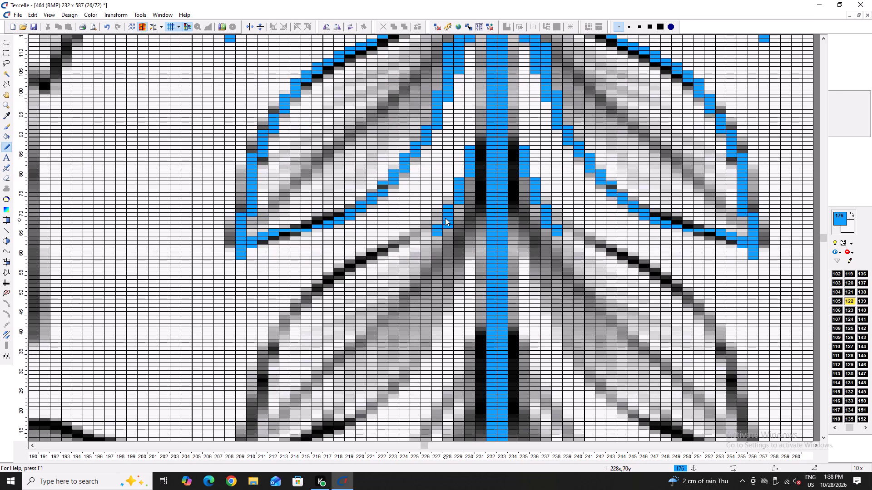
{"action": "left_click_drag", "start_coordinate": [445, 218], "coordinate": [306, 298]}
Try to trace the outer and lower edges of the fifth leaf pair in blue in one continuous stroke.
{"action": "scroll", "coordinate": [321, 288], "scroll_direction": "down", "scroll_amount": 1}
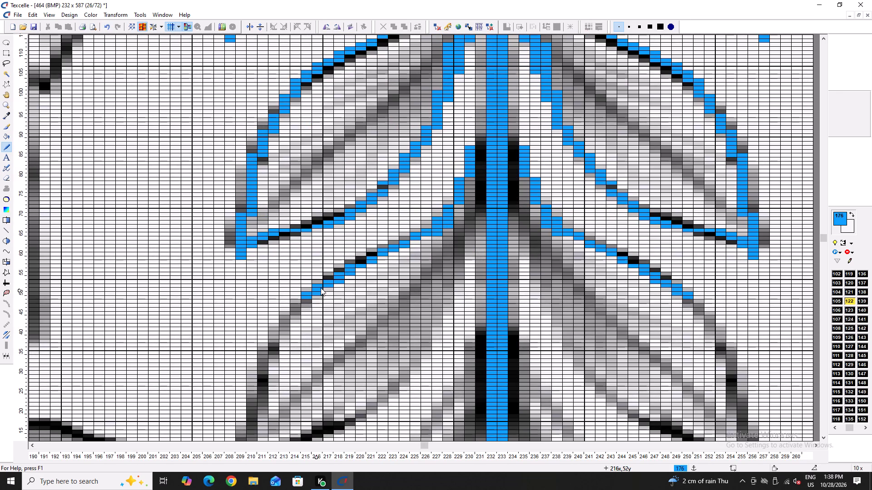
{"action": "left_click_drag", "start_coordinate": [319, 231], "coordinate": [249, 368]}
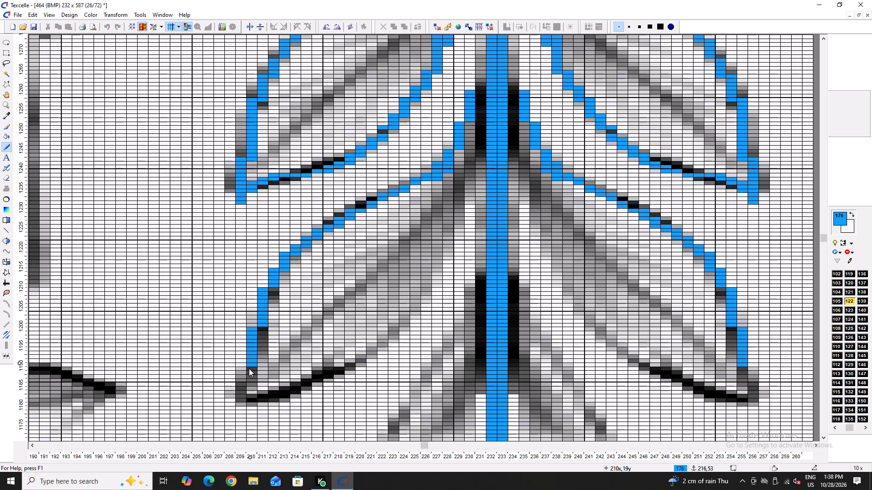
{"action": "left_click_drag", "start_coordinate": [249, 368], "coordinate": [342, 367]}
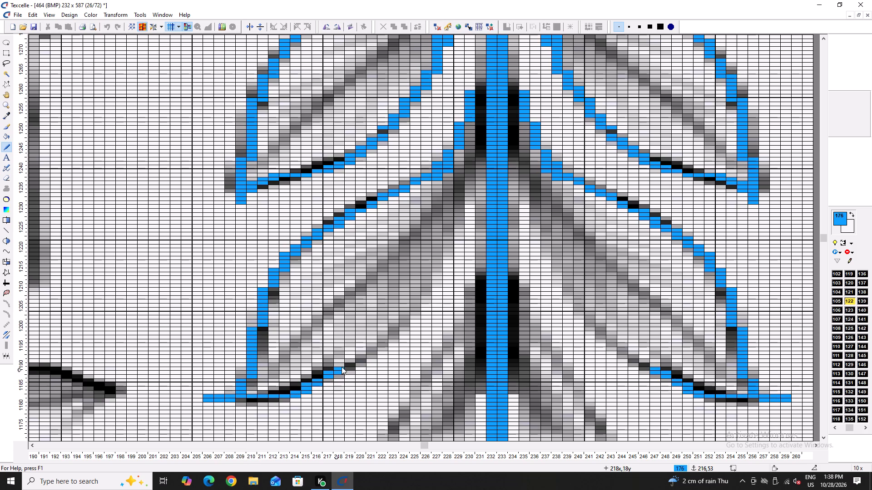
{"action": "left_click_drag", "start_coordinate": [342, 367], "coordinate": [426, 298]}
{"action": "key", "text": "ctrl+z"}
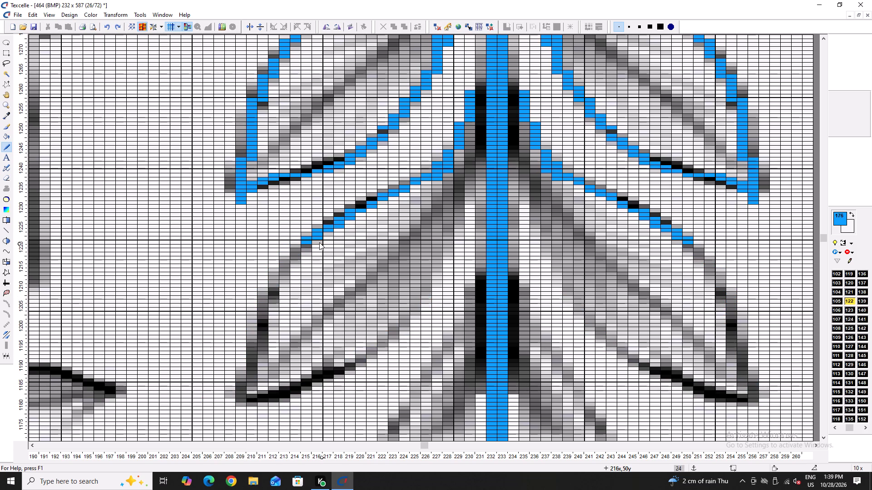
Trace the fifth leaf pair's outer, lower and inner edges in blue up to the stem, thickening the line near the junction.
{"action": "left_click_drag", "start_coordinate": [308, 239], "coordinate": [229, 398]}
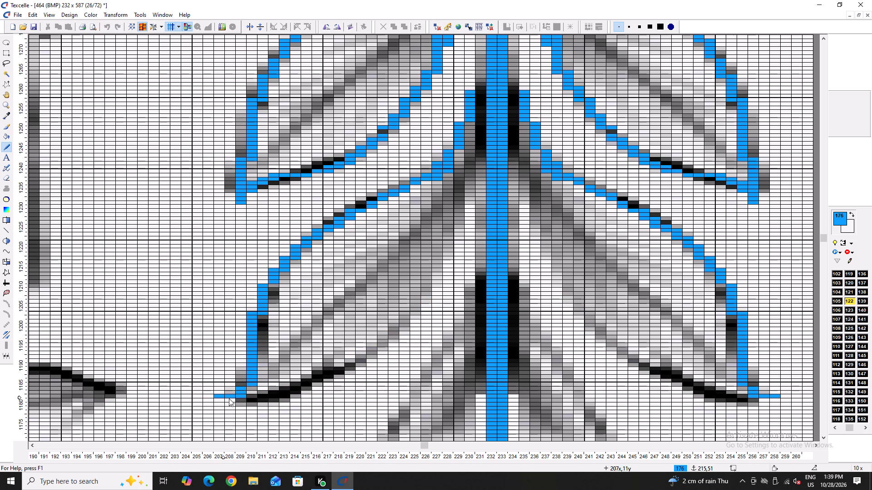
{"action": "left_click_drag", "start_coordinate": [229, 398], "coordinate": [457, 210]}
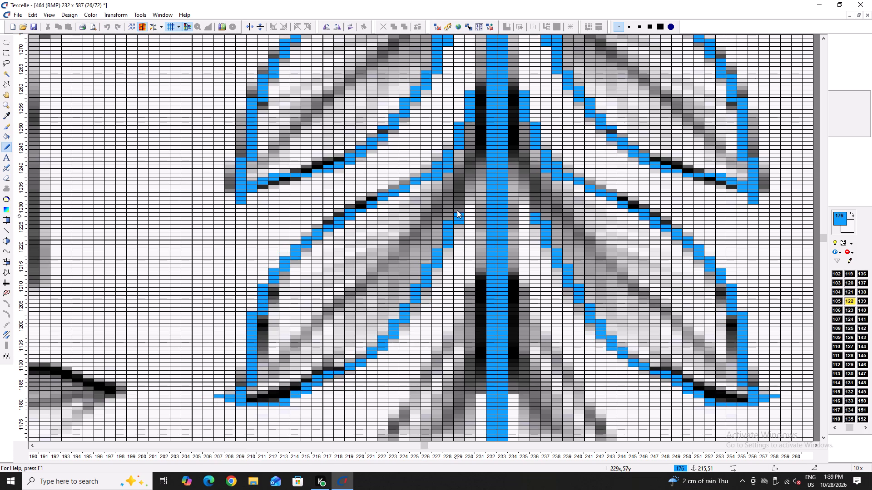
{"action": "left_click_drag", "start_coordinate": [457, 210], "coordinate": [468, 122]}
{"action": "left_click_drag", "start_coordinate": [468, 118], "coordinate": [467, 200]}
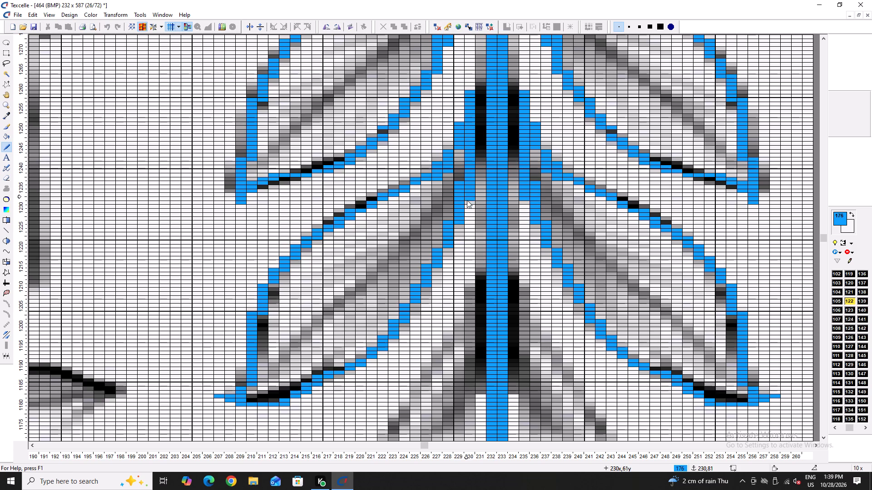
{"action": "left_click_drag", "start_coordinate": [467, 200], "coordinate": [466, 207]}
{"action": "left_click", "coordinate": [449, 234]}
{"action": "left_click_drag", "start_coordinate": [457, 222], "coordinate": [456, 230]}
{"action": "left_click", "coordinate": [456, 230]}
{"action": "left_click", "coordinate": [443, 251]}
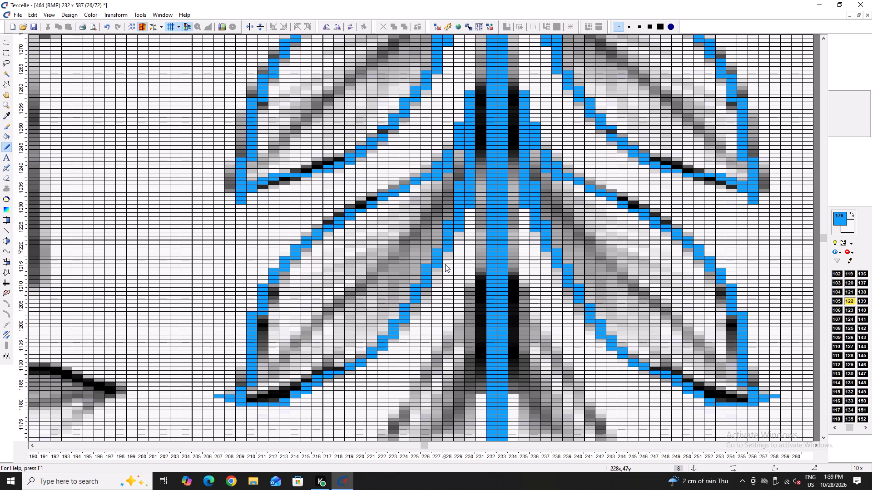
{"action": "right_click", "coordinate": [287, 402]}
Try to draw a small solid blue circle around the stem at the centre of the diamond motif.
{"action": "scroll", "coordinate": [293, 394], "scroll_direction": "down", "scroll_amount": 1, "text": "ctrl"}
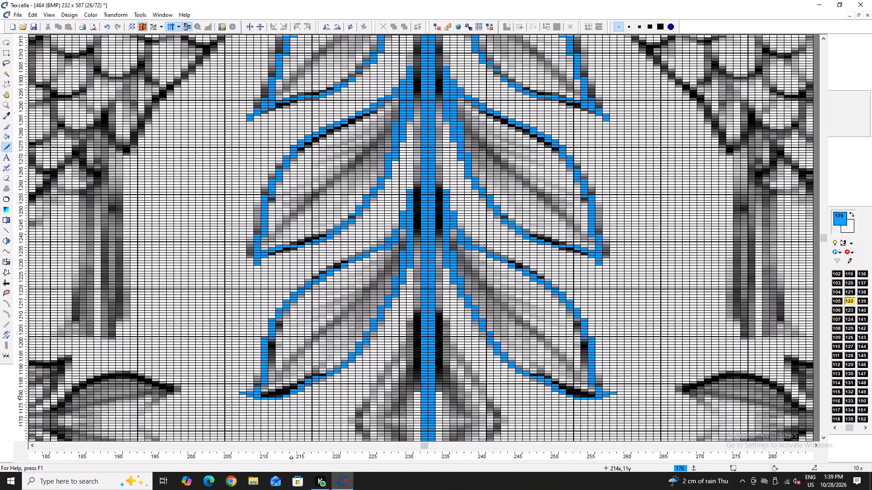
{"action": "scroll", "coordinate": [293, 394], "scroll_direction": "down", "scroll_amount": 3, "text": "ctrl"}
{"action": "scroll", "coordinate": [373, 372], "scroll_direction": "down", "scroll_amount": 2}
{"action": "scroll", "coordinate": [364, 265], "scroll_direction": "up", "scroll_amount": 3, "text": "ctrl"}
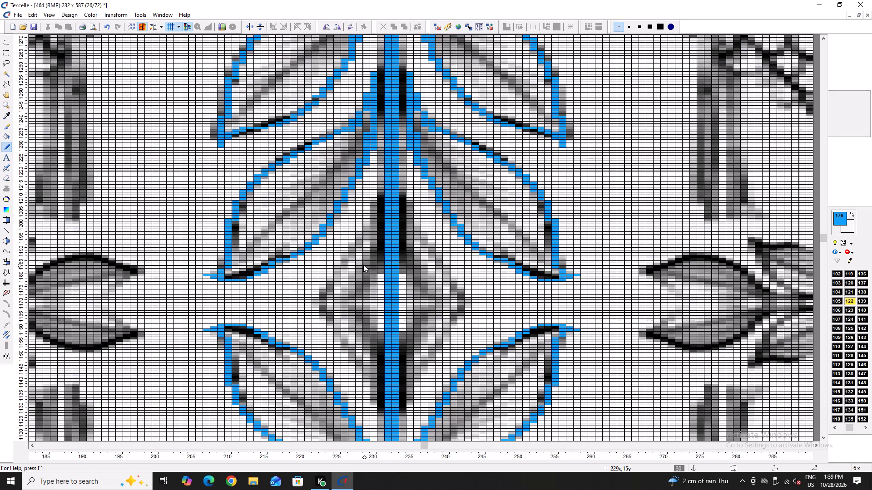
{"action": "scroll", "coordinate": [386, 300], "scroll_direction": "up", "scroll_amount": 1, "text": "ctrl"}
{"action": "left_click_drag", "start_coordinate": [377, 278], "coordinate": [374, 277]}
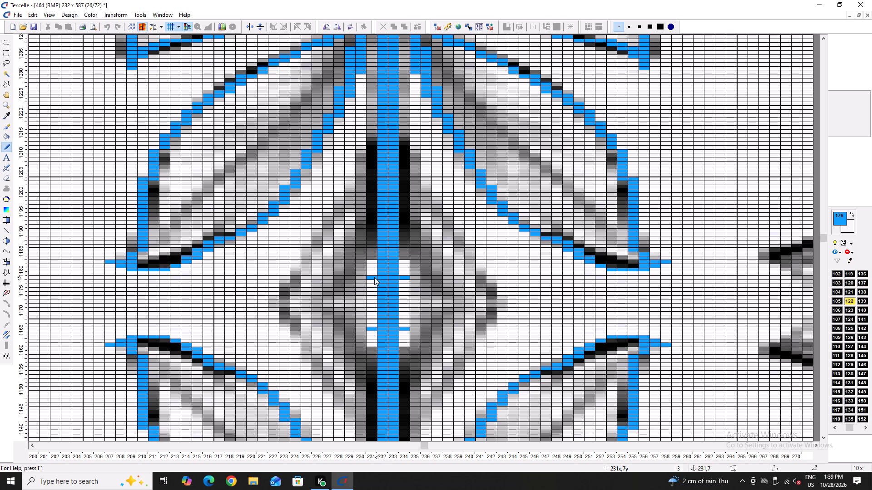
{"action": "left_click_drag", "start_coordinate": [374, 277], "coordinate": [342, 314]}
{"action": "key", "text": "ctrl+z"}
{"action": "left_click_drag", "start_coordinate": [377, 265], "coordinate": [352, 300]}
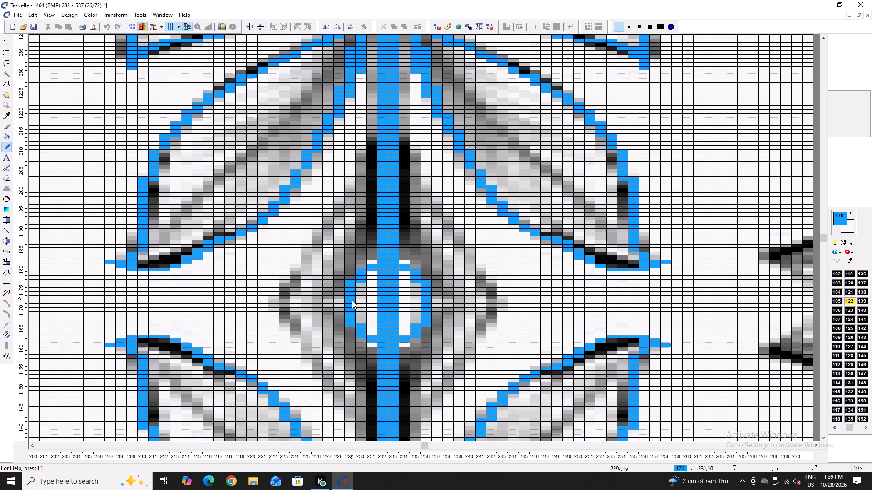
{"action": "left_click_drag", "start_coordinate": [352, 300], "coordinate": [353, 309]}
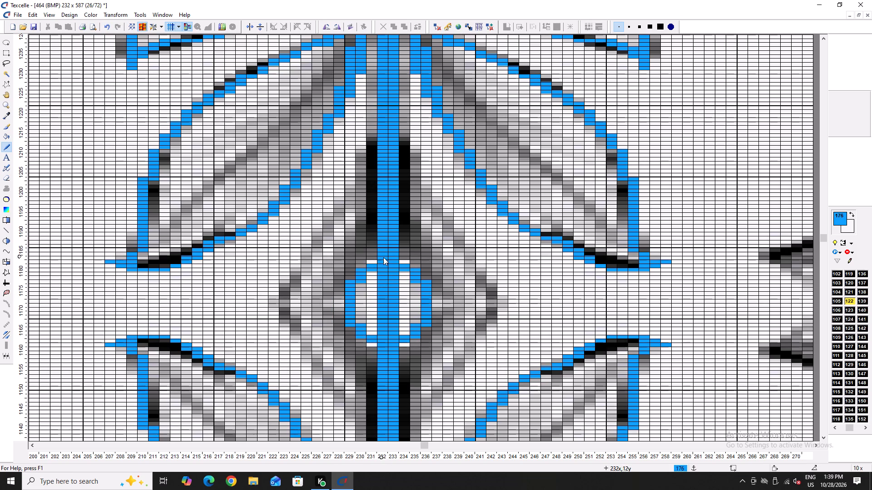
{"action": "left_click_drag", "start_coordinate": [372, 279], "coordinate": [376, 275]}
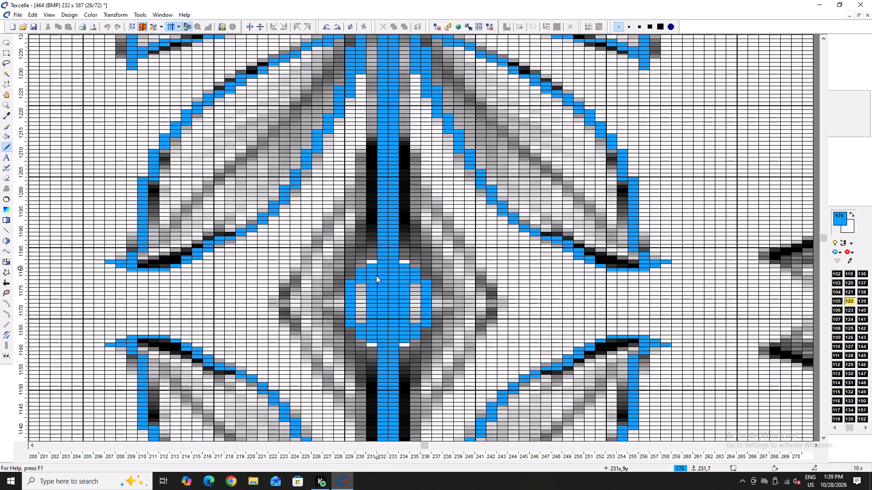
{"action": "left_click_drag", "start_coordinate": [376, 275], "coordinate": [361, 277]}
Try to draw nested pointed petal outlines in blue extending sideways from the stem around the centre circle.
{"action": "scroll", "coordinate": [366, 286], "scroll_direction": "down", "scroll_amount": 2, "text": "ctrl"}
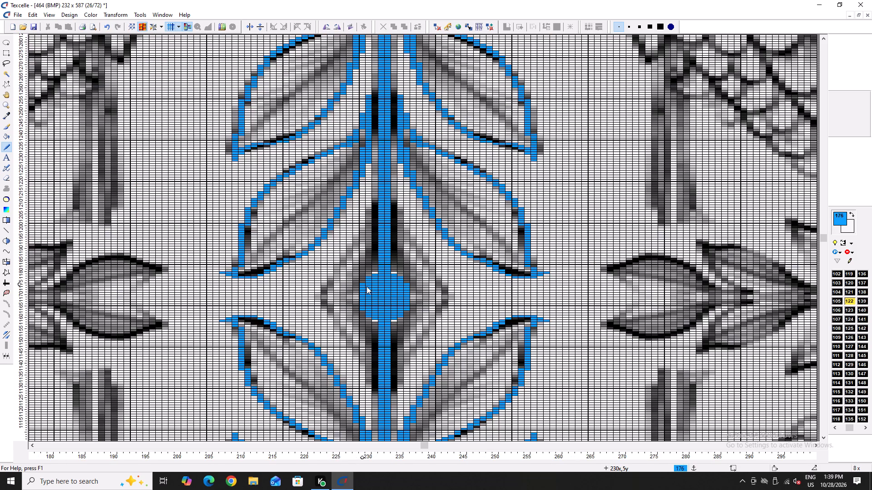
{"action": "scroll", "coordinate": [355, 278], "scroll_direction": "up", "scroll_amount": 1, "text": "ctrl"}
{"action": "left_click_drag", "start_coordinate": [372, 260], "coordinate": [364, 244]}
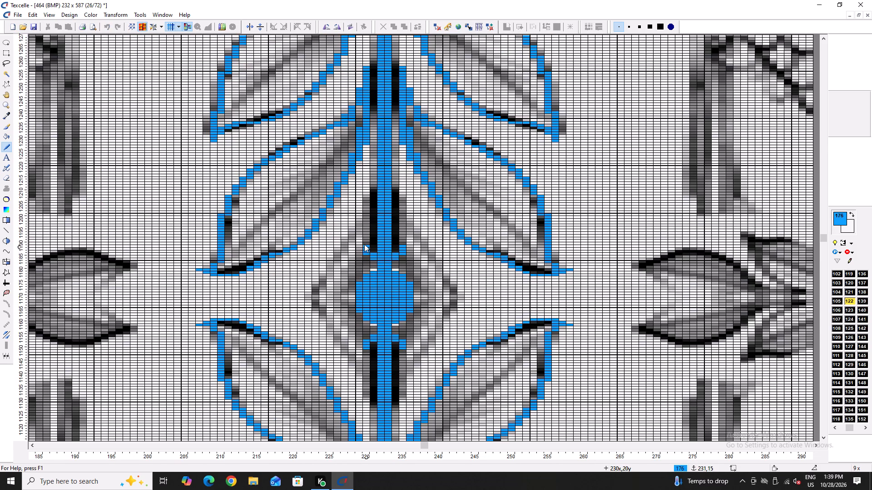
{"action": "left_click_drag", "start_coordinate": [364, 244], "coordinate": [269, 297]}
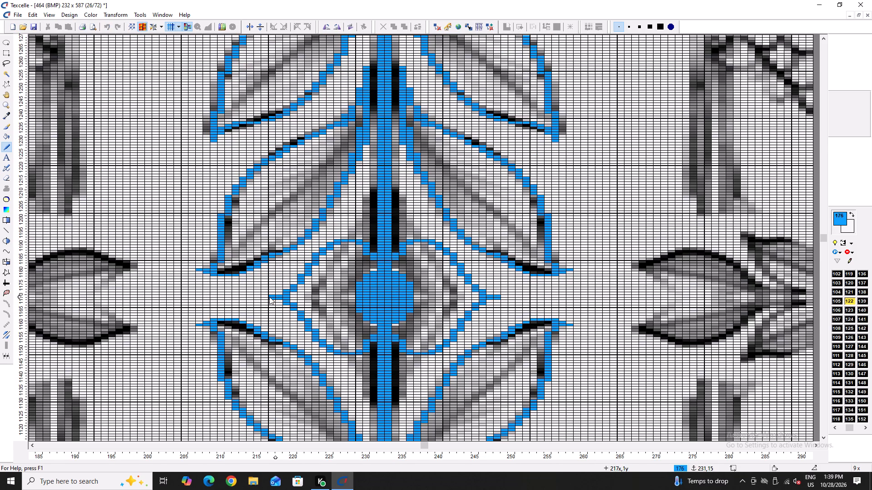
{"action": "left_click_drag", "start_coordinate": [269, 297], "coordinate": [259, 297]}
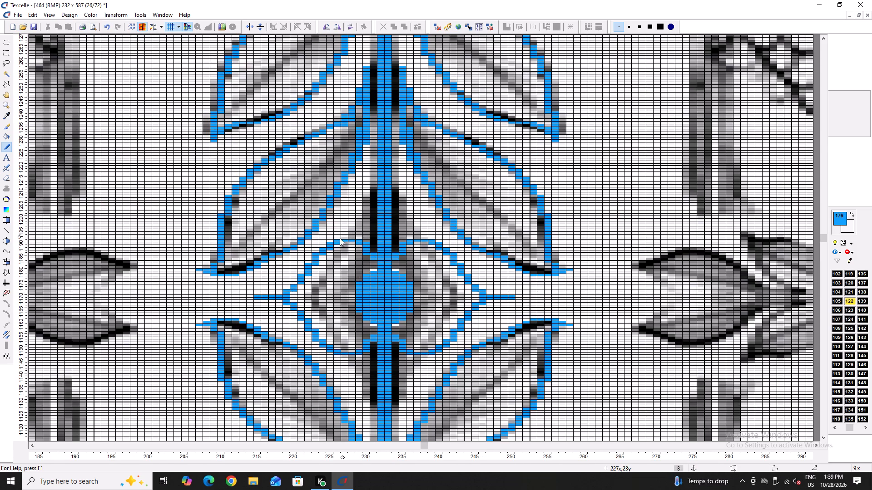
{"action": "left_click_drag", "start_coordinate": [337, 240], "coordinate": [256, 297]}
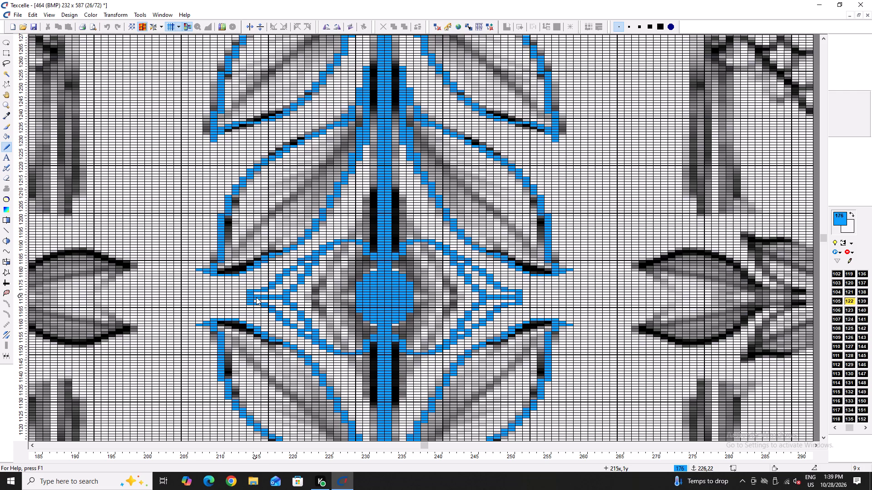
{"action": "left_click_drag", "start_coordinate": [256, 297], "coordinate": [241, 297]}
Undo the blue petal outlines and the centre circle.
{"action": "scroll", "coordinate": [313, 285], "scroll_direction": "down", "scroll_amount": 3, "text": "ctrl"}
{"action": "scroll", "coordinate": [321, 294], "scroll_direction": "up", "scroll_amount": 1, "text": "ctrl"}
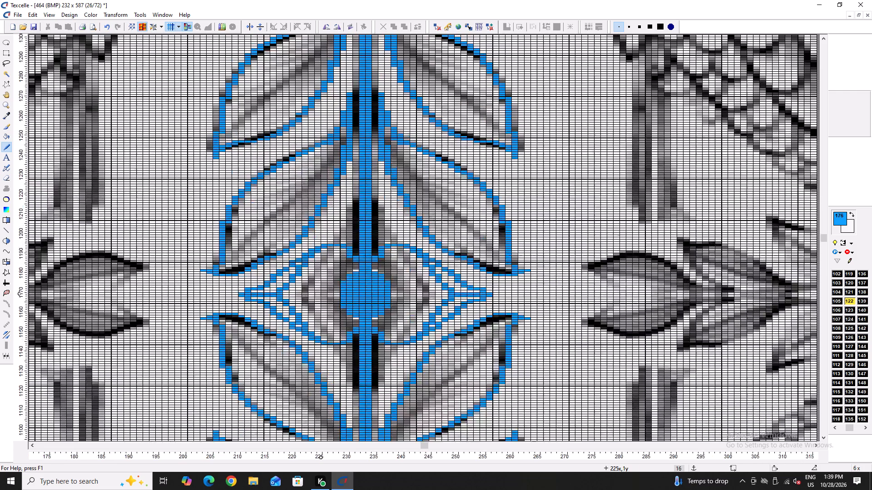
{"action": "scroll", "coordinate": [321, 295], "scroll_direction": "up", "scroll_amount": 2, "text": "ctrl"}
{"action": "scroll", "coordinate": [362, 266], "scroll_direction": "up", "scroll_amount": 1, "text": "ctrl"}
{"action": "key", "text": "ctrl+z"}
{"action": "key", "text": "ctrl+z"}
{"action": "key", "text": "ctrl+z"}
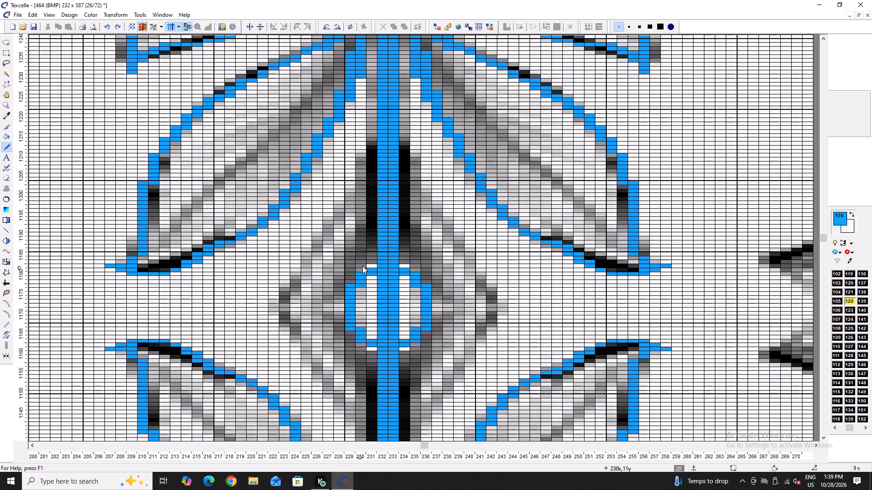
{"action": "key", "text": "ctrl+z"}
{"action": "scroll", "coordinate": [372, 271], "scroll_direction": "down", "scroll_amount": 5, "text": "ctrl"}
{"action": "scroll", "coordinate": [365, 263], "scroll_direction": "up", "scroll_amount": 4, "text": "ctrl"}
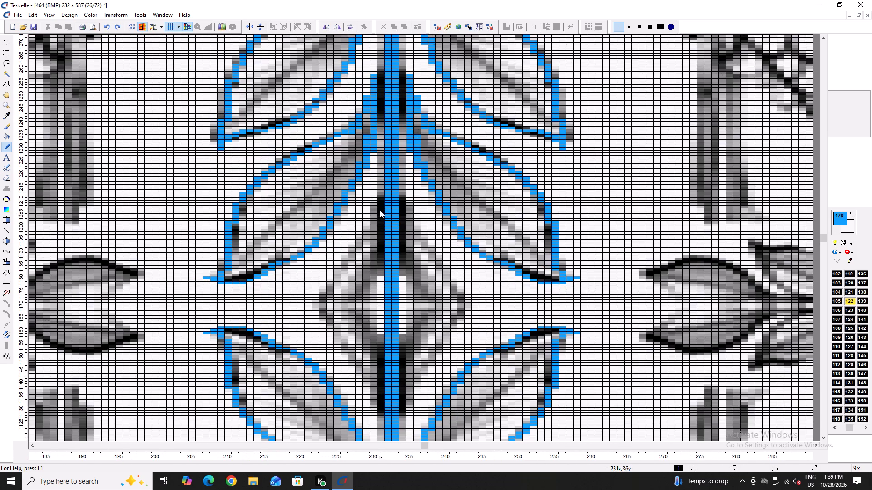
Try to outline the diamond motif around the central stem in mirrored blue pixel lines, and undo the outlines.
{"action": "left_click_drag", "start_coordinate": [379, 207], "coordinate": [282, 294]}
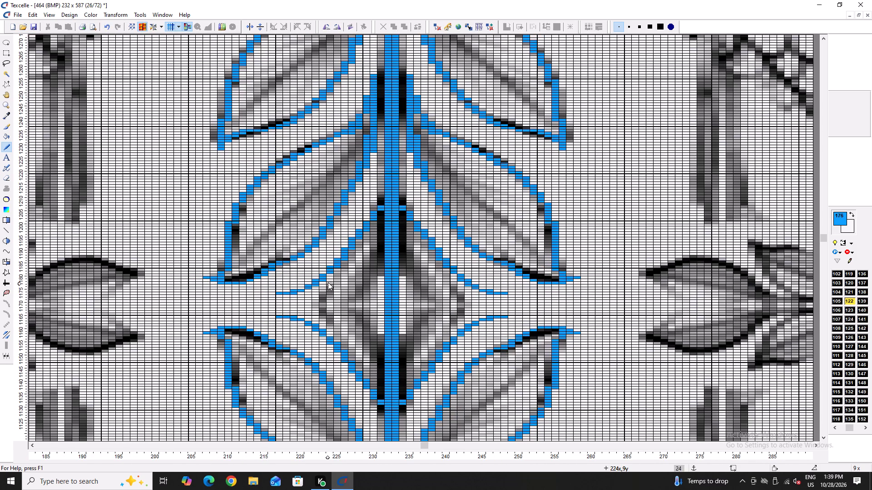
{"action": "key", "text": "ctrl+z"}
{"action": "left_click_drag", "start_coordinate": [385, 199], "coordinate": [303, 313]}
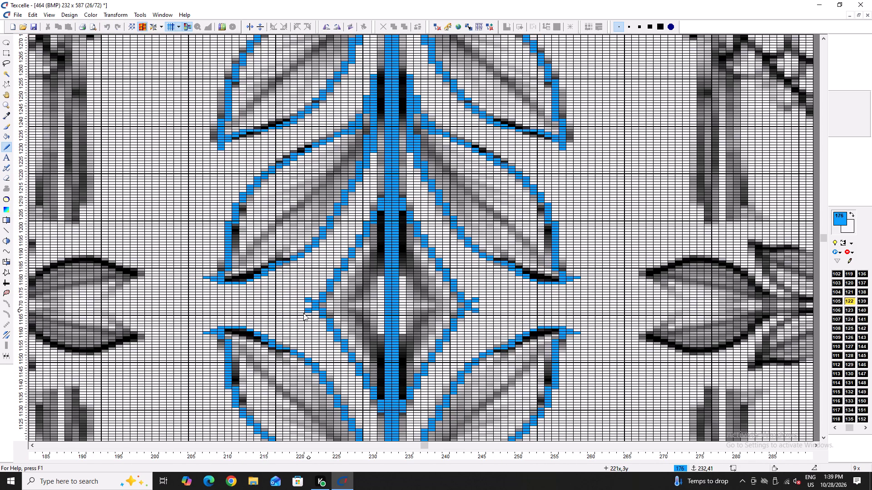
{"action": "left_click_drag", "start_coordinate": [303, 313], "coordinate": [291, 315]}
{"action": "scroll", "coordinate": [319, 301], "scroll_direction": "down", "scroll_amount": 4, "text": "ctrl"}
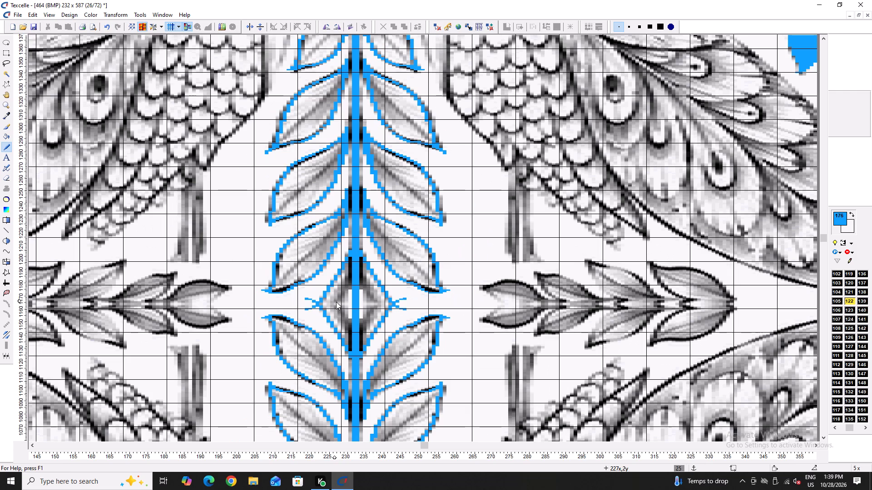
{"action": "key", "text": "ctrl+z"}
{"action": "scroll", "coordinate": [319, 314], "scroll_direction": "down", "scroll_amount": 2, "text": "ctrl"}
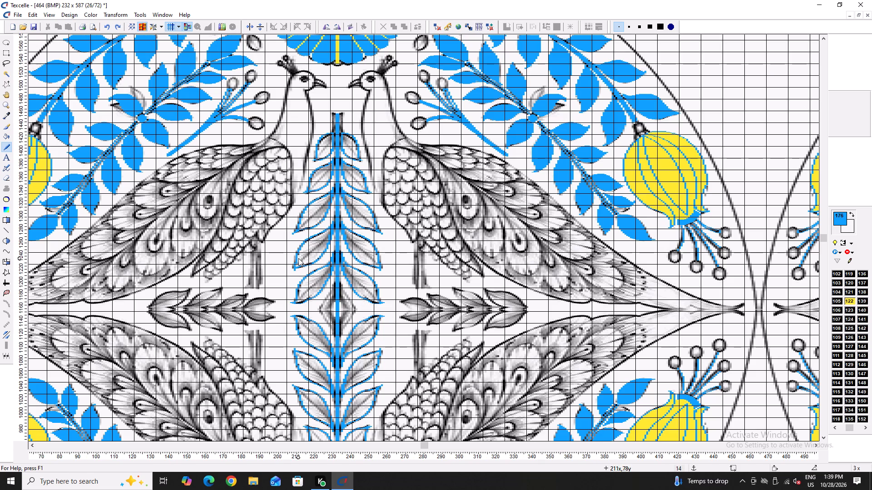
Save the design file.
{"action": "key", "text": "ctrl+s"}
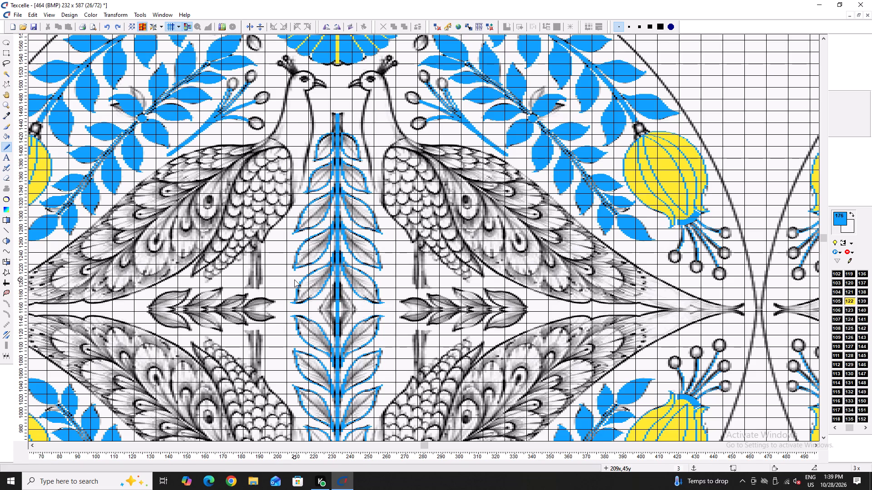
{"action": "key", "text": "ctrl+s"}
Draw a solid blue circle about 9 by 21 pixels over the lowest berry of the cluster beneath the yellow bud.
{"action": "scroll", "coordinate": [308, 269], "scroll_direction": "down", "scroll_amount": 3, "text": "ctrl"}
{"action": "scroll", "coordinate": [266, 235], "scroll_direction": "up", "scroll_amount": 6, "text": "ctrl"}
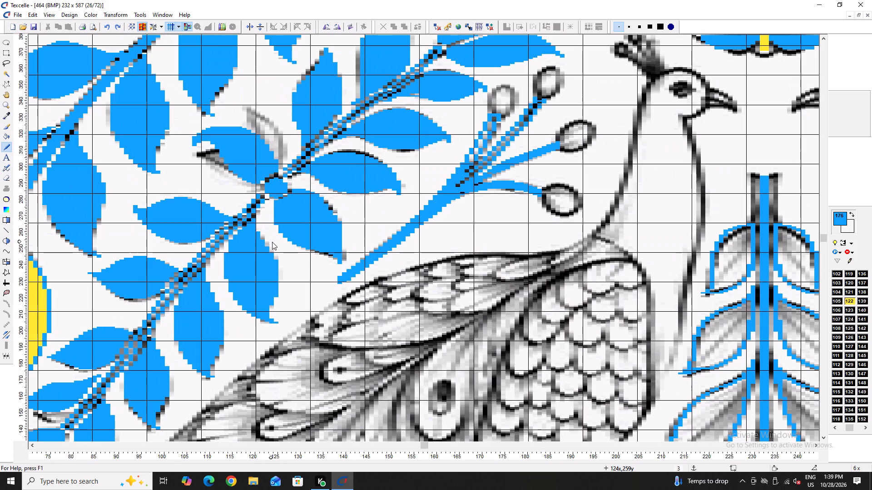
{"action": "scroll", "coordinate": [304, 269], "scroll_direction": "down", "scroll_amount": 3, "text": "ctrl"}
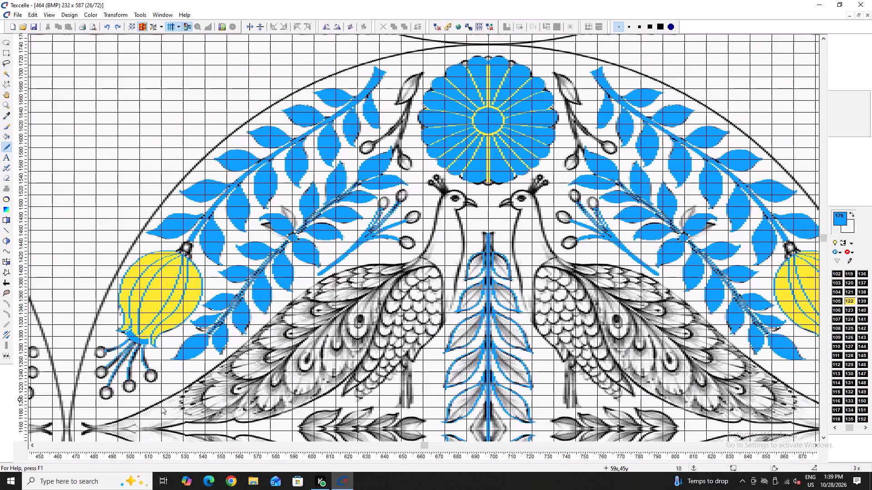
{"action": "scroll", "coordinate": [97, 413], "scroll_direction": "up", "scroll_amount": 5, "text": "ctrl"}
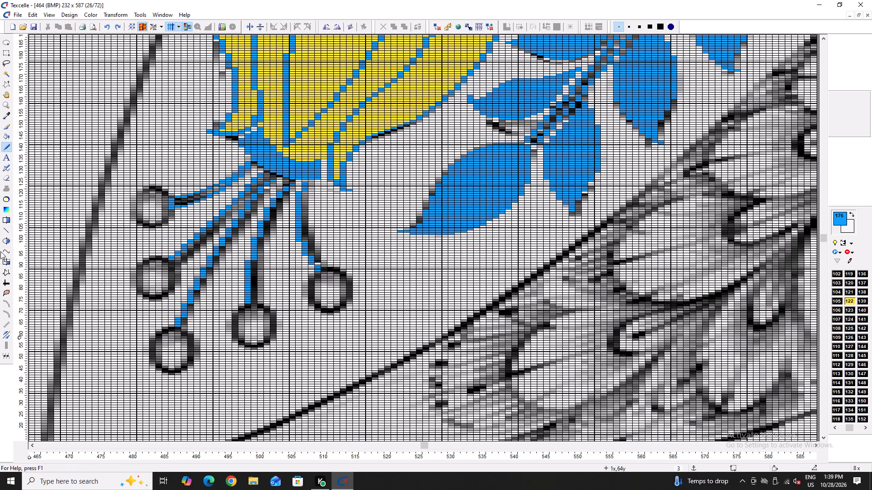
{"action": "left_click", "coordinate": [5, 240]}
{"action": "scroll", "coordinate": [135, 343], "scroll_direction": "up", "scroll_amount": 1, "text": "ctrl"}
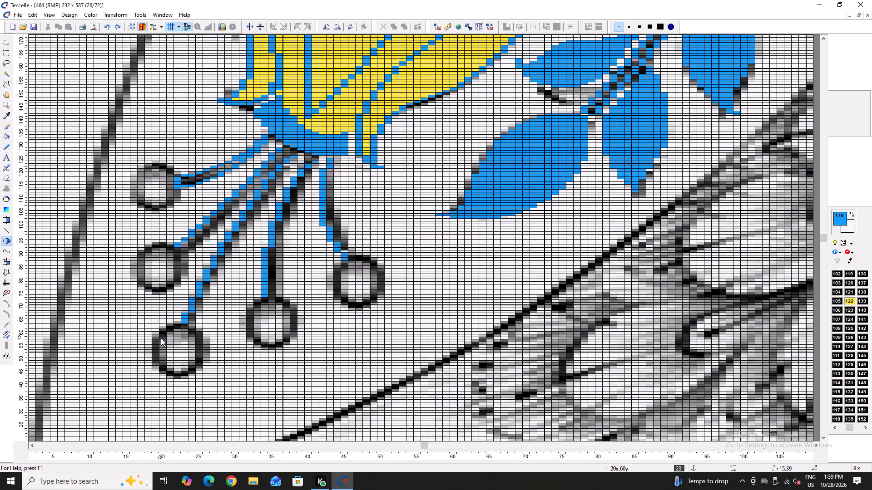
{"action": "key", "text": "ctrl+z"}
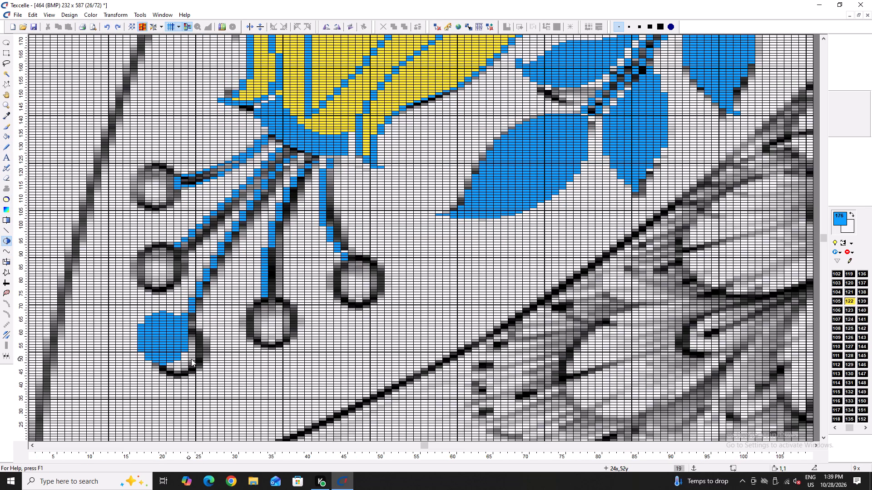
{"action": "key", "text": "ctrl+z"}
{"action": "left_click_drag", "start_coordinate": [178, 356], "coordinate": [202, 381], "text": "ctrl+shift"}
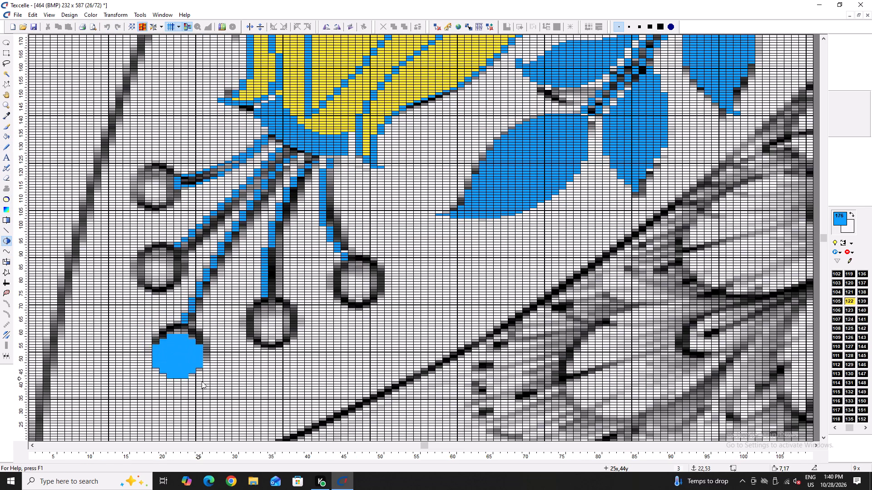
{"action": "left_click_drag", "start_coordinate": [202, 381], "coordinate": [205, 382], "text": "ctrl+shift"}
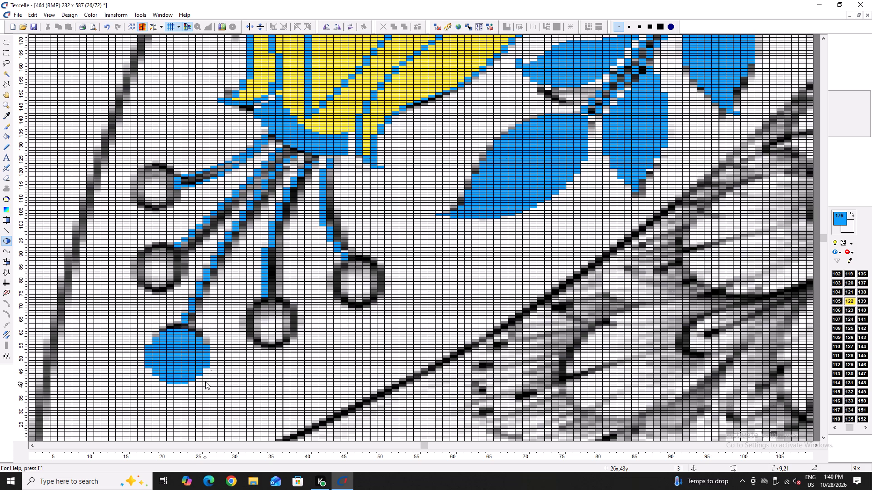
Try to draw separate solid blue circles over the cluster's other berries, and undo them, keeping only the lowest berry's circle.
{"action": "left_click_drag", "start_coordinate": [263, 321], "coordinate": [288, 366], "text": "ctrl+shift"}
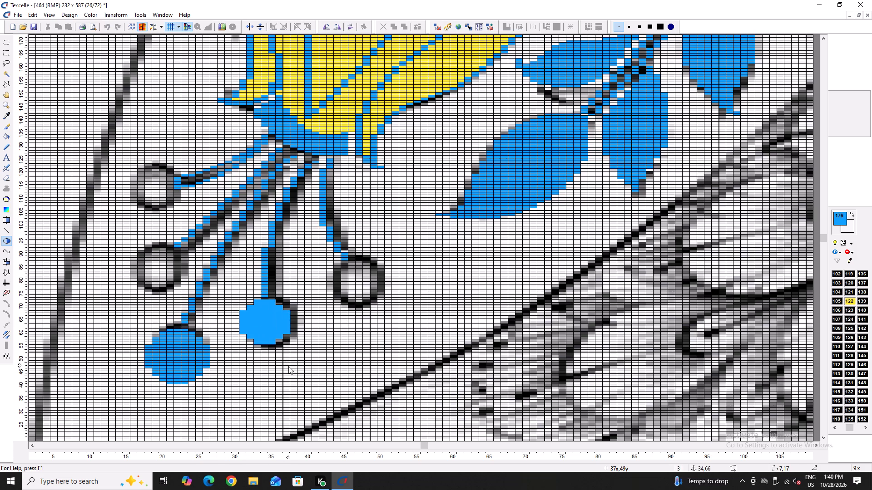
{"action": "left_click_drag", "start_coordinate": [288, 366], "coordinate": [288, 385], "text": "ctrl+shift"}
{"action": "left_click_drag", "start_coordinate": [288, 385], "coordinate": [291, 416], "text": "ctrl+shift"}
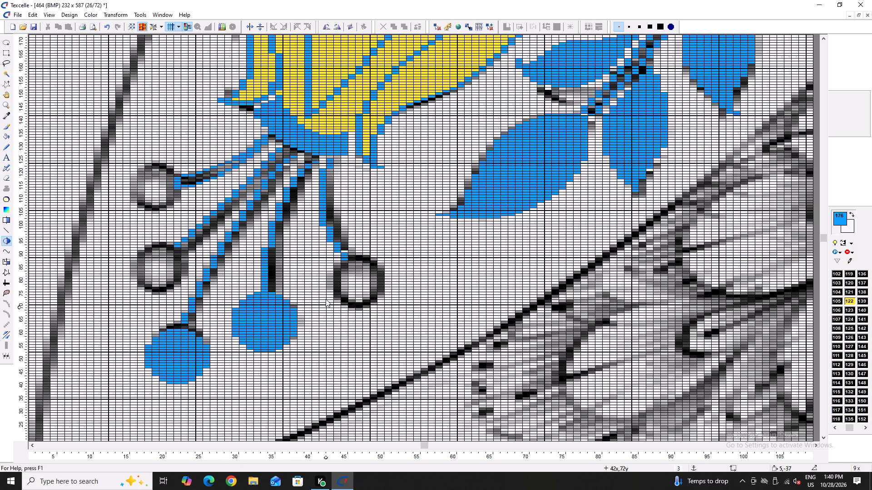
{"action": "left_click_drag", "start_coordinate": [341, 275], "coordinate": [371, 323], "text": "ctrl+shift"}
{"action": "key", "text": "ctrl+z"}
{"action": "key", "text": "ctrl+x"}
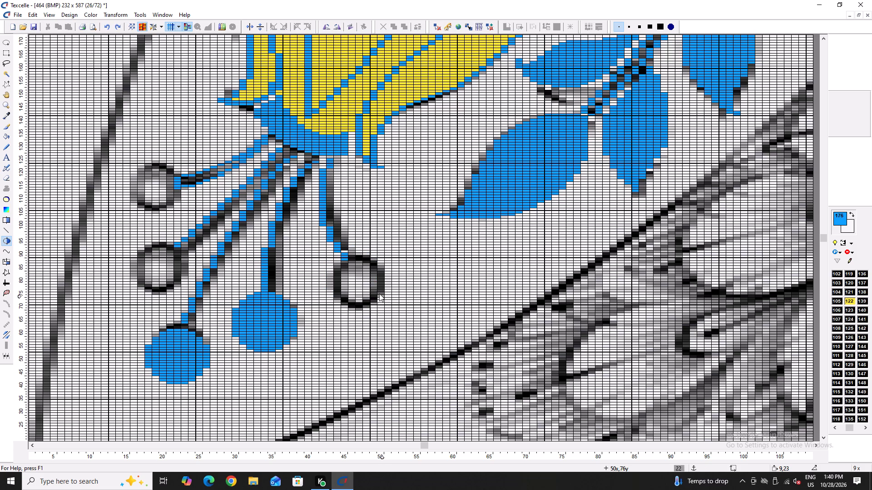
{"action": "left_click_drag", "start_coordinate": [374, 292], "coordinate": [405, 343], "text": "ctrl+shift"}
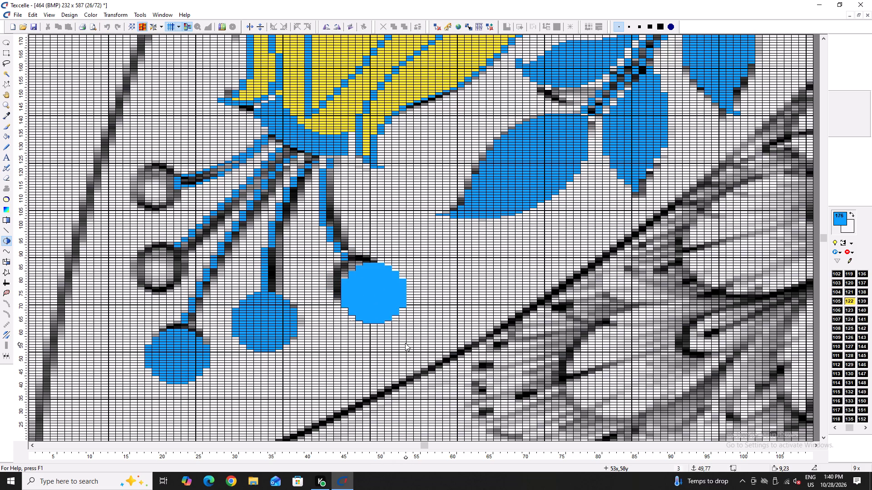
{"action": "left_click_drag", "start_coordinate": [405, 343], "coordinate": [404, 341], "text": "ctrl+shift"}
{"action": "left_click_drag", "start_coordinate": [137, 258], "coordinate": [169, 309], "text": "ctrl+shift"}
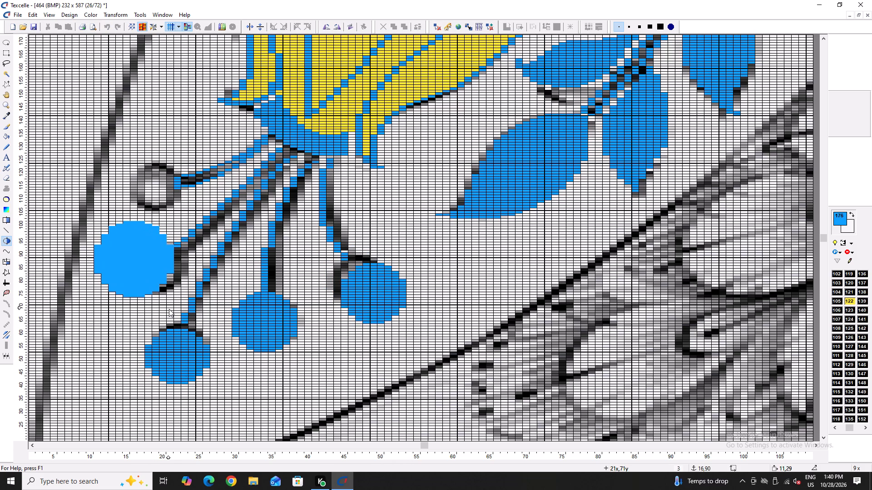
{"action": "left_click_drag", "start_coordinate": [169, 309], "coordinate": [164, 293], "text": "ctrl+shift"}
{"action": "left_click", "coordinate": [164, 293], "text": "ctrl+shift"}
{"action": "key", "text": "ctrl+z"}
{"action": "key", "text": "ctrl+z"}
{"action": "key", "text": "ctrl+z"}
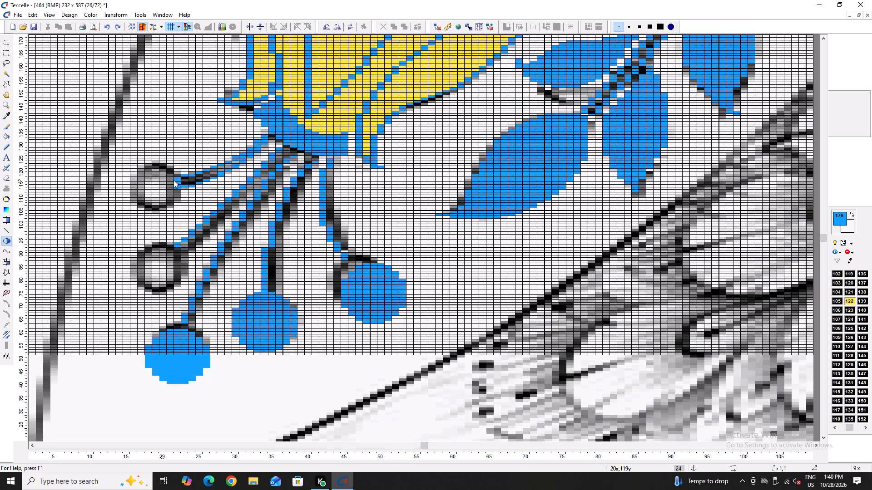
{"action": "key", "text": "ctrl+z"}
Turn off the repeat display, select the lowest berry's blue circle and stamp copies on the two berries towards the peacock.
{"action": "left_click", "coordinate": [142, 27]}
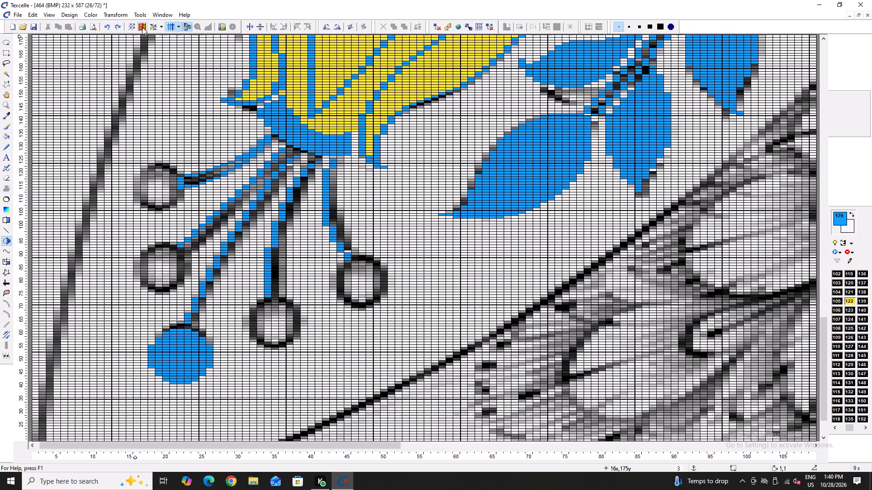
{"action": "left_click", "coordinate": [4, 71]}
{"action": "left_click", "coordinate": [180, 366]}
{"action": "right_click", "coordinate": [180, 366]}
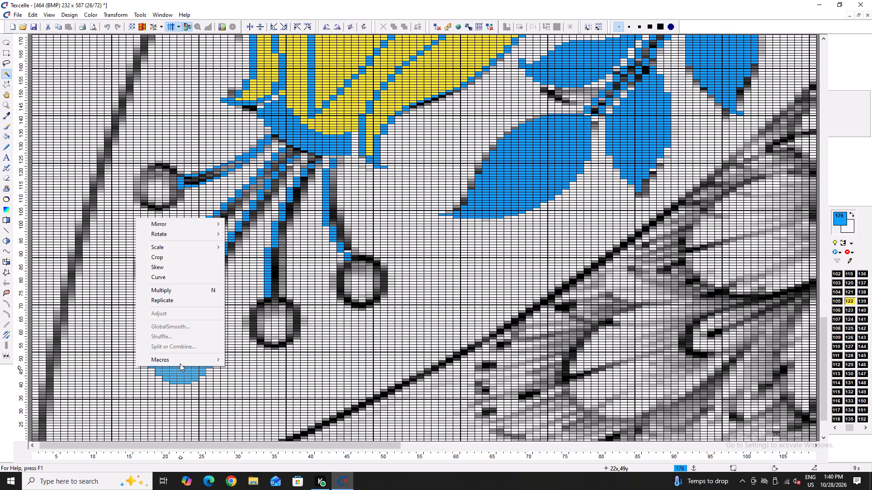
{"action": "left_click", "coordinate": [182, 374]}
{"action": "left_click_drag", "start_coordinate": [177, 363], "coordinate": [265, 342]}
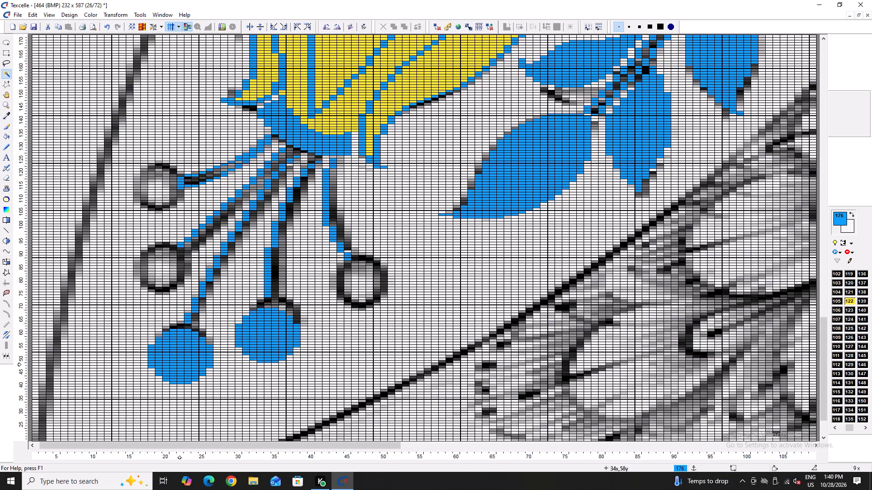
{"action": "left_click_drag", "start_coordinate": [265, 342], "coordinate": [274, 339]}
{"action": "key", "text": "ctrl+d"}
{"action": "left_click_drag", "start_coordinate": [274, 338], "coordinate": [359, 299], "text": "ctrl"}
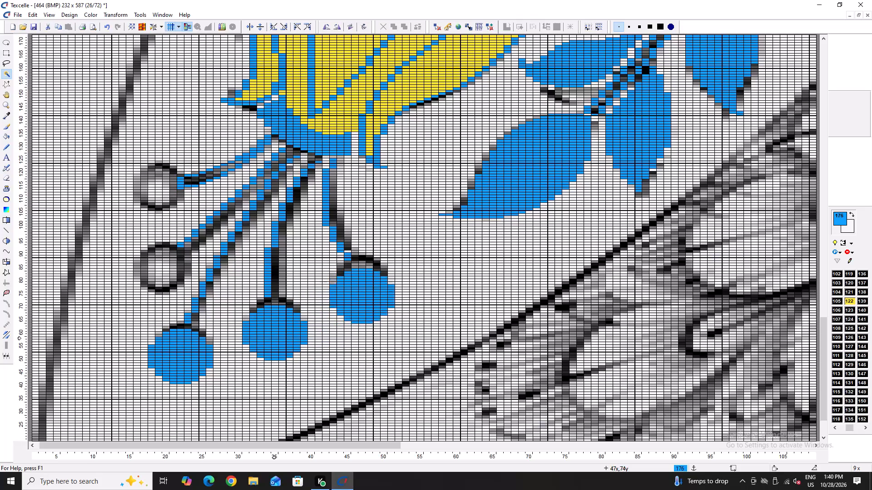
{"action": "left_click_drag", "start_coordinate": [359, 299], "coordinate": [364, 295], "text": "ctrl"}
{"action": "key", "text": "ctrl+d"}
Stamp copies of the same blue circle on the two remaining berries on the cluster's outer side and release the selection.
{"action": "left_click_drag", "start_coordinate": [364, 295], "coordinate": [219, 285], "text": "ctrl"}
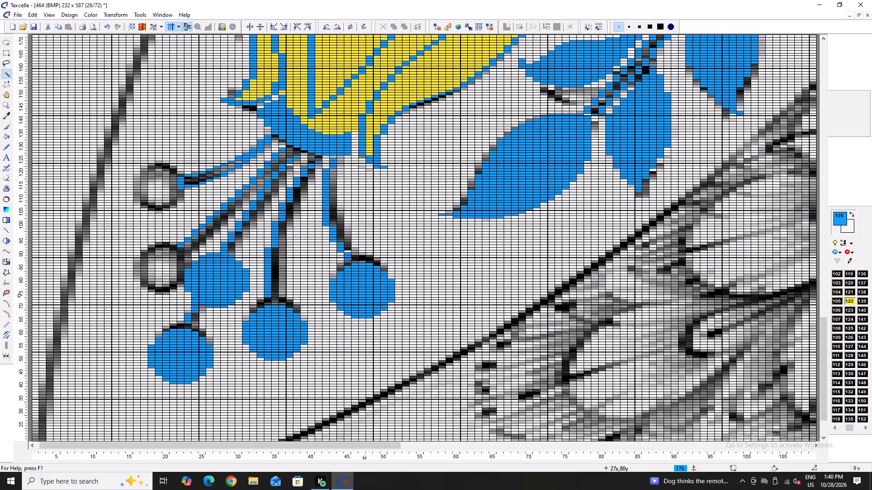
{"action": "left_click_drag", "start_coordinate": [219, 285], "coordinate": [145, 275], "text": "ctrl"}
{"action": "double_click", "coordinate": [147, 273]}
{"action": "left_click", "coordinate": [149, 270]}
{"action": "key", "text": "ctrl+d"}
{"action": "left_click_drag", "start_coordinate": [149, 270], "coordinate": [149, 269], "text": "ctrl"}
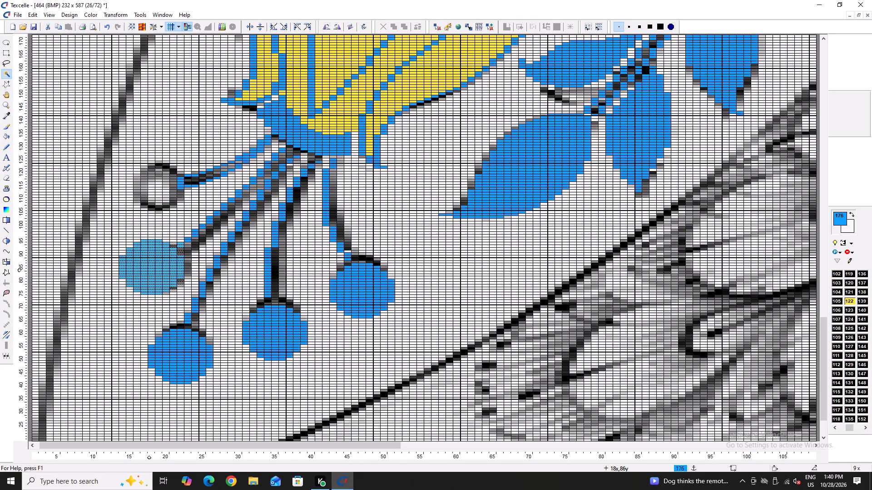
{"action": "left_click_drag", "start_coordinate": [149, 269], "coordinate": [140, 187], "text": "ctrl"}
{"action": "left_click_drag", "start_coordinate": [141, 188], "coordinate": [148, 190]}
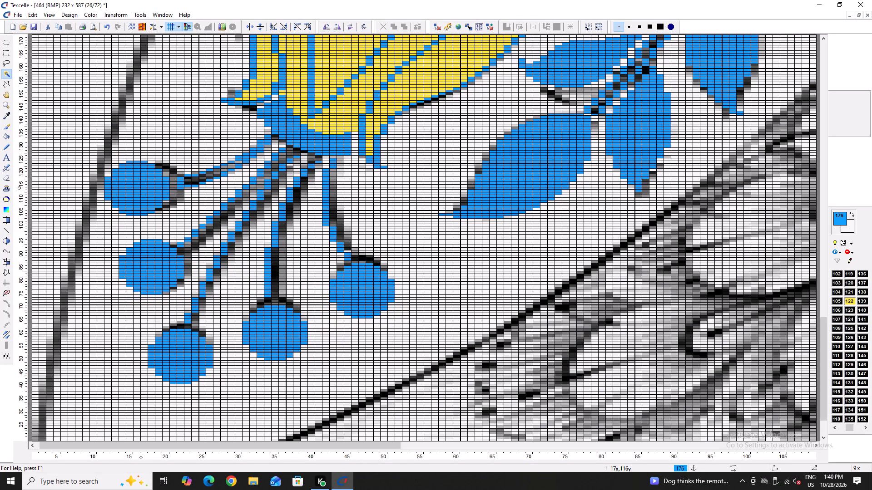
{"action": "left_click_drag", "start_coordinate": [148, 190], "coordinate": [151, 189]}
{"action": "triple_click", "coordinate": [151, 189]}
{"action": "left_click", "coordinate": [154, 189]}
{"action": "key", "text": "ctrl+e"}
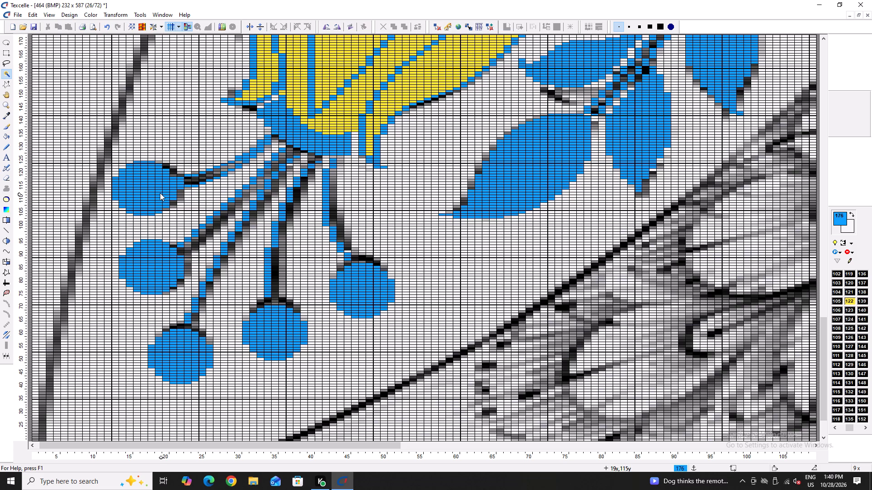
Turn the repeat display back on, accepting the existing repeat settings.
{"action": "left_click", "coordinate": [134, 24]}
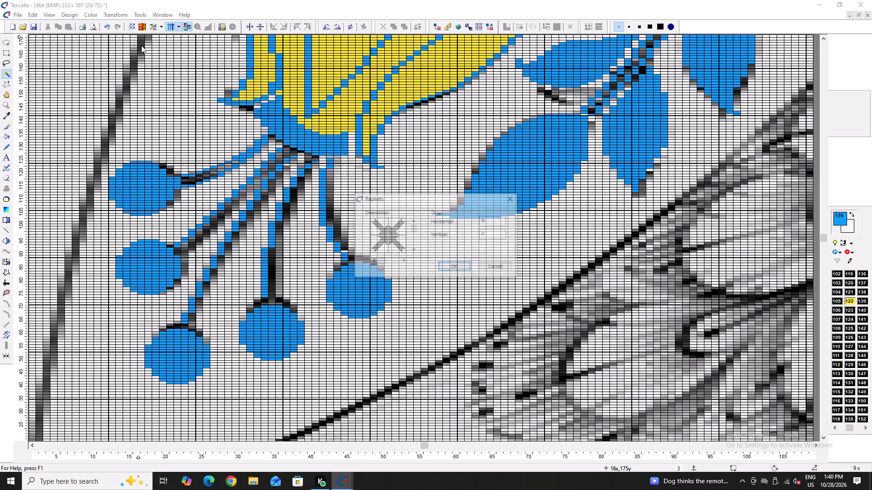
{"action": "left_click", "coordinate": [458, 267]}
Draw a thin white gap with the freehand pen between the topmost blue berry and its stalk.
{"action": "key", "text": "x"}
{"action": "scroll", "coordinate": [366, 220], "scroll_direction": "up", "scroll_amount": 3, "text": "ctrl"}
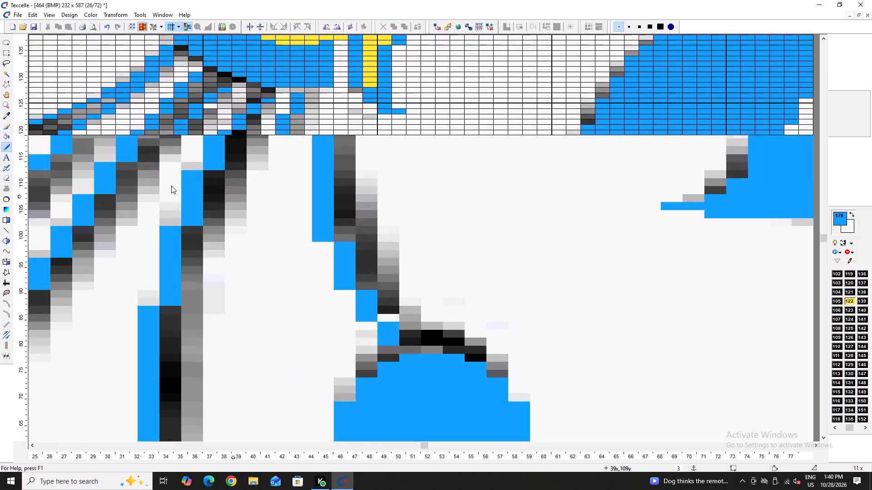
{"action": "key", "text": "Left"}
{"action": "key", "text": "Left"}
{"action": "key", "text": "Left"}
{"action": "key", "text": "Left"}
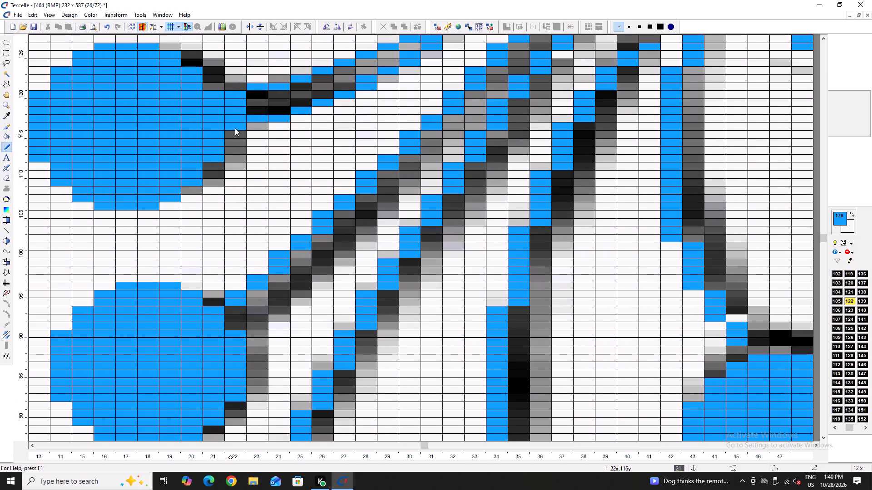
{"action": "right_click_drag", "start_coordinate": [236, 88], "coordinate": [236, 142]}
Fill the dark pixels inside the topmost berry's stalk with blue to make it solid up to the bud.
{"action": "scroll", "coordinate": [225, 221], "scroll_direction": "down", "scroll_amount": 2, "text": "ctrl"}
{"action": "scroll", "coordinate": [279, 154], "scroll_direction": "up", "scroll_amount": 1}
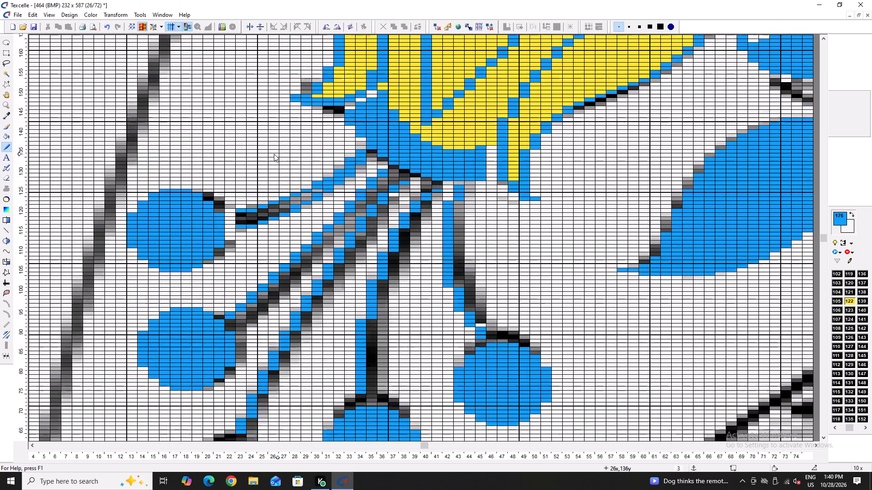
{"action": "scroll", "coordinate": [274, 154], "scroll_direction": "up", "scroll_amount": 1}
{"action": "scroll", "coordinate": [245, 279], "scroll_direction": "up", "scroll_amount": 2, "text": "ctrl"}
{"action": "left_click_drag", "start_coordinate": [233, 262], "coordinate": [233, 284]}
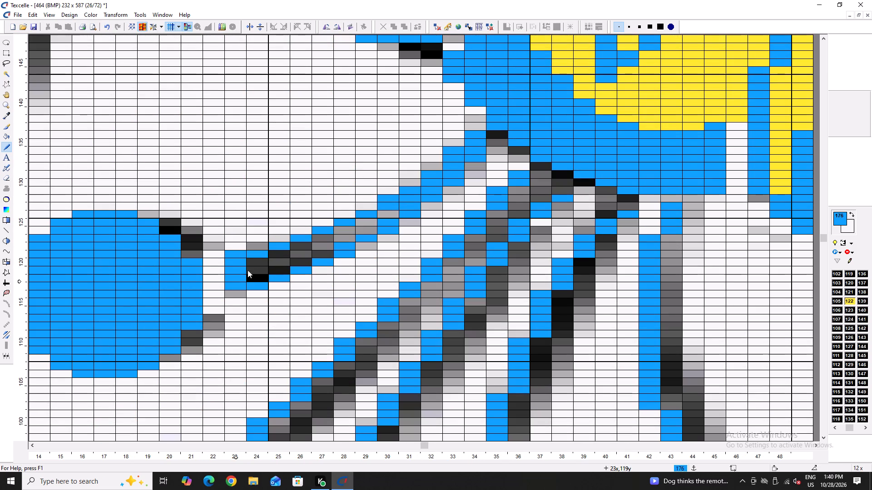
{"action": "left_click_drag", "start_coordinate": [253, 261], "coordinate": [252, 278]}
{"action": "left_click_drag", "start_coordinate": [275, 253], "coordinate": [277, 265]}
{"action": "left_click_drag", "start_coordinate": [308, 239], "coordinate": [304, 259]}
{"action": "left_click", "coordinate": [278, 266]}
{"action": "left_click_drag", "start_coordinate": [339, 234], "coordinate": [362, 233]}
Fill the dark pixels inside the lower half of the second outermost berry's stalk with blue.
{"action": "scroll", "coordinate": [361, 234], "scroll_direction": "down", "scroll_amount": 4, "text": "ctrl"}
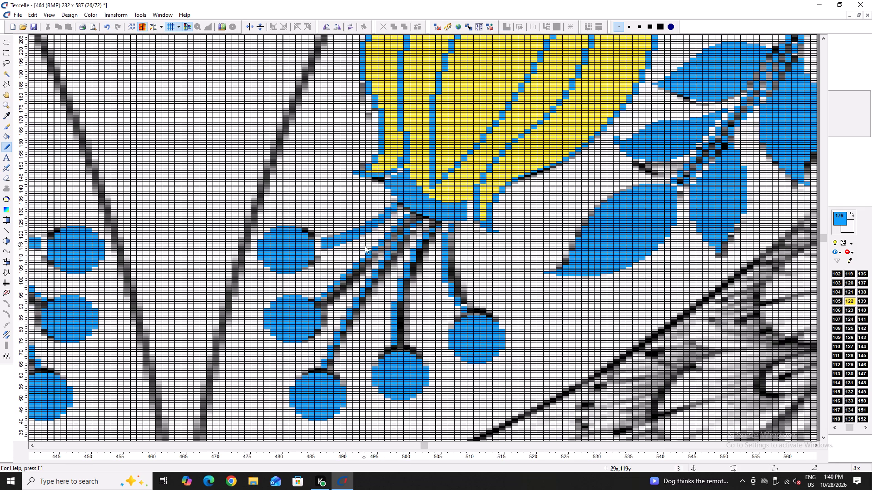
{"action": "scroll", "coordinate": [317, 310], "scroll_direction": "up", "scroll_amount": 5, "text": "ctrl"}
{"action": "left_click_drag", "start_coordinate": [357, 284], "coordinate": [357, 294]}
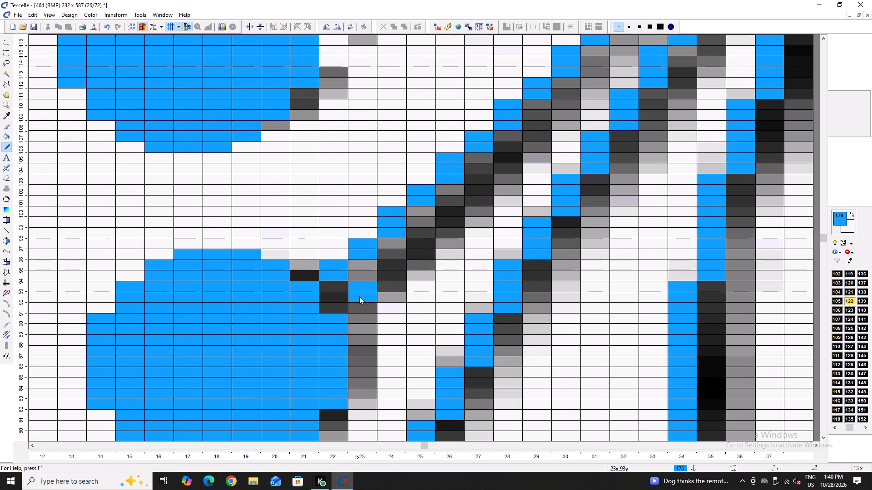
{"action": "left_click", "coordinate": [363, 301]}
{"action": "left_click", "coordinate": [364, 304]}
{"action": "left_click_drag", "start_coordinate": [362, 256], "coordinate": [365, 286]}
{"action": "left_click_drag", "start_coordinate": [383, 287], "coordinate": [392, 232]}
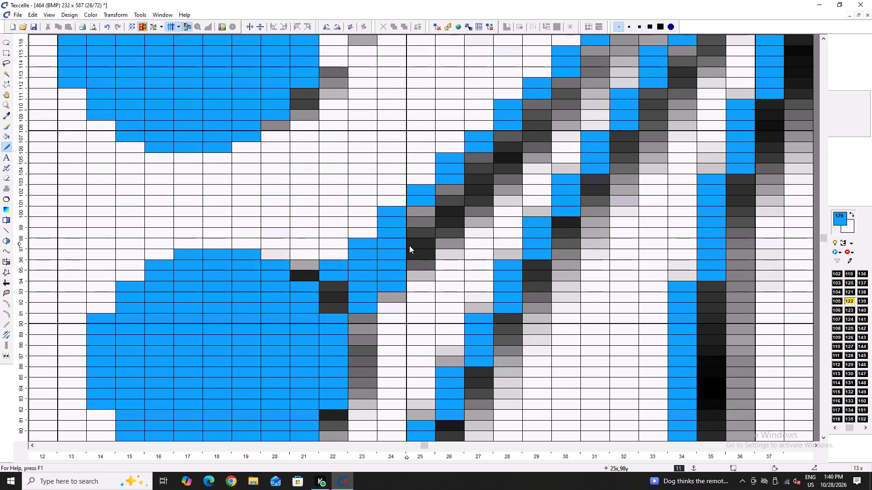
{"action": "left_click_drag", "start_coordinate": [416, 262], "coordinate": [429, 202]}
{"action": "left_click_drag", "start_coordinate": [450, 237], "coordinate": [455, 183]}
{"action": "left_click", "coordinate": [455, 182]}
{"action": "left_click_drag", "start_coordinate": [480, 203], "coordinate": [481, 174]}
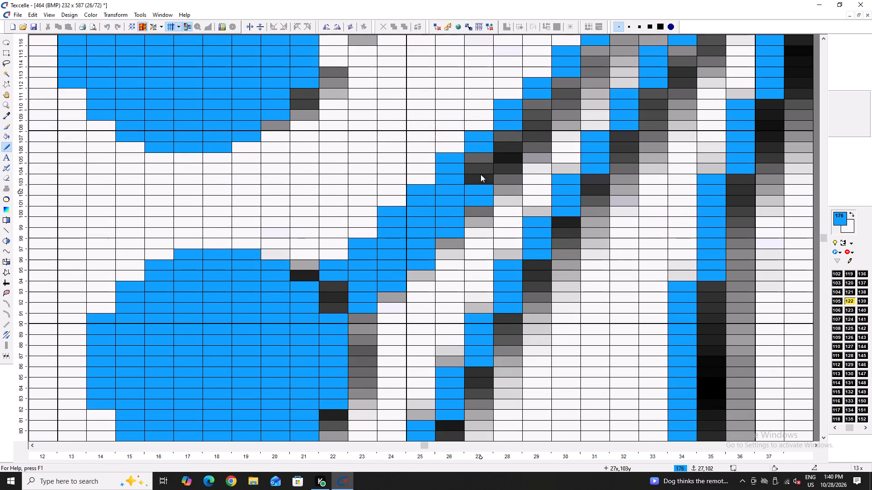
{"action": "left_click_drag", "start_coordinate": [481, 174], "coordinate": [482, 152]}
Continue the blue fill up the second berry's stalk, covering its dark inner pixels towards the bud.
{"action": "key", "text": "Right"}
{"action": "key", "text": "Right"}
{"action": "scroll", "coordinate": [406, 236], "scroll_direction": "up", "scroll_amount": 3}
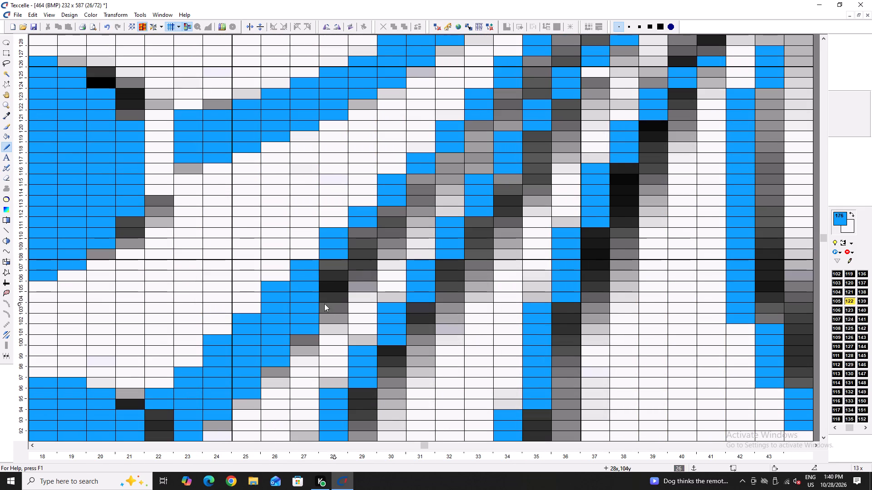
{"action": "left_click_drag", "start_coordinate": [324, 302], "coordinate": [333, 262]}
{"action": "left_click", "coordinate": [334, 261]}
{"action": "left_click_drag", "start_coordinate": [362, 264], "coordinate": [373, 215]}
{"action": "left_click", "coordinate": [367, 274]}
{"action": "left_click_drag", "start_coordinate": [399, 235], "coordinate": [399, 230]}
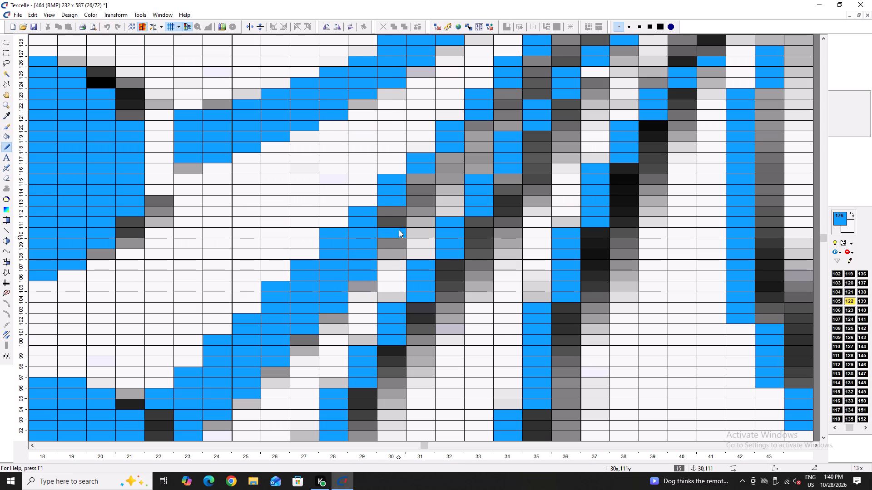
{"action": "left_click_drag", "start_coordinate": [399, 230], "coordinate": [398, 205]}
{"action": "left_click", "coordinate": [390, 248]}
{"action": "left_click_drag", "start_coordinate": [412, 215], "coordinate": [418, 176]}
{"action": "left_click_drag", "start_coordinate": [440, 169], "coordinate": [439, 177]}
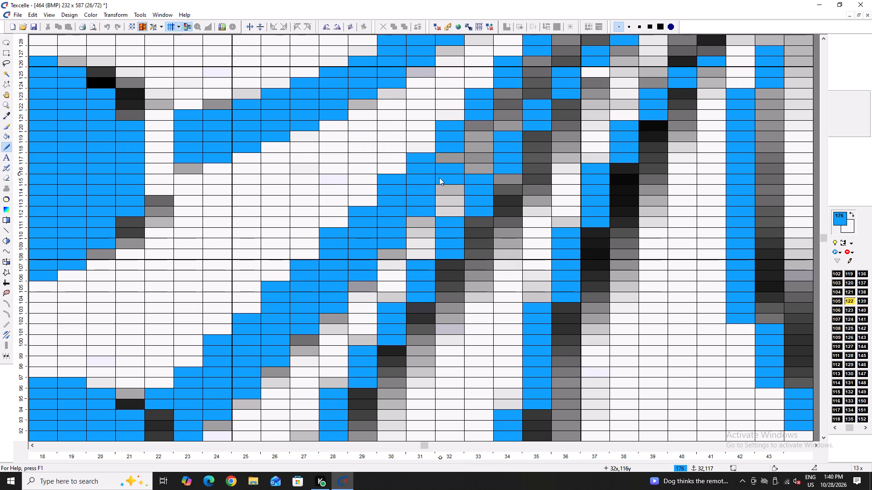
{"action": "left_click_drag", "start_coordinate": [439, 177], "coordinate": [446, 145]}
{"action": "left_click", "coordinate": [474, 125]}
{"action": "left_click", "coordinate": [473, 134]}
Paint stray pixels white at the notches between the second and third stalks.
{"action": "right_click", "coordinate": [453, 177]}
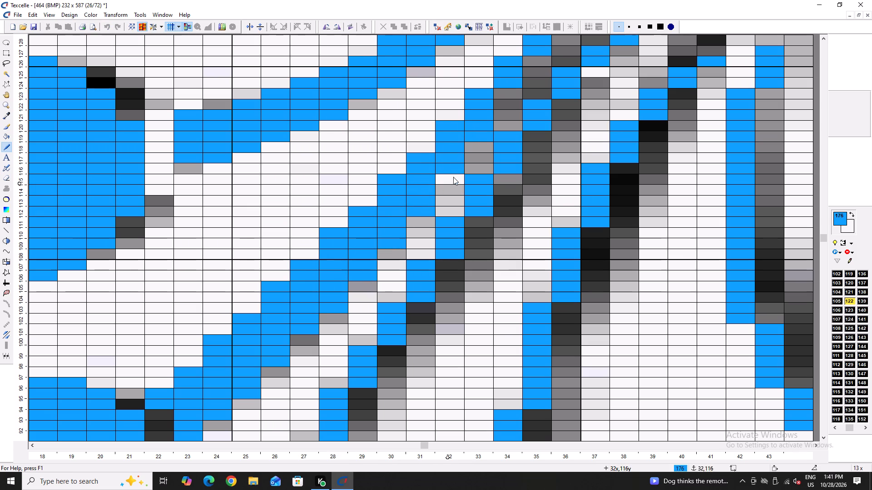
{"action": "right_click", "coordinate": [425, 209]}
{"action": "right_click", "coordinate": [425, 209]}
{"action": "right_click", "coordinate": [398, 244]}
{"action": "right_click", "coordinate": [372, 270]}
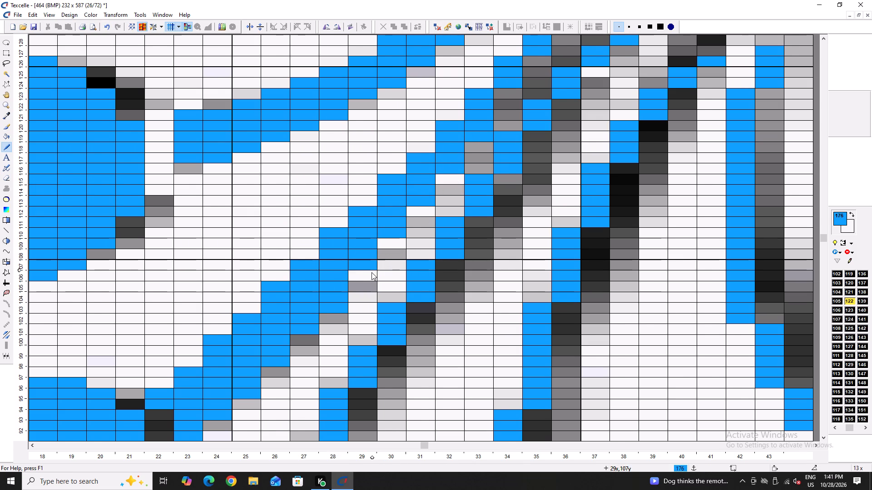
Fill the remaining dark pixels at the upper end of the second stalk with blue, just below the bud.
{"action": "scroll", "coordinate": [320, 255], "scroll_direction": "down", "scroll_amount": 1, "text": "ctrl"}
{"action": "scroll", "coordinate": [476, 124], "scroll_direction": "up", "scroll_amount": 1, "text": "ctrl"}
{"action": "left_click_drag", "start_coordinate": [454, 123], "coordinate": [451, 136]}
{"action": "scroll", "coordinate": [453, 141], "scroll_direction": "up", "scroll_amount": 2}
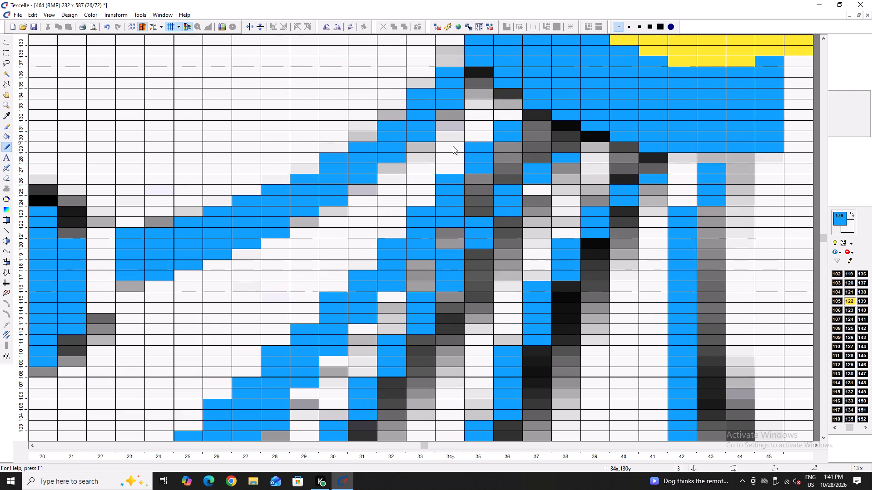
{"action": "left_click_drag", "start_coordinate": [474, 188], "coordinate": [479, 172]}
{"action": "left_click_drag", "start_coordinate": [498, 155], "coordinate": [505, 139]}
{"action": "left_click", "coordinate": [505, 139]}
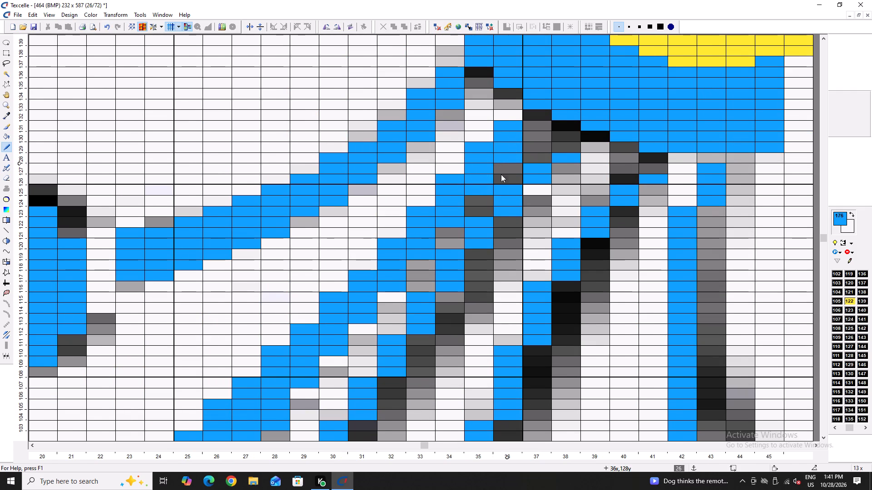
Shift the third stalk's blue outline away from the second stalk near the bud, painting white pixels into the gap between them.
{"action": "scroll", "coordinate": [444, 215], "scroll_direction": "down", "scroll_amount": 2, "text": "ctrl"}
{"action": "scroll", "coordinate": [504, 229], "scroll_direction": "up", "scroll_amount": 3, "text": "ctrl"}
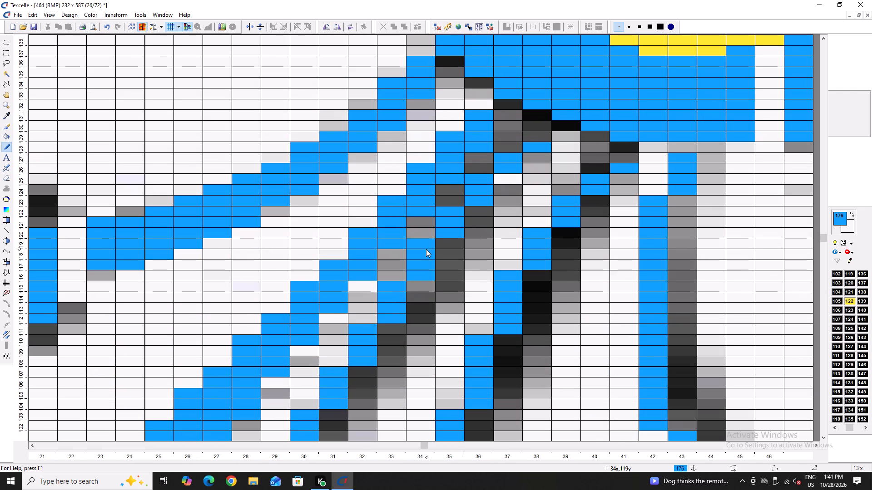
{"action": "right_click", "coordinate": [424, 249]}
{"action": "right_click", "coordinate": [426, 245]}
{"action": "right_click", "coordinate": [426, 245]}
{"action": "left_click_drag", "start_coordinate": [441, 244], "coordinate": [441, 249]}
{"action": "left_click", "coordinate": [441, 250]}
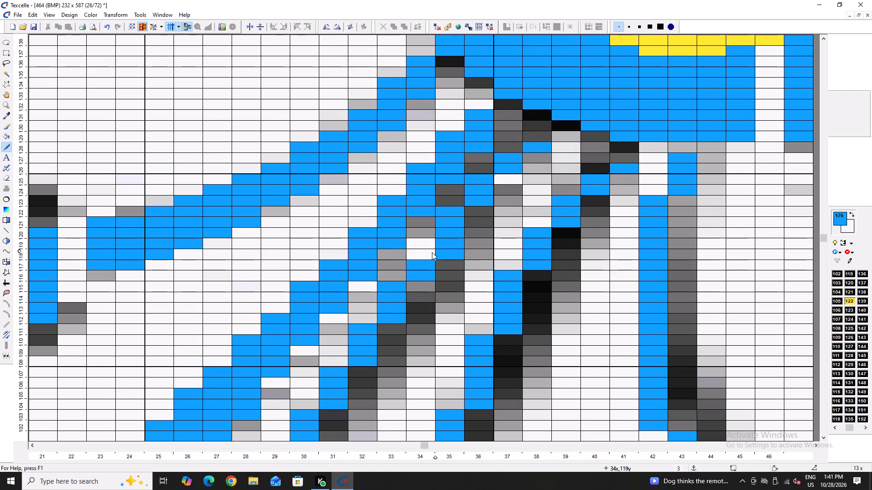
{"action": "left_click", "coordinate": [429, 253]}
{"action": "right_click_drag", "start_coordinate": [455, 207], "coordinate": [450, 219]}
{"action": "left_click_drag", "start_coordinate": [480, 209], "coordinate": [478, 216]}
{"action": "right_click", "coordinate": [478, 188]}
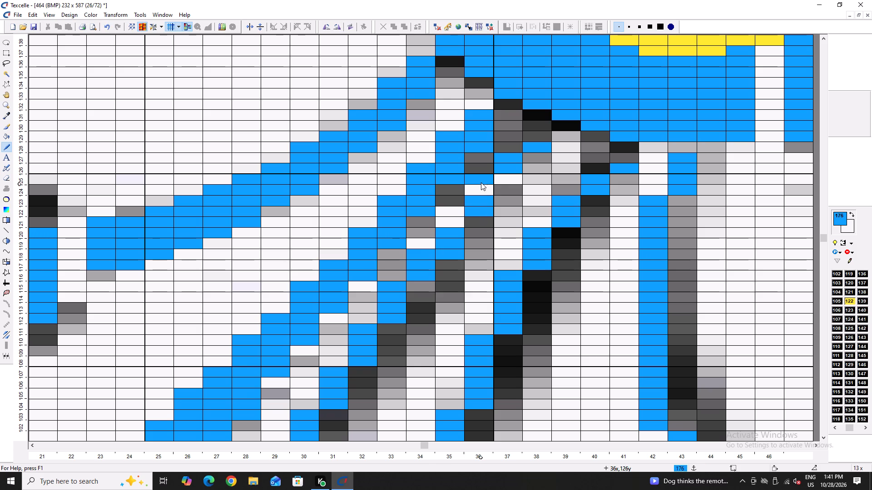
{"action": "right_click", "coordinate": [482, 179]}
{"action": "left_click_drag", "start_coordinate": [503, 176], "coordinate": [502, 186]}
{"action": "right_click", "coordinate": [506, 157]}
{"action": "left_click", "coordinate": [528, 156]}
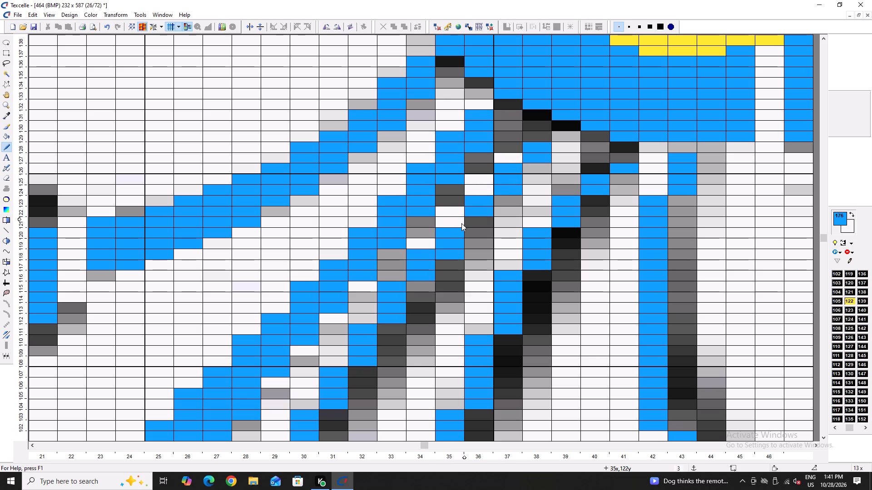
{"action": "right_click", "coordinate": [454, 256]}
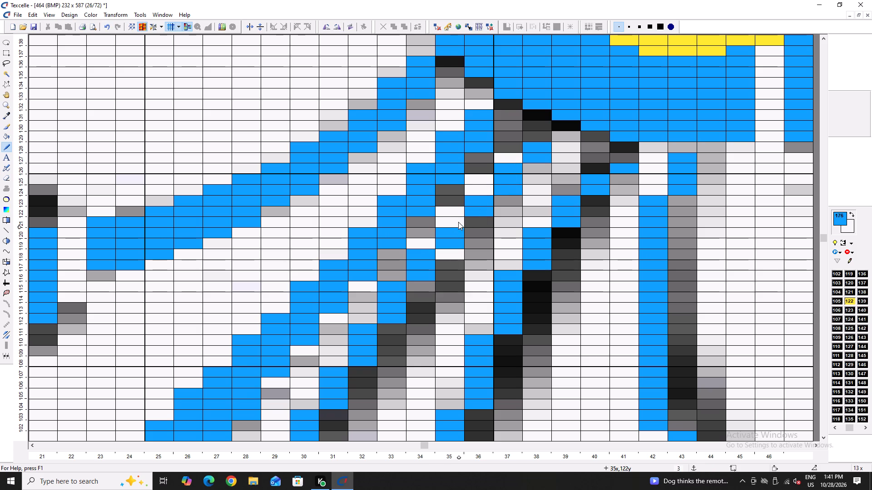
{"action": "left_click", "coordinate": [470, 219]}
Fill the lower end of the third stalk with blue and paint a white pixel where it meets its berry.
{"action": "scroll", "coordinate": [401, 257], "scroll_direction": "down", "scroll_amount": 2, "text": "ctrl"}
{"action": "scroll", "coordinate": [400, 264], "scroll_direction": "down", "scroll_amount": 3}
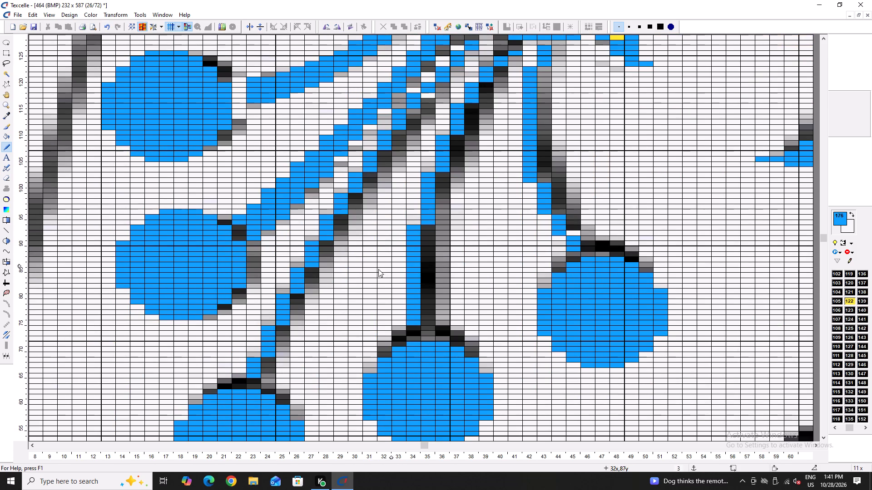
{"action": "scroll", "coordinate": [270, 371], "scroll_direction": "up", "scroll_amount": 2, "text": "ctrl"}
{"action": "left_click_drag", "start_coordinate": [307, 388], "coordinate": [307, 387]}
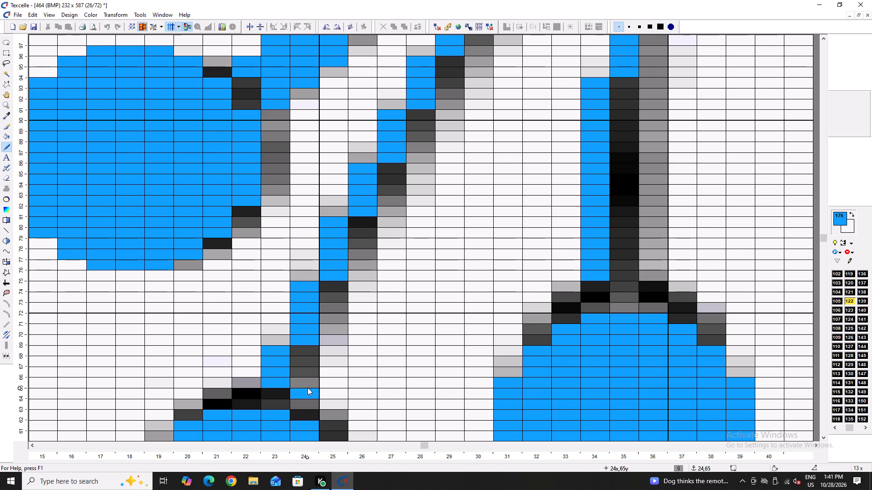
{"action": "left_click_drag", "start_coordinate": [307, 387], "coordinate": [312, 353]}
{"action": "left_click_drag", "start_coordinate": [329, 357], "coordinate": [335, 286]}
{"action": "left_click_drag", "start_coordinate": [355, 284], "coordinate": [363, 228]}
{"action": "left_click", "coordinate": [363, 228]}
{"action": "right_click", "coordinate": [303, 388]}
Fill the dark pixels along the lower-middle part of the third stalk with blue.
{"action": "key", "text": "Right"}
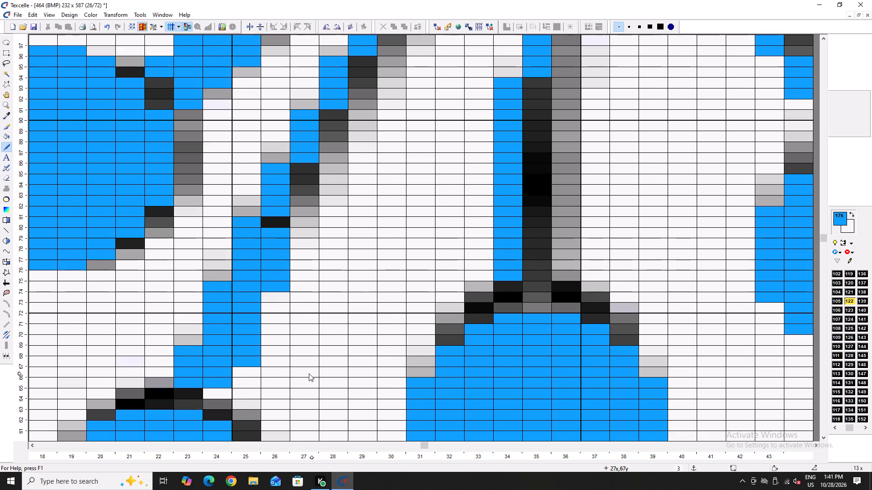
{"action": "key", "text": "Right"}
{"action": "scroll", "coordinate": [300, 377], "scroll_direction": "up", "scroll_amount": 3}
{"action": "left_click", "coordinate": [183, 350]}
{"action": "left_click_drag", "start_coordinate": [213, 347], "coordinate": [220, 307]}
{"action": "double_click", "coordinate": [220, 306]}
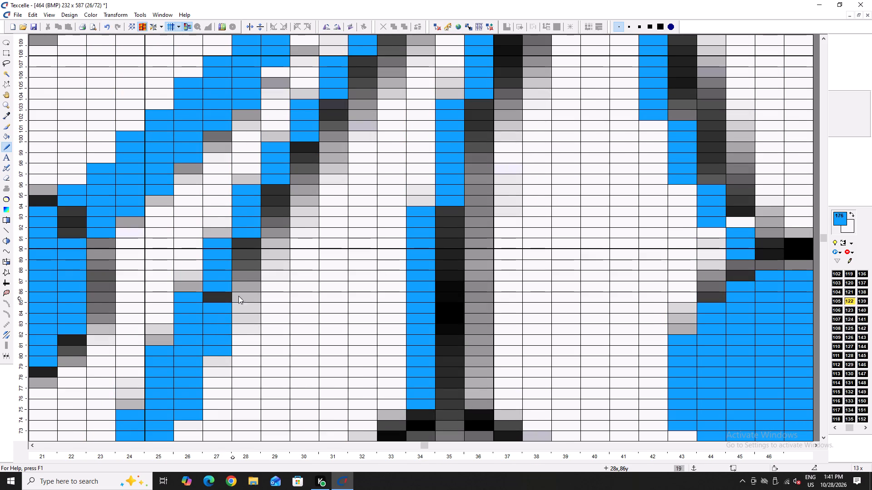
{"action": "left_click", "coordinate": [223, 304]}
{"action": "left_click", "coordinate": [222, 299]}
{"action": "left_click_drag", "start_coordinate": [240, 290], "coordinate": [246, 245]}
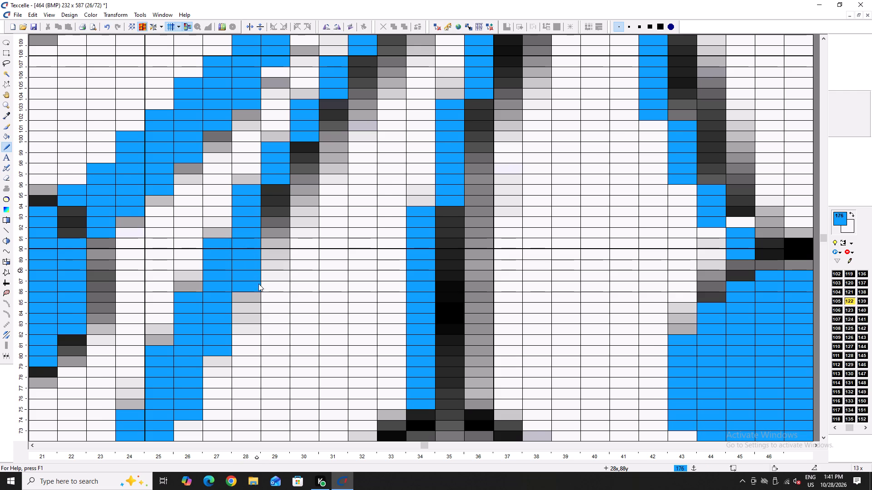
Continue filling the third stalk's dark pixels with blue through its middle section.
{"action": "scroll", "coordinate": [258, 288], "scroll_direction": "up", "scroll_amount": 2}
{"action": "left_click_drag", "start_coordinate": [269, 323], "coordinate": [272, 275]}
{"action": "left_click", "coordinate": [272, 275]}
{"action": "left_click_drag", "start_coordinate": [300, 283], "coordinate": [310, 233]}
{"action": "scroll", "coordinate": [329, 290], "scroll_direction": "up", "scroll_amount": 1}
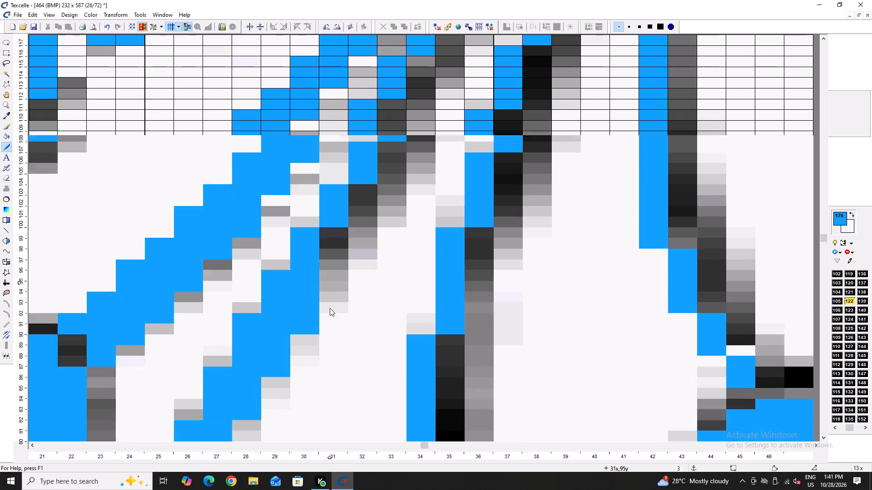
{"action": "scroll", "coordinate": [330, 308], "scroll_direction": "up", "scroll_amount": 1}
{"action": "left_click_drag", "start_coordinate": [332, 322], "coordinate": [332, 275]}
{"action": "scroll", "coordinate": [351, 323], "scroll_direction": "up", "scroll_amount": 2}
{"action": "left_click_drag", "start_coordinate": [354, 369], "coordinate": [363, 314]}
{"action": "left_click_drag", "start_coordinate": [378, 322], "coordinate": [399, 264]}
Fill the upper section of the third stalk with blue, widening its outline up to the base of the bud.
{"action": "scroll", "coordinate": [421, 307], "scroll_direction": "up", "scroll_amount": 2}
{"action": "left_click_drag", "start_coordinate": [419, 354], "coordinate": [422, 317]}
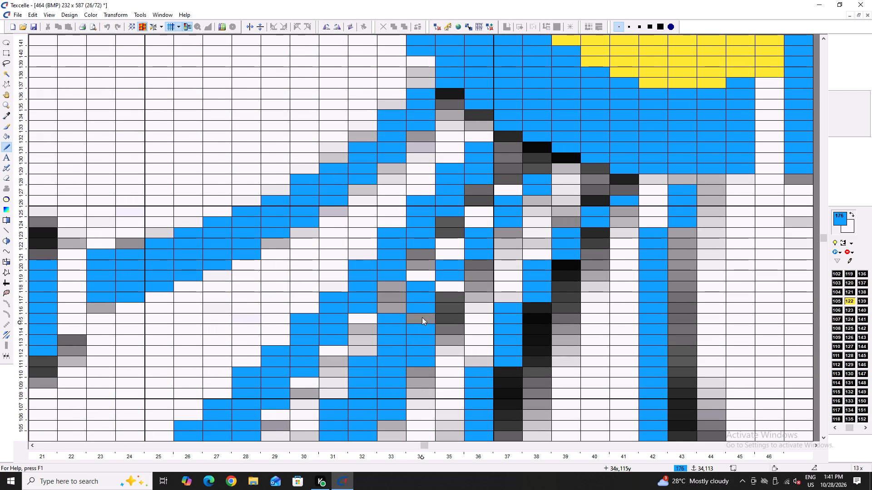
{"action": "left_click_drag", "start_coordinate": [422, 317], "coordinate": [424, 306]}
{"action": "left_click", "coordinate": [424, 306]}
{"action": "left_click_drag", "start_coordinate": [445, 314], "coordinate": [451, 279]}
{"action": "left_click_drag", "start_coordinate": [471, 282], "coordinate": [479, 265]}
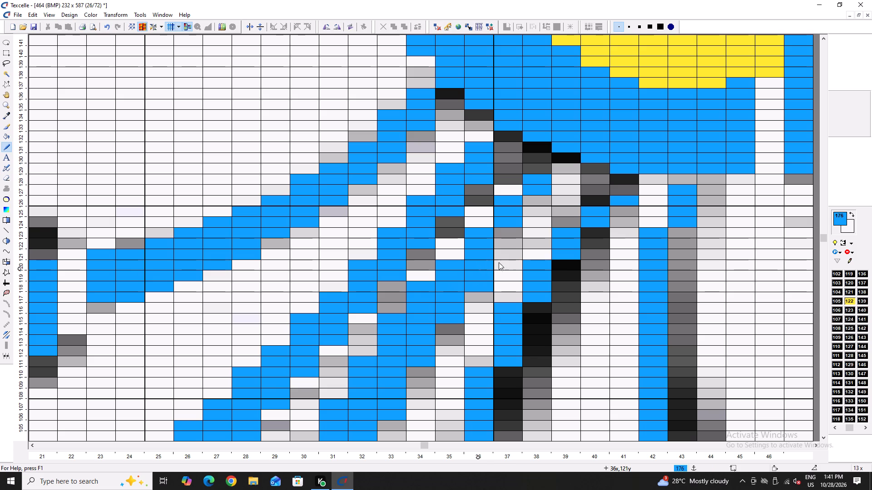
{"action": "left_click_drag", "start_coordinate": [512, 258], "coordinate": [514, 232]}
{"action": "left_click", "coordinate": [514, 232]}
{"action": "left_click_drag", "start_coordinate": [529, 225], "coordinate": [535, 200]}
{"action": "double_click", "coordinate": [536, 199]}
{"action": "double_click", "coordinate": [555, 191]}
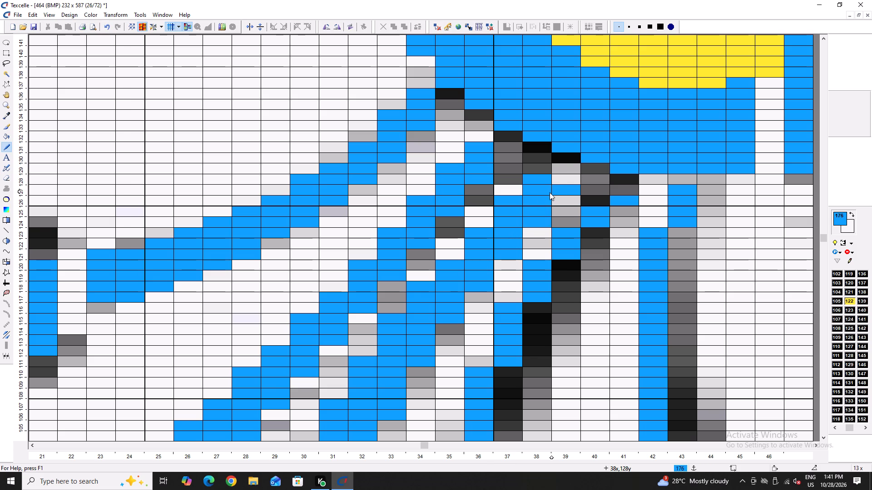
{"action": "double_click", "coordinate": [557, 185]}
{"action": "left_click", "coordinate": [555, 186], "text": "ctrl"}
{"action": "left_click", "coordinate": [558, 181]}
Fill the black pixels in the straight lower part of the fourth berry's stalk with blue.
{"action": "scroll", "coordinate": [282, 229], "scroll_direction": "down", "scroll_amount": 3, "text": "ctrl"}
{"action": "scroll", "coordinate": [352, 300], "scroll_direction": "down", "scroll_amount": 2}
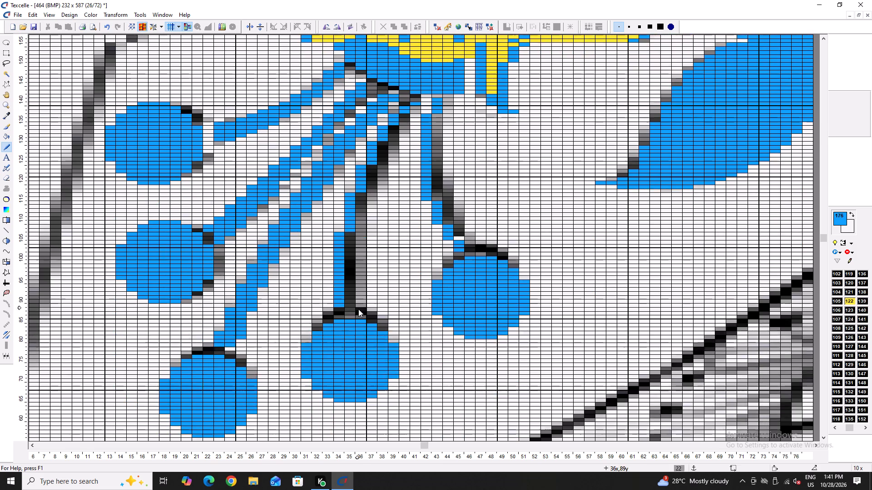
{"action": "scroll", "coordinate": [357, 250], "scroll_direction": "up", "scroll_amount": 3, "text": "ctrl"}
{"action": "left_click_drag", "start_coordinate": [334, 383], "coordinate": [333, 344]}
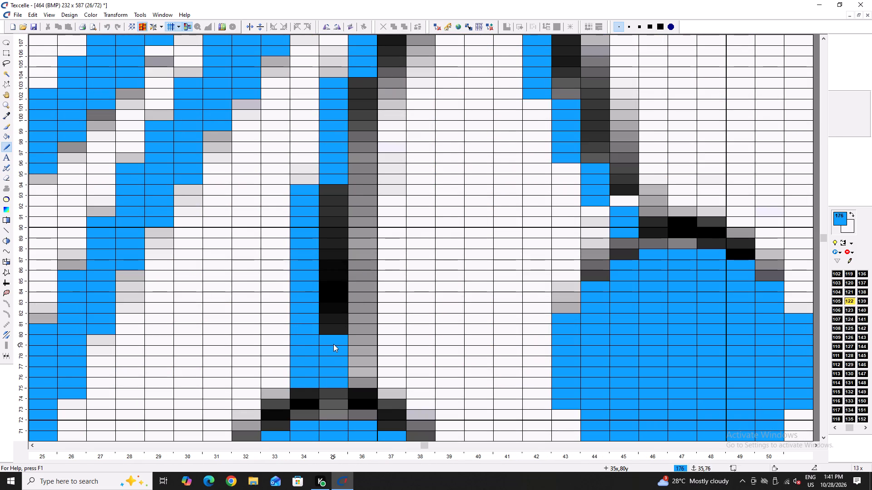
{"action": "left_click_drag", "start_coordinate": [333, 344], "coordinate": [335, 321]}
{"action": "key", "text": "Up"}
{"action": "key", "text": "Up"}
{"action": "key", "text": "Up"}
{"action": "left_click_drag", "start_coordinate": [354, 321], "coordinate": [355, 310]}
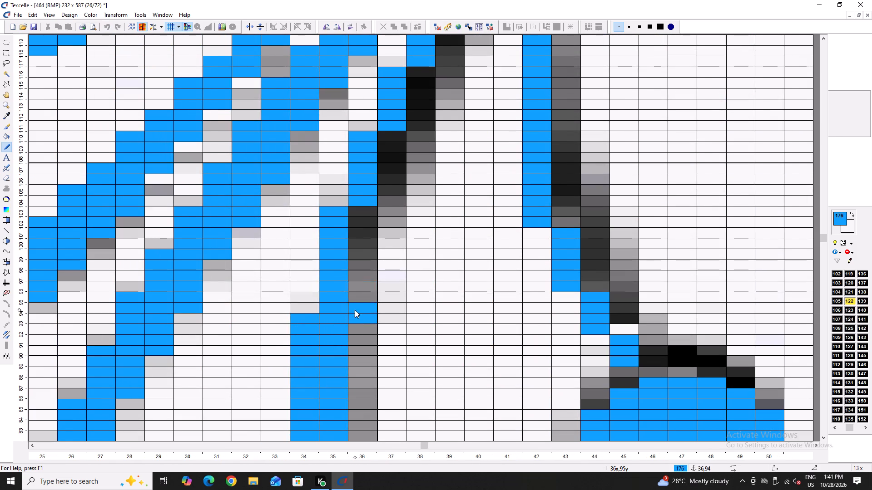
{"action": "left_click_drag", "start_coordinate": [355, 310], "coordinate": [357, 253]}
Fill the dark pixels in the upper part of the fourth stalk with blue up to the bud.
{"action": "key", "text": "Up"}
{"action": "left_click_drag", "start_coordinate": [388, 252], "coordinate": [399, 197]}
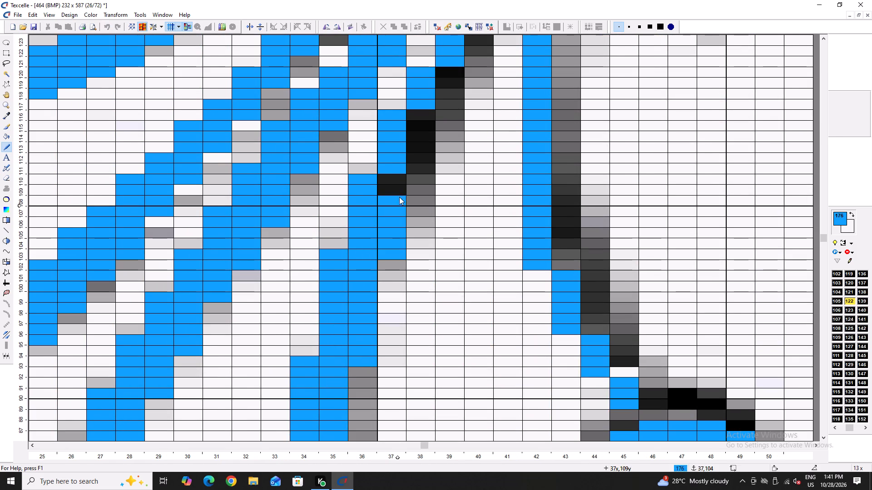
{"action": "left_click_drag", "start_coordinate": [399, 197], "coordinate": [400, 180]}
{"action": "scroll", "coordinate": [411, 231], "scroll_direction": "up", "scroll_amount": 3}
{"action": "left_click_drag", "start_coordinate": [414, 298], "coordinate": [426, 242]}
{"action": "scroll", "coordinate": [435, 263], "scroll_direction": "up", "scroll_amount": 3}
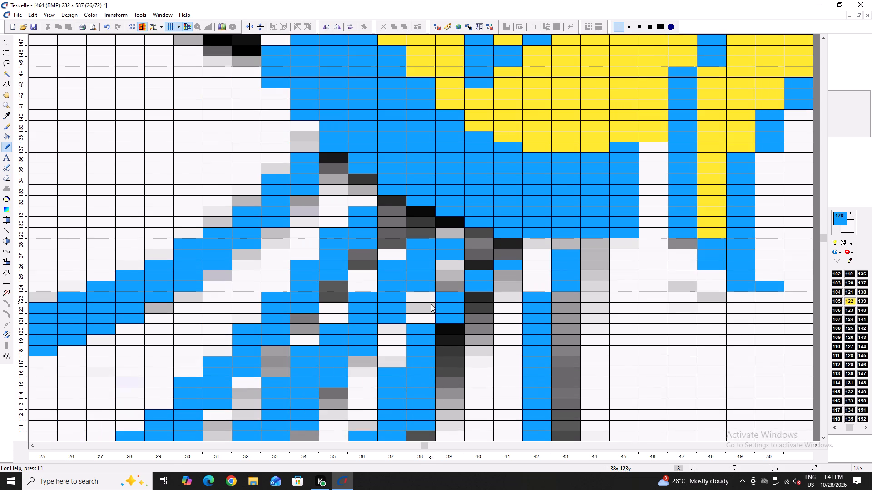
{"action": "left_click_drag", "start_coordinate": [444, 364], "coordinate": [452, 328]}
{"action": "left_click_drag", "start_coordinate": [475, 310], "coordinate": [477, 298]}
{"action": "left_click", "coordinate": [477, 298]}
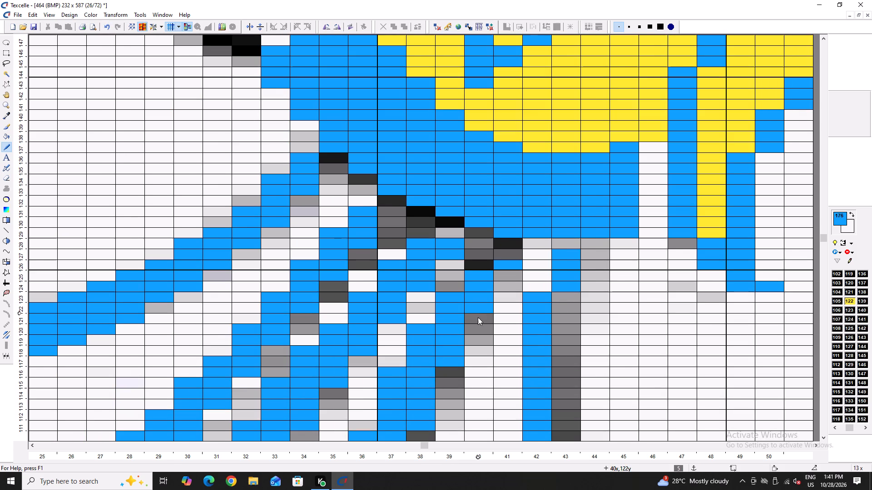
{"action": "left_click", "coordinate": [478, 317]}
{"action": "left_click", "coordinate": [508, 275]}
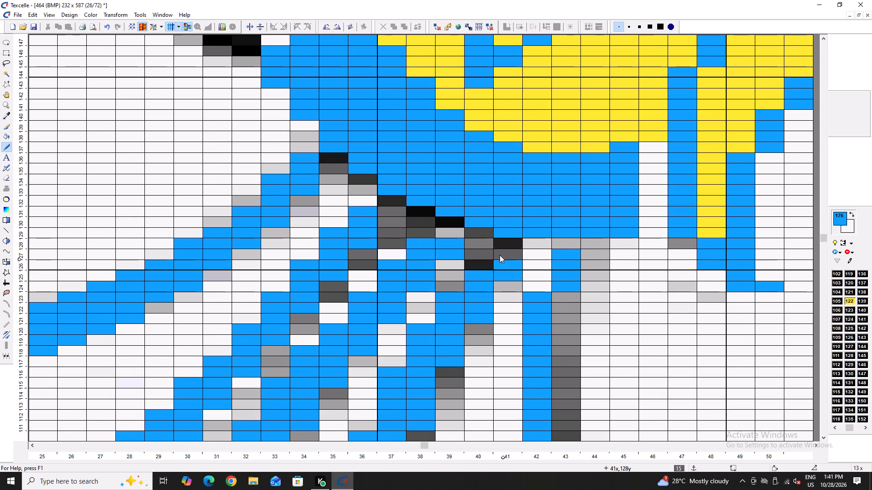
{"action": "left_click", "coordinate": [476, 263]}
Tidy the stepped outline in the lower part of the fifth berry's stalk, adding blue pixels and whitening stray ones.
{"action": "scroll", "coordinate": [396, 302], "scroll_direction": "down", "scroll_amount": 4, "text": "ctrl"}
{"action": "scroll", "coordinate": [393, 314], "scroll_direction": "down", "scroll_amount": 2}
{"action": "scroll", "coordinate": [489, 216], "scroll_direction": "up", "scroll_amount": 1, "text": "ctrl"}
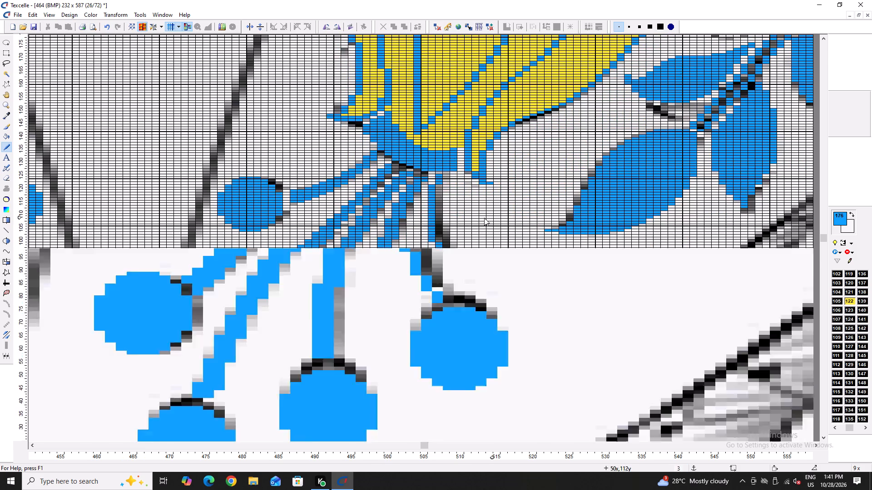
{"action": "scroll", "coordinate": [484, 218], "scroll_direction": "up", "scroll_amount": 3, "text": "ctrl"}
{"action": "left_click", "coordinate": [348, 288]}
{"action": "right_click", "coordinate": [307, 287]}
{"action": "right_click", "coordinate": [307, 287]}
{"action": "scroll", "coordinate": [360, 306], "scroll_direction": "down", "scroll_amount": 2}
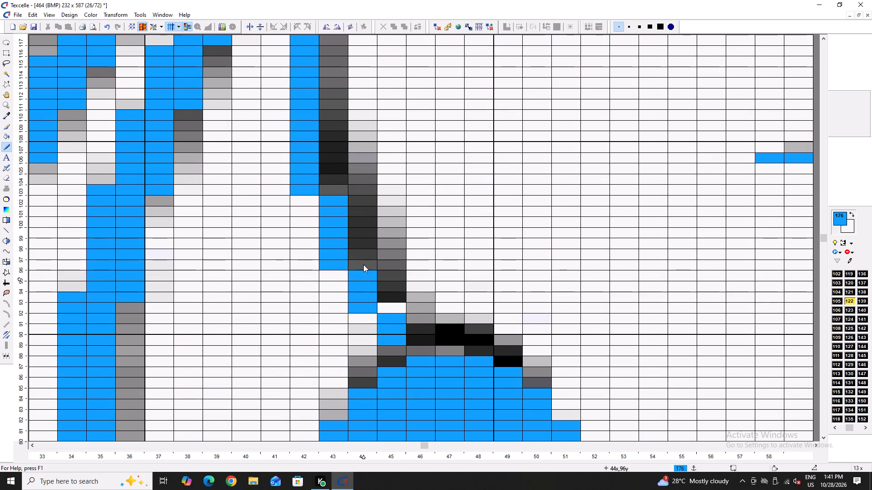
{"action": "left_click", "coordinate": [362, 258]}
{"action": "right_click", "coordinate": [342, 268]}
{"action": "right_click", "coordinate": [360, 254]}
{"action": "left_click", "coordinate": [390, 311]}
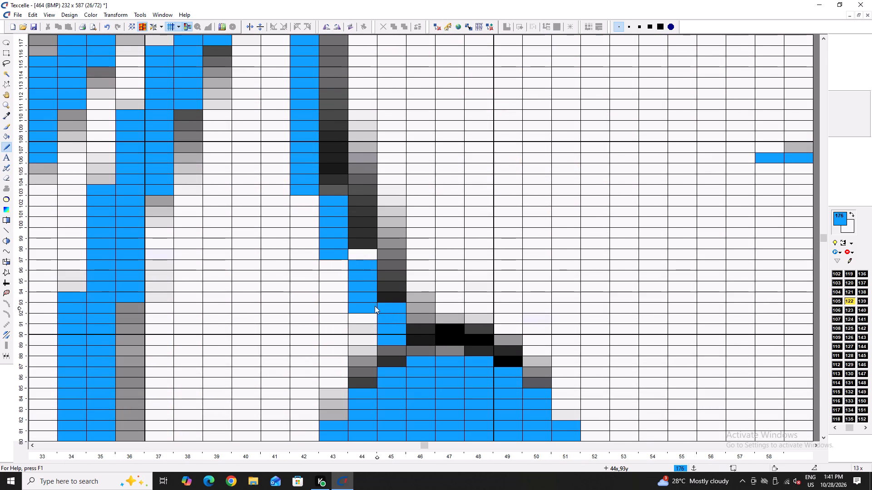
{"action": "right_click", "coordinate": [374, 306]}
Fill the dark pixels in the lower, slanting section of the fifth stalk with blue, just above its berry.
{"action": "left_click_drag", "start_coordinate": [419, 336], "coordinate": [417, 313]}
{"action": "left_click", "coordinate": [417, 313]}
{"action": "left_click_drag", "start_coordinate": [381, 301], "coordinate": [379, 257]}
{"action": "left_click", "coordinate": [380, 255]}
{"action": "left_click", "coordinate": [380, 252]}
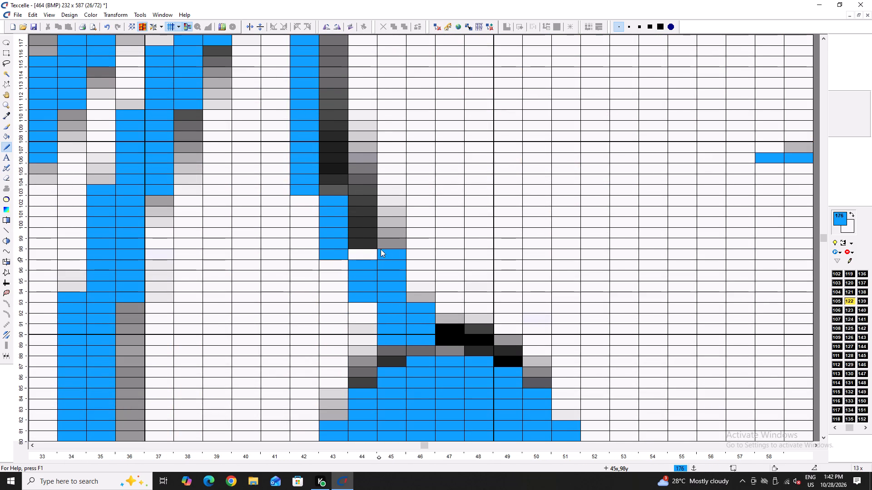
{"action": "left_click", "coordinate": [416, 294]}
{"action": "left_click_drag", "start_coordinate": [371, 256], "coordinate": [369, 198]}
{"action": "double_click", "coordinate": [369, 197]}
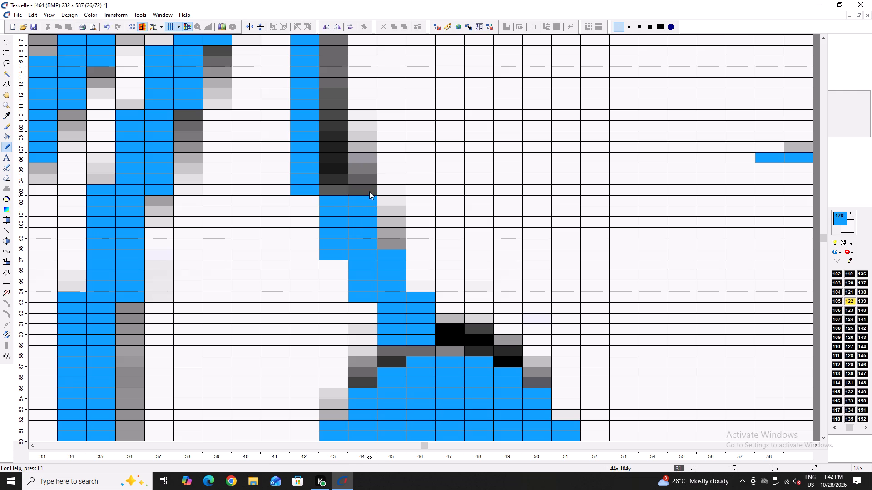
{"action": "double_click", "coordinate": [370, 191]}
Fill the dark pixels along the straight upper section of the fifth stalk with blue.
{"action": "left_click_drag", "start_coordinate": [333, 193], "coordinate": [334, 167]}
{"action": "key", "text": "Up"}
{"action": "key", "text": "Up"}
{"action": "key", "text": "Up"}
{"action": "key", "text": "Up"}
{"action": "key", "text": "Up"}
{"action": "left_click_drag", "start_coordinate": [358, 150], "coordinate": [352, 190]}
{"action": "double_click", "coordinate": [352, 190]}
Whiten the surplus pixels beside the top of the fifth stalk, just below the bud's base.
{"action": "scroll", "coordinate": [350, 196], "scroll_direction": "down", "scroll_amount": 2, "text": "ctrl"}
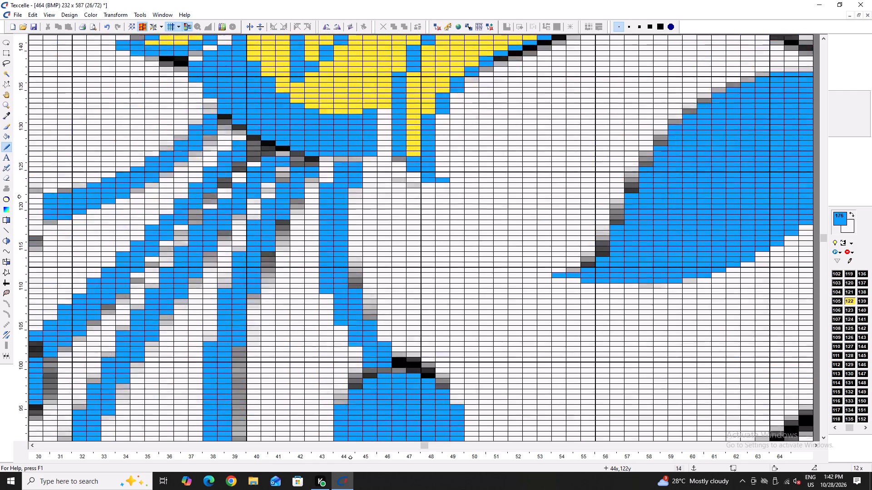
{"action": "scroll", "coordinate": [350, 197], "scroll_direction": "down", "scroll_amount": 2, "text": "ctrl"}
{"action": "scroll", "coordinate": [356, 189], "scroll_direction": "up", "scroll_amount": 4, "text": "ctrl"}
{"action": "right_click_drag", "start_coordinate": [330, 129], "coordinate": [327, 143]}
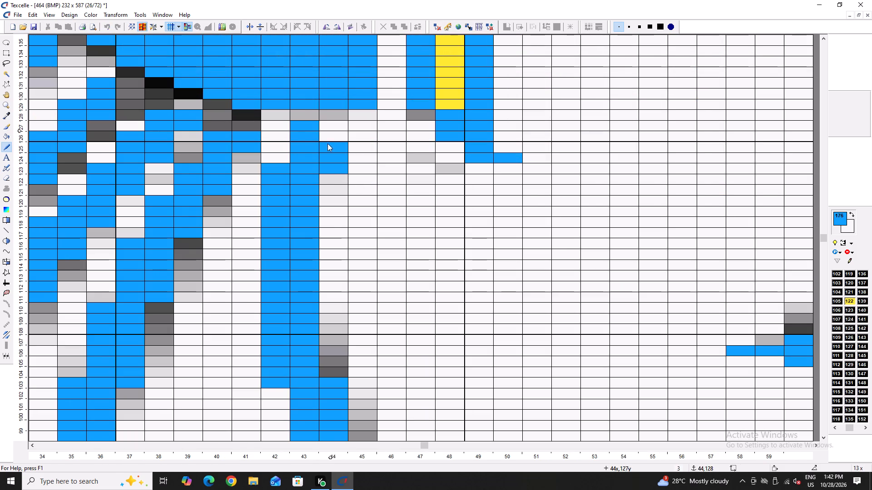
{"action": "right_click_drag", "start_coordinate": [327, 143], "coordinate": [325, 181]}
Smooth the left edge of the fifth stalk with blue pixels, from its bend down to the berry.
{"action": "scroll", "coordinate": [320, 205], "scroll_direction": "down", "scroll_amount": 9, "text": "ctrl"}
{"action": "scroll", "coordinate": [332, 250], "scroll_direction": "up", "scroll_amount": 7, "text": "ctrl"}
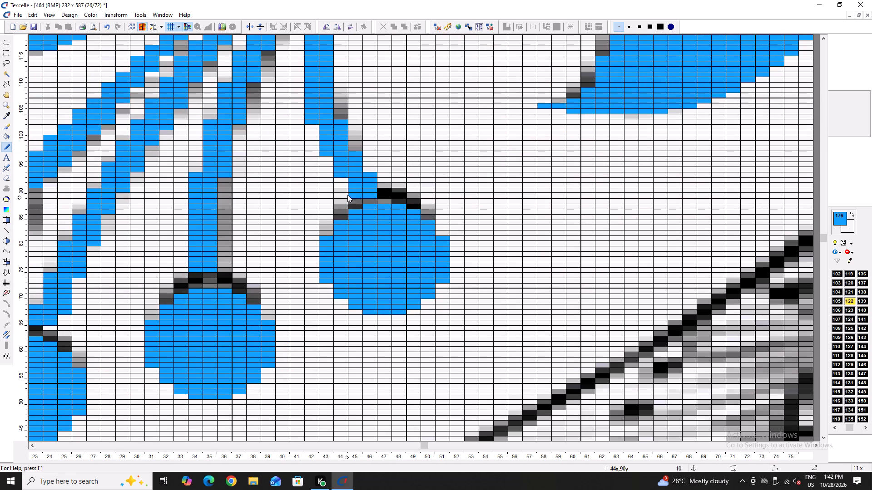
{"action": "scroll", "coordinate": [337, 221], "scroll_direction": "down", "scroll_amount": 3, "text": "ctrl"}
{"action": "scroll", "coordinate": [187, 236], "scroll_direction": "up", "scroll_amount": 1}
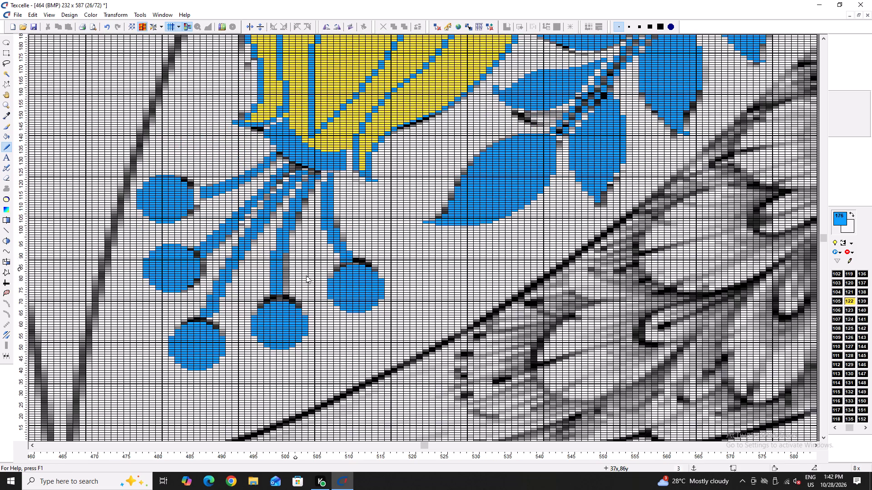
{"action": "scroll", "coordinate": [322, 276], "scroll_direction": "up", "scroll_amount": 5, "text": "ctrl"}
{"action": "left_click_drag", "start_coordinate": [371, 192], "coordinate": [373, 224]}
{"action": "scroll", "coordinate": [372, 225], "scroll_direction": "up", "scroll_amount": 3}
{"action": "left_click_drag", "start_coordinate": [343, 272], "coordinate": [340, 283]}
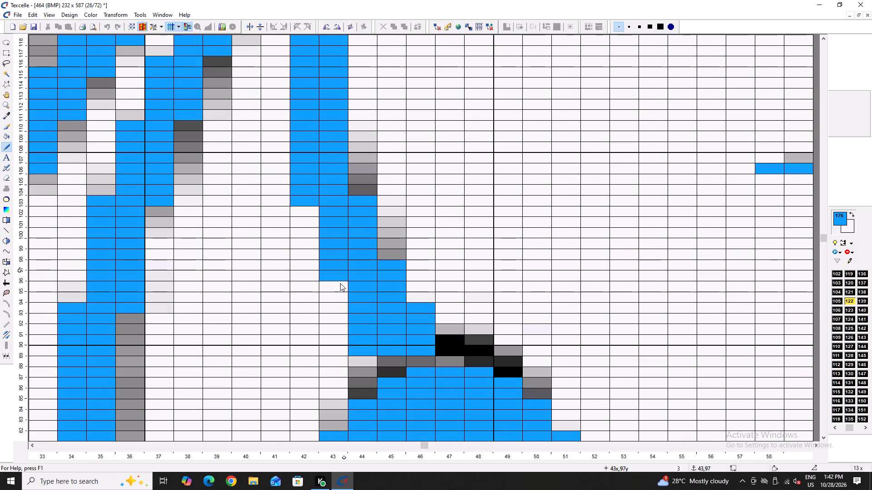
{"action": "left_click_drag", "start_coordinate": [340, 283], "coordinate": [339, 287]}
{"action": "left_click_drag", "start_coordinate": [317, 212], "coordinate": [313, 212]}
Fill the gap pixels between the base of the fifth stalk and its berry with blue.
{"action": "scroll", "coordinate": [397, 257], "scroll_direction": "down", "scroll_amount": 4, "text": "ctrl"}
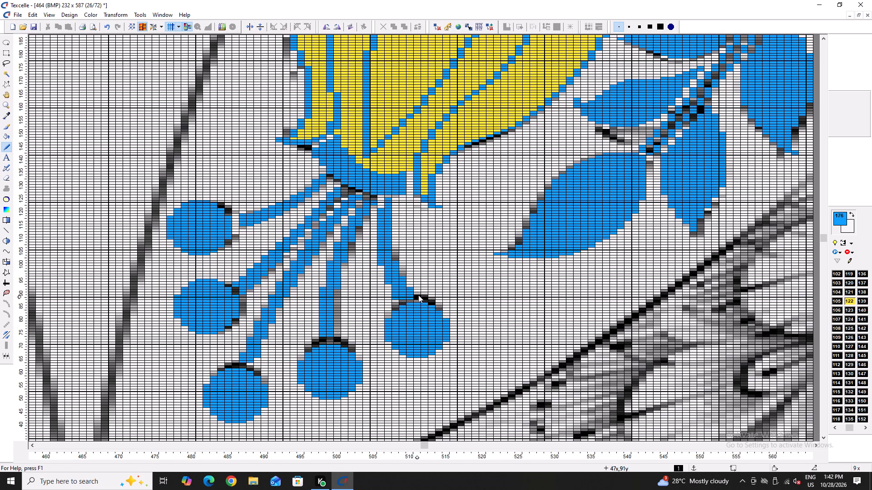
{"action": "scroll", "coordinate": [418, 295], "scroll_direction": "down", "scroll_amount": 2, "text": "ctrl"}
{"action": "scroll", "coordinate": [393, 295], "scroll_direction": "up", "scroll_amount": 7, "text": "ctrl"}
{"action": "left_click", "coordinate": [451, 314]}
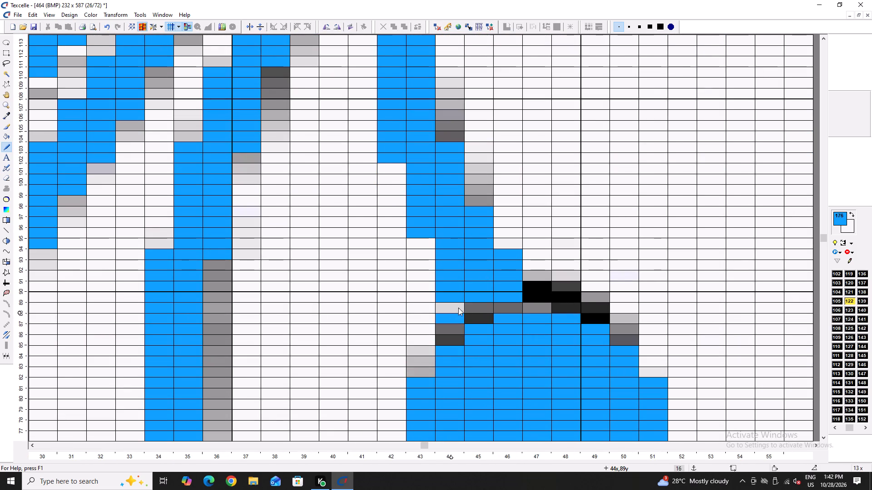
{"action": "left_click", "coordinate": [458, 308]}
{"action": "left_click", "coordinate": [474, 302]}
Narrow the lower end of the fifth stalk by whitening surplus blue pixels along its right edge above the berry.
{"action": "scroll", "coordinate": [433, 313], "scroll_direction": "down", "scroll_amount": 5, "text": "ctrl"}
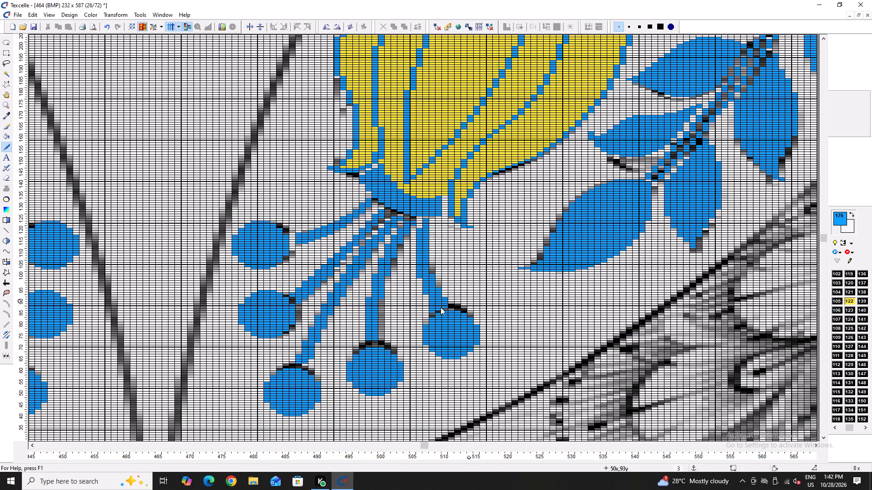
{"action": "scroll", "coordinate": [453, 298], "scroll_direction": "up", "scroll_amount": 5, "text": "ctrl"}
{"action": "right_click_drag", "start_coordinate": [426, 292], "coordinate": [426, 333]}
{"action": "right_click", "coordinate": [415, 275]}
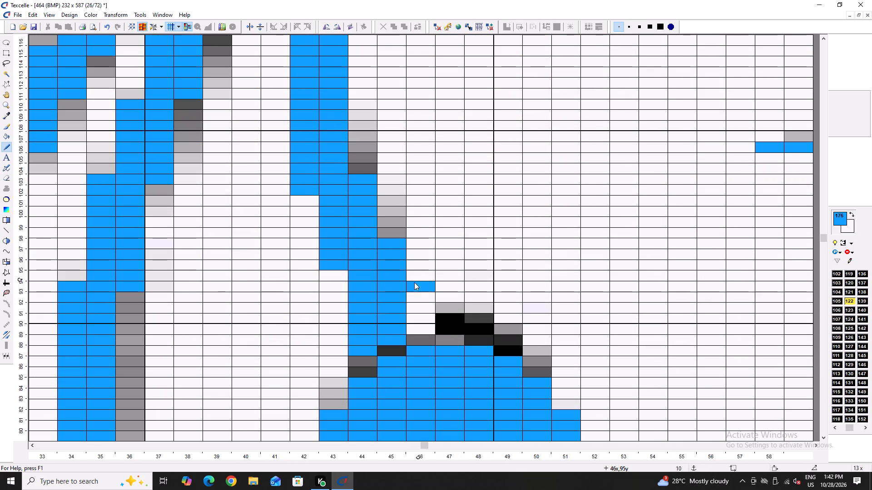
{"action": "right_click", "coordinate": [412, 284]}
{"action": "right_click", "coordinate": [397, 243]}
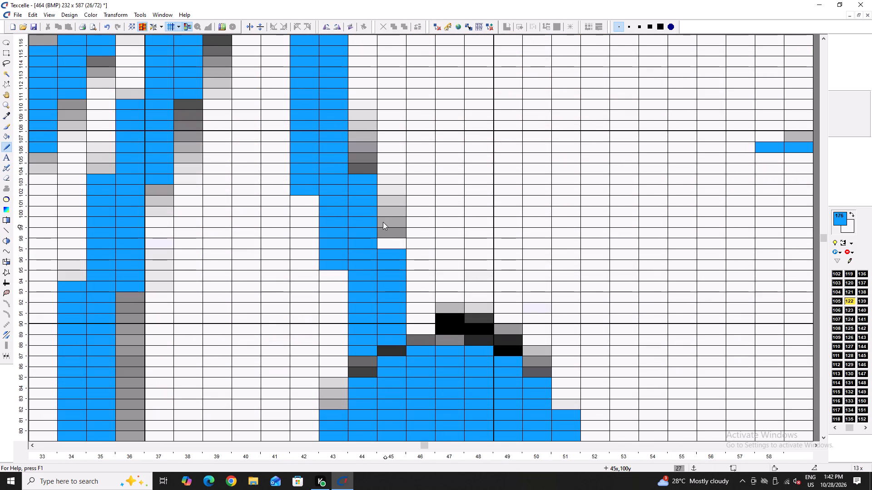
{"action": "scroll", "coordinate": [343, 340], "scroll_direction": "down", "scroll_amount": 6, "text": "ctrl"}
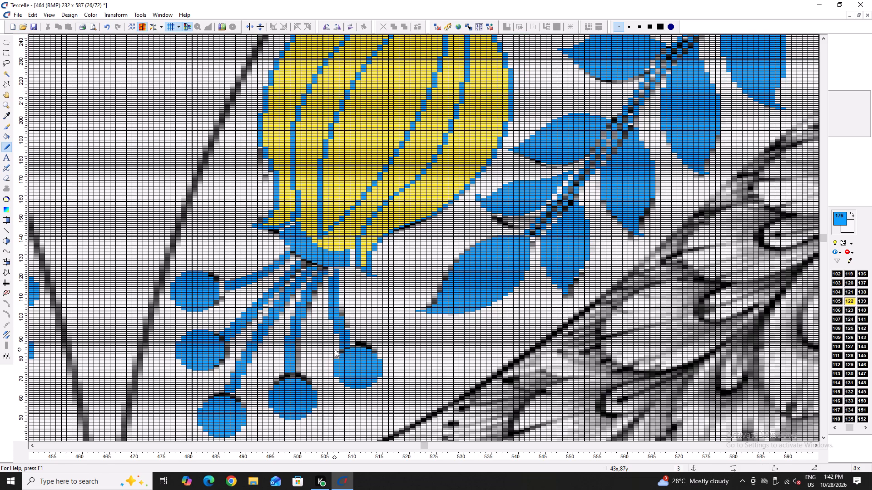
{"action": "scroll", "coordinate": [348, 335], "scroll_direction": "down", "scroll_amount": 3, "text": "ctrl"}
{"action": "scroll", "coordinate": [347, 336], "scroll_direction": "up", "scroll_amount": 10, "text": "ctrl"}
{"action": "left_click", "coordinate": [312, 308]}
{"action": "right_click", "coordinate": [366, 284]}
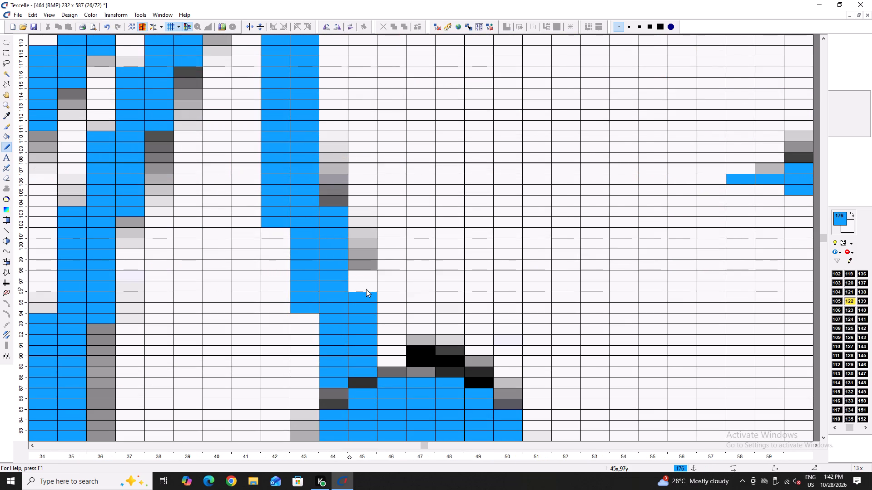
{"action": "right_click", "coordinate": [365, 293], "text": "ctrl"}
Reshape the bottom of the third stalk with blue where it meets its berry, whitening surplus pixels on its right edge.
{"action": "scroll", "coordinate": [362, 295], "scroll_direction": "down", "scroll_amount": 6, "text": "ctrl"}
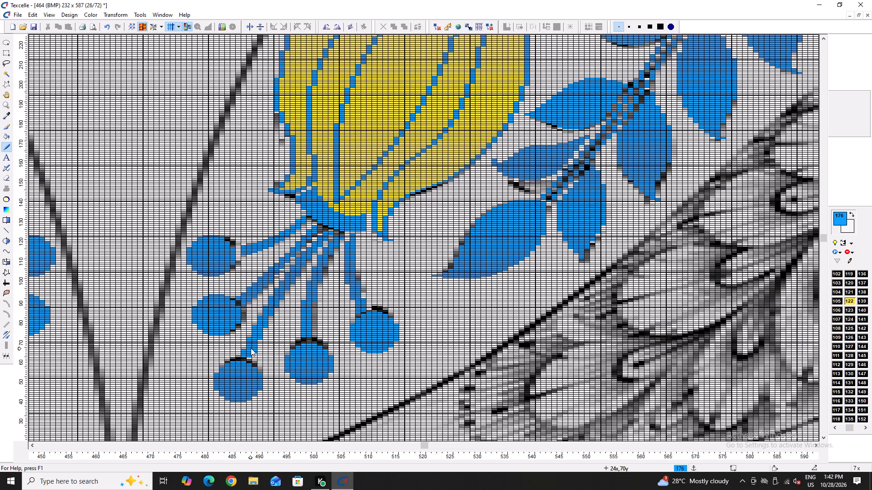
{"action": "scroll", "coordinate": [251, 346], "scroll_direction": "up", "scroll_amount": 7, "text": "ctrl"}
{"action": "scroll", "coordinate": [264, 357], "scroll_direction": "down", "scroll_amount": 2}
{"action": "left_click_drag", "start_coordinate": [284, 274], "coordinate": [277, 298]}
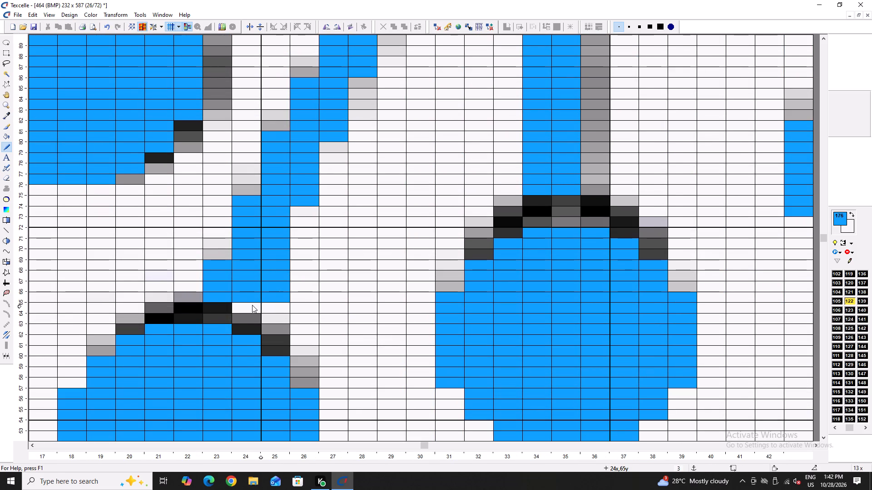
{"action": "left_click", "coordinate": [252, 305]}
{"action": "left_click", "coordinate": [269, 305]}
{"action": "right_click", "coordinate": [275, 305]}
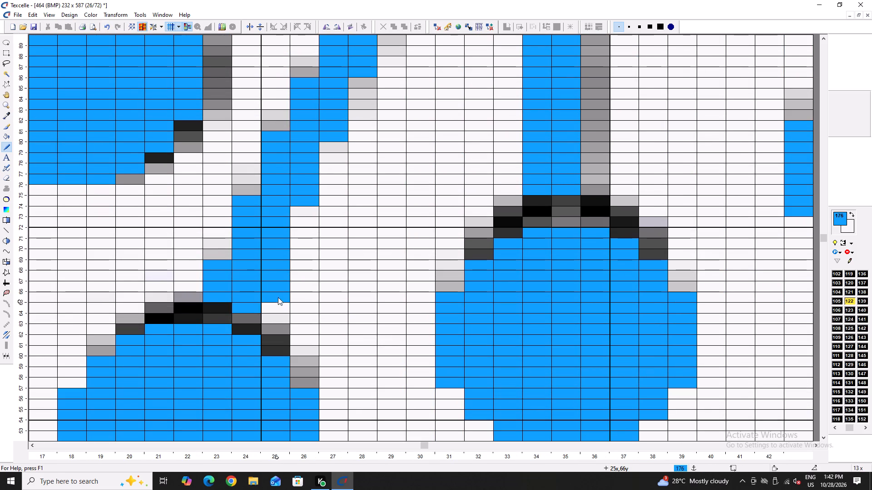
{"action": "right_click", "coordinate": [280, 294]}
{"action": "right_click", "coordinate": [280, 294]}
{"action": "right_click", "coordinate": [283, 286]}
{"action": "right_click", "coordinate": [283, 286]}
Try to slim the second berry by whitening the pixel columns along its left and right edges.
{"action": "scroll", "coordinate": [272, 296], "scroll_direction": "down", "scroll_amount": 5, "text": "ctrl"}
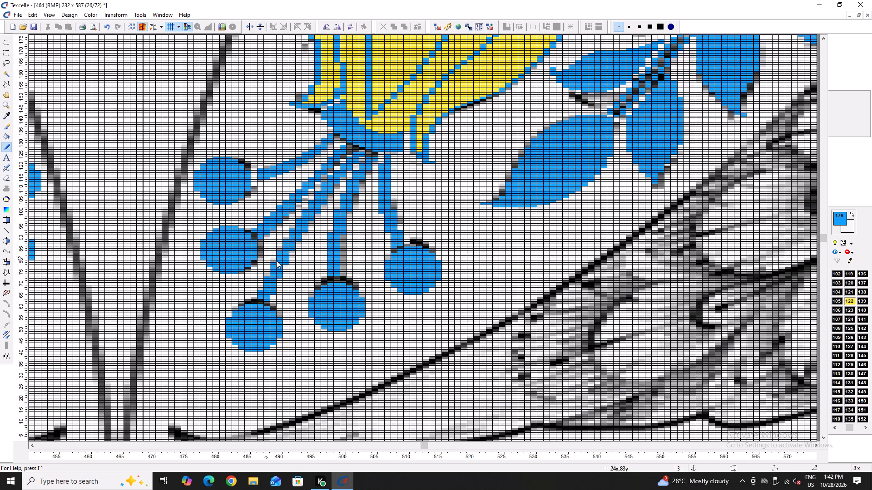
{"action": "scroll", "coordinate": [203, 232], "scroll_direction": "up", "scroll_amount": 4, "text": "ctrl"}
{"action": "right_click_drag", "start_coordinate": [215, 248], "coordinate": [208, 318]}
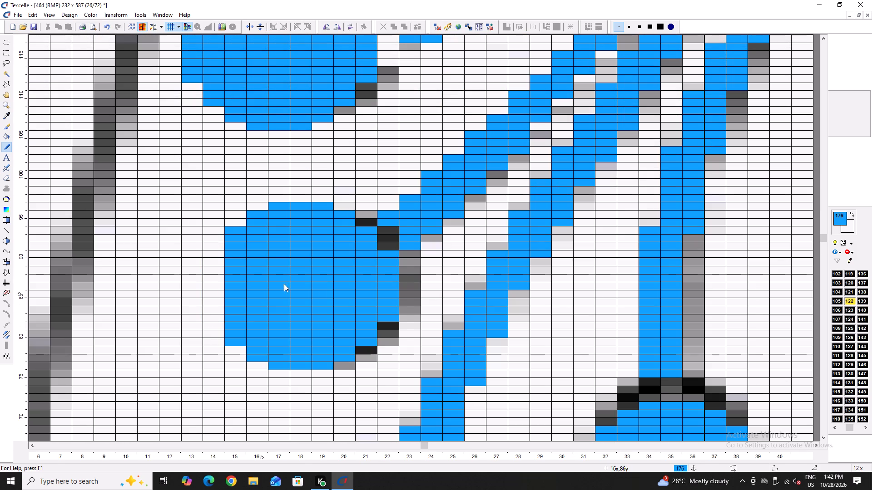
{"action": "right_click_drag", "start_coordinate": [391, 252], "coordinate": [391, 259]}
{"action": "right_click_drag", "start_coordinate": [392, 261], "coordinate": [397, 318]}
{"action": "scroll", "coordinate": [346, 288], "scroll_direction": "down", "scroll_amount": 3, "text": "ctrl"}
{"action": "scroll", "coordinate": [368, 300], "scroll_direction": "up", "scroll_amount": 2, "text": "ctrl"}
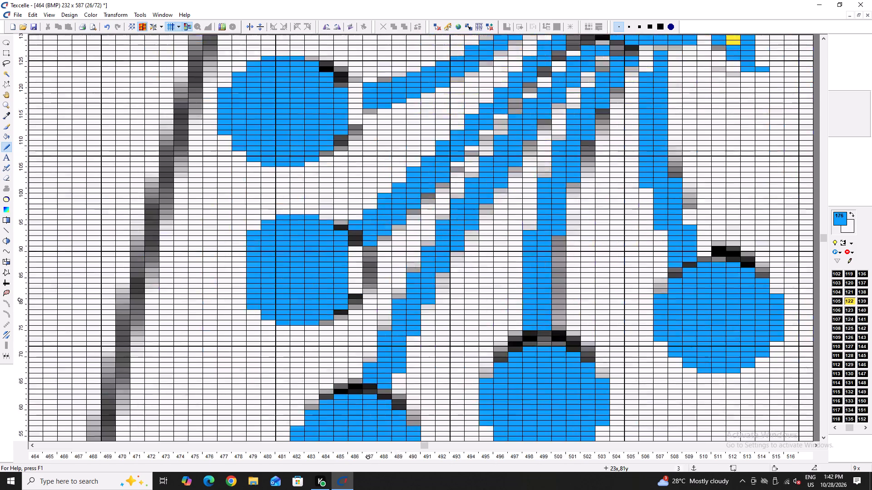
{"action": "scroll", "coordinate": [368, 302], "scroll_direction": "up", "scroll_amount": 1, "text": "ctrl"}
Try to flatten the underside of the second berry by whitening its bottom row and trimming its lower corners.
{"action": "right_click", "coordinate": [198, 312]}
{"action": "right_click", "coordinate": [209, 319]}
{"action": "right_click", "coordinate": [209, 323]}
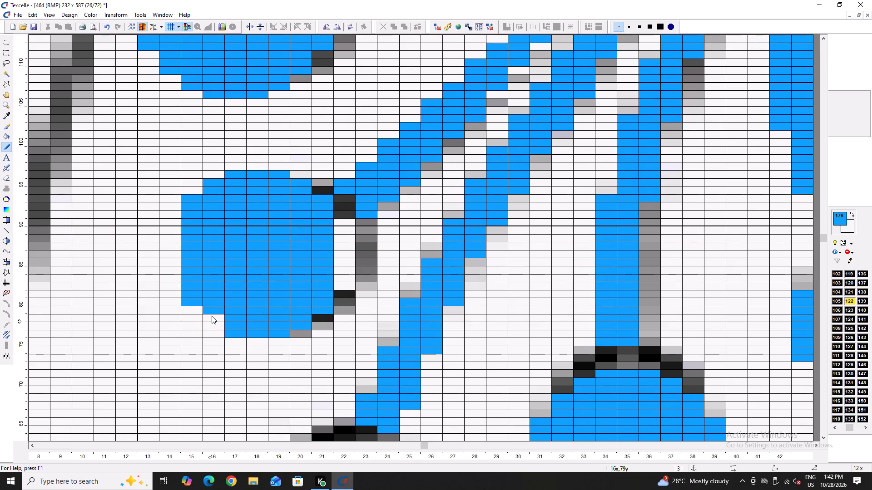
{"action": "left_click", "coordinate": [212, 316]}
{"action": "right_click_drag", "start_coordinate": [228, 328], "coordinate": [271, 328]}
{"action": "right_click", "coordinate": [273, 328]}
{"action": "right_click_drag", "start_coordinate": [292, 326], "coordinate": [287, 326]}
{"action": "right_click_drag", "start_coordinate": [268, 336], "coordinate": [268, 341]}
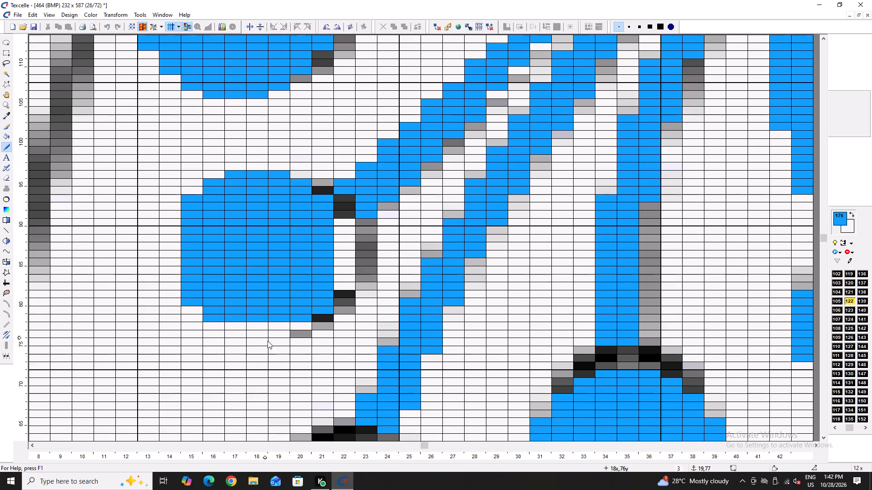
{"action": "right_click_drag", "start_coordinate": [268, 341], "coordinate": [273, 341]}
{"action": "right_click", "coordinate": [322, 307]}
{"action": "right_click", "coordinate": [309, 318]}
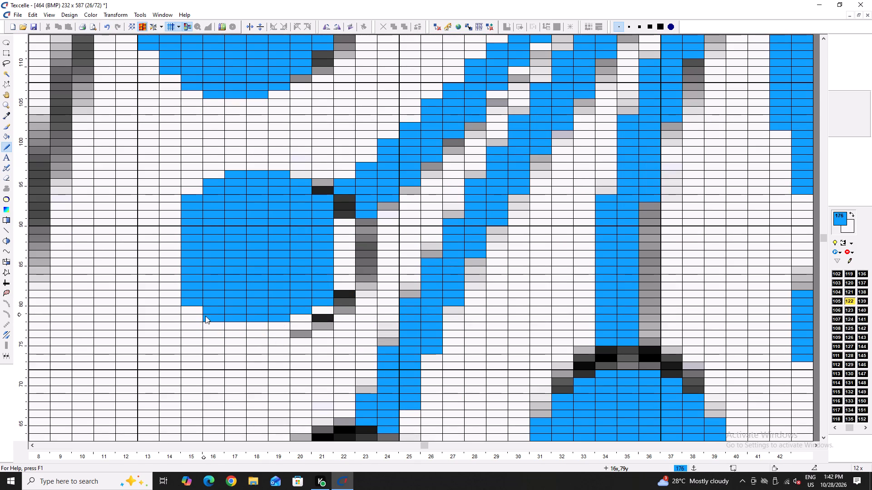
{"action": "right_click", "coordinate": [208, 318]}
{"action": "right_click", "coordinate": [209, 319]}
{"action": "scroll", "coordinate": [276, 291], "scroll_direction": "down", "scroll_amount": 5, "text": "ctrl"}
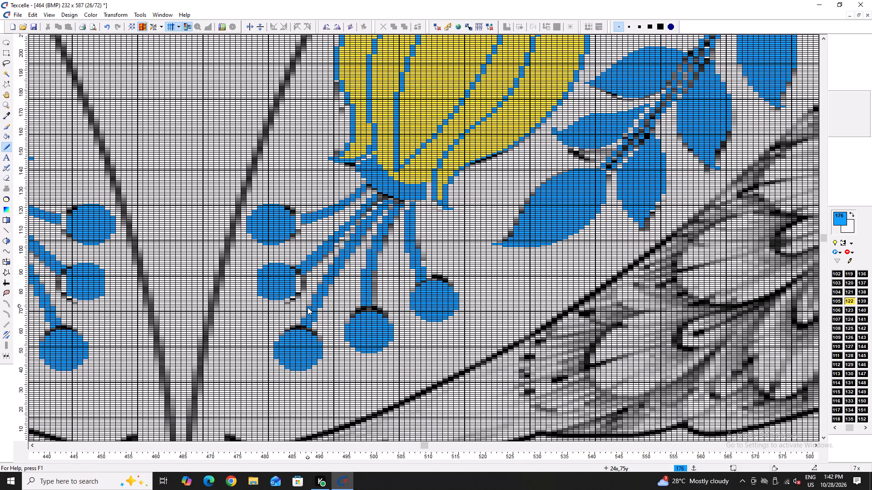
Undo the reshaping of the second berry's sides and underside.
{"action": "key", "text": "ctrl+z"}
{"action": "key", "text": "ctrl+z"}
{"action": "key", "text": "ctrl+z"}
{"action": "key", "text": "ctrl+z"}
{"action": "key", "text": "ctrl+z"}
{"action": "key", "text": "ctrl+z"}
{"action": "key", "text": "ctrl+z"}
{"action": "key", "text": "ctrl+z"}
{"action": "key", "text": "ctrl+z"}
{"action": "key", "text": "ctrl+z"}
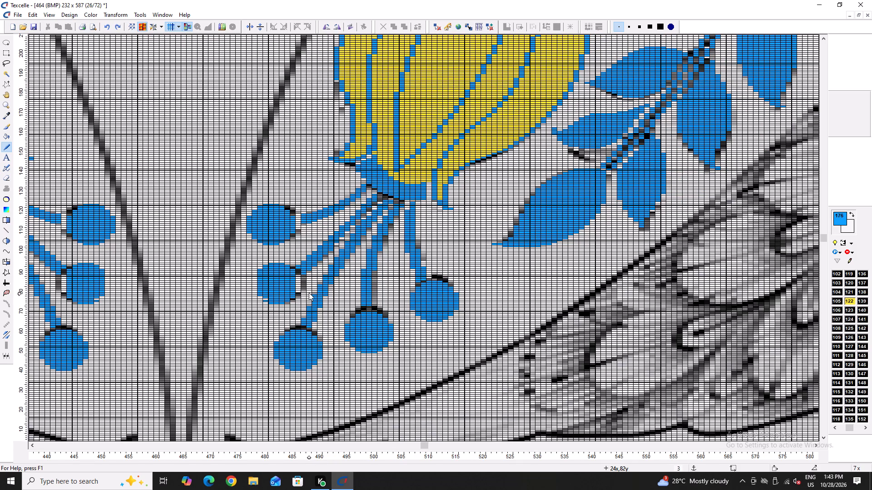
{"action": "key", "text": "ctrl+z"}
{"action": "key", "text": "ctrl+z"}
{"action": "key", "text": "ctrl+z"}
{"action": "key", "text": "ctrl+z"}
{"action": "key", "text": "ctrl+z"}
Paint the grey pixels on the lower outer edge of the large leaf beneath the yellow bud blue, whitening a surplus one.
{"action": "scroll", "coordinate": [309, 293], "scroll_direction": "down", "scroll_amount": 3, "text": "ctrl"}
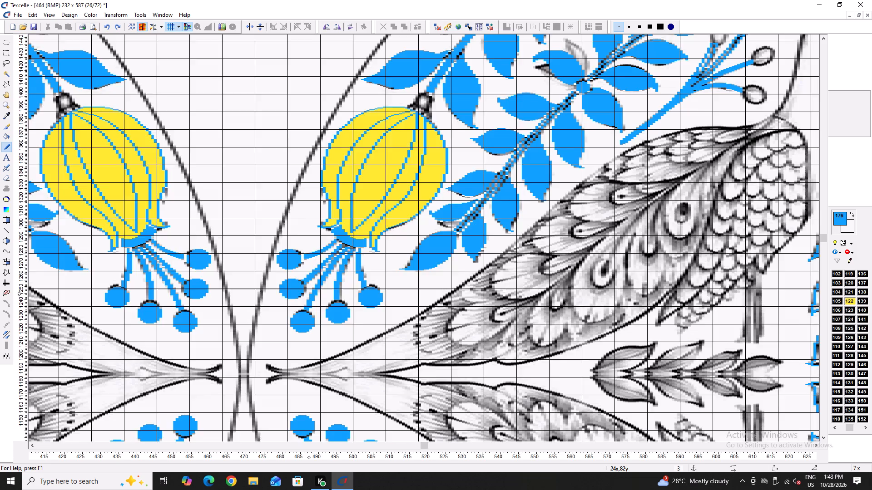
{"action": "scroll", "coordinate": [309, 293], "scroll_direction": "down", "scroll_amount": 1, "text": "ctrl"}
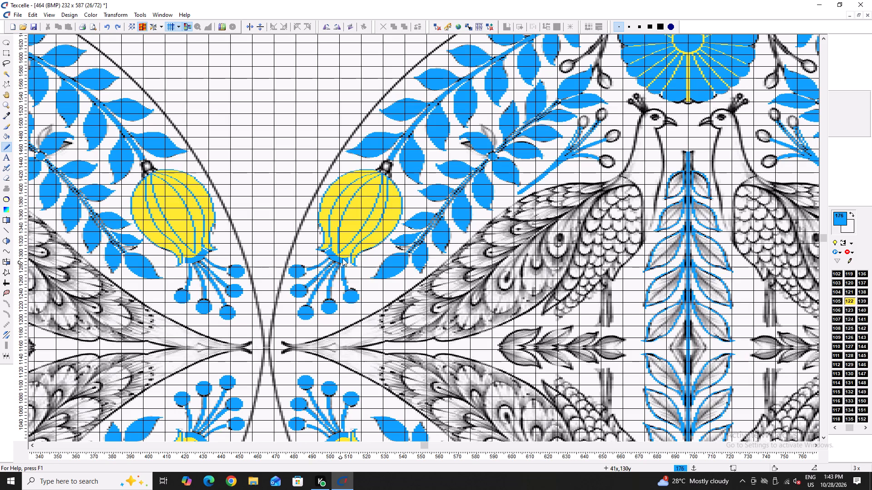
{"action": "scroll", "coordinate": [408, 232], "scroll_direction": "up", "scroll_amount": 6, "text": "ctrl"}
{"action": "scroll", "coordinate": [347, 381], "scroll_direction": "up", "scroll_amount": 2, "text": "ctrl"}
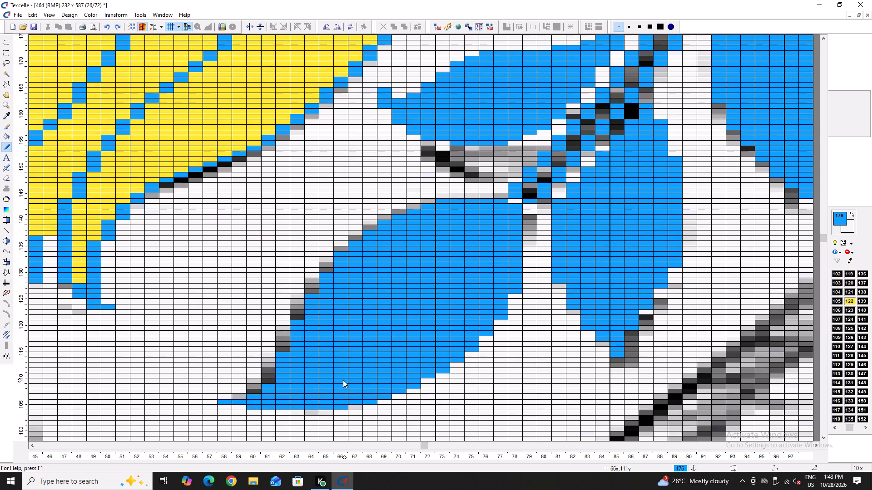
{"action": "left_click_drag", "start_coordinate": [273, 376], "coordinate": [274, 381]}
{"action": "left_click", "coordinate": [260, 389]}
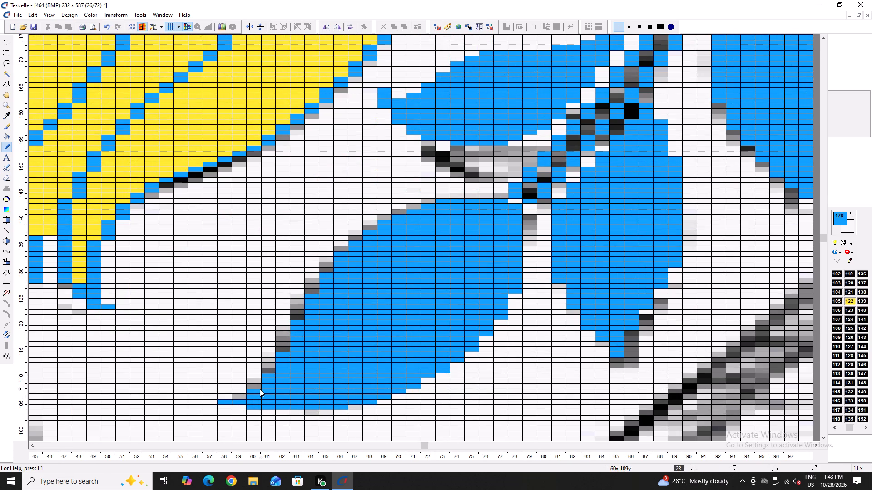
{"action": "left_click", "coordinate": [286, 344]}
{"action": "left_click", "coordinate": [283, 351]}
{"action": "right_click", "coordinate": [284, 344]}
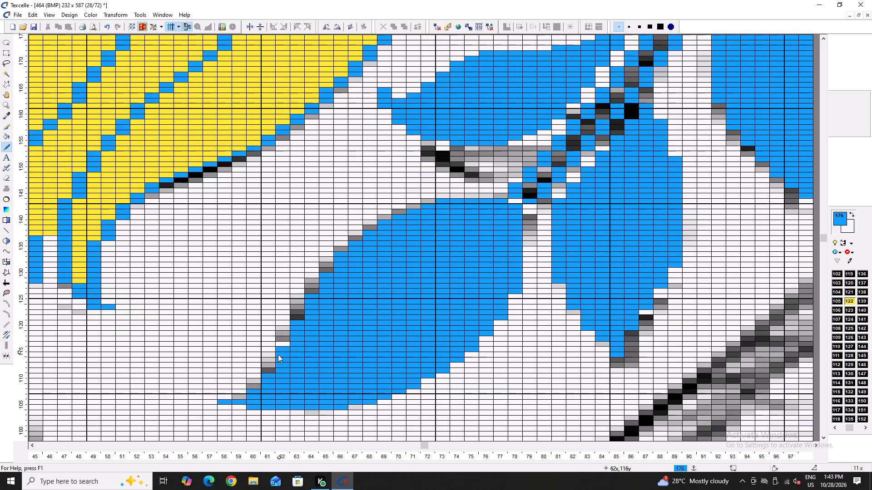
{"action": "left_click", "coordinate": [269, 371]}
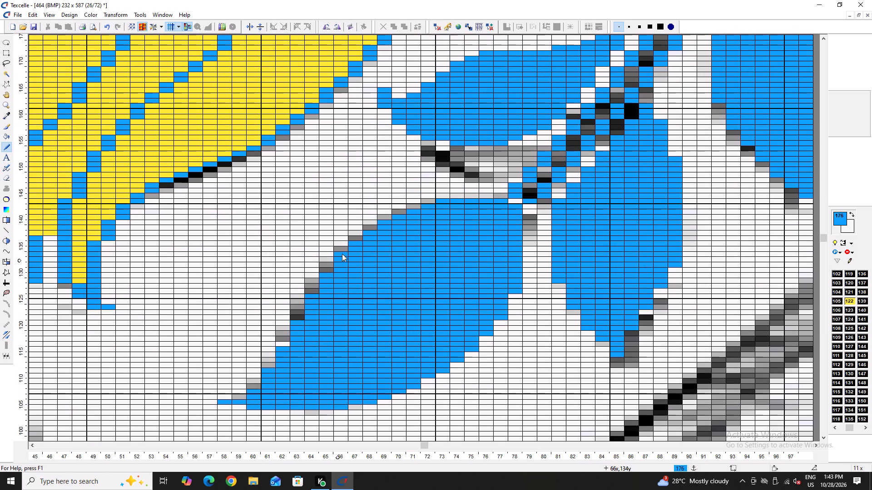
Whiten surplus blue pixels at the large leaf's tip and at the steps along its upper outer edge.
{"action": "right_click", "coordinate": [340, 253]}
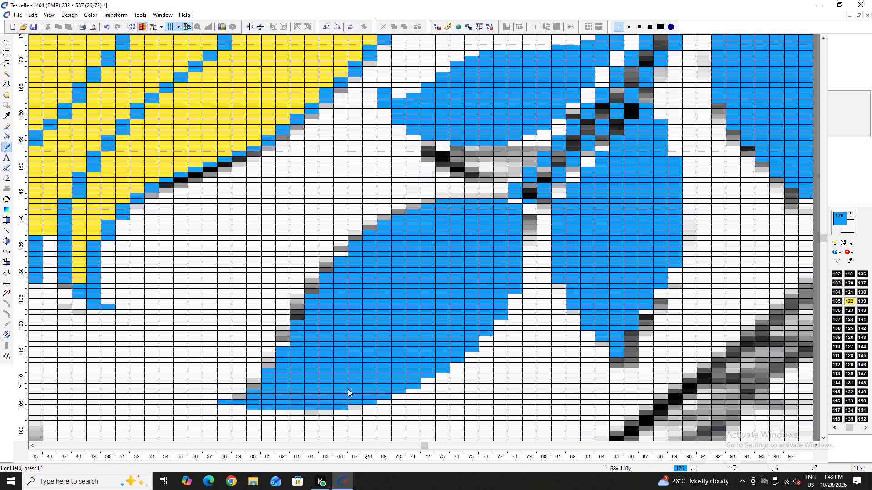
{"action": "right_click", "coordinate": [221, 402]}
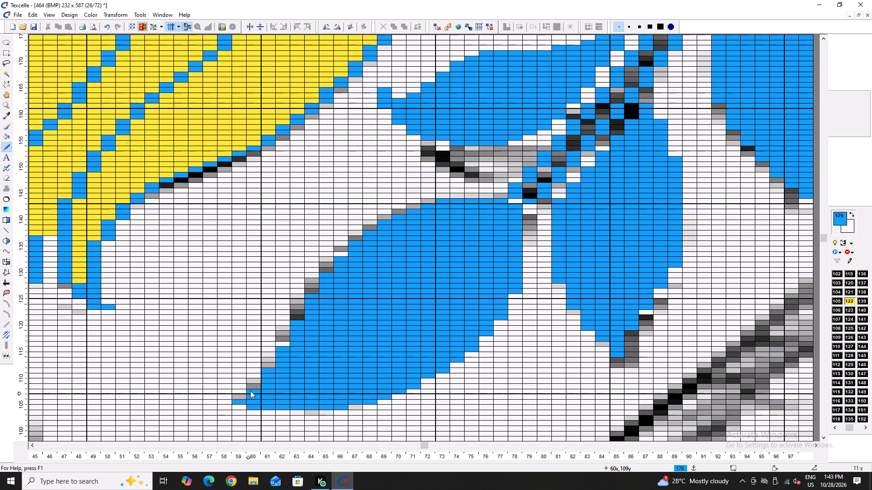
{"action": "scroll", "coordinate": [260, 384], "scroll_direction": "up", "scroll_amount": 2, "text": "ctrl"}
{"action": "right_click", "coordinate": [249, 393]}
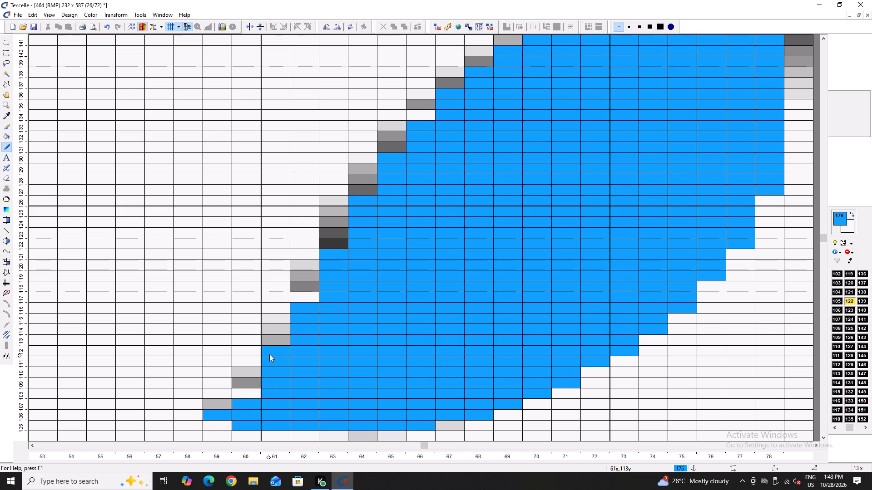
{"action": "right_click", "coordinate": [269, 354]}
{"action": "right_click", "coordinate": [311, 306]}
{"action": "right_click", "coordinate": [328, 253]}
{"action": "right_click", "coordinate": [353, 199]}
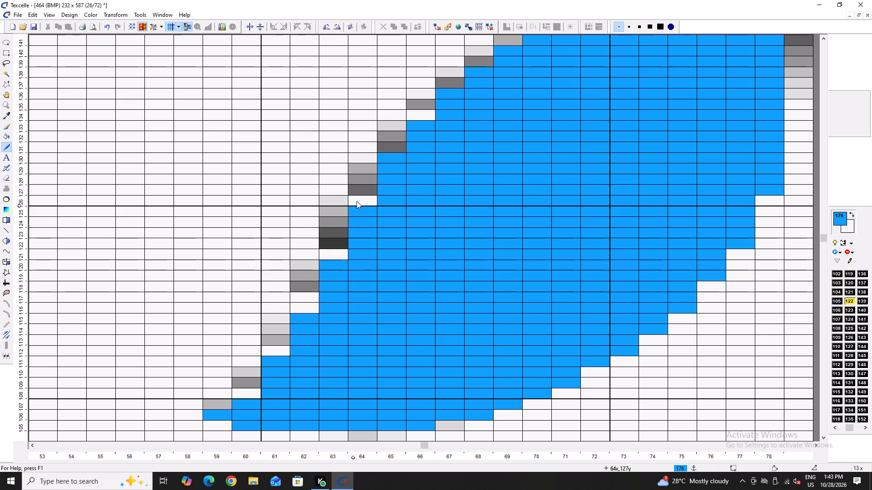
Fill the inner gaps of the stem with blue from its lower end at the lowest leaves up to the second left-hand leaf's base.
{"action": "scroll", "coordinate": [365, 240], "scroll_direction": "down", "scroll_amount": 6, "text": "ctrl"}
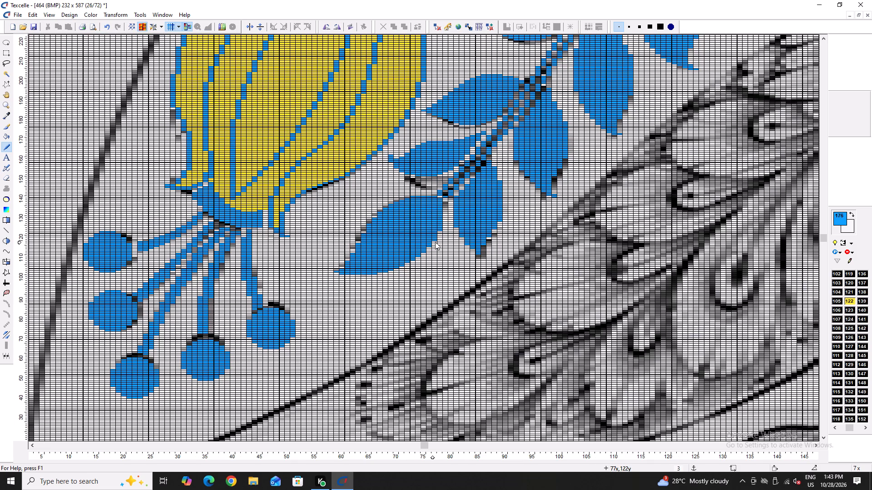
{"action": "scroll", "coordinate": [497, 185], "scroll_direction": "up", "scroll_amount": 1}
{"action": "scroll", "coordinate": [460, 219], "scroll_direction": "up", "scroll_amount": 2, "text": "ctrl"}
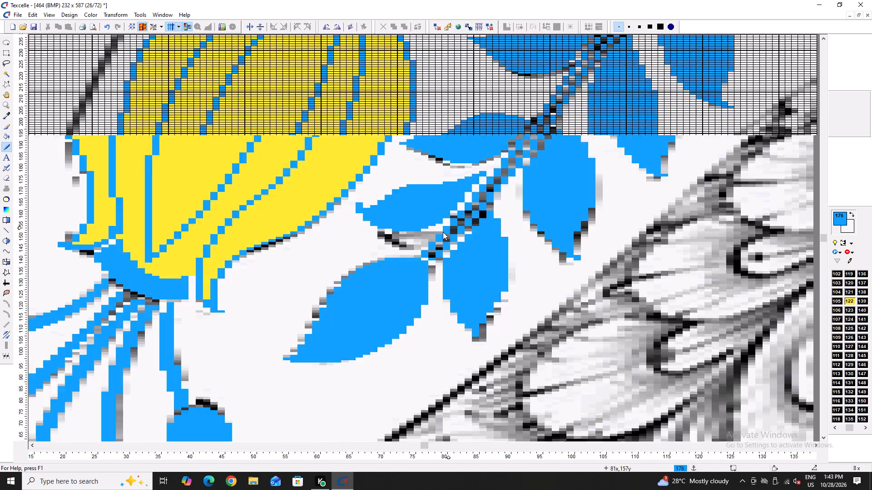
{"action": "scroll", "coordinate": [443, 232], "scroll_direction": "up", "scroll_amount": 4, "text": "ctrl"}
{"action": "left_click_drag", "start_coordinate": [425, 271], "coordinate": [421, 294]}
{"action": "left_click_drag", "start_coordinate": [447, 237], "coordinate": [447, 266]}
{"action": "key", "text": "Right"}
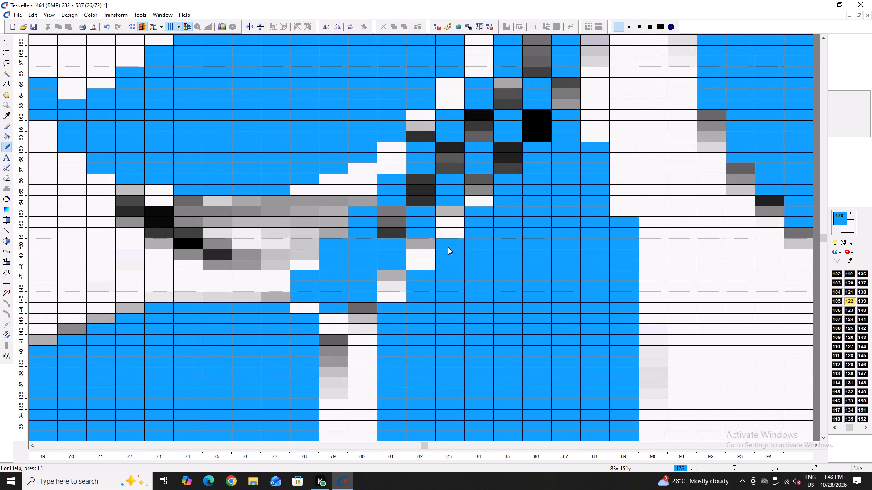
{"action": "key", "text": "Right"}
{"action": "scroll", "coordinate": [366, 322], "scroll_direction": "up", "scroll_amount": 2}
{"action": "left_click_drag", "start_coordinate": [317, 295], "coordinate": [304, 318]}
{"action": "left_click_drag", "start_coordinate": [329, 258], "coordinate": [329, 284]}
{"action": "left_click_drag", "start_coordinate": [361, 231], "coordinate": [362, 267]}
{"action": "left_click_drag", "start_coordinate": [395, 196], "coordinate": [393, 222]}
{"action": "key", "text": "Right"}
Fill the stem's inner gaps with blue along the stretch between the second and third left-hand leaves.
{"action": "scroll", "coordinate": [361, 262], "scroll_direction": "up", "scroll_amount": 2}
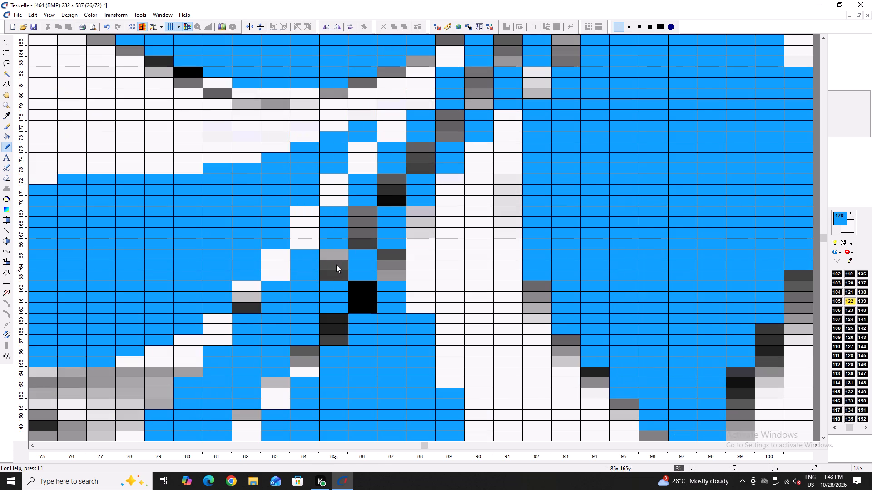
{"action": "left_click_drag", "start_coordinate": [336, 255], "coordinate": [337, 274]}
{"action": "left_click_drag", "start_coordinate": [365, 202], "coordinate": [362, 248]}
{"action": "scroll", "coordinate": [362, 248], "scroll_direction": "up", "scroll_amount": 3}
{"action": "left_click_drag", "start_coordinate": [388, 299], "coordinate": [385, 319]}
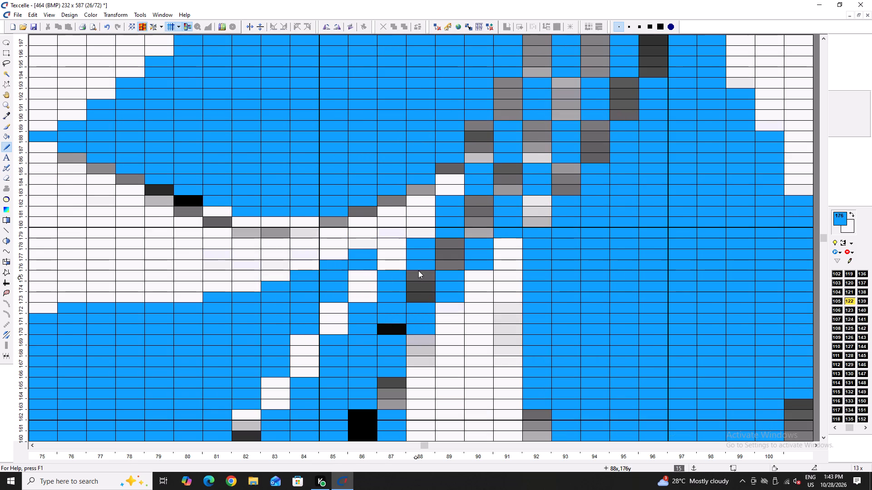
{"action": "left_click_drag", "start_coordinate": [416, 275], "coordinate": [416, 304]}
{"action": "left_click", "coordinate": [391, 333]}
{"action": "left_click_drag", "start_coordinate": [446, 244], "coordinate": [444, 272]}
{"action": "key", "text": "Right"}
{"action": "key", "text": "Right"}
Fill the stem's inner grey gaps with blue beside the base of the third left-hand leaf.
{"action": "scroll", "coordinate": [347, 282], "scroll_direction": "up", "scroll_amount": 1}
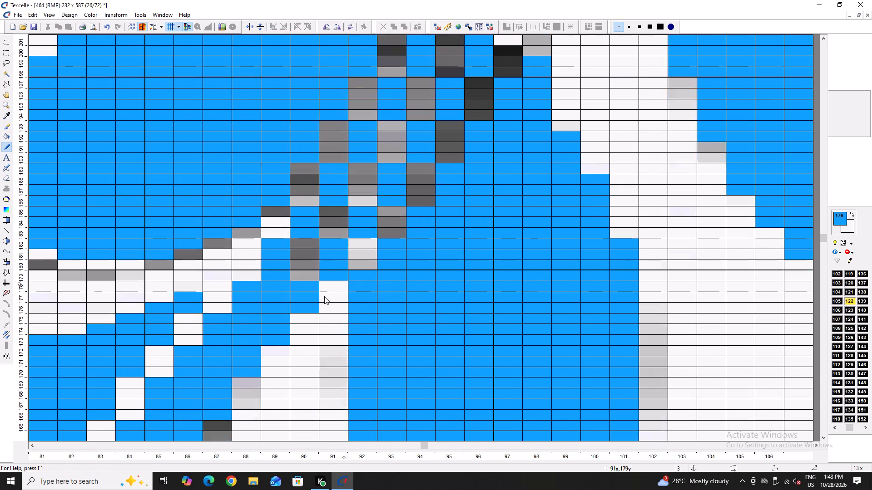
{"action": "scroll", "coordinate": [324, 296], "scroll_direction": "up", "scroll_amount": 1}
{"action": "left_click_drag", "start_coordinate": [319, 287], "coordinate": [308, 317]}
{"action": "left_click_drag", "start_coordinate": [334, 239], "coordinate": [333, 283]}
{"action": "left_click_drag", "start_coordinate": [359, 209], "coordinate": [358, 247]}
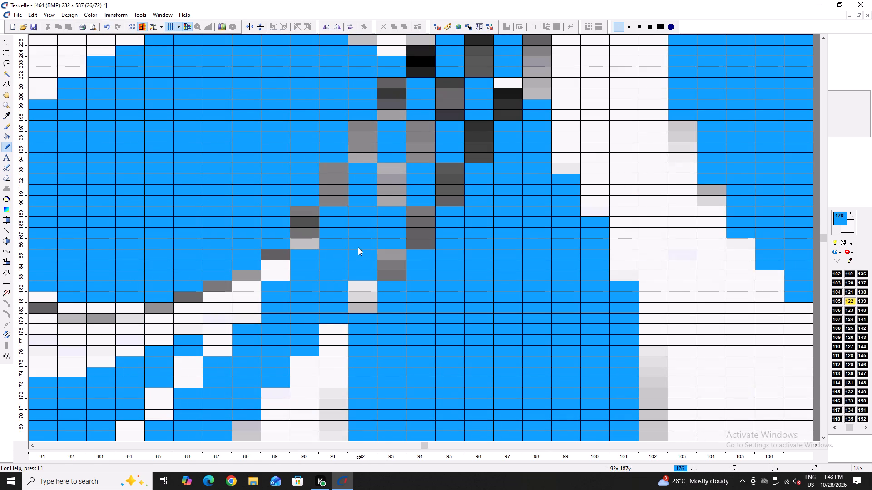
{"action": "scroll", "coordinate": [364, 247], "scroll_direction": "up", "scroll_amount": 1}
{"action": "left_click_drag", "start_coordinate": [391, 214], "coordinate": [387, 252]}
{"action": "left_click_drag", "start_coordinate": [416, 162], "coordinate": [417, 209]}
{"action": "key", "text": "Right"}
Continue filling the stem's centre with blue over the stretch between the third and fourth left-hand leaves.
{"action": "scroll", "coordinate": [402, 218], "scroll_direction": "up", "scroll_amount": 4}
{"action": "left_click_drag", "start_coordinate": [367, 276], "coordinate": [352, 327]}
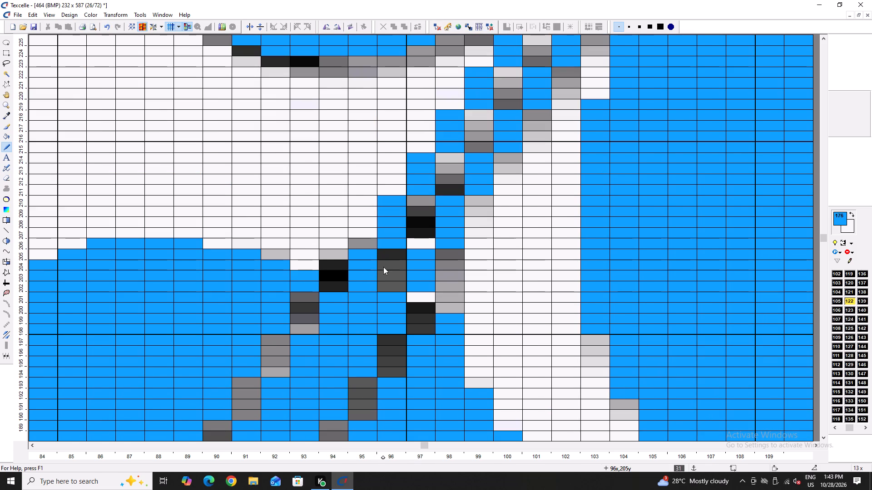
{"action": "left_click_drag", "start_coordinate": [383, 267], "coordinate": [384, 299]}
{"action": "left_click", "coordinate": [387, 254]}
{"action": "left_click_drag", "start_coordinate": [429, 189], "coordinate": [422, 244]}
{"action": "key", "text": "Right"}
{"action": "key", "text": "Right"}
{"action": "scroll", "coordinate": [331, 240], "scroll_direction": "up", "scroll_amount": 2}
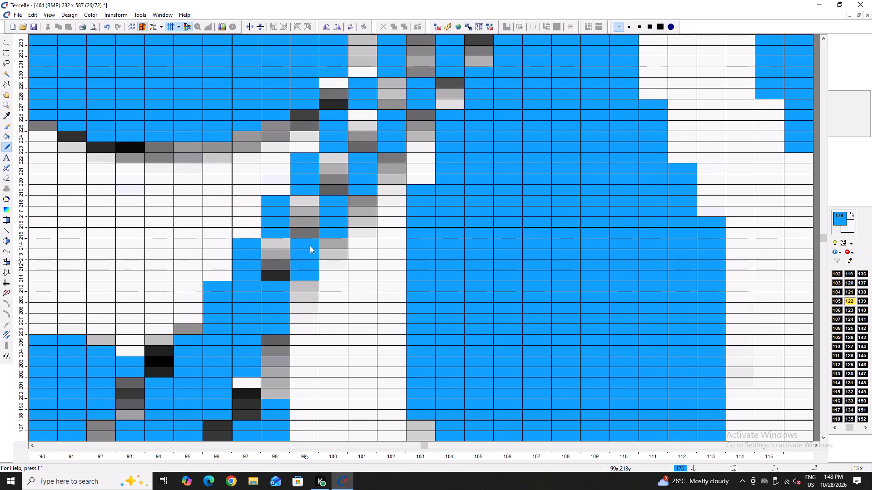
{"action": "left_click_drag", "start_coordinate": [273, 242], "coordinate": [271, 274]}
{"action": "left_click_drag", "start_coordinate": [307, 199], "coordinate": [299, 246]}
{"action": "scroll", "coordinate": [299, 246], "scroll_direction": "up", "scroll_amount": 3}
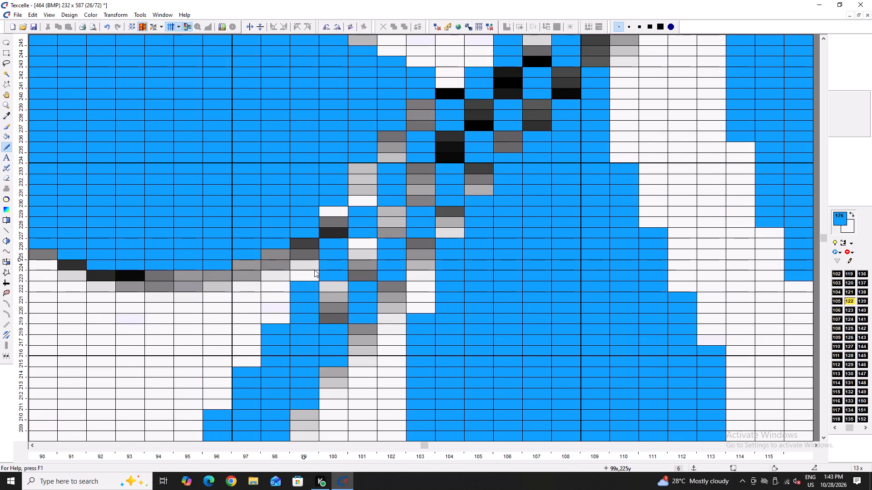
{"action": "left_click_drag", "start_coordinate": [323, 283], "coordinate": [328, 322]}
{"action": "left_click_drag", "start_coordinate": [361, 244], "coordinate": [359, 293]}
{"action": "left_click_drag", "start_coordinate": [399, 202], "coordinate": [388, 254]}
{"action": "scroll", "coordinate": [389, 252], "scroll_direction": "up", "scroll_amount": 1}
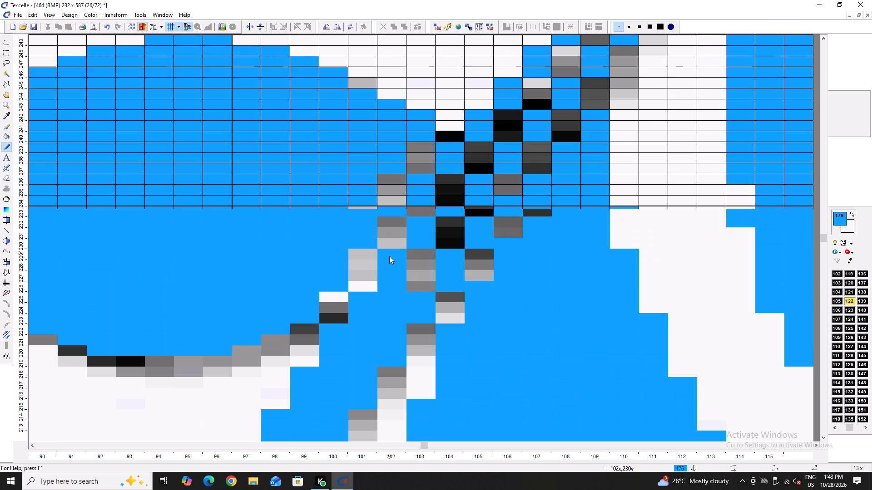
Fill the dark centre pixels of the stem with blue beside and just above the fourth left-hand leaf's base.
{"action": "scroll", "coordinate": [389, 256], "scroll_direction": "up", "scroll_amount": 1}
{"action": "left_click_drag", "start_coordinate": [412, 254], "coordinate": [416, 288]}
{"action": "left_click_drag", "start_coordinate": [451, 219], "coordinate": [446, 246]}
{"action": "left_click_drag", "start_coordinate": [481, 185], "coordinate": [476, 215]}
{"action": "key", "text": "Right"}
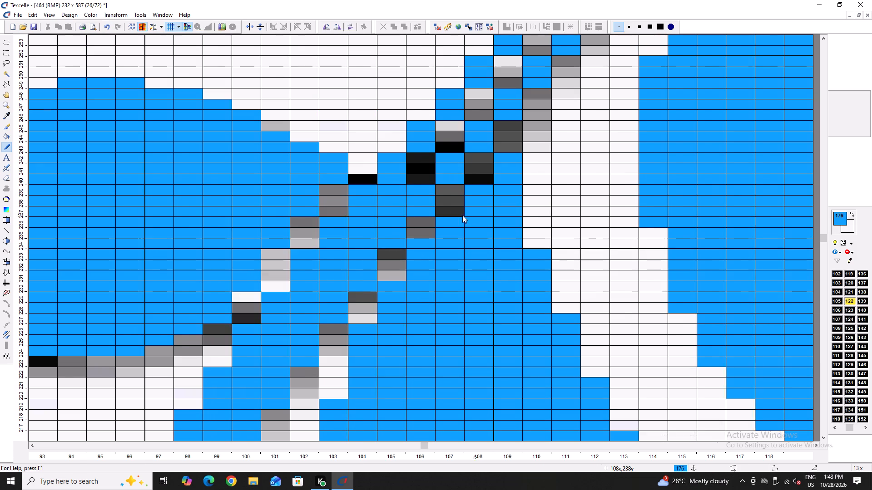
{"action": "key", "text": "Right"}
{"action": "scroll", "coordinate": [372, 223], "scroll_direction": "up", "scroll_amount": 2}
{"action": "left_click_drag", "start_coordinate": [340, 235], "coordinate": [337, 263]}
{"action": "left_click_drag", "start_coordinate": [372, 198], "coordinate": [367, 231]}
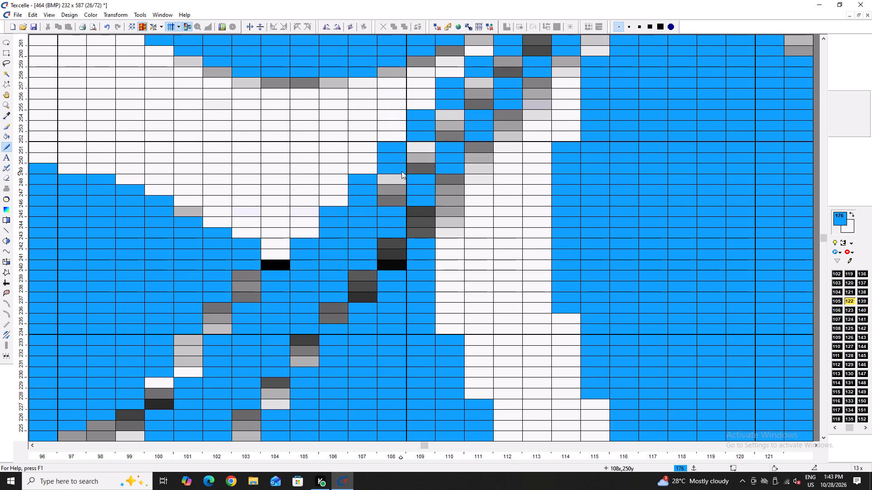
{"action": "left_click_drag", "start_coordinate": [401, 171], "coordinate": [396, 215]}
{"action": "left_click_drag", "start_coordinate": [425, 149], "coordinate": [418, 171]}
{"action": "key", "text": "Right"}
Fill the stem's centre gaps with blue alongside the underside of the fifth left-hand leaf.
{"action": "scroll", "coordinate": [350, 201], "scroll_direction": "up", "scroll_amount": 2}
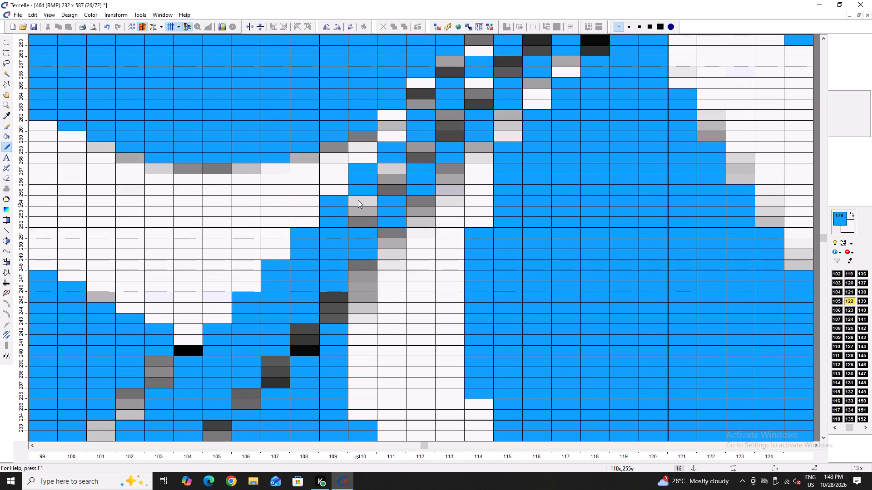
{"action": "left_click_drag", "start_coordinate": [360, 194], "coordinate": [359, 216]}
{"action": "left_click_drag", "start_coordinate": [405, 160], "coordinate": [396, 197]}
{"action": "left_click_drag", "start_coordinate": [367, 219], "coordinate": [362, 231]}
{"action": "scroll", "coordinate": [396, 208], "scroll_direction": "up", "scroll_amount": 2}
{"action": "left_click_drag", "start_coordinate": [418, 223], "coordinate": [418, 238]}
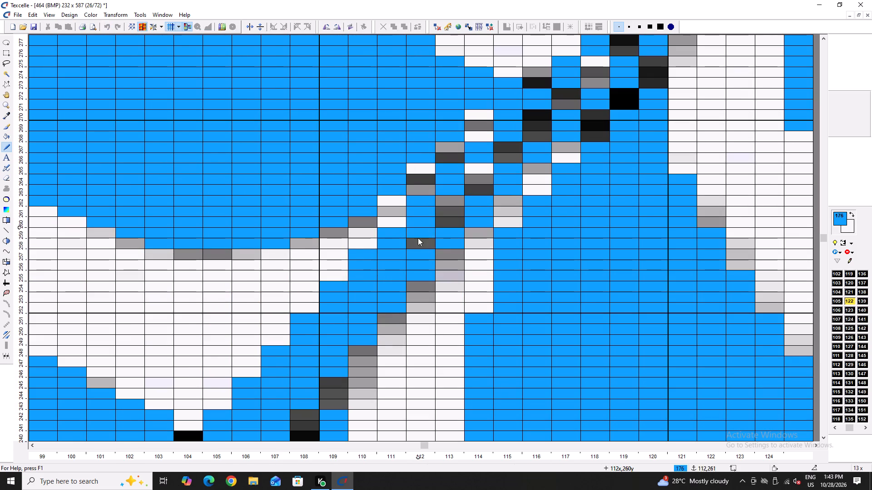
{"action": "left_click_drag", "start_coordinate": [418, 238], "coordinate": [418, 246]}
{"action": "left_click_drag", "start_coordinate": [451, 193], "coordinate": [449, 228]}
{"action": "left_click_drag", "start_coordinate": [486, 153], "coordinate": [479, 192]}
{"action": "left_click_drag", "start_coordinate": [505, 142], "coordinate": [504, 176]}
{"action": "left_click_drag", "start_coordinate": [536, 120], "coordinate": [534, 134]}
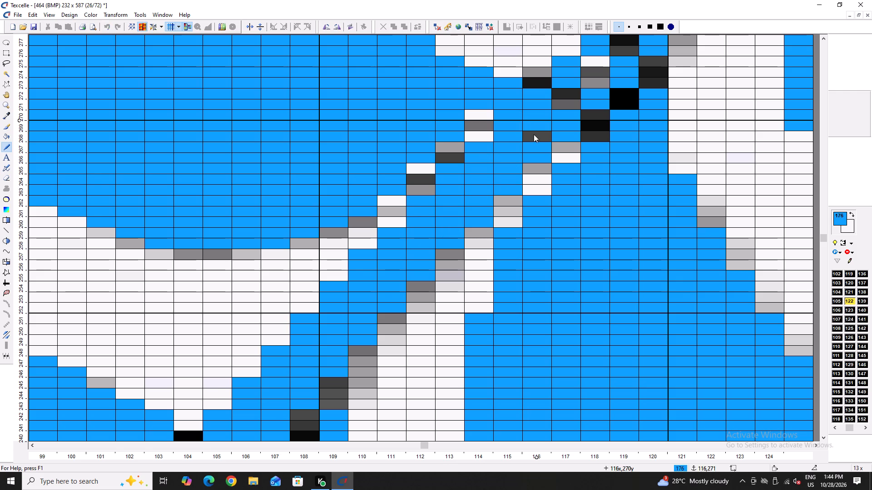
{"action": "left_click_drag", "start_coordinate": [534, 134], "coordinate": [531, 144]}
Fill the stem's centre blue where the fifth left-hand leaf joins it, and whiten the gap pixels under the leaf's base.
{"action": "scroll", "coordinate": [524, 156], "scroll_direction": "up", "scroll_amount": 3}
{"action": "right_click", "coordinate": [505, 233]}
{"action": "right_click", "coordinate": [523, 218]}
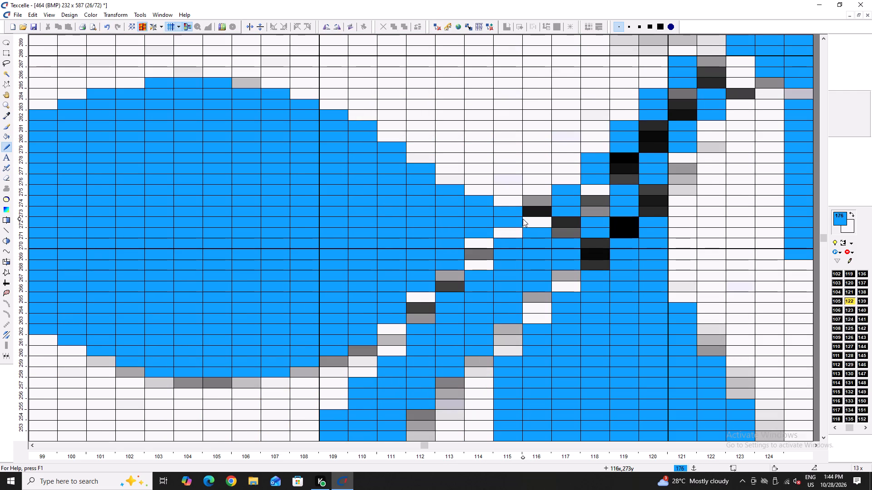
{"action": "left_click_drag", "start_coordinate": [566, 214], "coordinate": [561, 230]}
{"action": "key", "text": "Right"}
{"action": "key", "text": "Right"}
{"action": "left_click", "coordinate": [366, 220]}
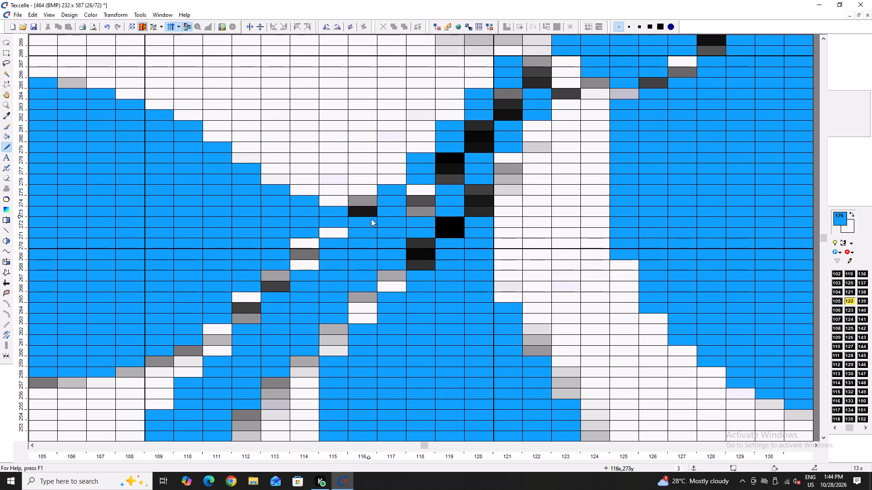
{"action": "left_click_drag", "start_coordinate": [424, 185], "coordinate": [418, 213]}
{"action": "right_click", "coordinate": [339, 223]}
{"action": "right_click", "coordinate": [339, 224]}
Fill the remaining dark centre pixels of the stem with blue above the fifth leaf, up towards the branch junction.
{"action": "left_click_drag", "start_coordinate": [448, 156], "coordinate": [443, 185]}
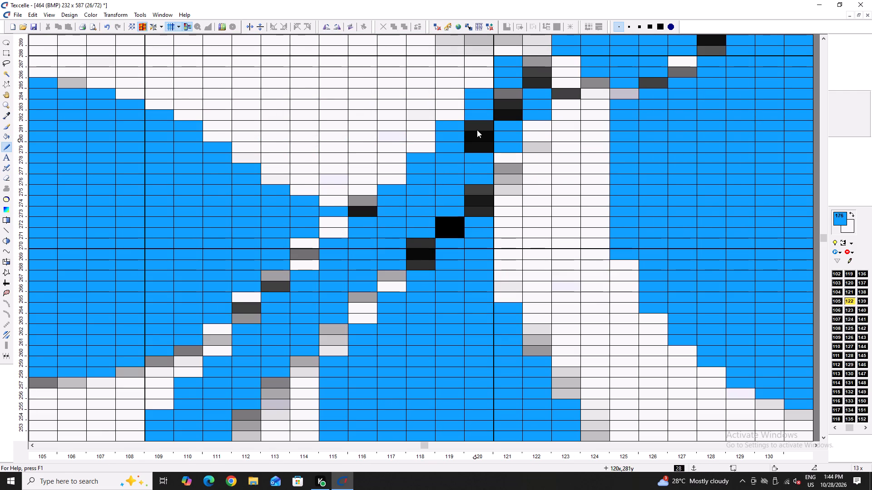
{"action": "left_click_drag", "start_coordinate": [478, 124], "coordinate": [476, 151]}
{"action": "scroll", "coordinate": [479, 164], "scroll_direction": "up", "scroll_amount": 3}
{"action": "left_click_drag", "start_coordinate": [510, 209], "coordinate": [503, 234]}
{"action": "left_click_drag", "start_coordinate": [526, 211], "coordinate": [522, 222]}
{"action": "left_click_drag", "start_coordinate": [514, 234], "coordinate": [512, 235]}
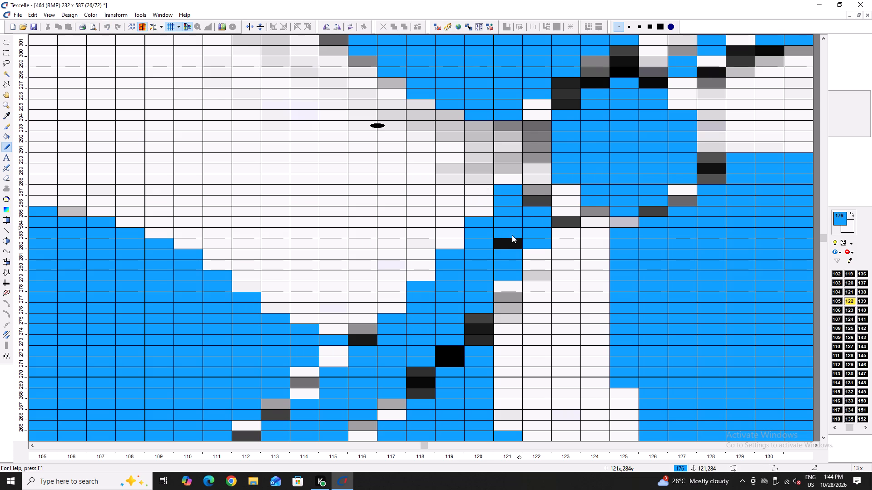
{"action": "left_click_drag", "start_coordinate": [512, 235], "coordinate": [508, 243]}
Paint the grey and white gap pixels at the base of the upper branch blue, just above the branch junction.
{"action": "scroll", "coordinate": [520, 223], "scroll_direction": "down", "scroll_amount": 6, "text": "ctrl"}
{"action": "scroll", "coordinate": [611, 149], "scroll_direction": "up", "scroll_amount": 6, "text": "ctrl"}
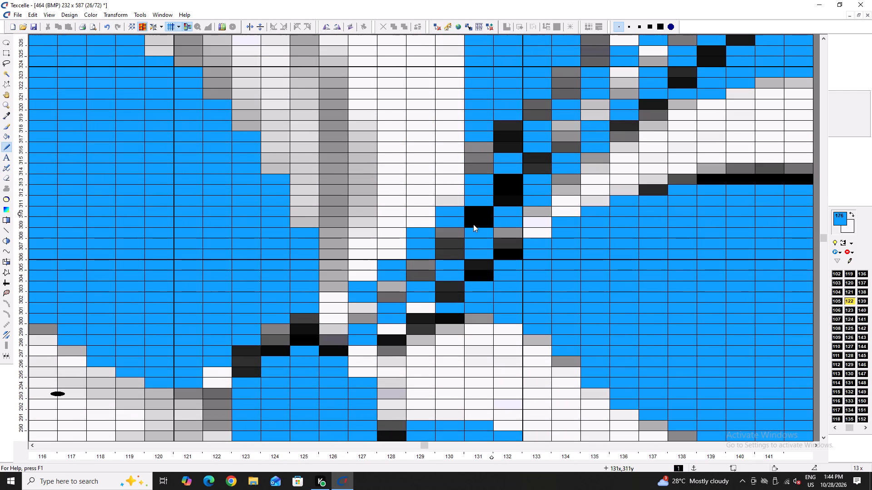
{"action": "left_click_drag", "start_coordinate": [361, 297], "coordinate": [356, 326]}
{"action": "left_click_drag", "start_coordinate": [345, 309], "coordinate": [343, 322]}
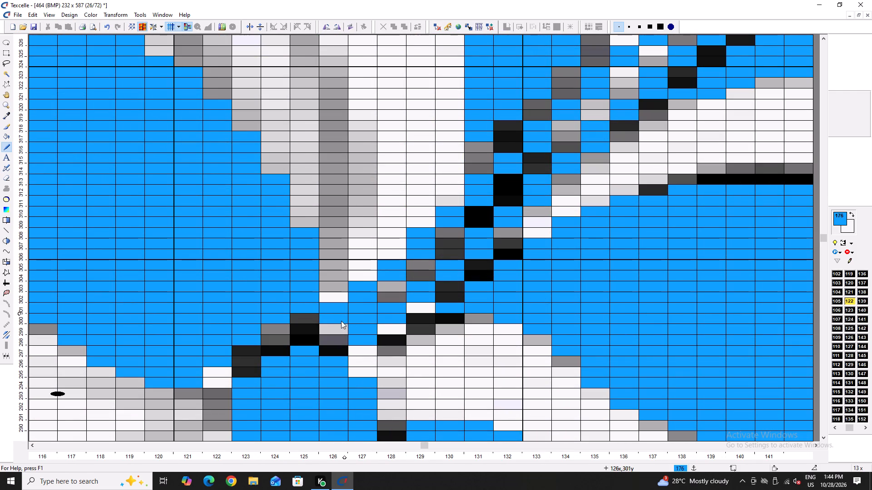
{"action": "right_click", "coordinate": [337, 308]}
{"action": "right_click", "coordinate": [337, 308]}
{"action": "left_click", "coordinate": [340, 310]}
{"action": "left_click", "coordinate": [337, 328]}
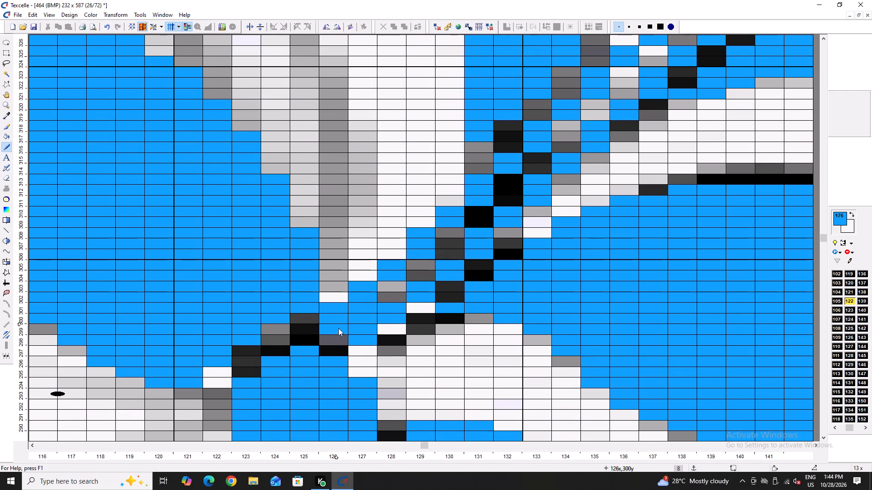
{"action": "left_click_drag", "start_coordinate": [397, 283], "coordinate": [394, 299]}
Fill the dark and grey centre pixels of the upper branch's stem with blue, from the junction up past the first right-hand leaf.
{"action": "left_click_drag", "start_coordinate": [401, 286], "coordinate": [563, 137]}
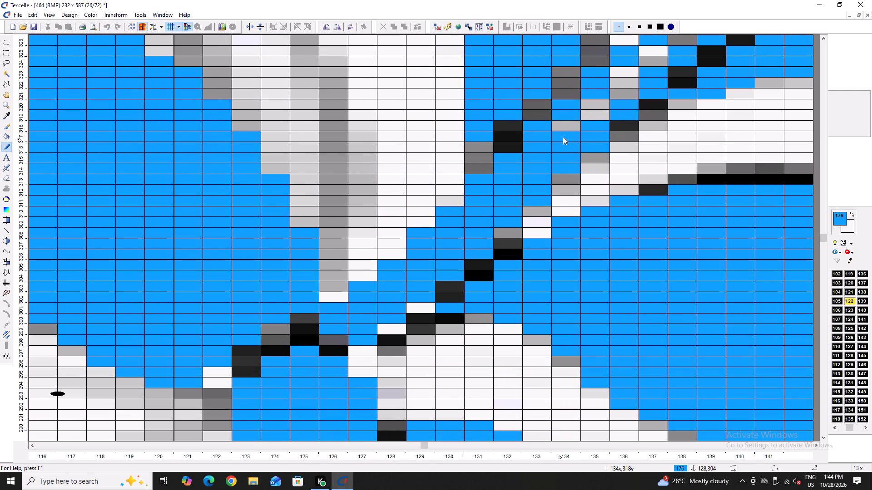
{"action": "left_click_drag", "start_coordinate": [563, 137], "coordinate": [608, 90]}
{"action": "left_click_drag", "start_coordinate": [609, 89], "coordinate": [619, 78]}
{"action": "left_click_drag", "start_coordinate": [619, 78], "coordinate": [628, 70]}
Fill the remaining white, grey and dark centre pixels of the upper branch's stem with blue where the second right-hand leaf joins it.
{"action": "scroll", "coordinate": [465, 154], "scroll_direction": "down", "scroll_amount": 6, "text": "ctrl"}
{"action": "scroll", "coordinate": [650, 51], "scroll_direction": "up", "scroll_amount": 1}
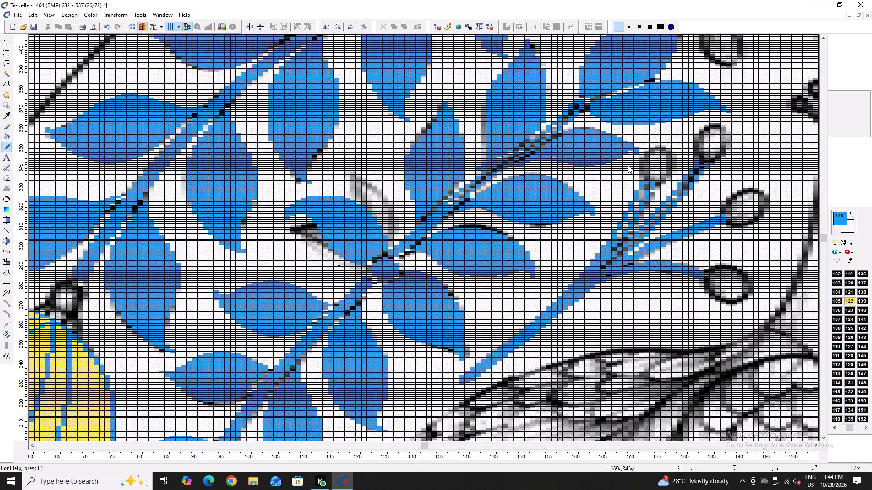
{"action": "scroll", "coordinate": [477, 214], "scroll_direction": "up", "scroll_amount": 5, "text": "ctrl"}
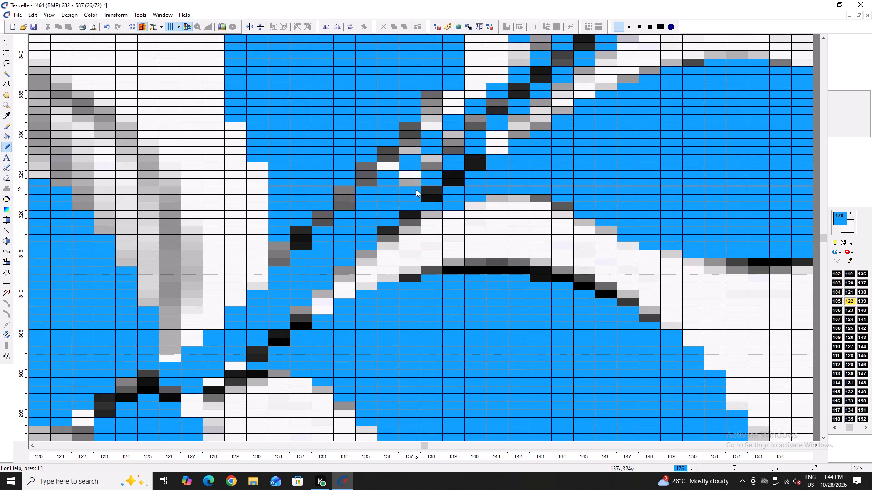
{"action": "left_click_drag", "start_coordinate": [406, 170], "coordinate": [406, 188]}
{"action": "left_click_drag", "start_coordinate": [433, 154], "coordinate": [427, 169]}
{"action": "left_click_drag", "start_coordinate": [454, 138], "coordinate": [451, 153]}
{"action": "left_click", "coordinate": [455, 134]}
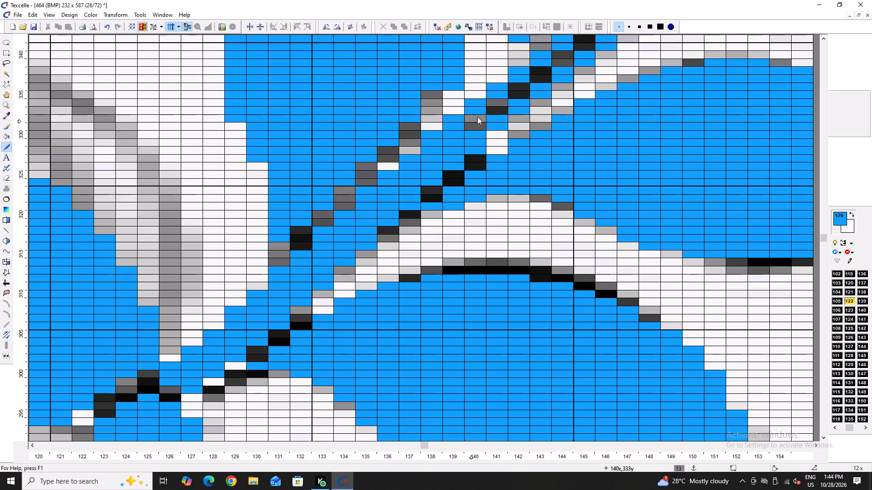
{"action": "left_click_drag", "start_coordinate": [482, 112], "coordinate": [477, 129]}
{"action": "left_click_drag", "start_coordinate": [495, 103], "coordinate": [494, 114]}
Paint the black centre pixels of the upper branch's stem blue just above the base of the second right-hand leaf.
{"action": "key", "text": "Right"}
{"action": "scroll", "coordinate": [462, 177], "scroll_direction": "up", "scroll_amount": 2}
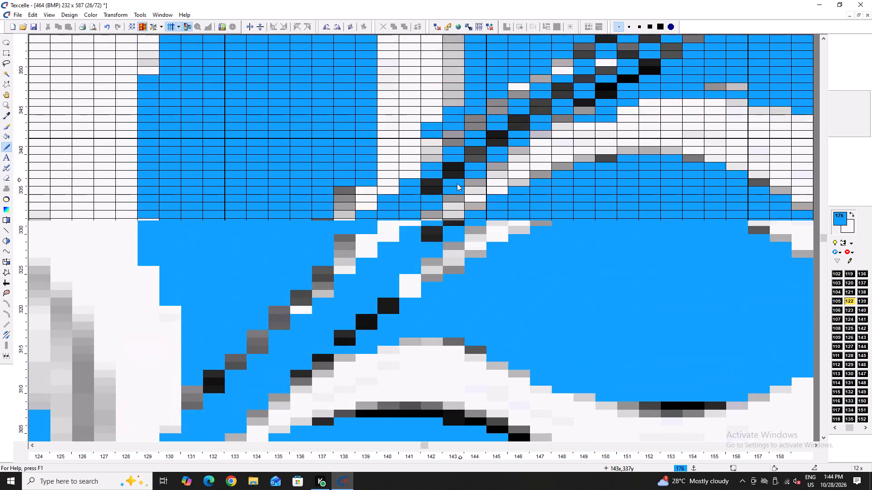
{"action": "scroll", "coordinate": [457, 183], "scroll_direction": "up", "scroll_amount": 2}
{"action": "left_click_drag", "start_coordinate": [436, 274], "coordinate": [430, 289]}
{"action": "left_click", "coordinate": [454, 266]}
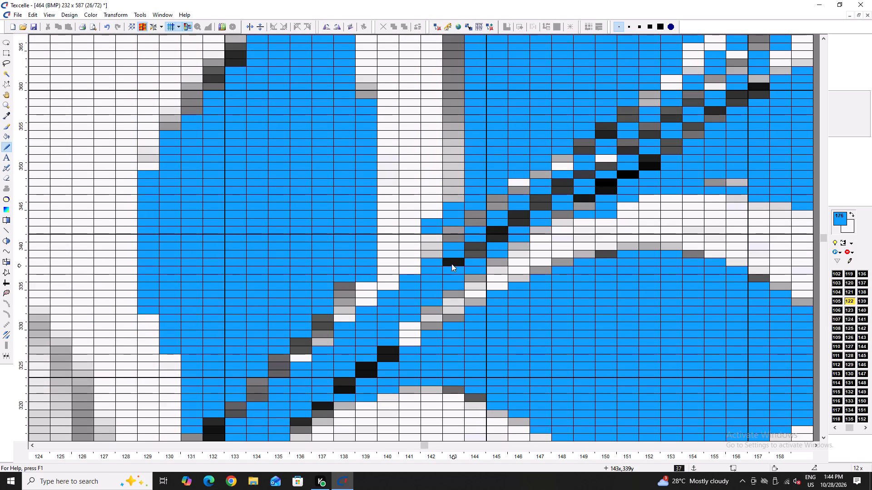
{"action": "left_click_drag", "start_coordinate": [464, 257], "coordinate": [456, 264]}
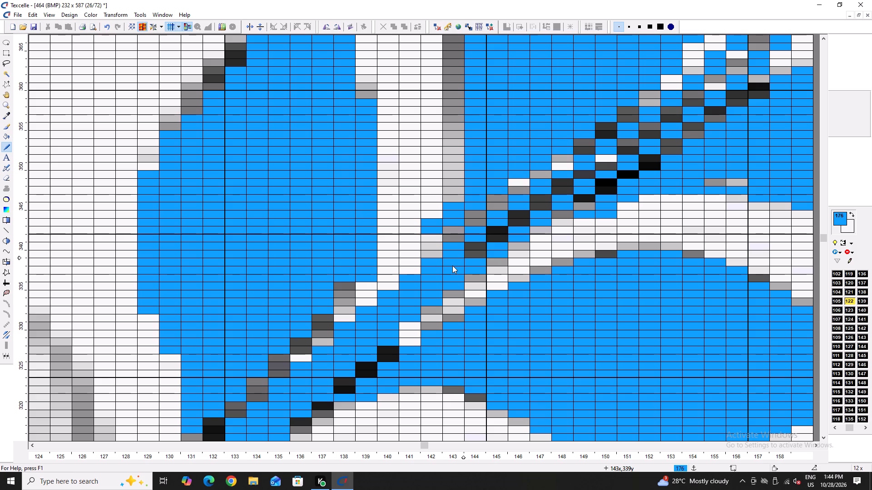
Save the design.
{"action": "key", "text": "ctrl+s"}
{"action": "key", "text": "ctrl+s"}
{"action": "key", "text": "ctrl+s"}
{"action": "key", "text": "ctrl+s"}
{"action": "key", "text": "ctrl+s"}
{"action": "key", "text": "ctrl+s"}
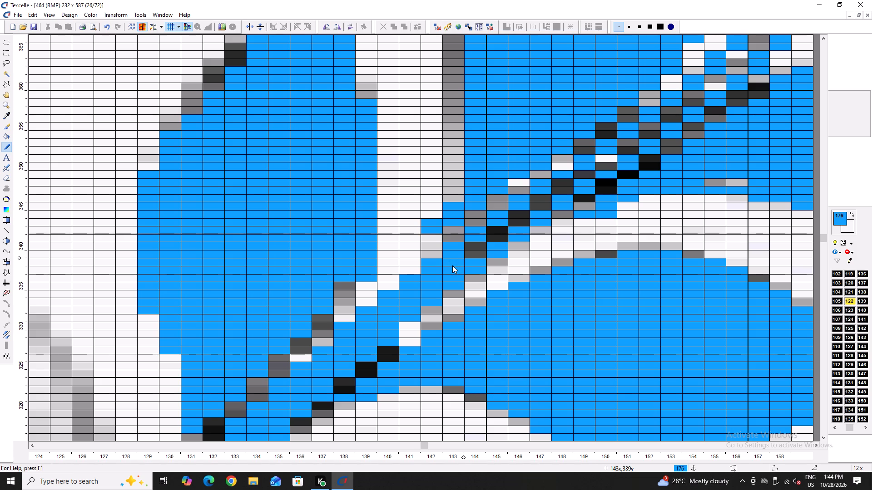